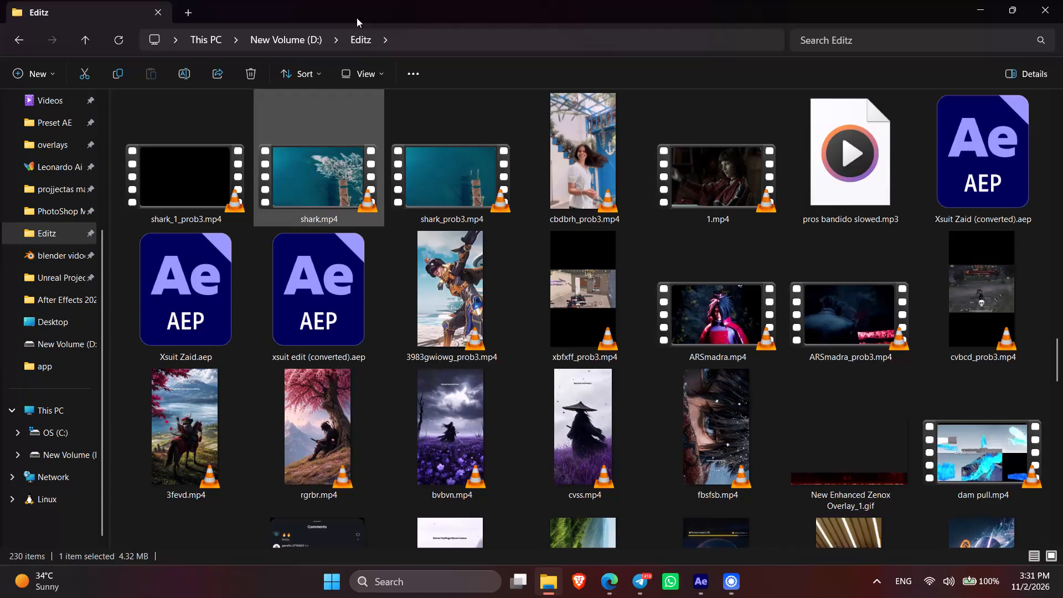
Delete the video file qq33wg.mov from the Editz folder.
{"action": "scroll", "coordinate": [1025, 216], "scroll_direction": "up", "scroll_amount": 3}
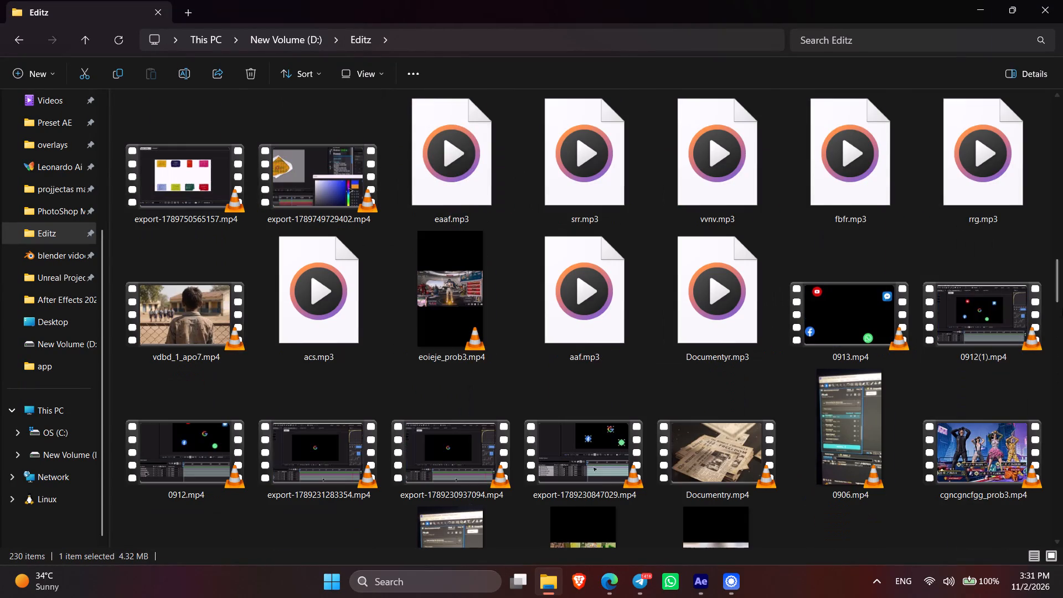
{"action": "left_click_drag", "start_coordinate": [1057, 284], "coordinate": [1062, 87]}
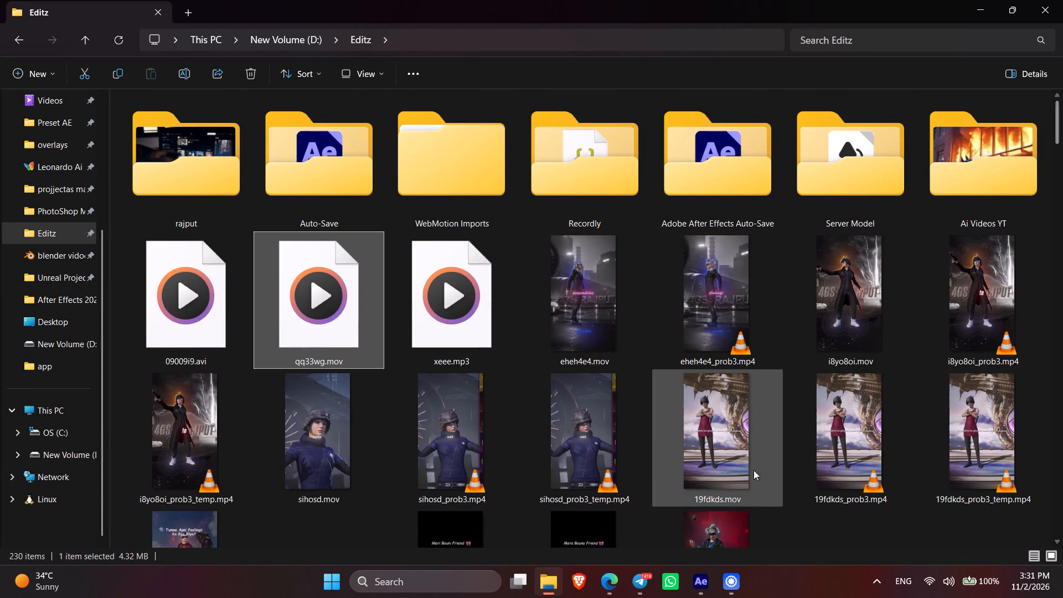
{"action": "left_click", "coordinate": [185, 363]}
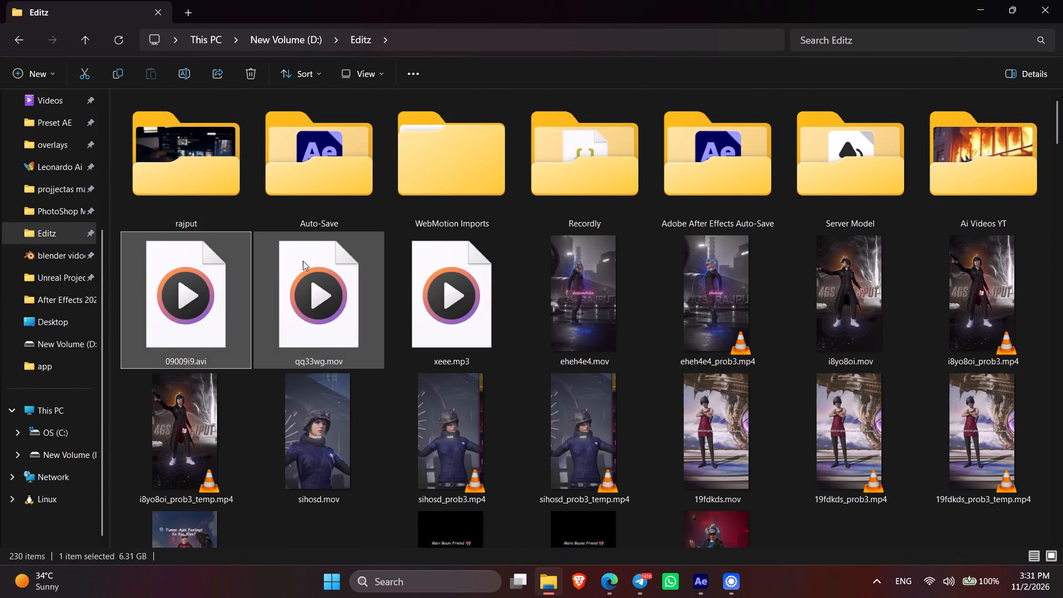
{"action": "left_click", "coordinate": [318, 279]}
{"action": "key", "text": "Delete"}
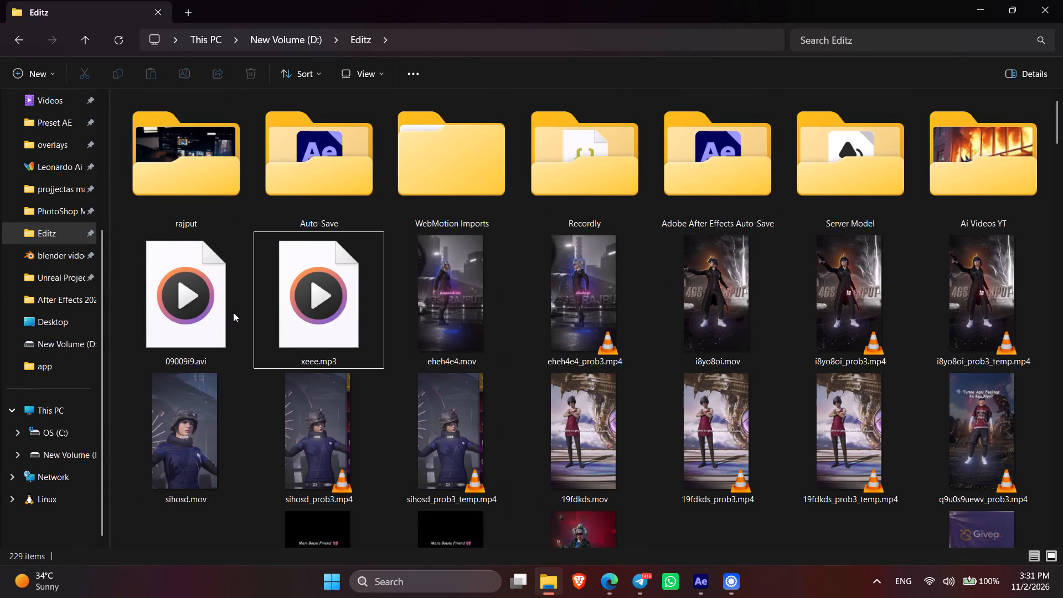
Open the Telegram folder and preview the IMG_0134.MP4 clip, closing the preview when done.
{"action": "left_click", "coordinate": [45, 242]}
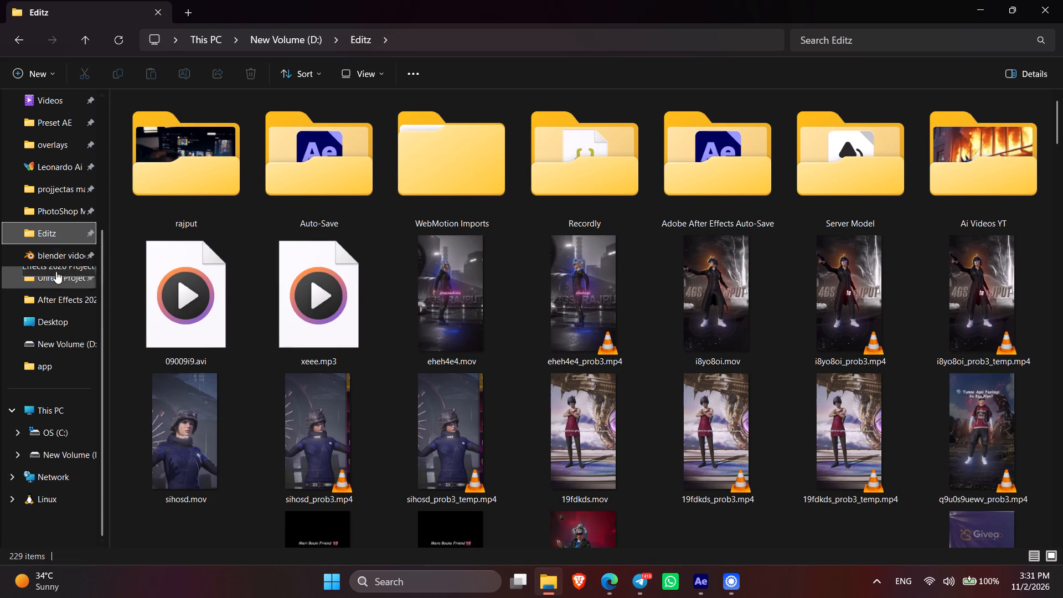
{"action": "left_click_drag", "start_coordinate": [103, 252], "coordinate": [121, 132]}
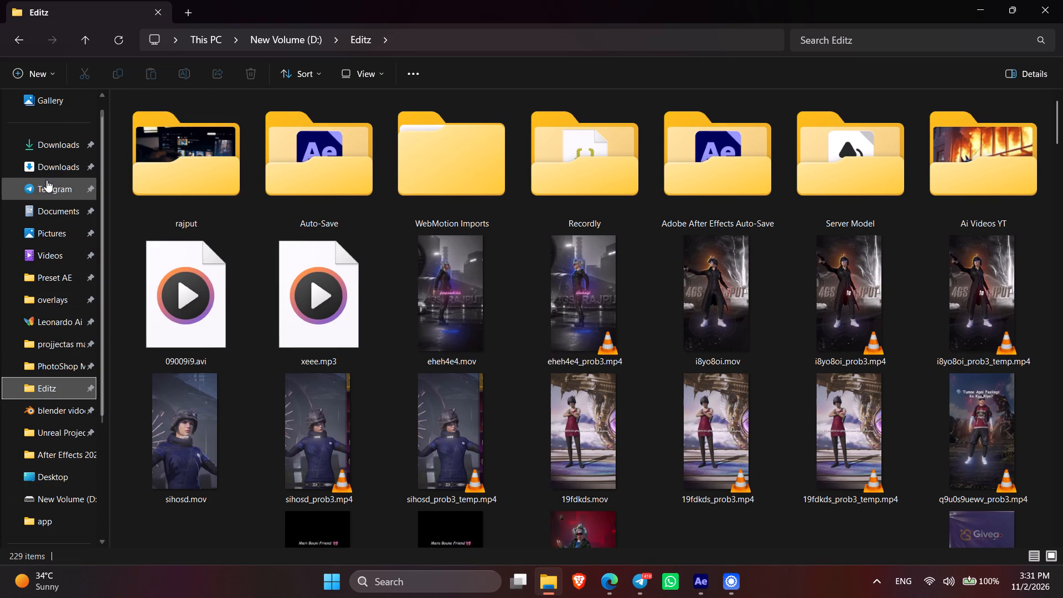
{"action": "left_click", "coordinate": [54, 196]}
{"action": "left_click", "coordinate": [223, 186]}
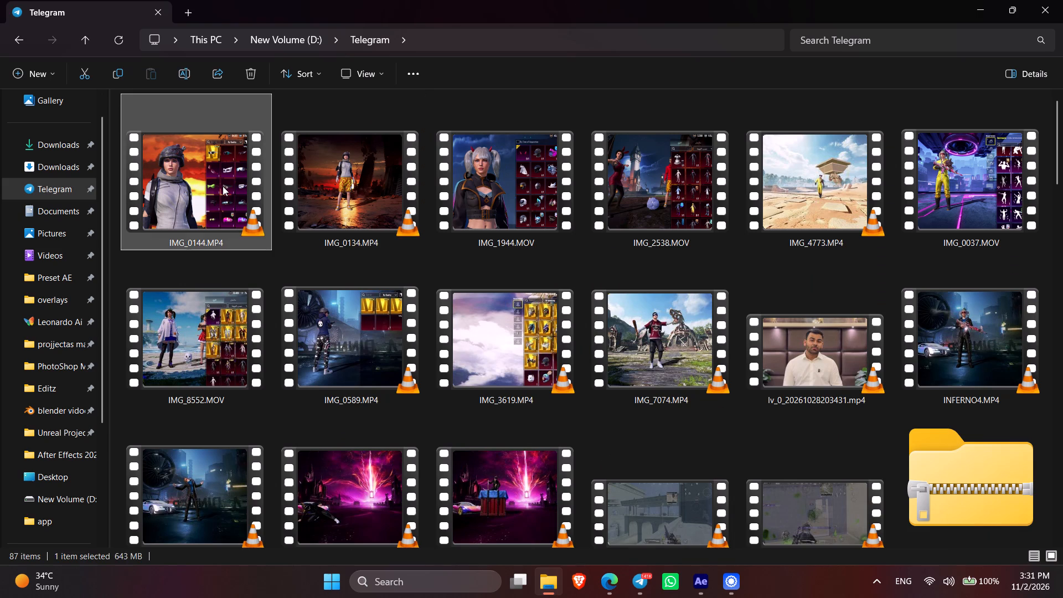
{"action": "left_click", "coordinate": [322, 185]}
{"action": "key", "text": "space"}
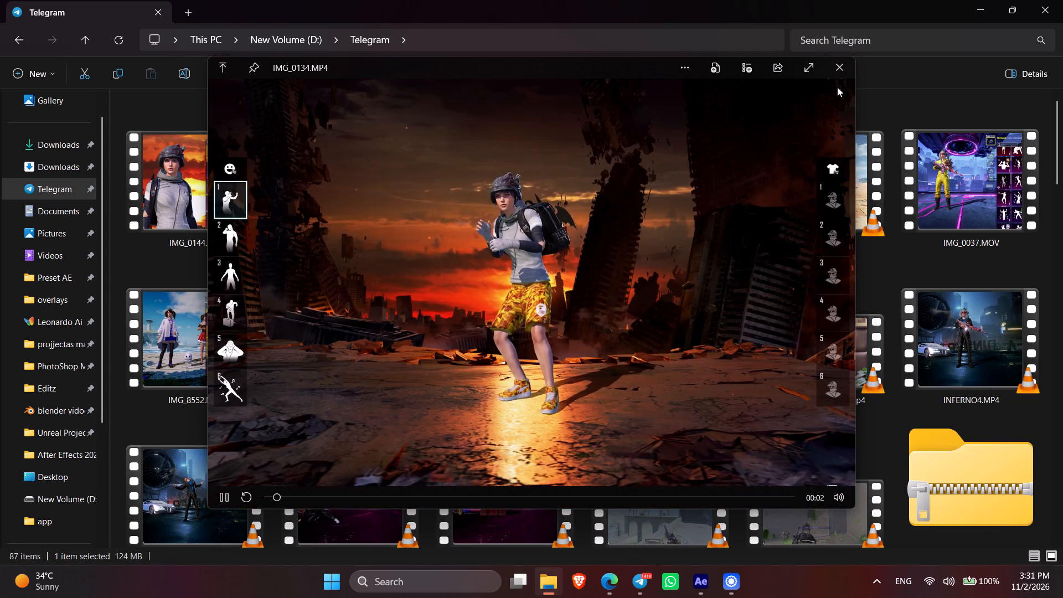
{"action": "left_click", "coordinate": [842, 63]}
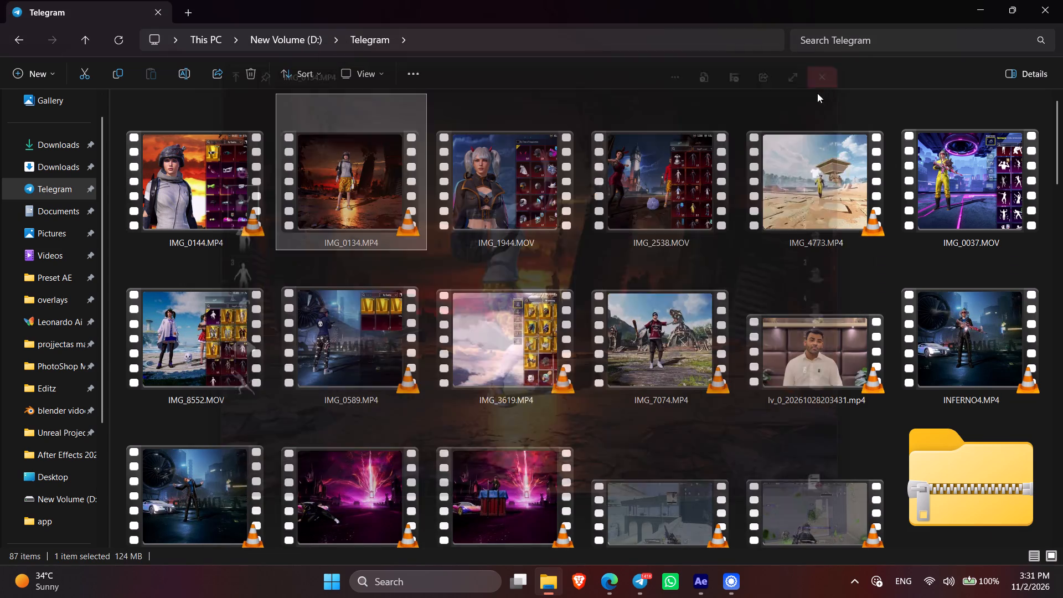
Open the Editz folder in a second File Explorer tab alongside the Telegram folder.
{"action": "left_click", "coordinate": [180, 12]}
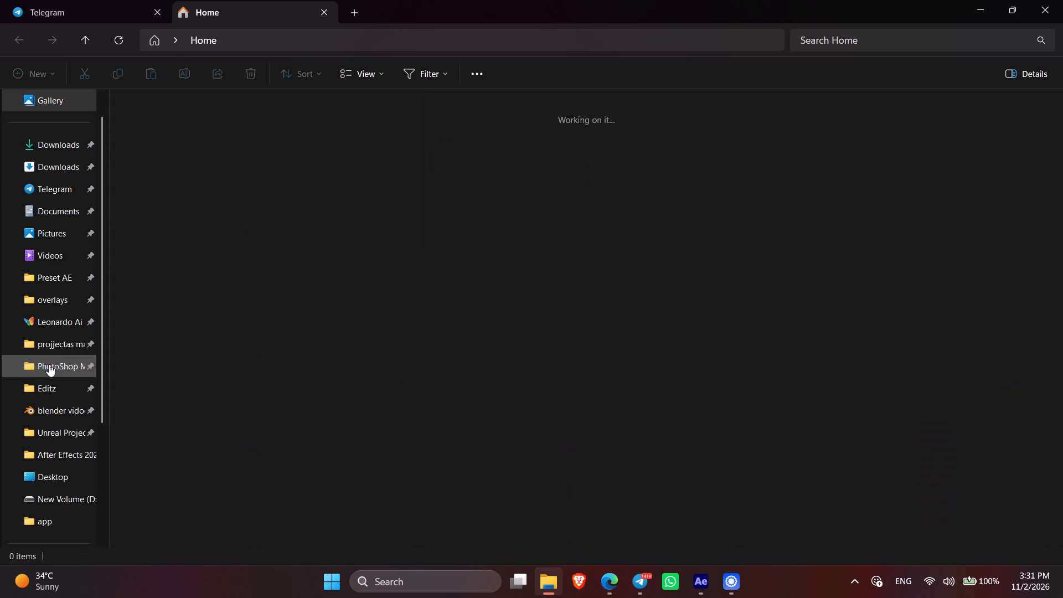
{"action": "left_click", "coordinate": [59, 386]}
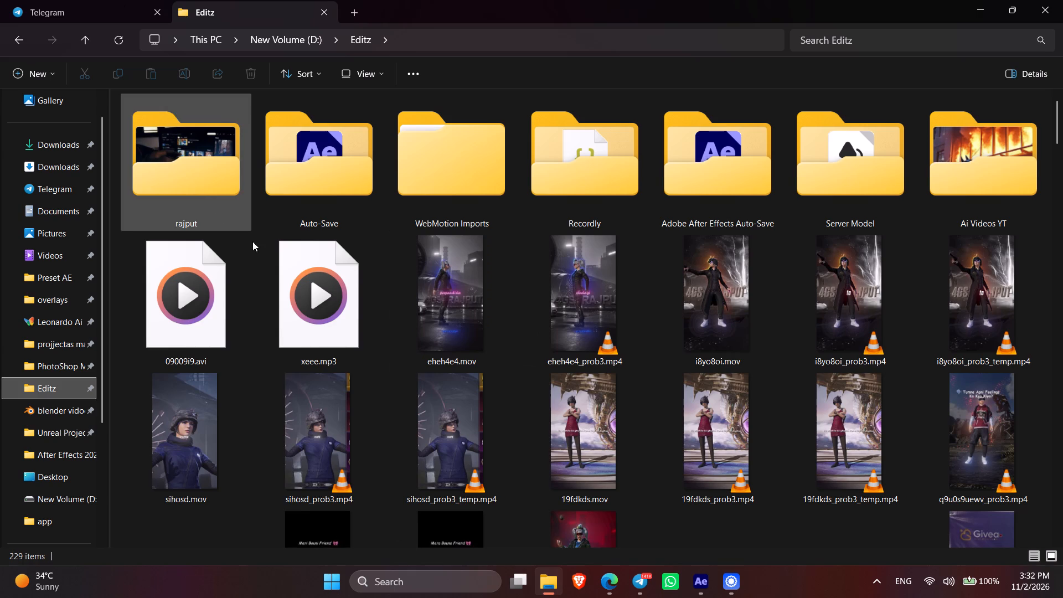
{"action": "left_click", "coordinate": [529, 514]}
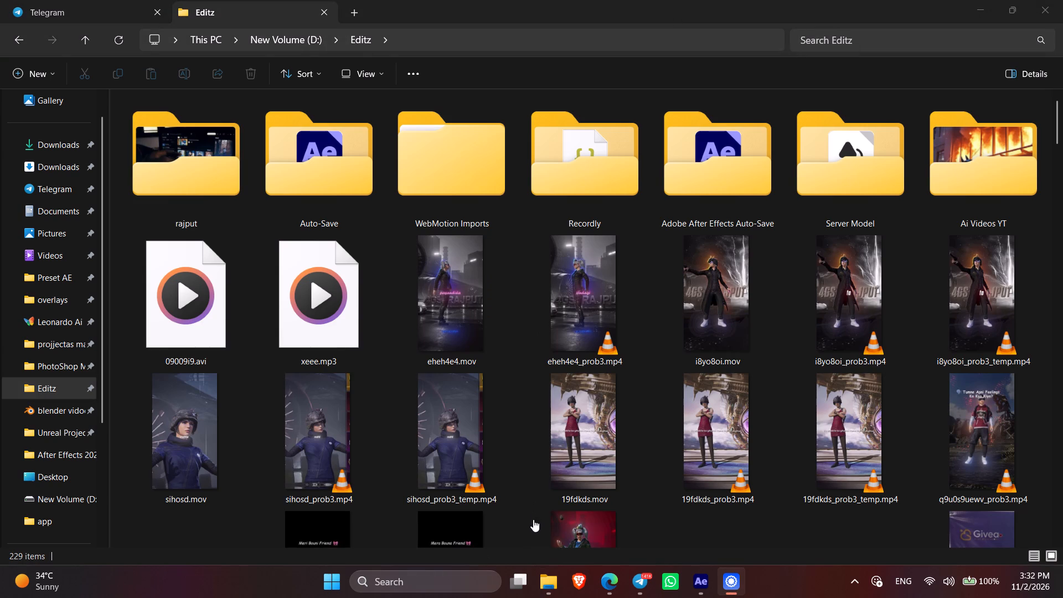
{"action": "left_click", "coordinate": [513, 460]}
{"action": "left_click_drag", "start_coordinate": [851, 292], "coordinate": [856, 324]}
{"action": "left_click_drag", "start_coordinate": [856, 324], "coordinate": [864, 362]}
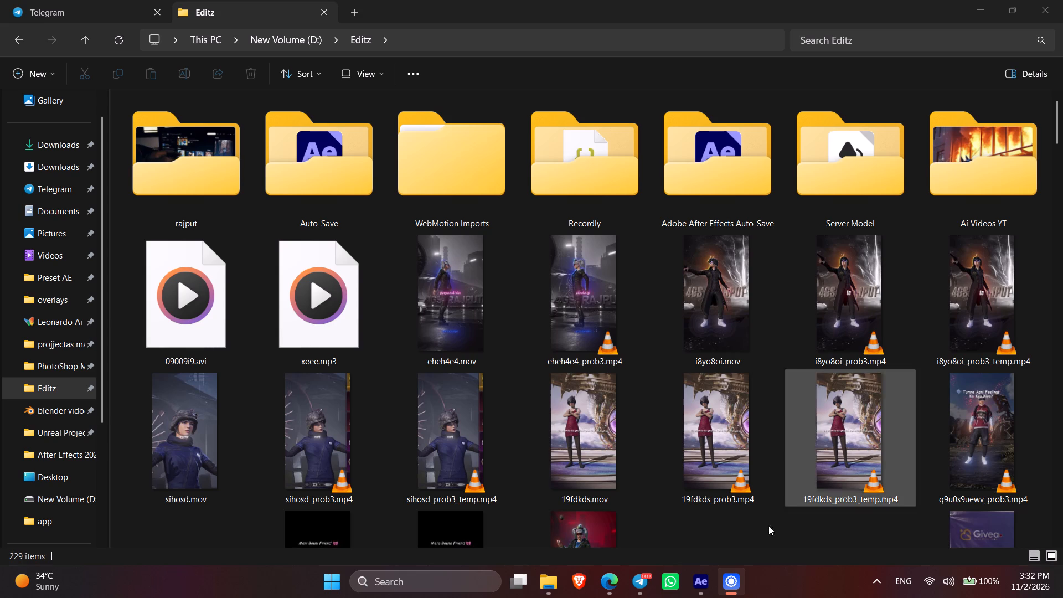
Set up the Recordly screen recorder for a capture with microphone input.
{"action": "left_click", "coordinate": [531, 517]}
{"action": "left_click", "coordinate": [541, 477]}
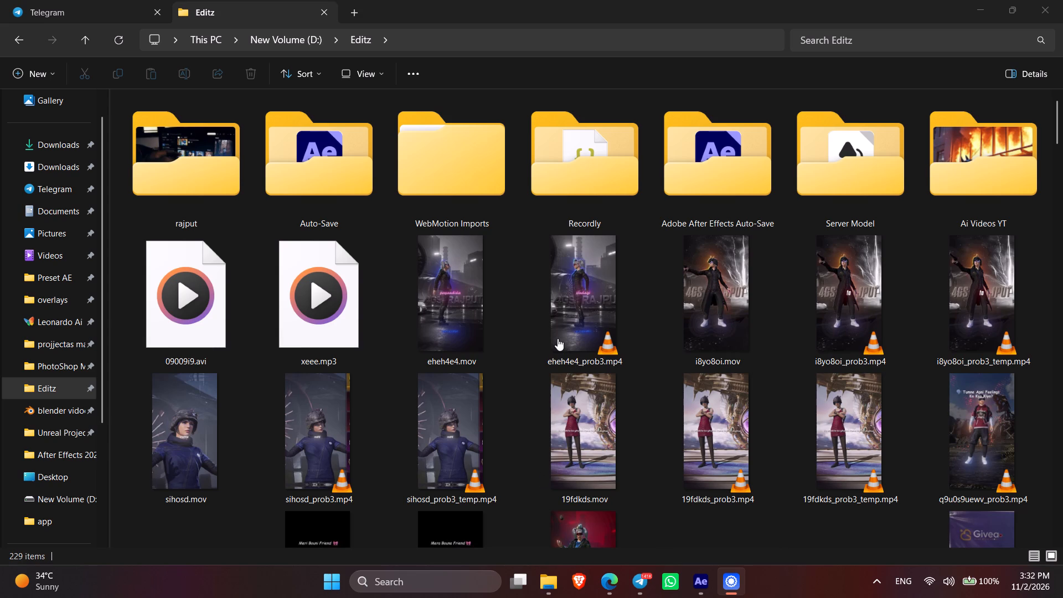
{"action": "left_click", "coordinate": [508, 448]}
{"action": "left_click", "coordinate": [522, 322]}
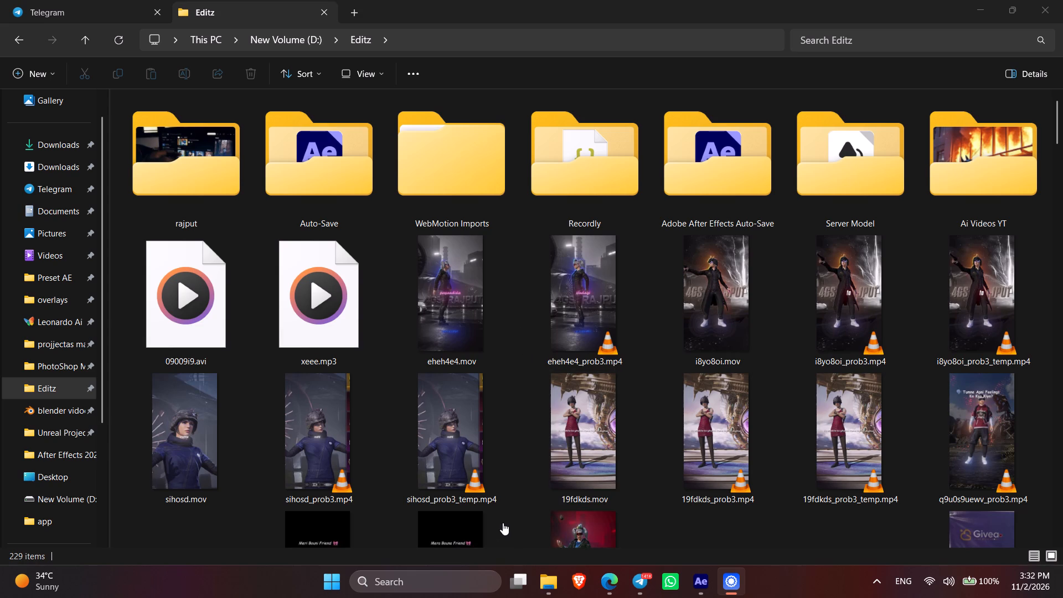
{"action": "left_click", "coordinate": [505, 518]}
{"action": "left_click", "coordinate": [632, 382]}
{"action": "scroll", "coordinate": [560, 432], "scroll_direction": "down", "scroll_amount": 3}
{"action": "left_click", "coordinate": [659, 475]}
{"action": "left_click", "coordinate": [563, 396]}
{"action": "left_click", "coordinate": [510, 509]}
{"action": "left_click", "coordinate": [600, 475]}
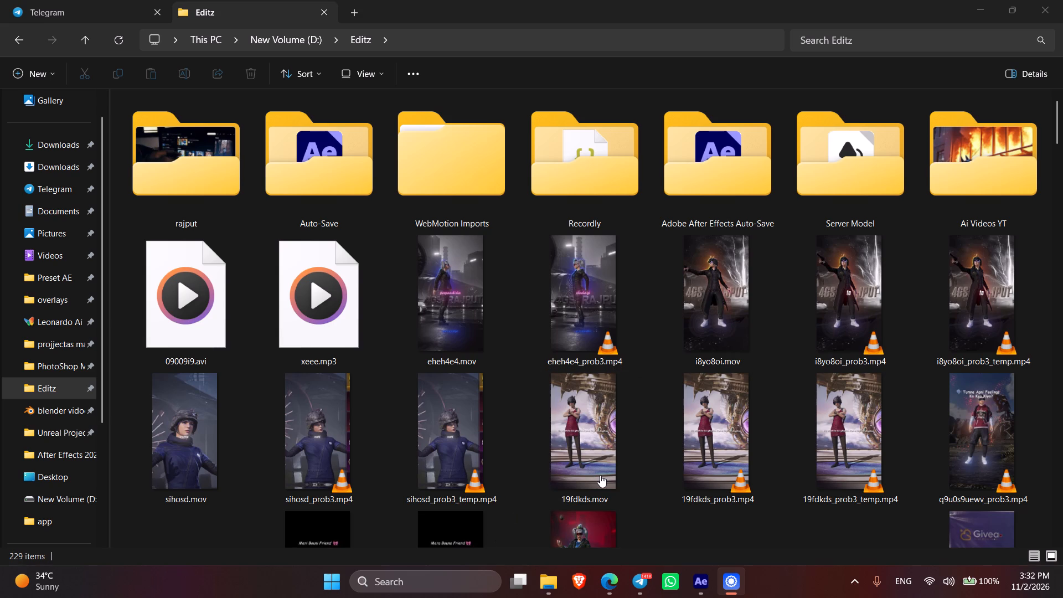
{"action": "left_click", "coordinate": [582, 415]}
{"action": "left_click", "coordinate": [589, 449]}
{"action": "left_click", "coordinate": [598, 473]}
{"action": "left_click", "coordinate": [503, 522]}
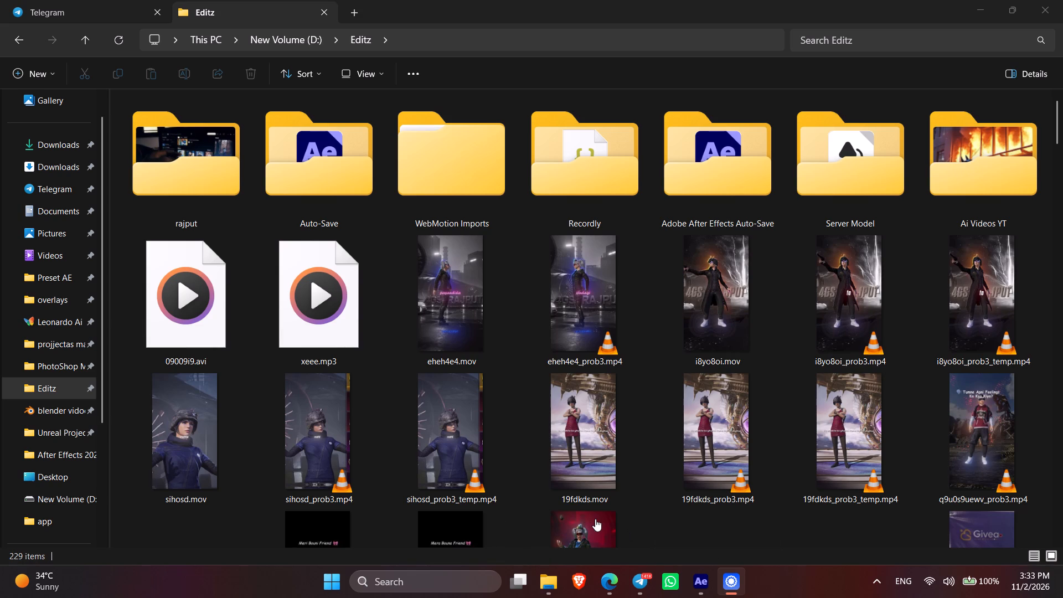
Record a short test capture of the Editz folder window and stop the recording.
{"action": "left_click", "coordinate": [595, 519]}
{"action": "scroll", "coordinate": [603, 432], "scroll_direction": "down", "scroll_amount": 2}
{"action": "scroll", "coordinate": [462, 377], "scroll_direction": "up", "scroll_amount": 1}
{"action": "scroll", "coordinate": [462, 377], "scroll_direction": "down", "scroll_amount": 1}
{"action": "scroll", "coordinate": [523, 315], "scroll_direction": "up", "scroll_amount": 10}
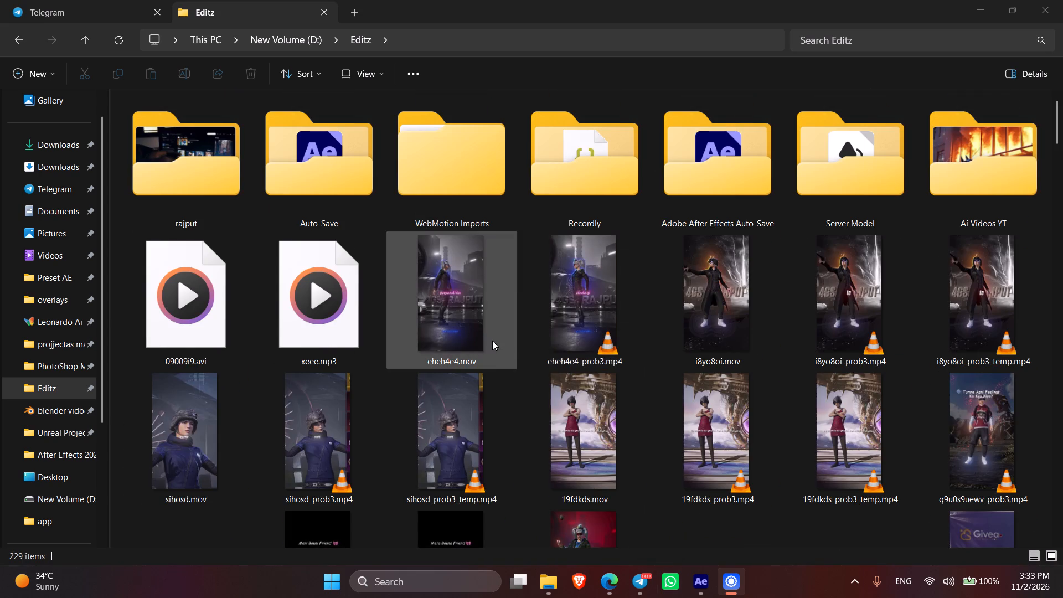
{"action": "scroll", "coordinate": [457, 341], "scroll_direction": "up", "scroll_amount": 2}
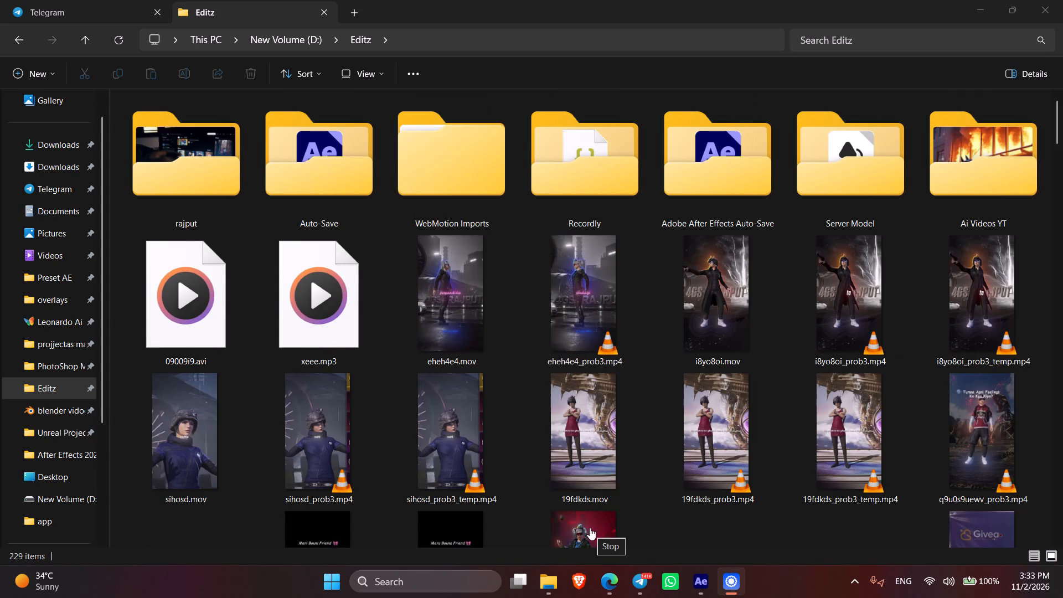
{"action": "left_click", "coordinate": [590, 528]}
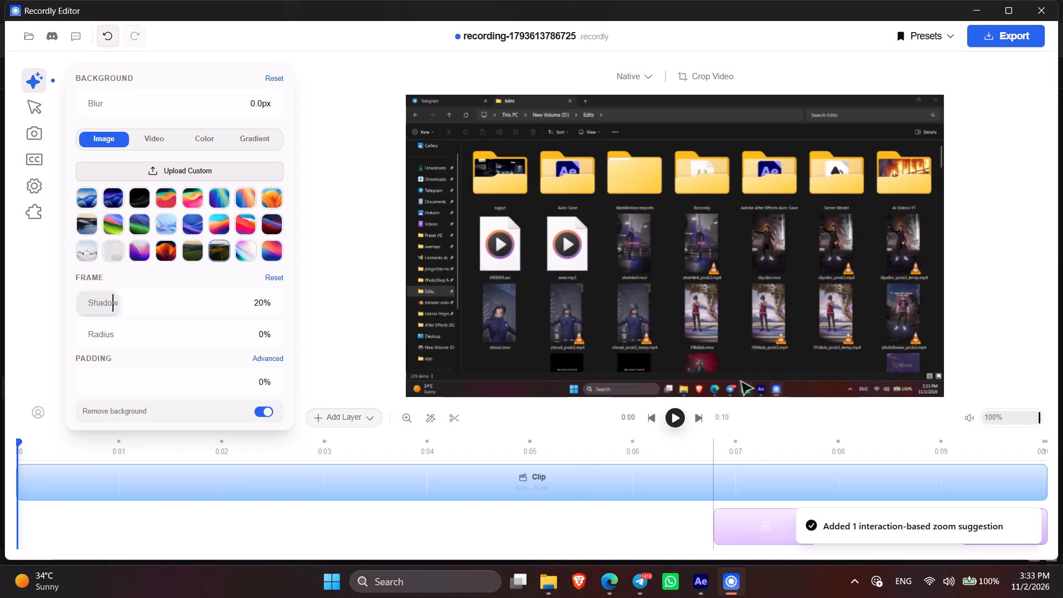
Play back the test recording in the Recordly editor, pause it near the end and close the editor.
{"action": "left_click", "coordinate": [679, 422]}
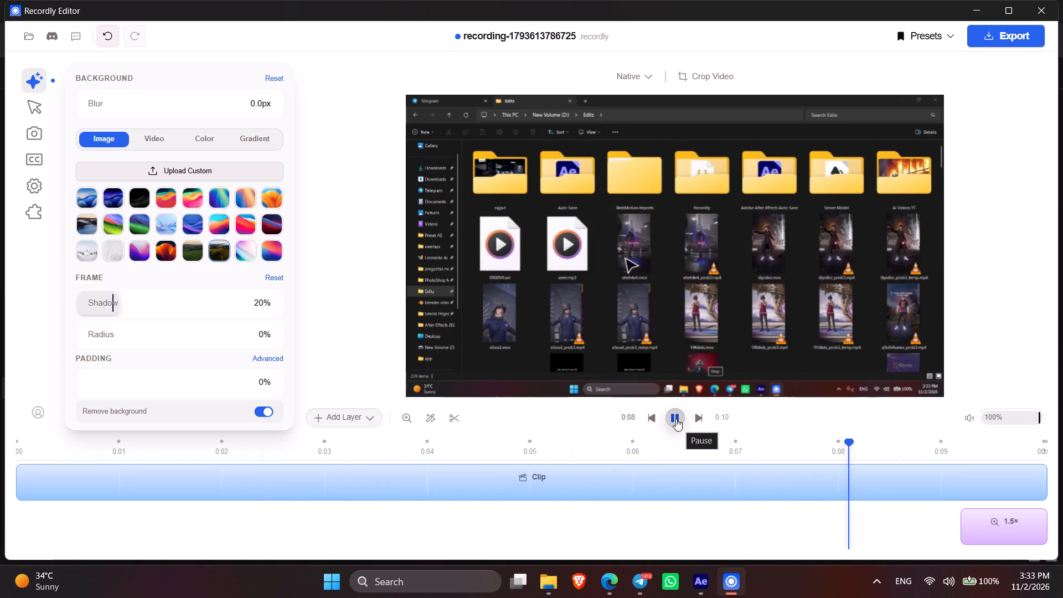
{"action": "left_click", "coordinate": [676, 419]}
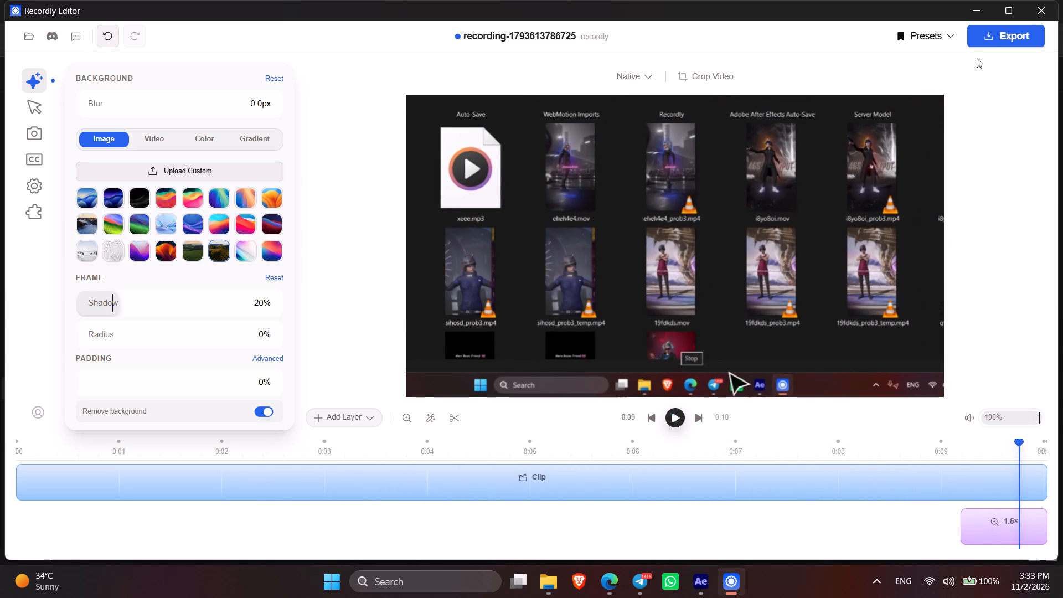
{"action": "left_click", "coordinate": [1049, 12]}
{"action": "left_click", "coordinate": [565, 290]}
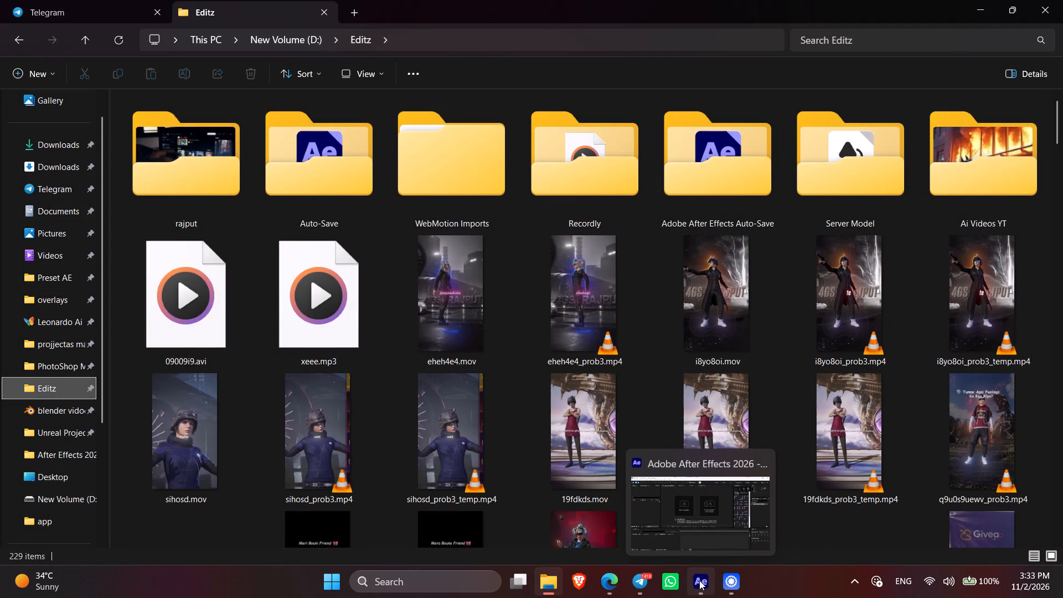
Switch to After Effects and clear the effects search text.
{"action": "left_click", "coordinate": [699, 580]}
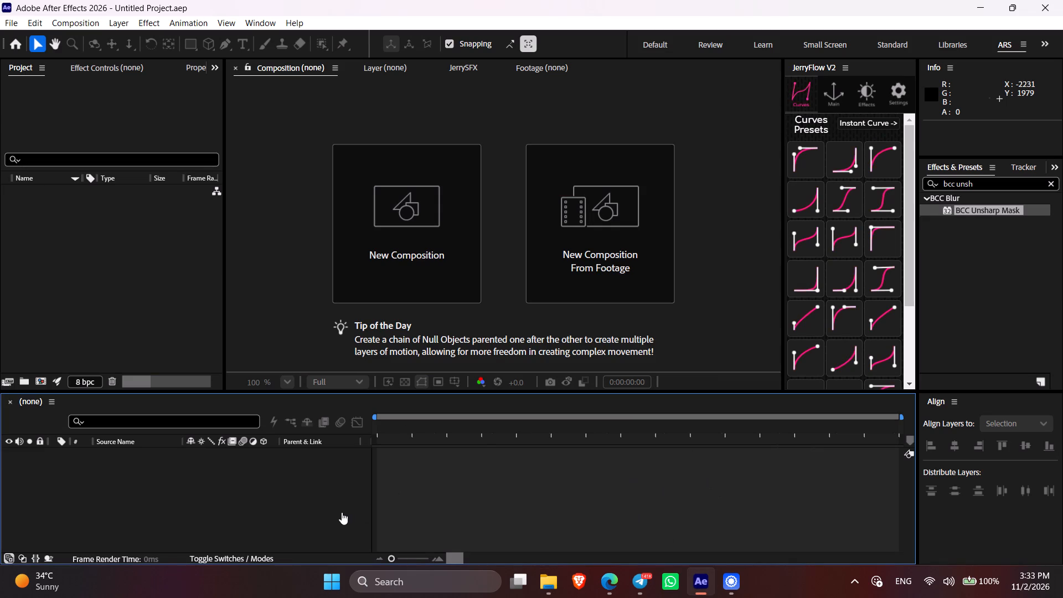
{"action": "left_click_drag", "start_coordinate": [337, 515], "coordinate": [341, 522]}
{"action": "left_click", "coordinate": [545, 460]}
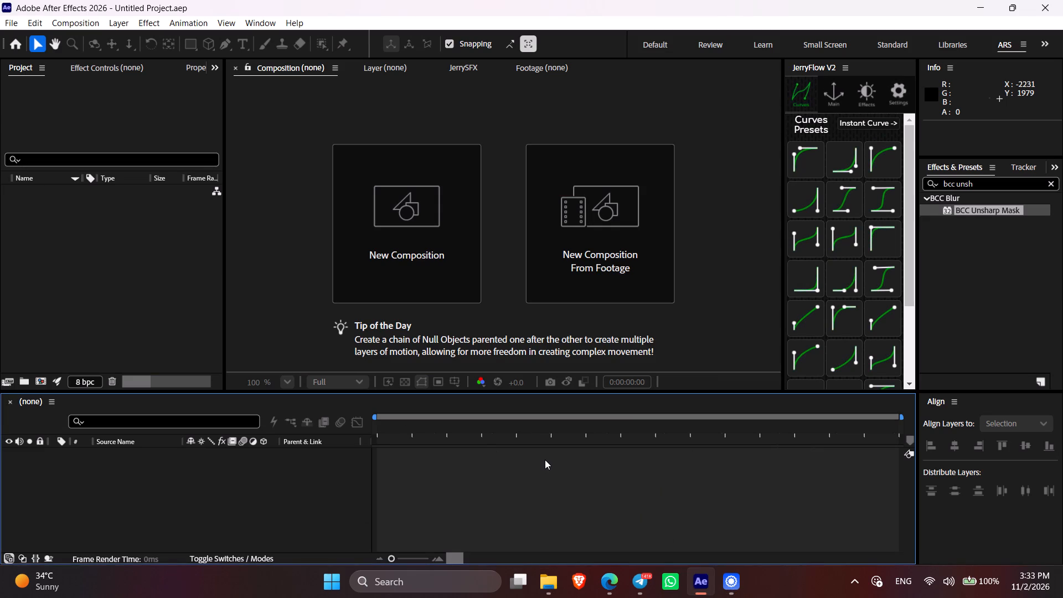
{"action": "left_click", "coordinate": [1052, 179]}
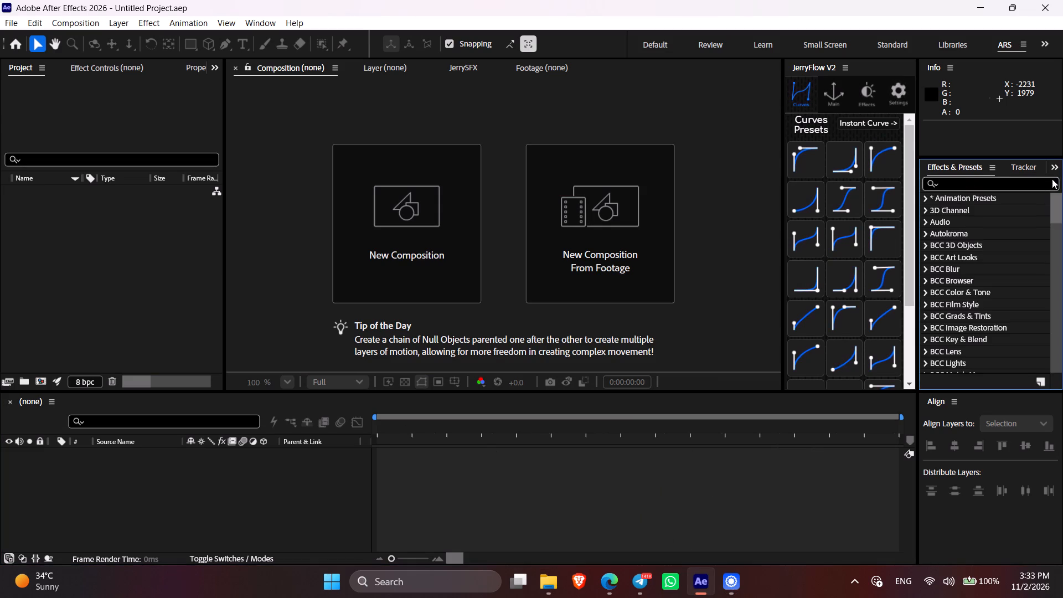
{"action": "left_click", "coordinate": [809, 482]}
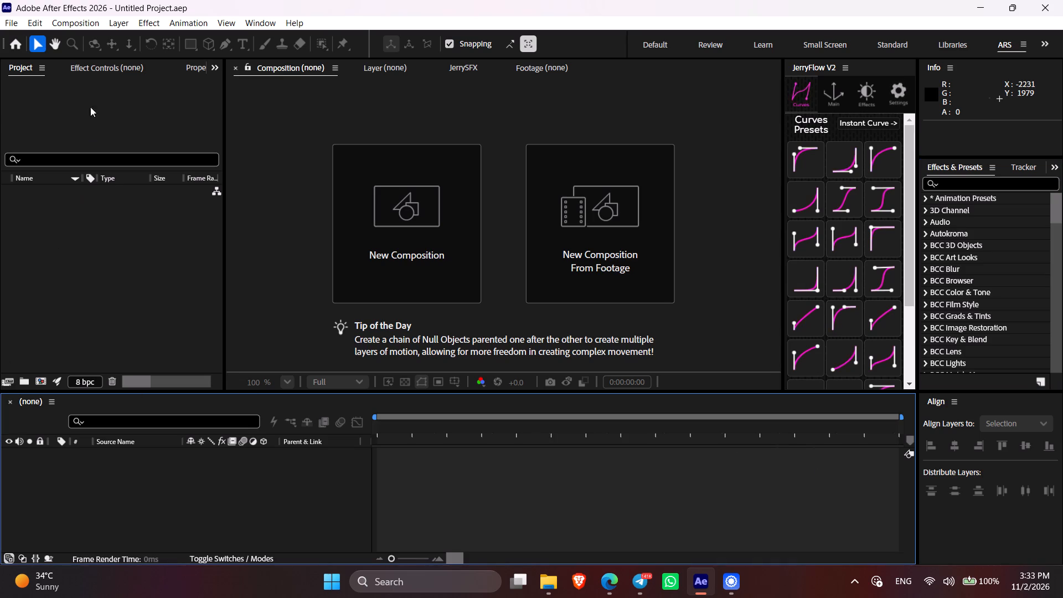
Purge all memory and disk cache in After Effects.
{"action": "left_click", "coordinate": [88, 74]}
{"action": "left_click", "coordinate": [16, 70]}
{"action": "left_click", "coordinate": [37, 19]}
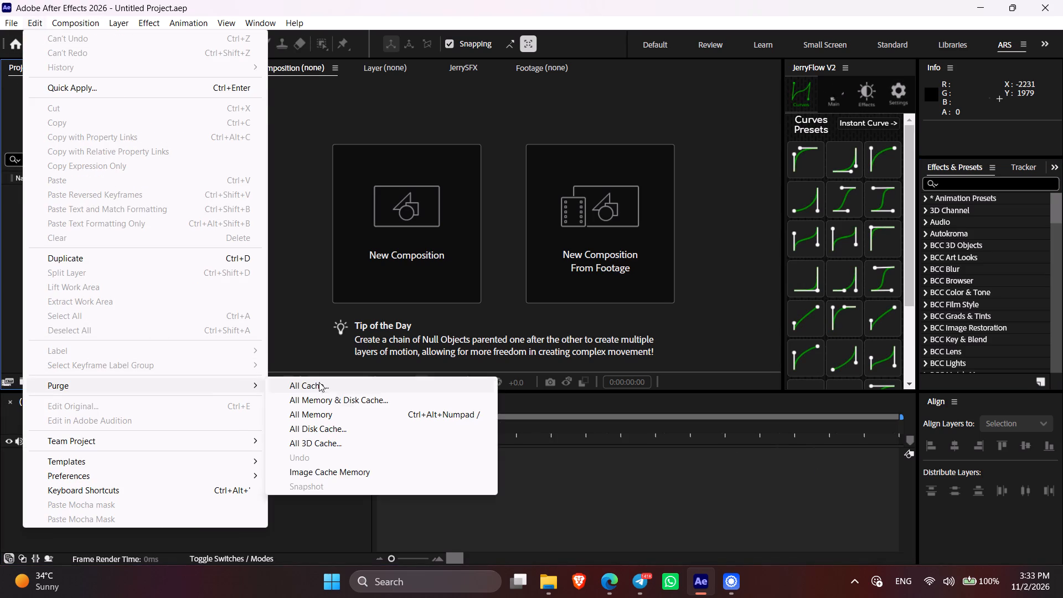
{"action": "left_click", "coordinate": [345, 398]}
{"action": "key", "text": "Return"}
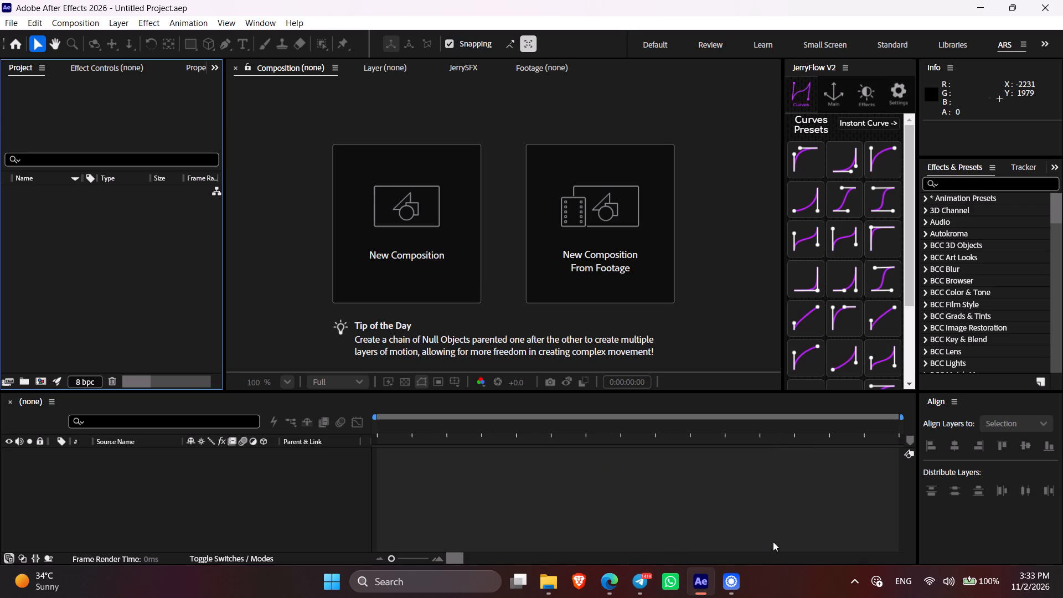
Switch to File Explorer, open the rajput folder in Editz, and preview the 11.17.30, 11.14.47 and 11.15.41 PM WhatsApp clips.
{"action": "left_click", "coordinate": [549, 578]}
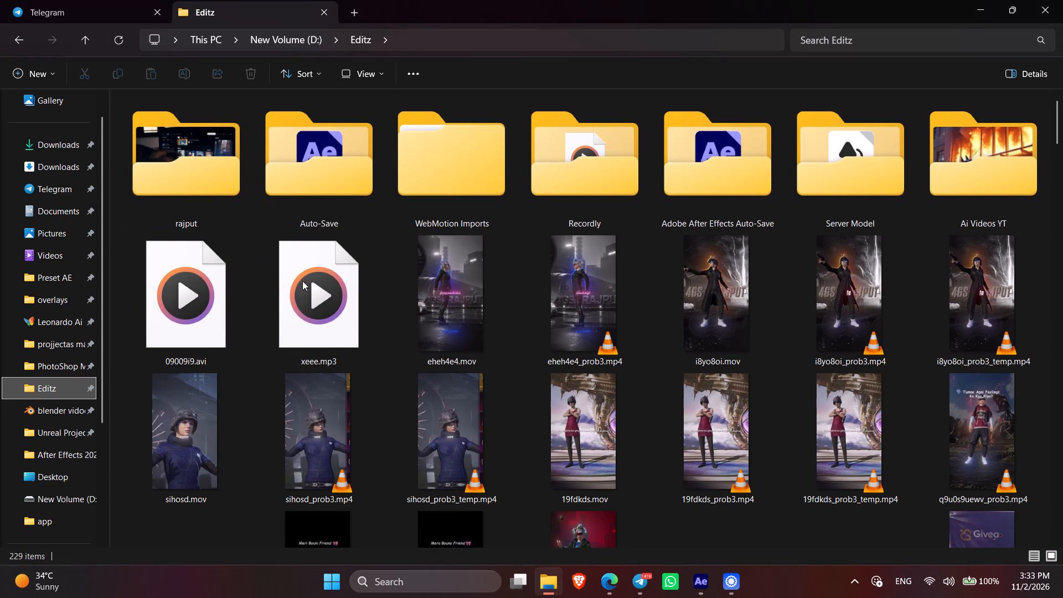
{"action": "double_click", "coordinate": [194, 187]}
{"action": "left_click", "coordinate": [550, 359]}
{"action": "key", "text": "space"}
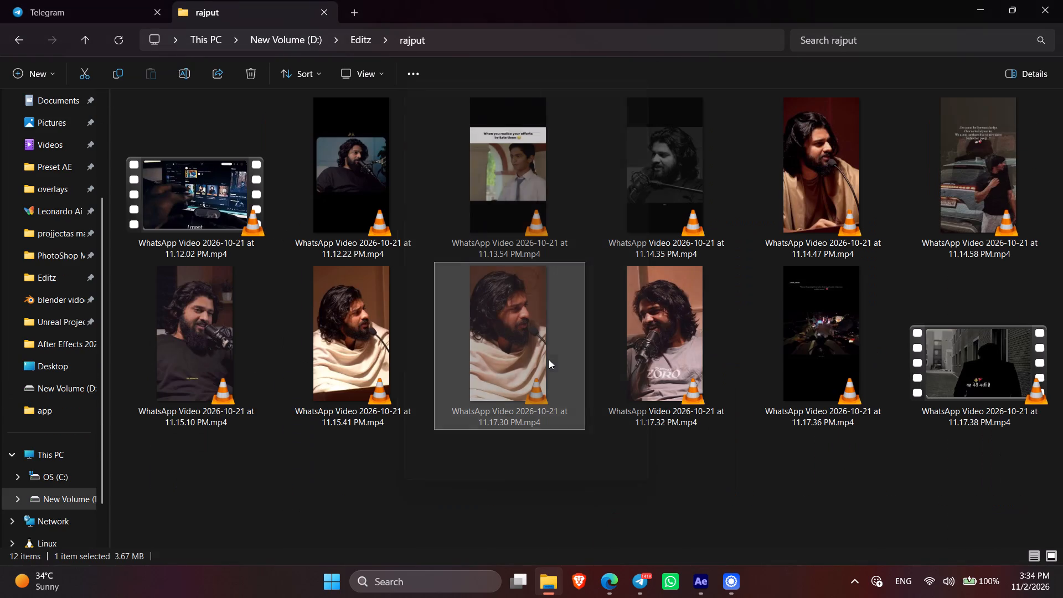
{"action": "left_click", "coordinate": [654, 64]}
{"action": "left_click", "coordinate": [808, 120]}
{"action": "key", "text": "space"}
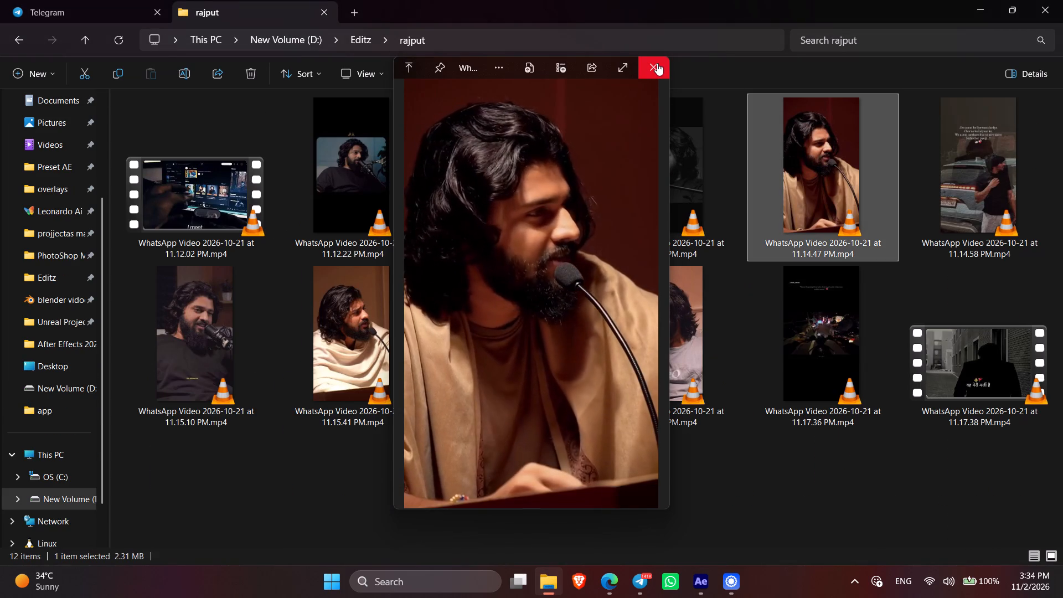
{"action": "left_click", "coordinate": [657, 63]}
{"action": "left_click", "coordinate": [389, 303]}
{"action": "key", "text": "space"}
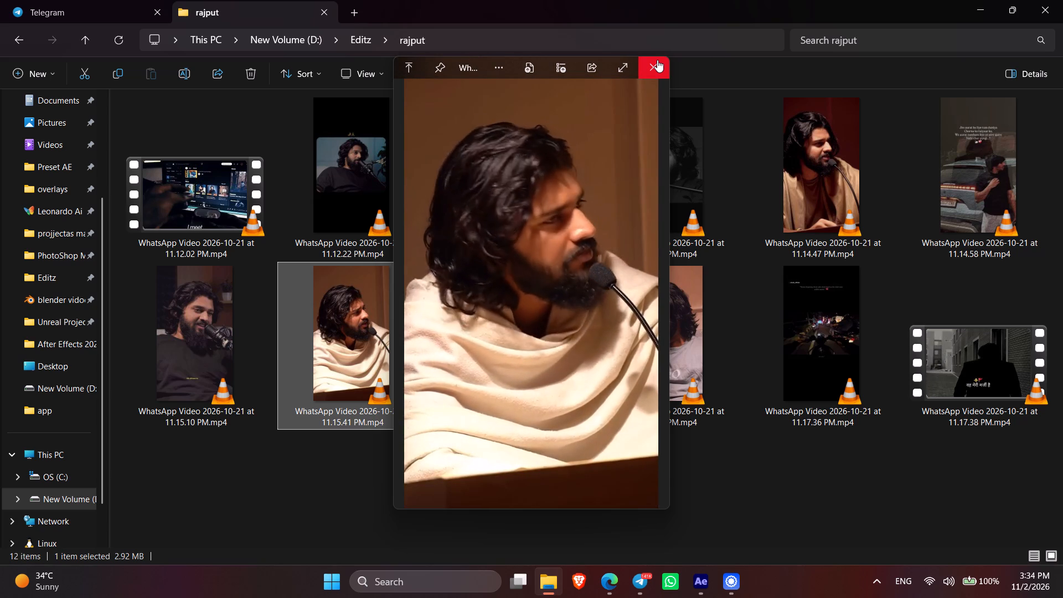
{"action": "left_click", "coordinate": [657, 60]}
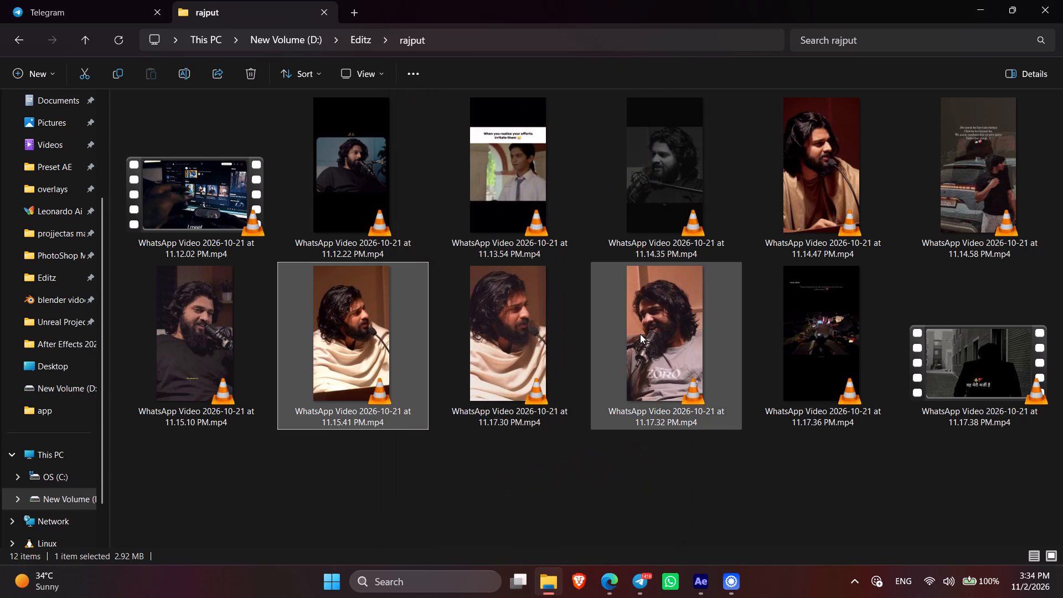
Set the system volume to about half and dismiss the quick settings.
{"action": "left_click", "coordinate": [640, 334]}
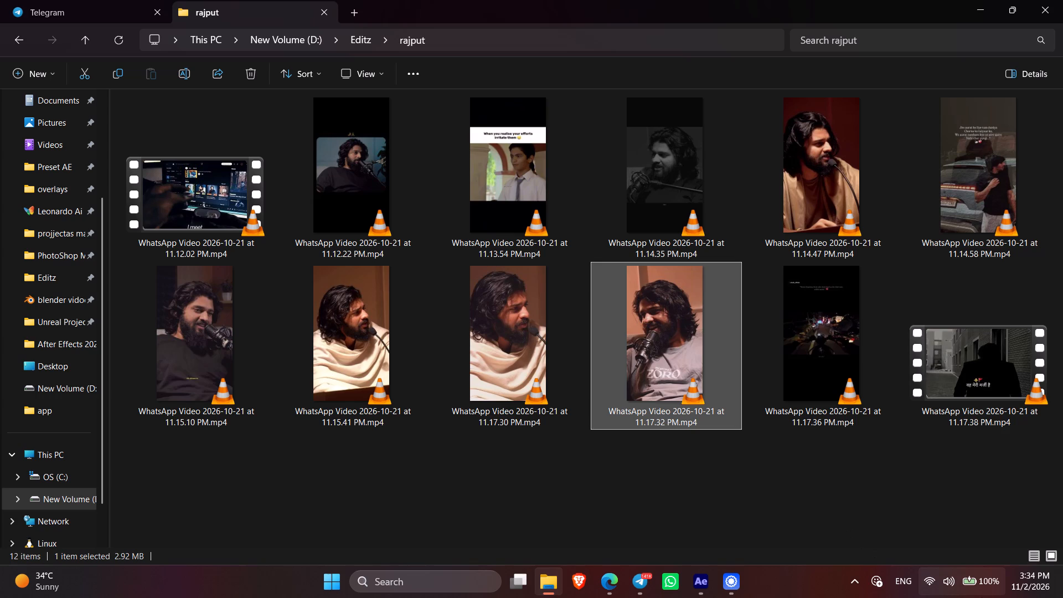
{"action": "left_click", "coordinate": [982, 597]}
{"action": "left_click_drag", "start_coordinate": [951, 519], "coordinate": [944, 515]}
{"action": "left_click", "coordinate": [942, 504]}
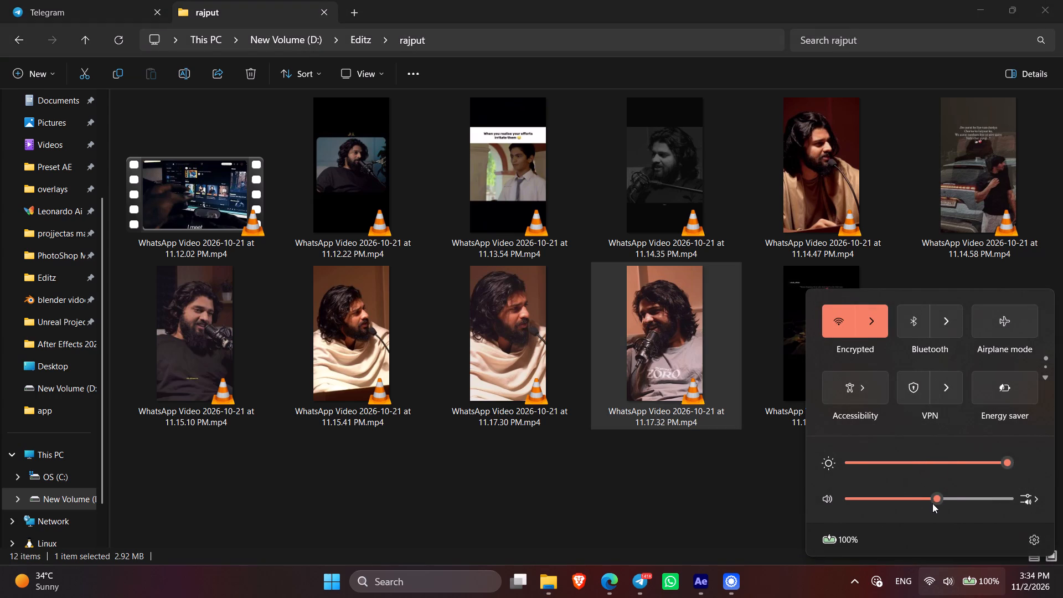
{"action": "left_click", "coordinate": [932, 503]}
{"action": "left_click", "coordinate": [783, 597]}
Preview the 11.17.32, 11.12.22 and 11.14.35 PM WhatsApp clips in the rajput folder.
{"action": "left_click", "coordinate": [626, 293]}
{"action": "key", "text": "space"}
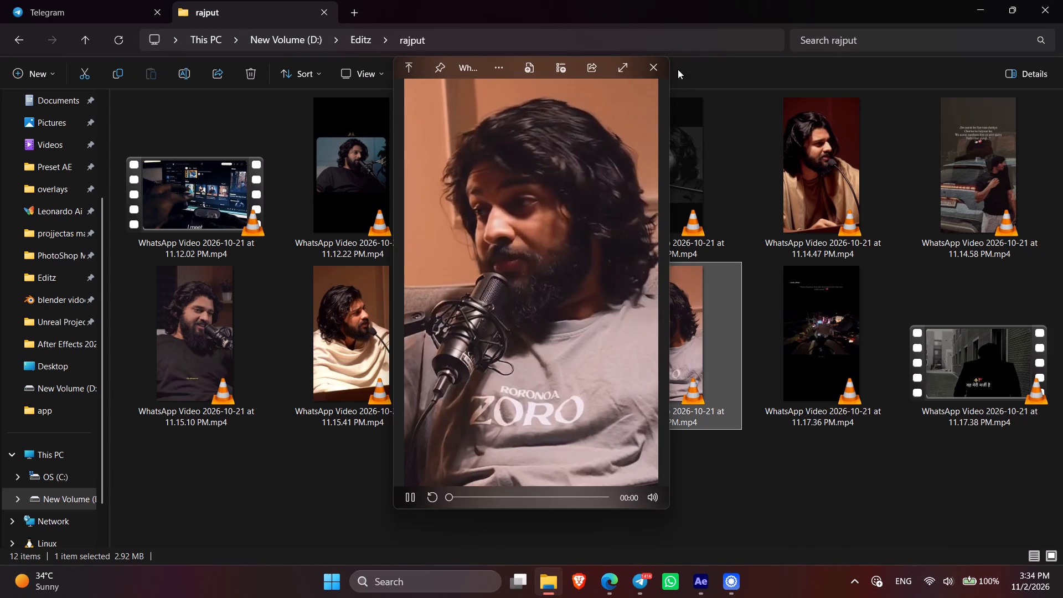
{"action": "left_click", "coordinate": [658, 66]}
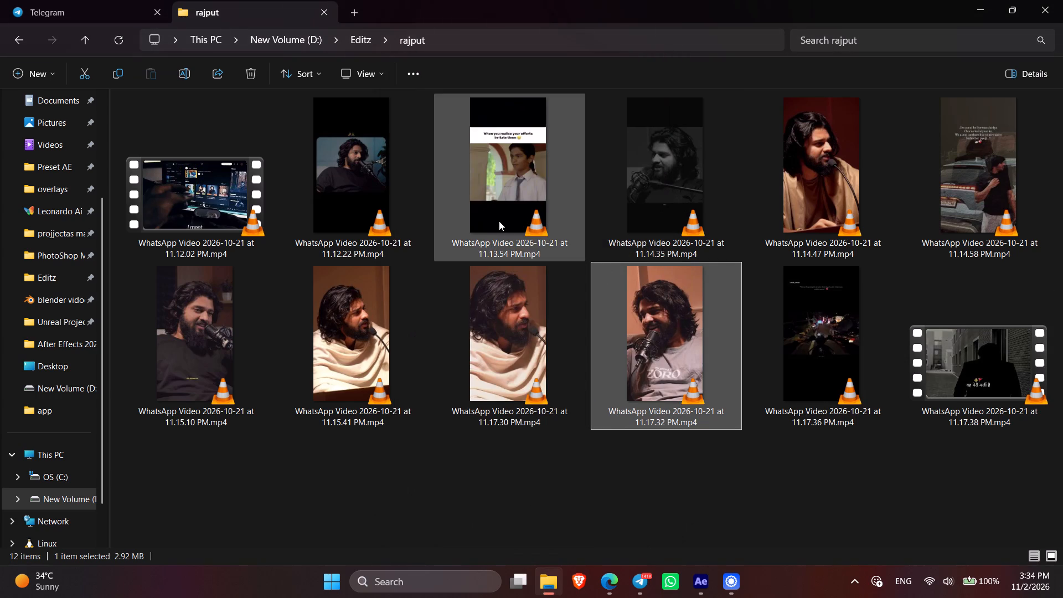
{"action": "left_click", "coordinate": [323, 194]}
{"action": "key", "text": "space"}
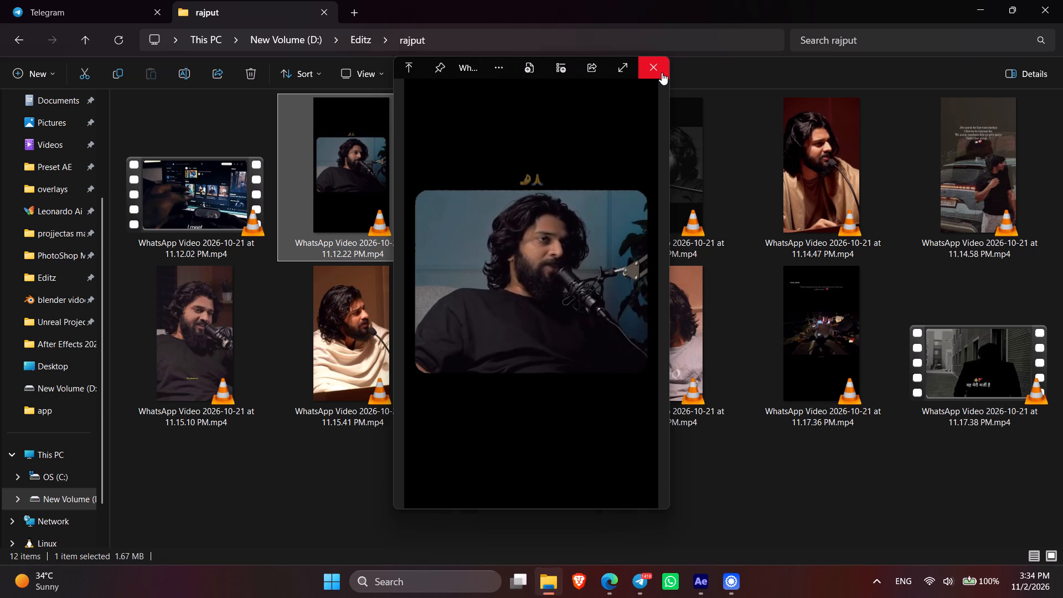
{"action": "left_click", "coordinate": [662, 72]}
{"action": "left_click", "coordinate": [518, 191]}
{"action": "left_click", "coordinate": [639, 187]}
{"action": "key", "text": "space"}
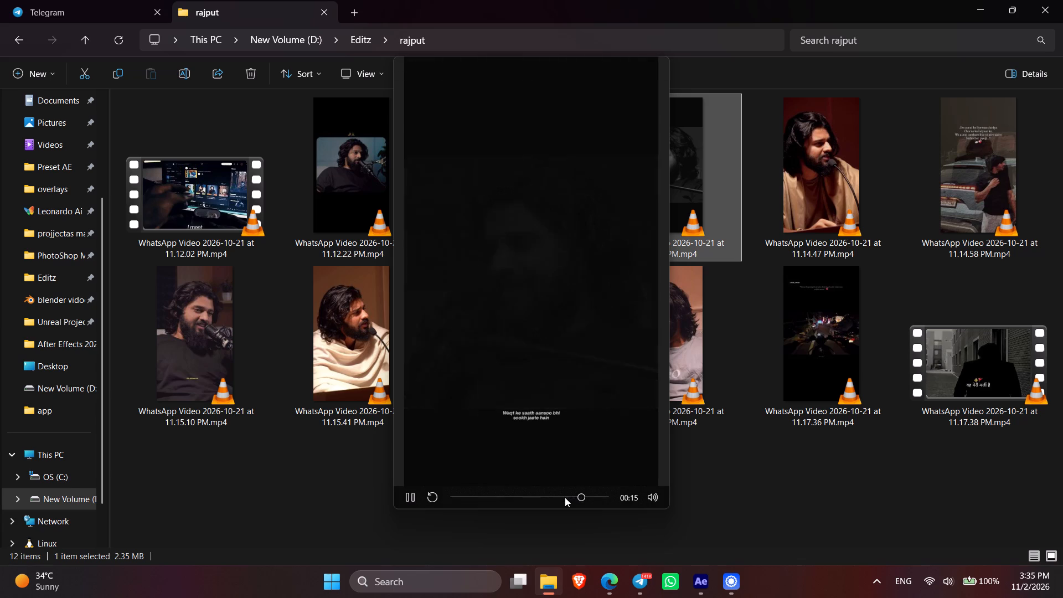
{"action": "left_click", "coordinate": [655, 78]}
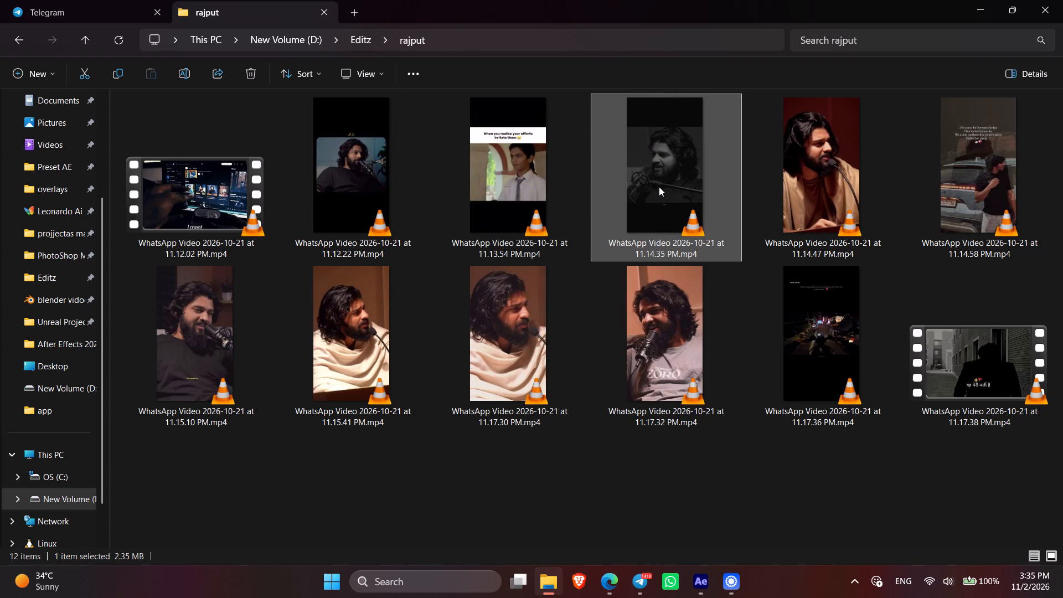
Preview IMG_0134.MP4 and IMG_2538.MOV in the Telegram folder, skipping ahead through the second clip, and reselect IMG_0134.MP4.
{"action": "left_click", "coordinate": [47, 8]}
{"action": "left_click", "coordinate": [375, 208]}
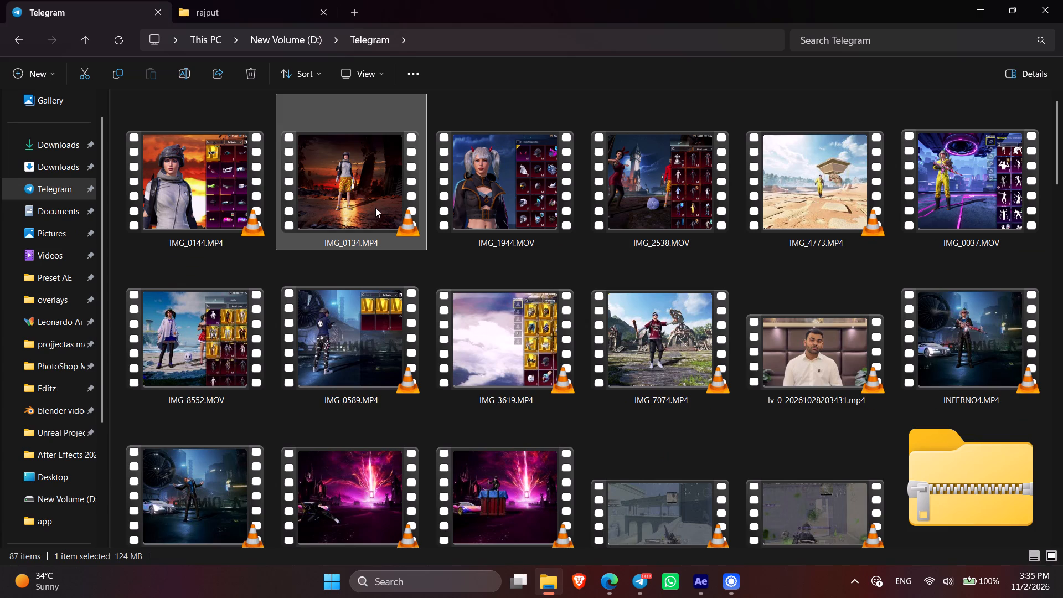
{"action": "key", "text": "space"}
{"action": "left_click", "coordinate": [835, 66]}
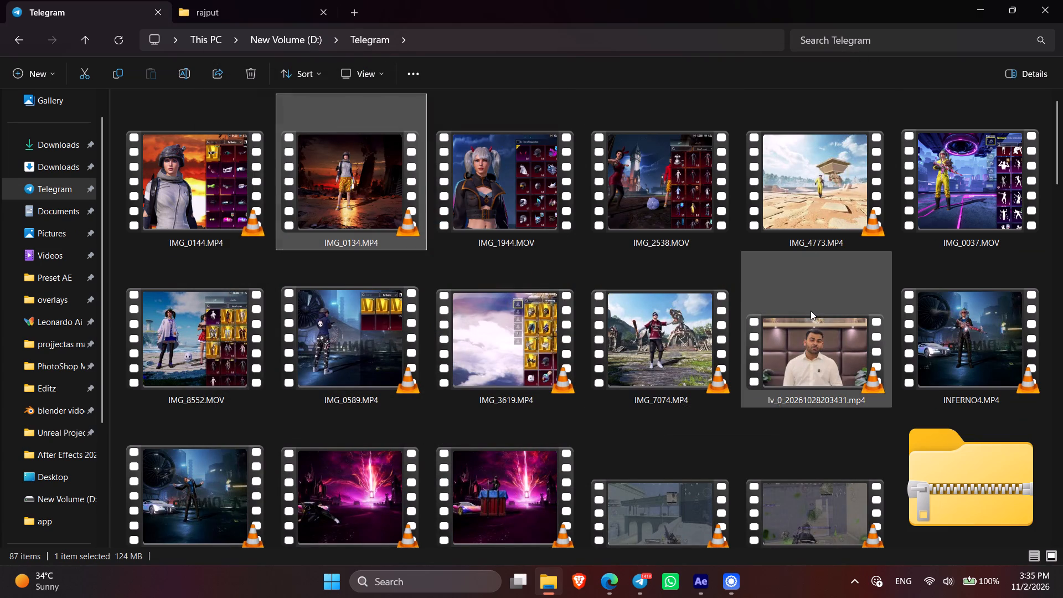
{"action": "left_click", "coordinate": [595, 182]}
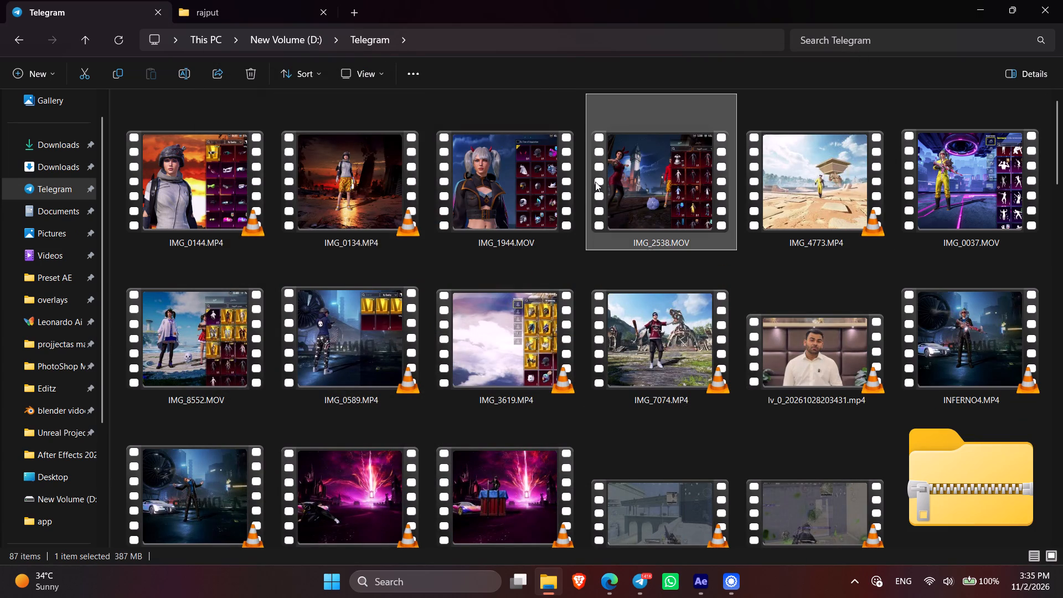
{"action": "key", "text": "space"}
{"action": "left_click", "coordinate": [303, 497]}
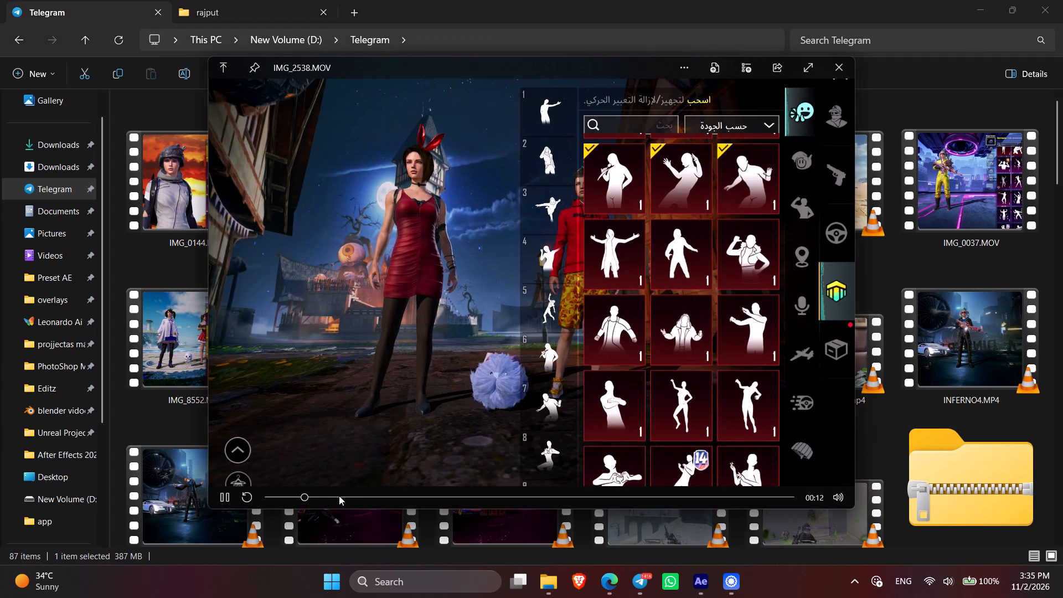
{"action": "left_click", "coordinate": [339, 496]}
{"action": "left_click", "coordinate": [837, 66]}
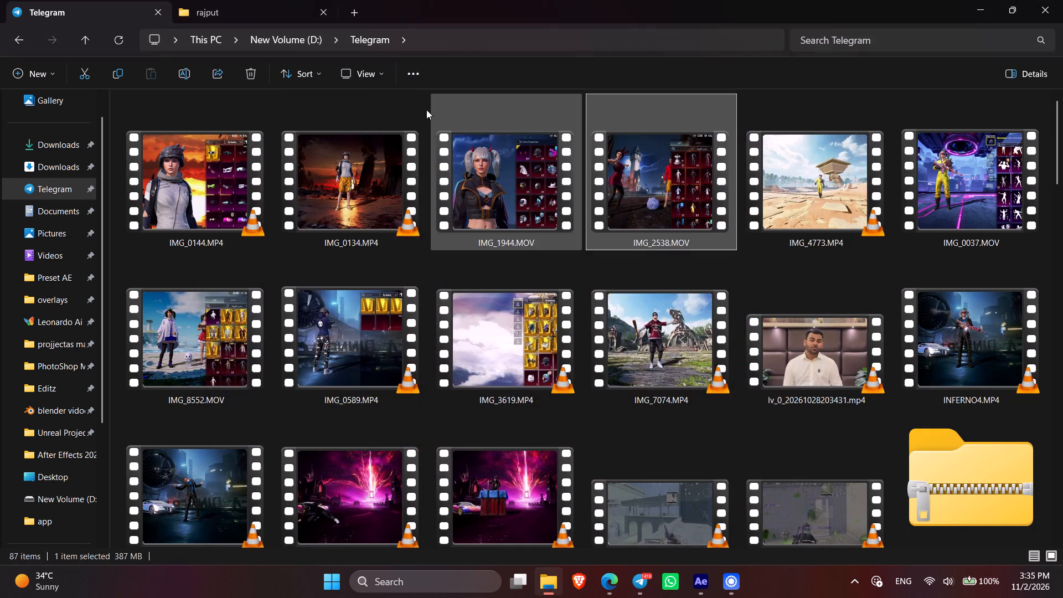
{"action": "left_click", "coordinate": [331, 165]}
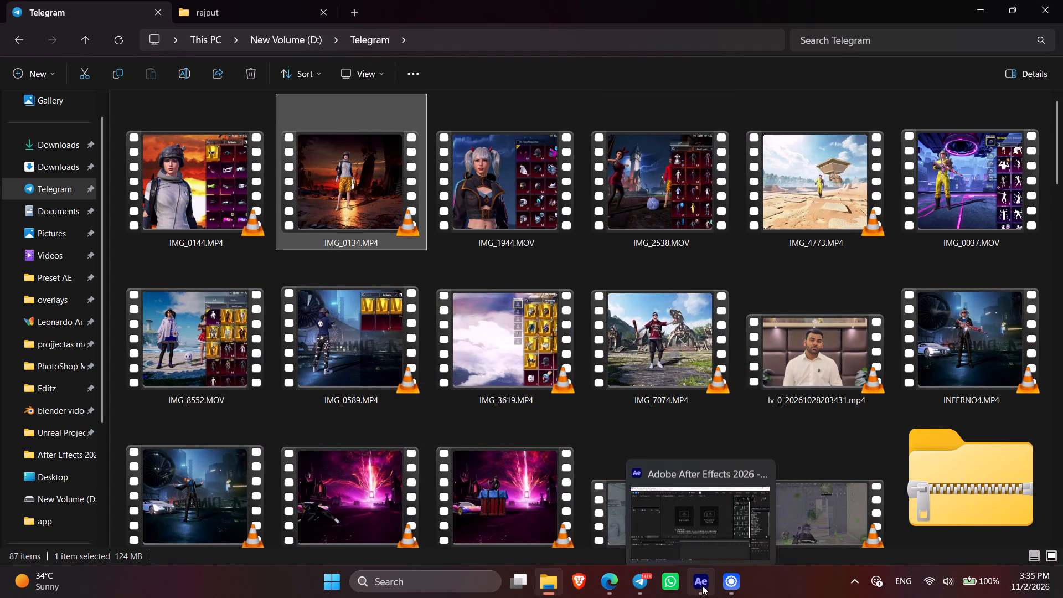
Switch to After Effects and purge its memory and disk cache again.
{"action": "left_click", "coordinate": [702, 585]}
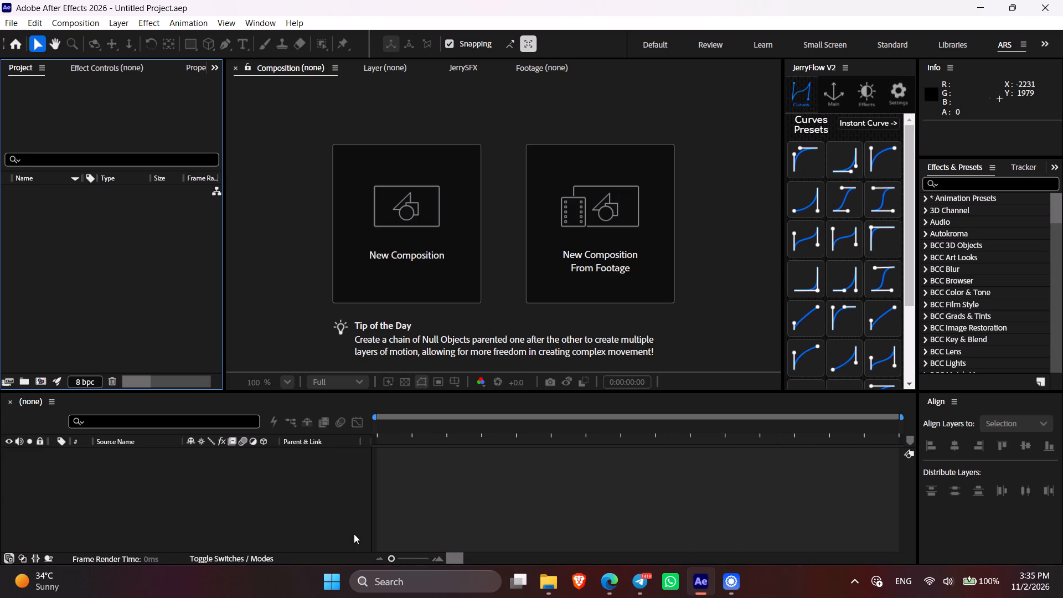
{"action": "left_click", "coordinate": [343, 519]}
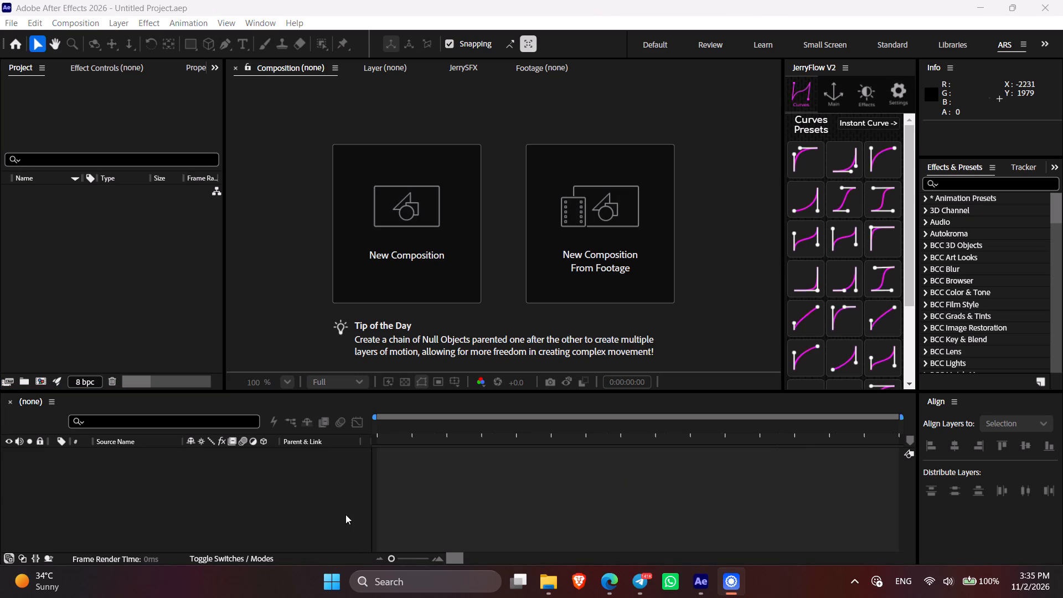
{"action": "left_click", "coordinate": [35, 25]}
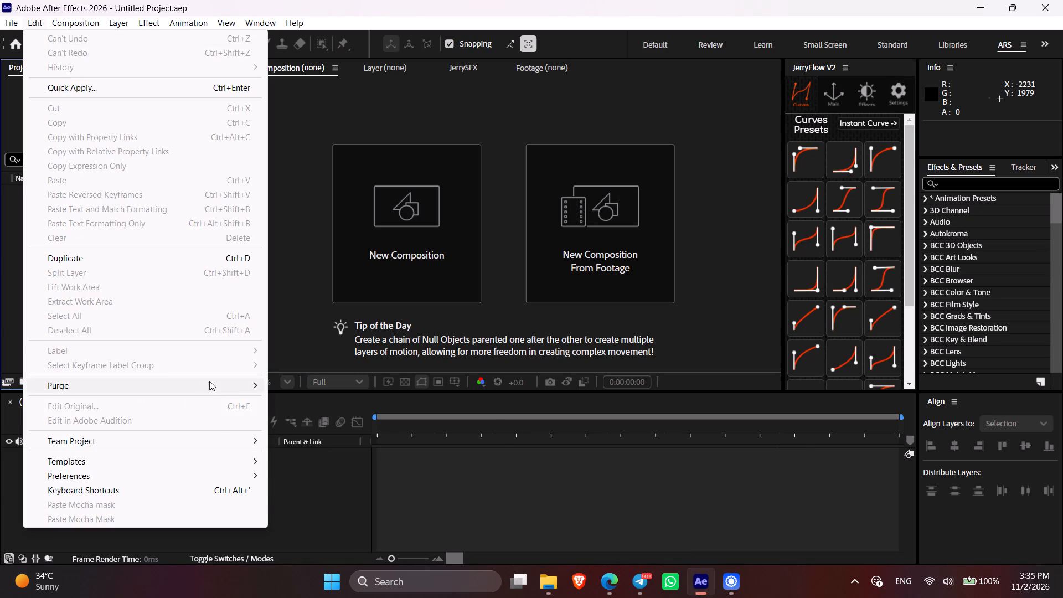
{"action": "left_click", "coordinate": [311, 403]}
{"action": "left_click", "coordinate": [585, 308]}
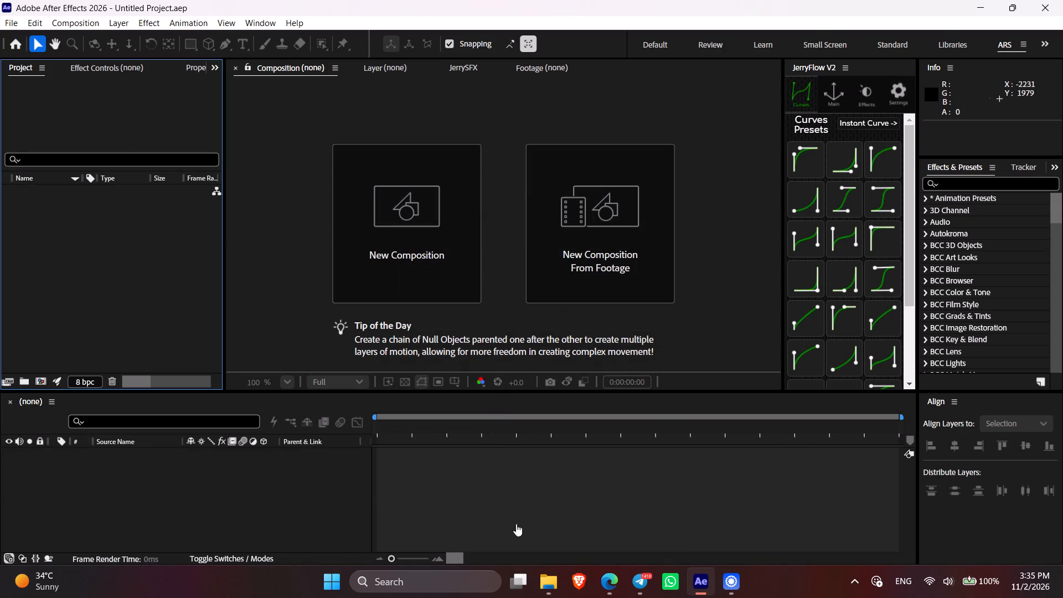
Return to File Explorer, preview IMG_0134.MP4 in the Telegram folder, and select the 11.14.35 PM clip in the rajput folder.
{"action": "left_click", "coordinate": [554, 574]}
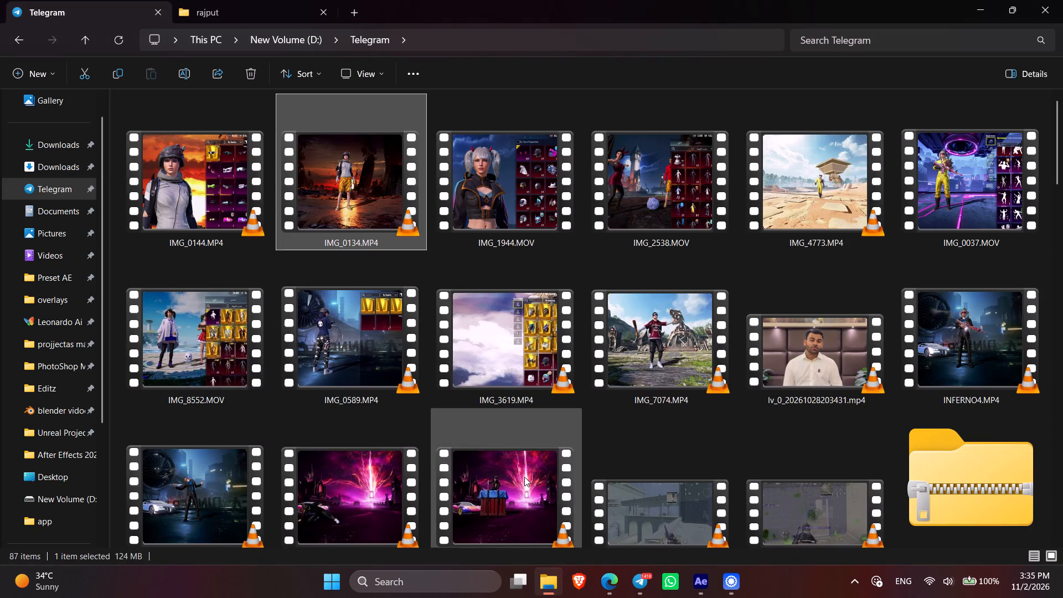
{"action": "left_click", "coordinate": [373, 206]}
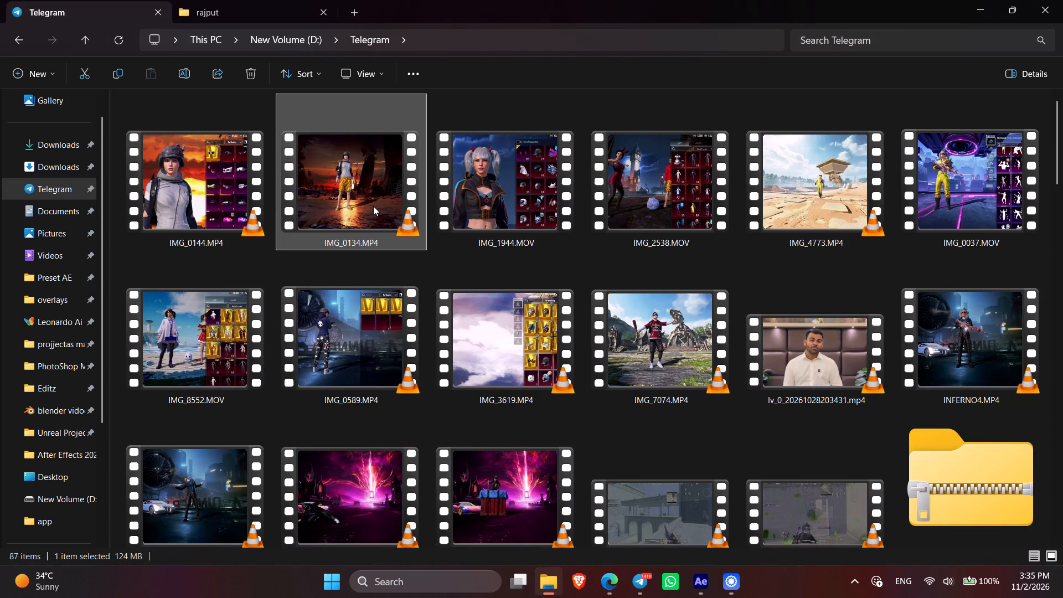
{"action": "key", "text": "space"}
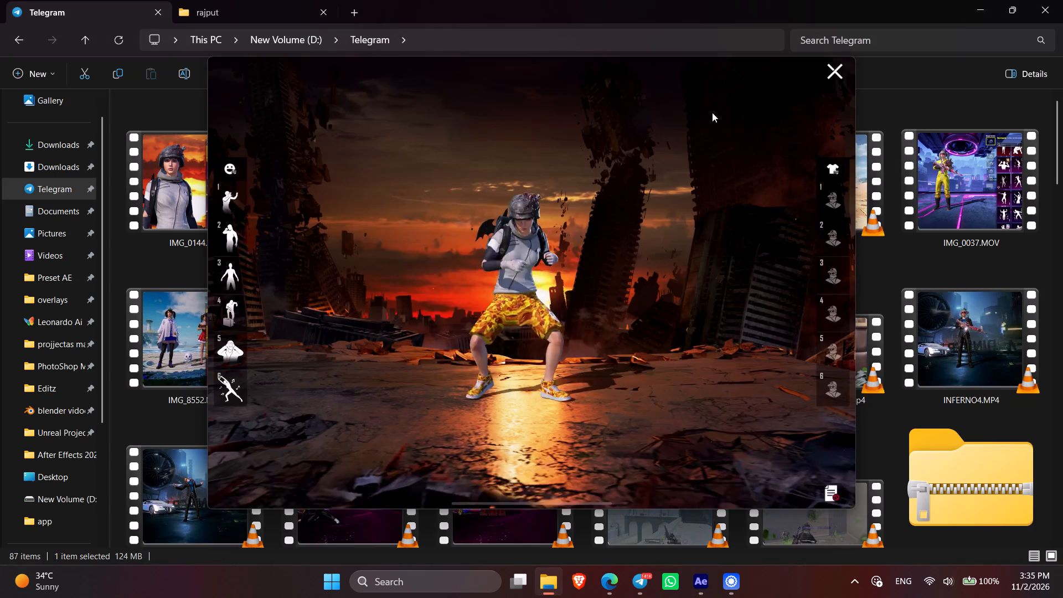
{"action": "left_click", "coordinate": [835, 71]}
{"action": "left_click", "coordinate": [229, 6]}
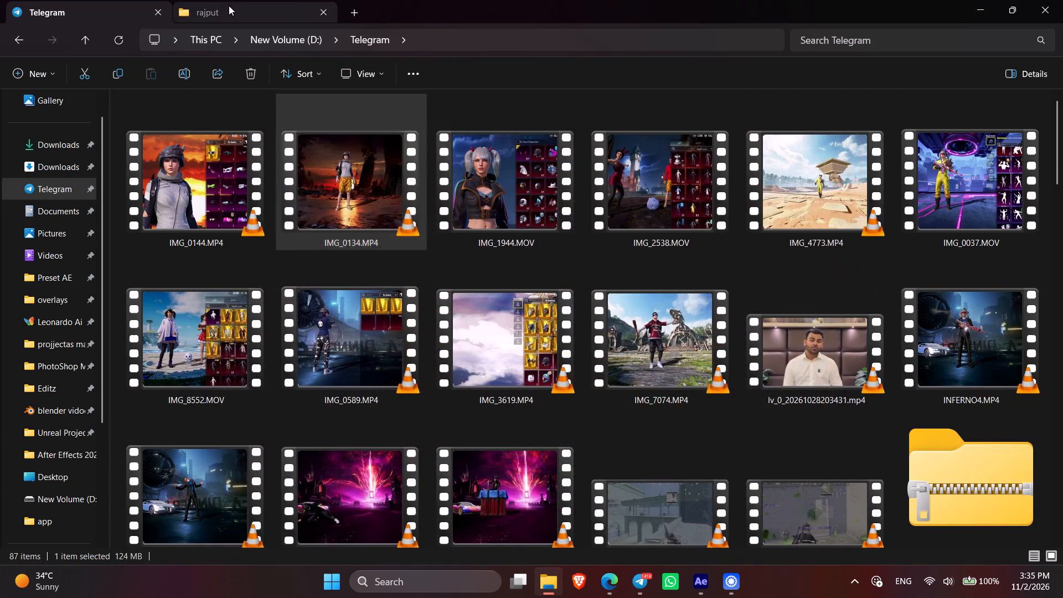
{"action": "left_click", "coordinate": [702, 189]}
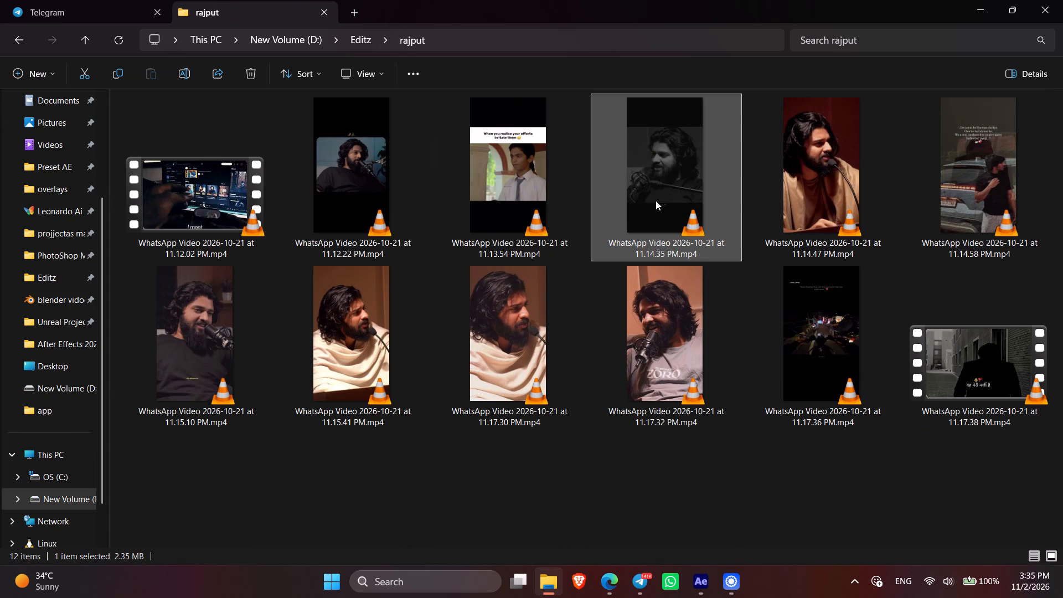
Switch to After Effects and start a Recordly screen recording.
{"action": "left_click", "coordinate": [699, 594]}
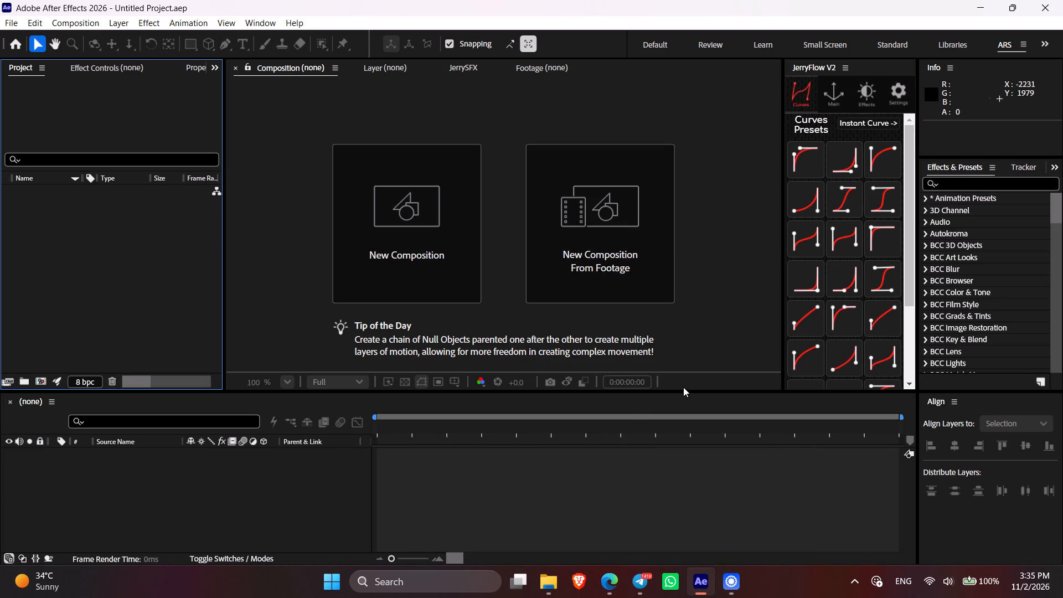
{"action": "left_click", "coordinate": [617, 525]}
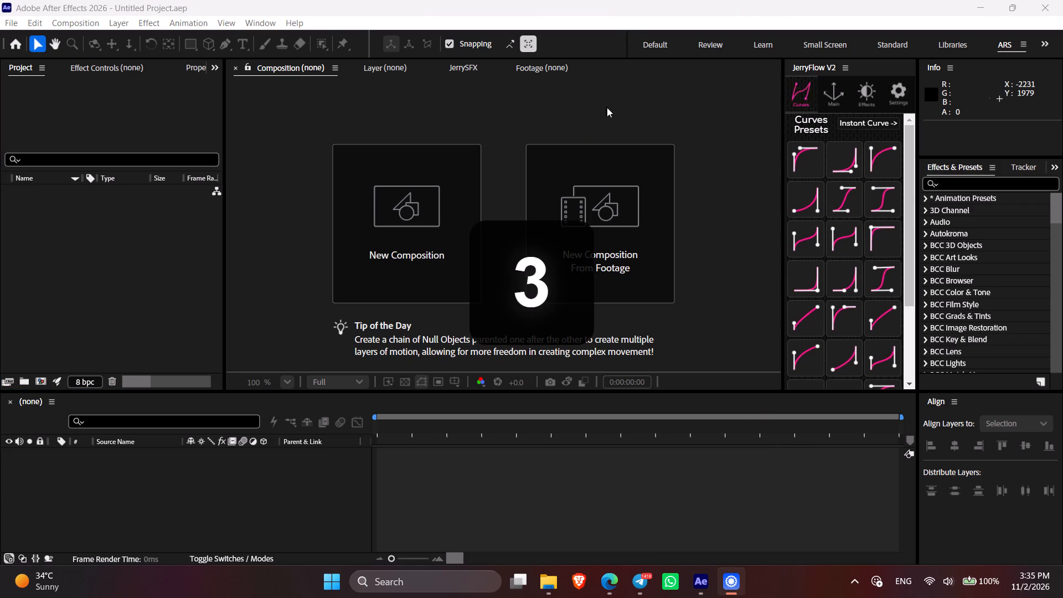
Start a new Recordly screen recording over After Effects.
{"action": "left_click", "coordinate": [691, 525]}
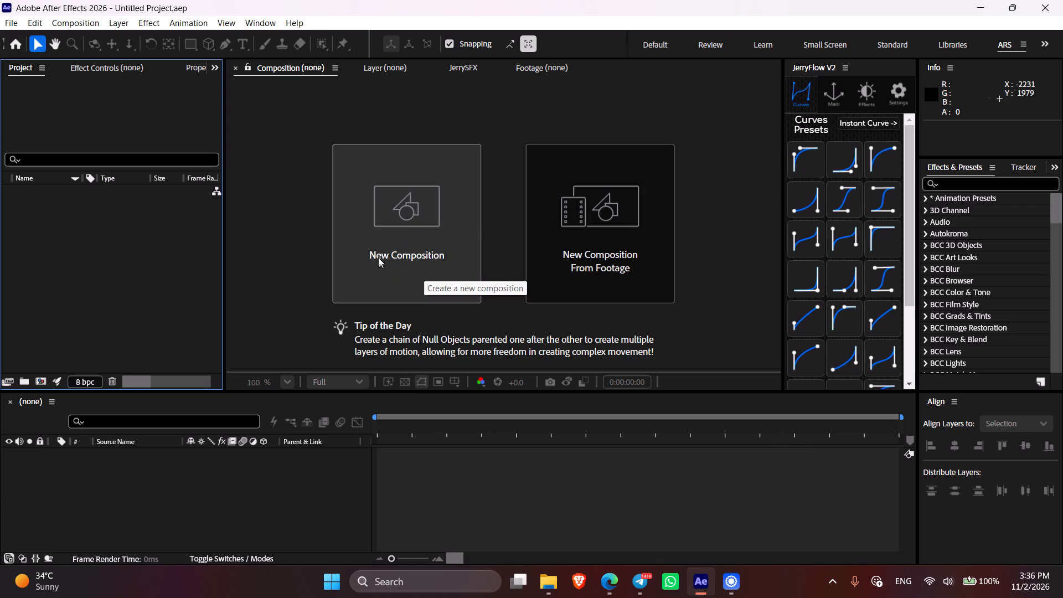
Create a 1080 x 1920 px, 60 fps composition named Comp 1 with a duration of 0:01:19:01.
{"action": "left_click", "coordinate": [383, 232]}
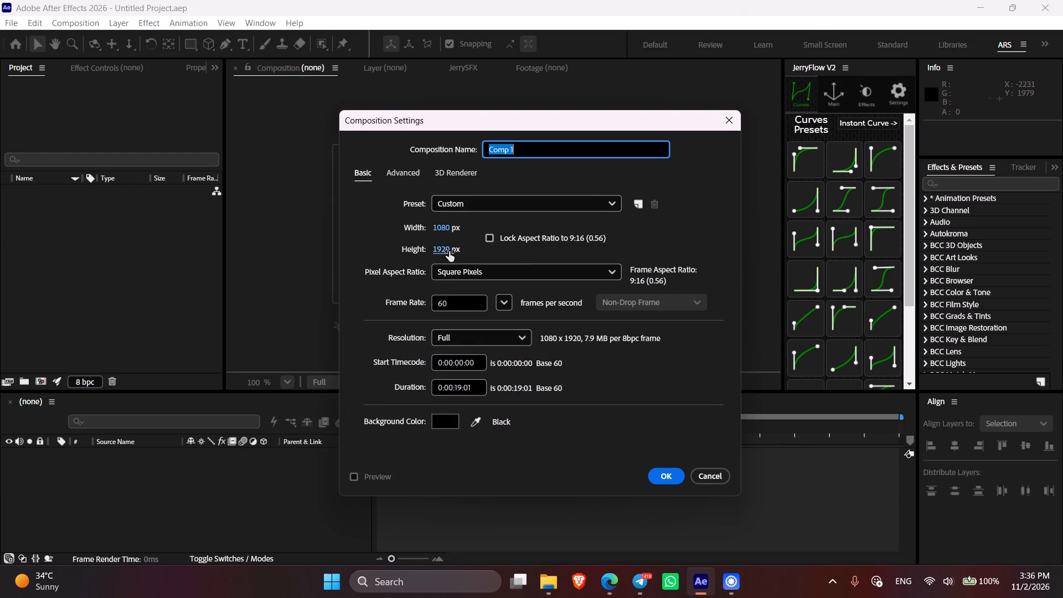
{"action": "left_click_drag", "start_coordinate": [453, 305], "coordinate": [424, 305]}
{"action": "left_click", "coordinate": [641, 363]}
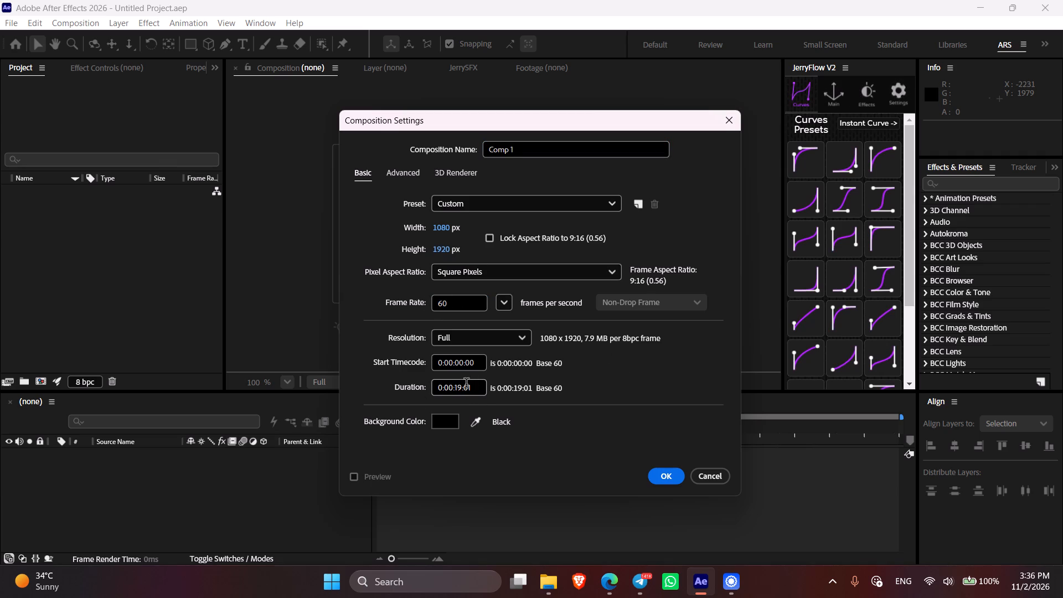
{"action": "left_click", "coordinate": [455, 392]}
{"action": "left_click", "coordinate": [453, 391]}
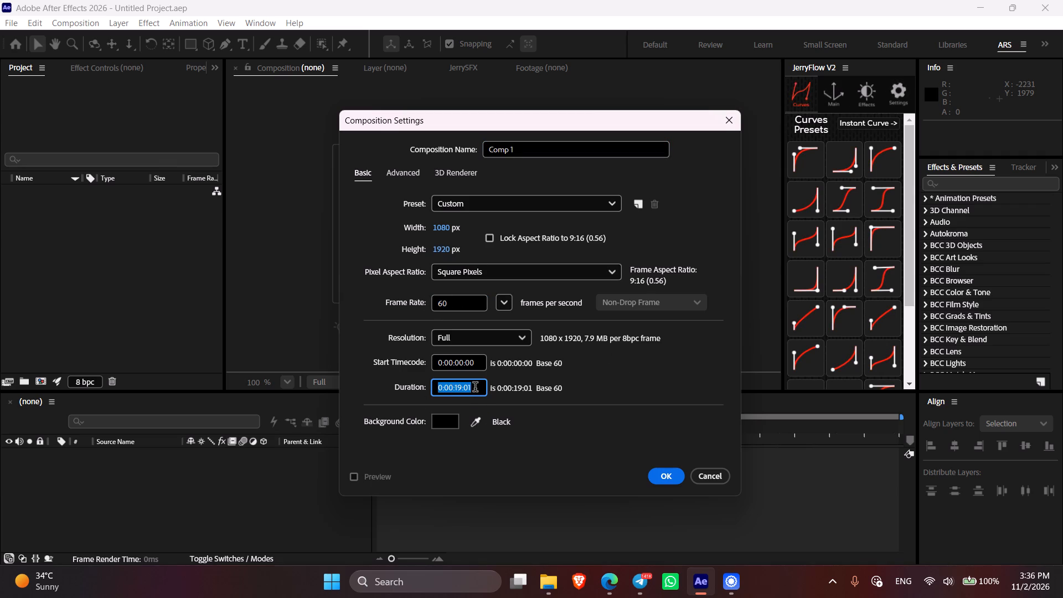
{"action": "left_click", "coordinate": [478, 385]}
{"action": "left_click", "coordinate": [452, 391]}
{"action": "key", "text": "BackSpace"}
{"action": "key", "text": "1"}
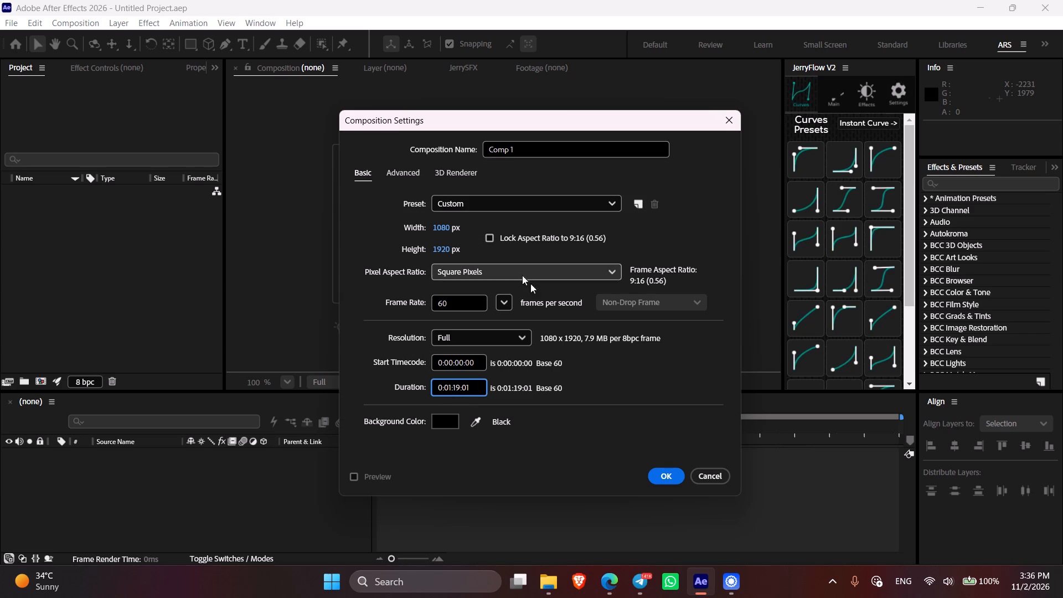
{"action": "left_click", "coordinate": [667, 480]}
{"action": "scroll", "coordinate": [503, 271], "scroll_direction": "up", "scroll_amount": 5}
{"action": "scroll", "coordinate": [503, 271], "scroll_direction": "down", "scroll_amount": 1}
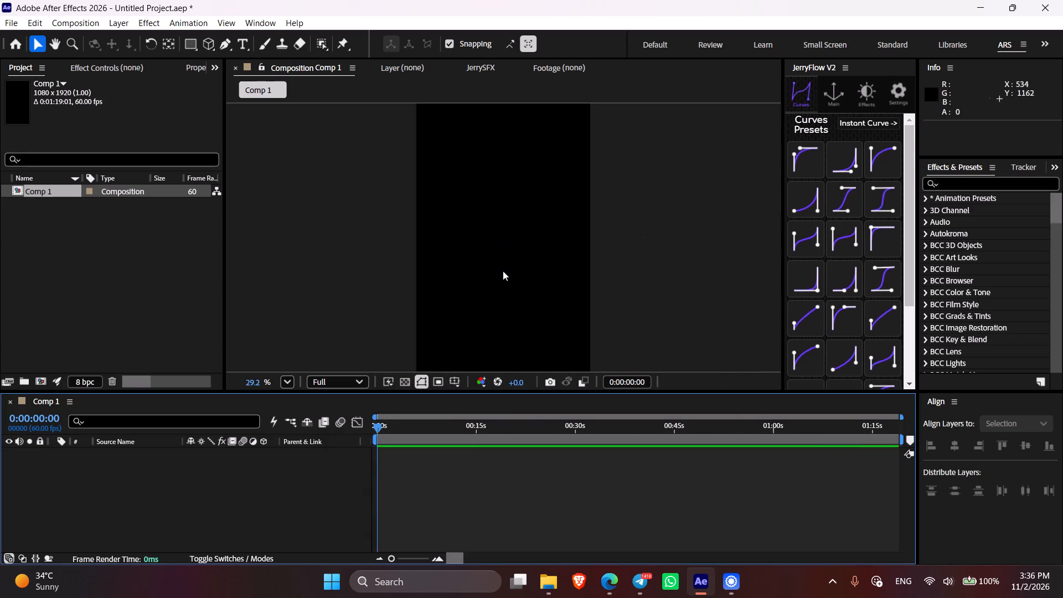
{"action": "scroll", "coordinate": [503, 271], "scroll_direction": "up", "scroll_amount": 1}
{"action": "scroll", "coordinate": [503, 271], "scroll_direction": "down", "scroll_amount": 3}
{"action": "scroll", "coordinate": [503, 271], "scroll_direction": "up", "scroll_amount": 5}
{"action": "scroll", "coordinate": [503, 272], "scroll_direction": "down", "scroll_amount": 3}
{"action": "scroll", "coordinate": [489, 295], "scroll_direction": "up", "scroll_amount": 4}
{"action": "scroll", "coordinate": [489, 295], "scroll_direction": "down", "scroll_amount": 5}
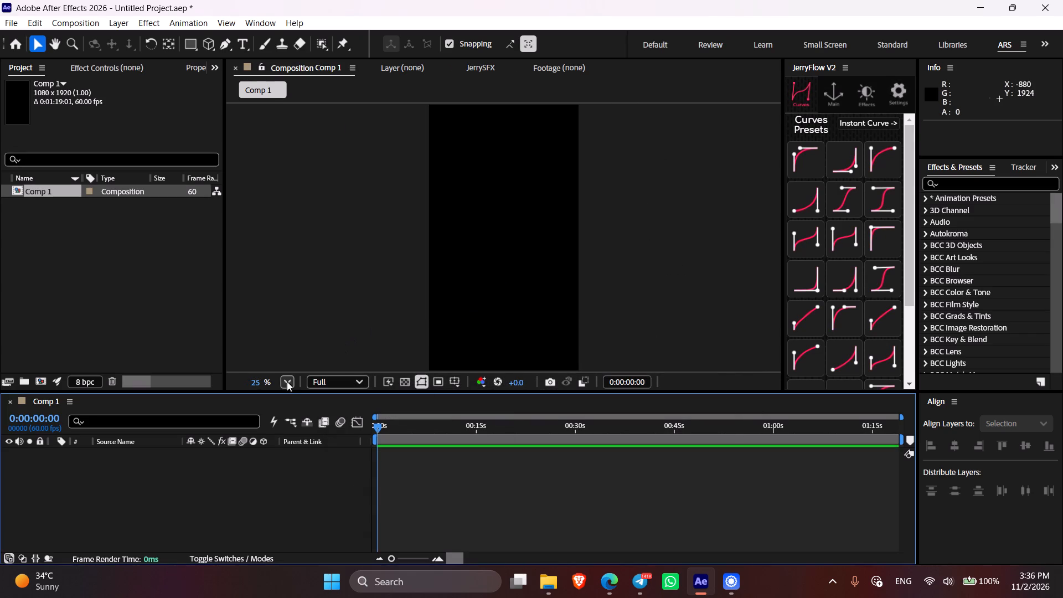
Set the composition viewer's magnification to Fit up to 100%.
{"action": "left_click", "coordinate": [281, 382]}
{"action": "left_click", "coordinate": [283, 384]}
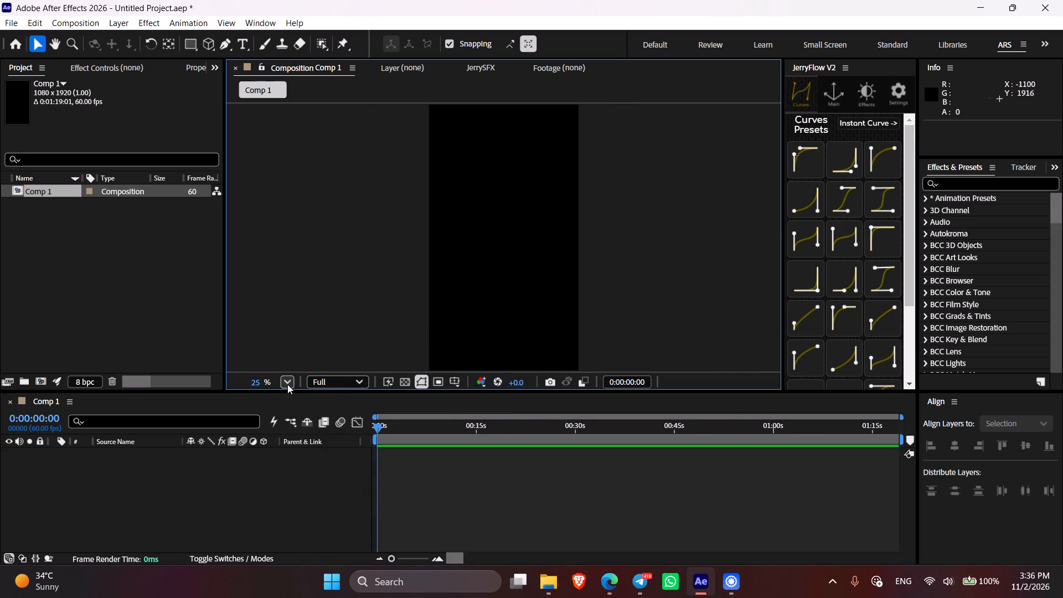
{"action": "left_click", "coordinate": [286, 384]}
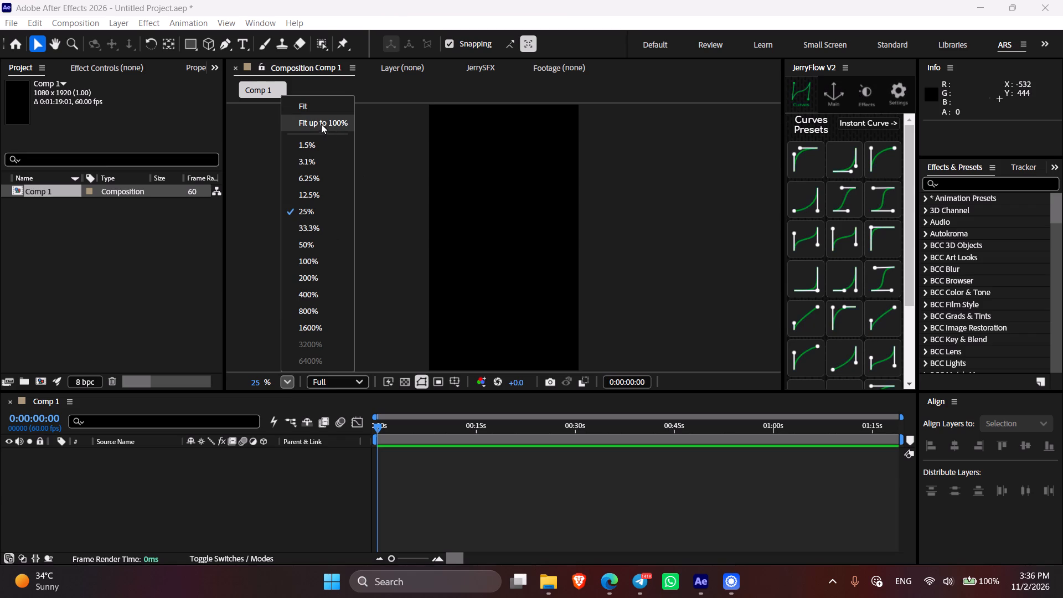
{"action": "left_click", "coordinate": [329, 126]}
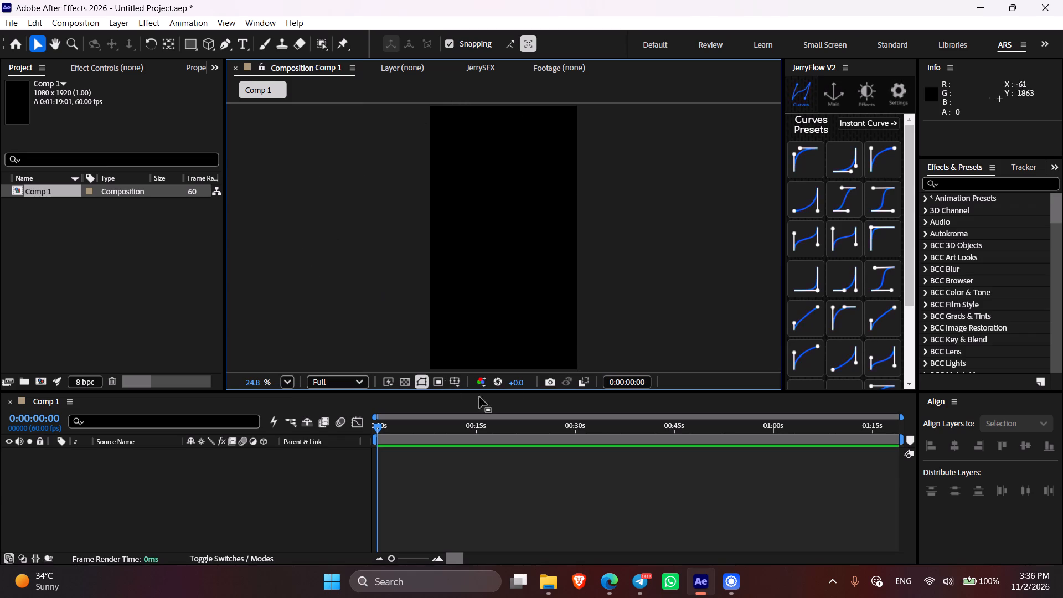
Switch to File Explorer and bring WhatsApp Video 2026-10-21 at 11.14.35 PM.mp4 from the rajput folder into the Comp 1 timeline in After Effects.
{"action": "left_click", "coordinate": [550, 577]}
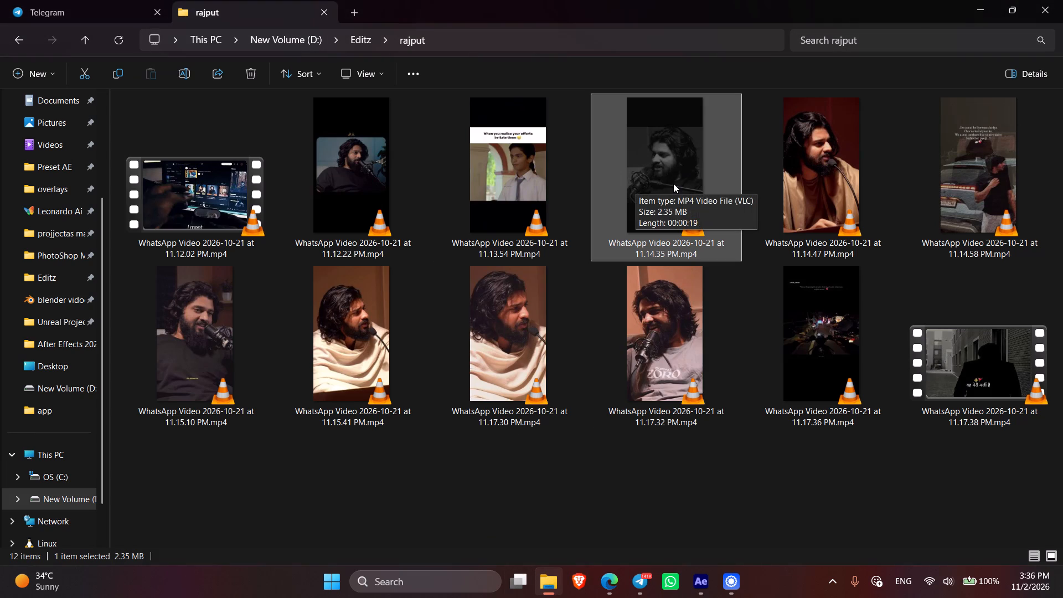
{"action": "left_click_drag", "start_coordinate": [660, 153], "coordinate": [648, 187]}
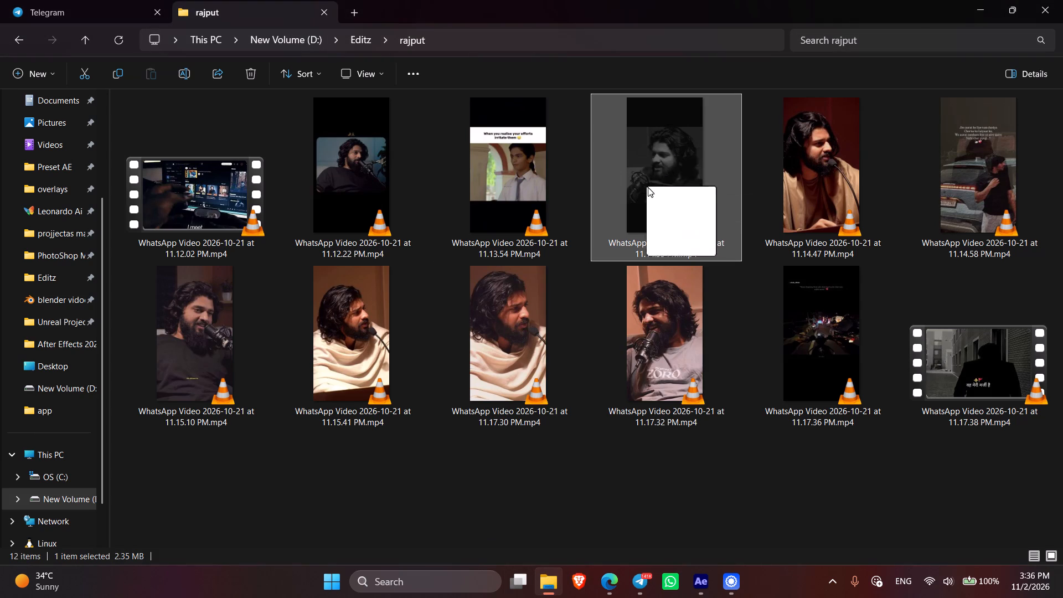
{"action": "left_click_drag", "start_coordinate": [648, 187], "coordinate": [649, 483]}
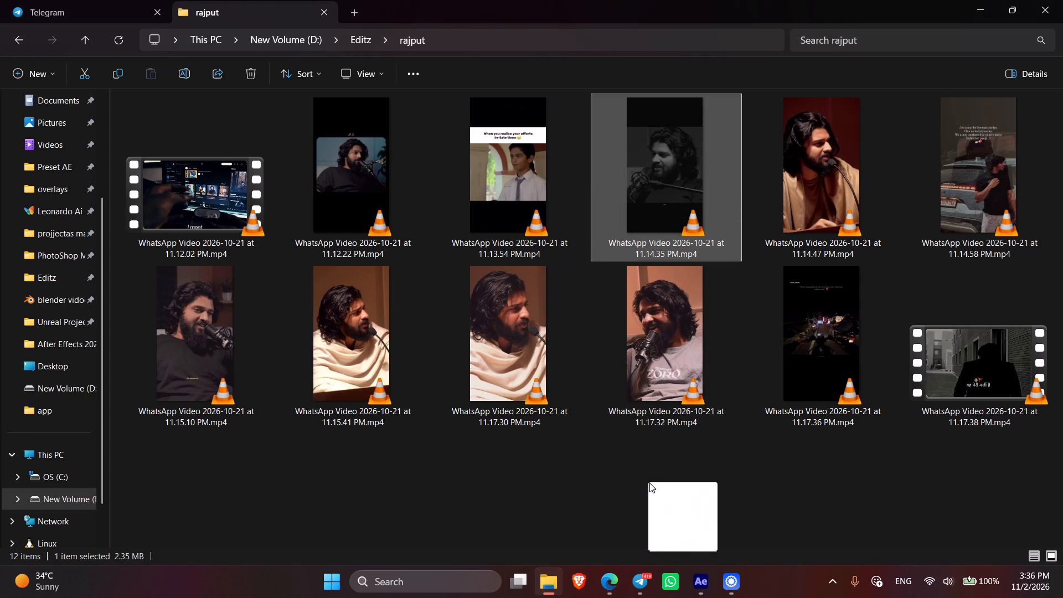
{"action": "left_click_drag", "start_coordinate": [649, 483], "coordinate": [313, 448]}
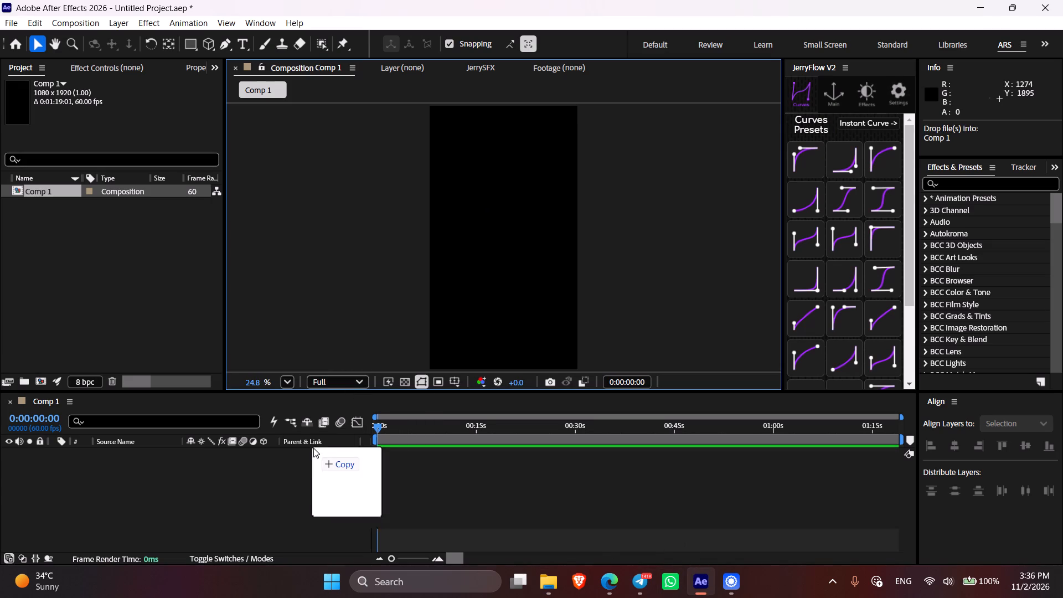
{"action": "left_click_drag", "start_coordinate": [313, 448], "coordinate": [149, 259]}
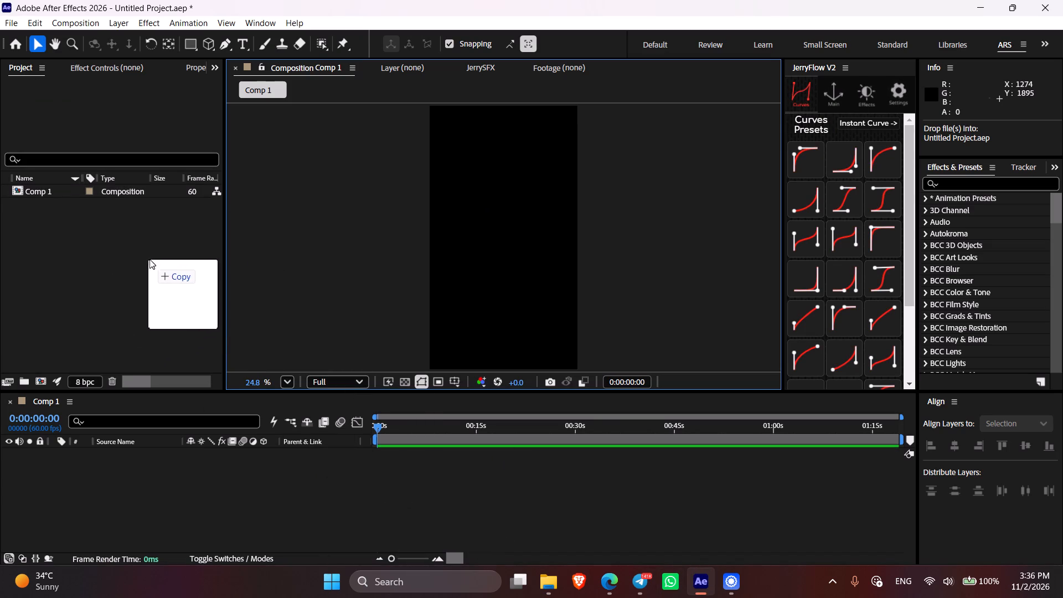
{"action": "left_click_drag", "start_coordinate": [149, 259], "coordinate": [474, 484]}
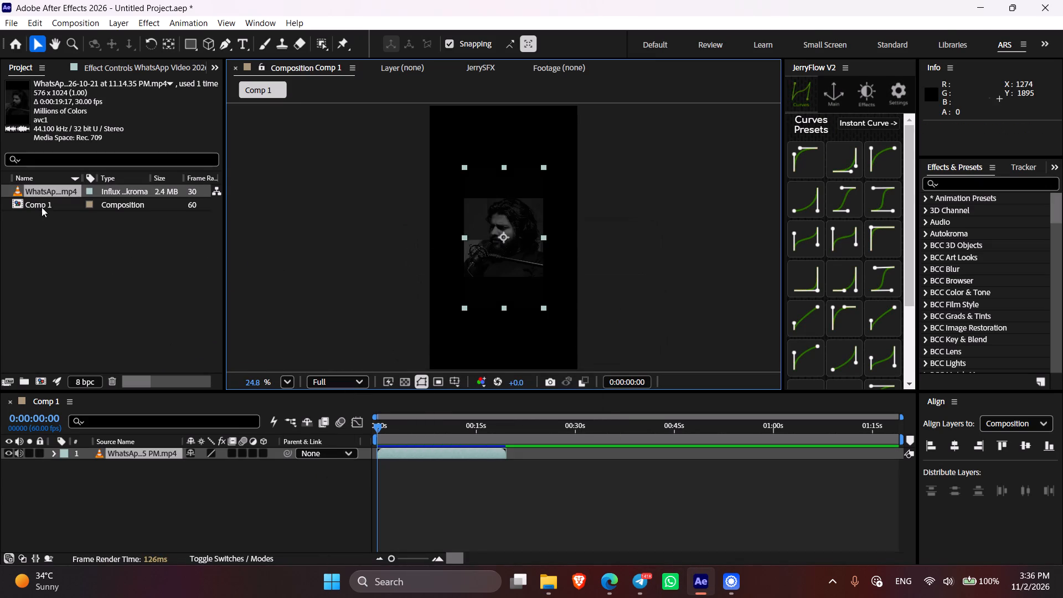
Select the clip layer and scrub the first frames of the Comp 1 timeline to 0:00:00:13.
{"action": "left_click", "coordinate": [491, 454]}
{"action": "left_click_drag", "start_coordinate": [379, 435], "coordinate": [358, 430]}
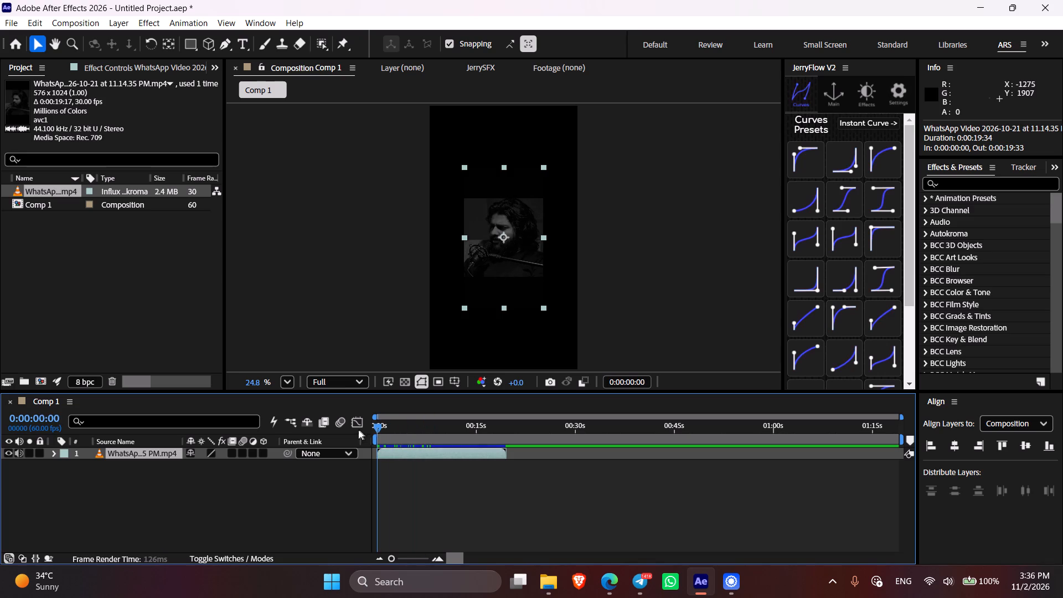
{"action": "left_click_drag", "start_coordinate": [358, 430], "coordinate": [379, 430]}
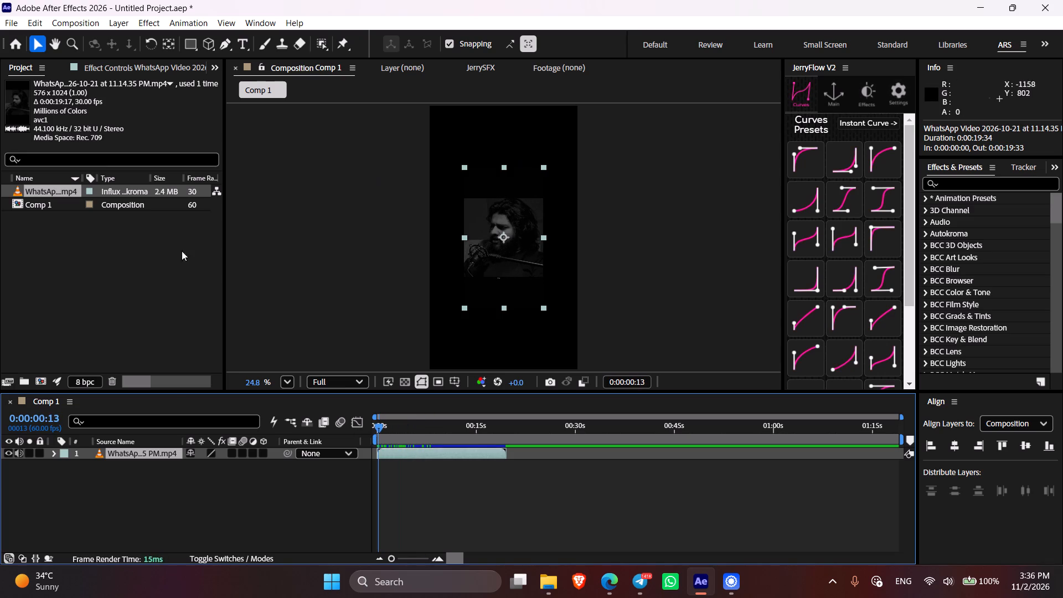
Hide the picture of the WhatsApp video layer so that it serves as audio only.
{"action": "left_click", "coordinate": [23, 450]}
{"action": "left_click", "coordinate": [18, 454]}
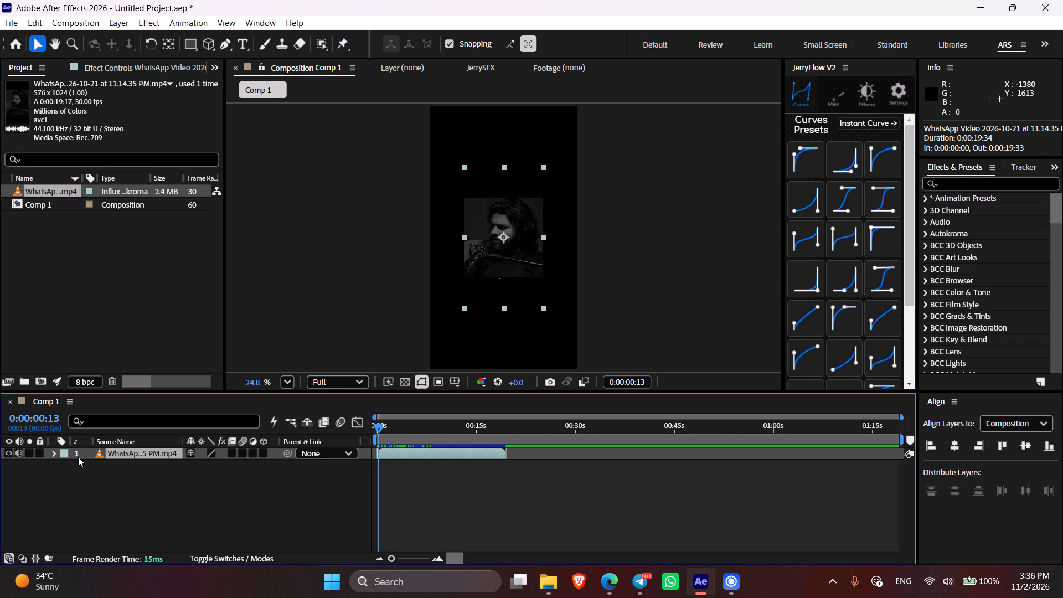
{"action": "left_click", "coordinate": [7, 455]}
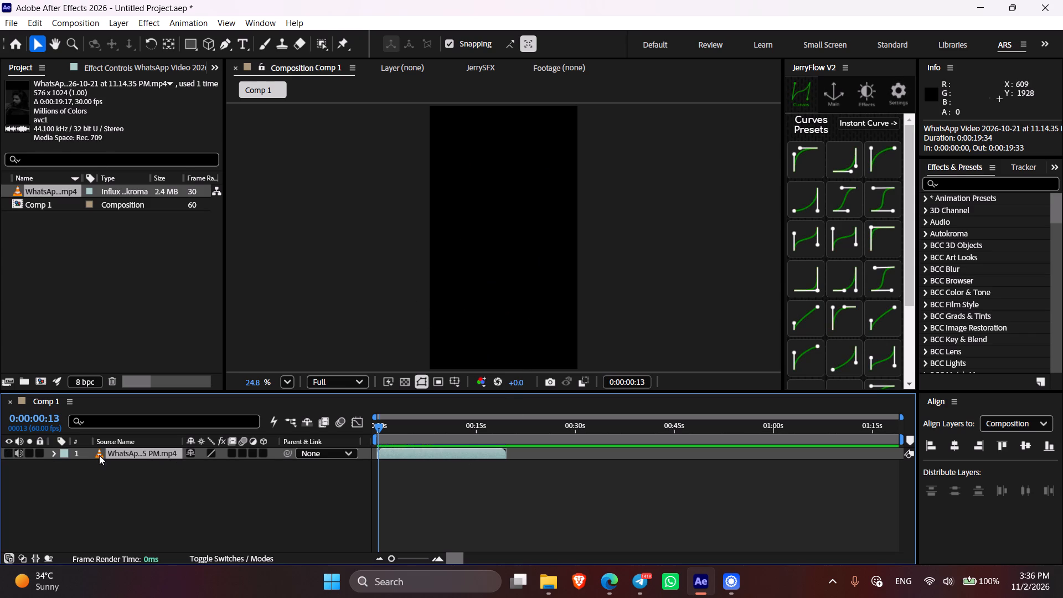
Set the work area end to the WhatsApp layer's out point at 0:00:19:33.
{"action": "left_click_drag", "start_coordinate": [393, 424], "coordinate": [360, 421]}
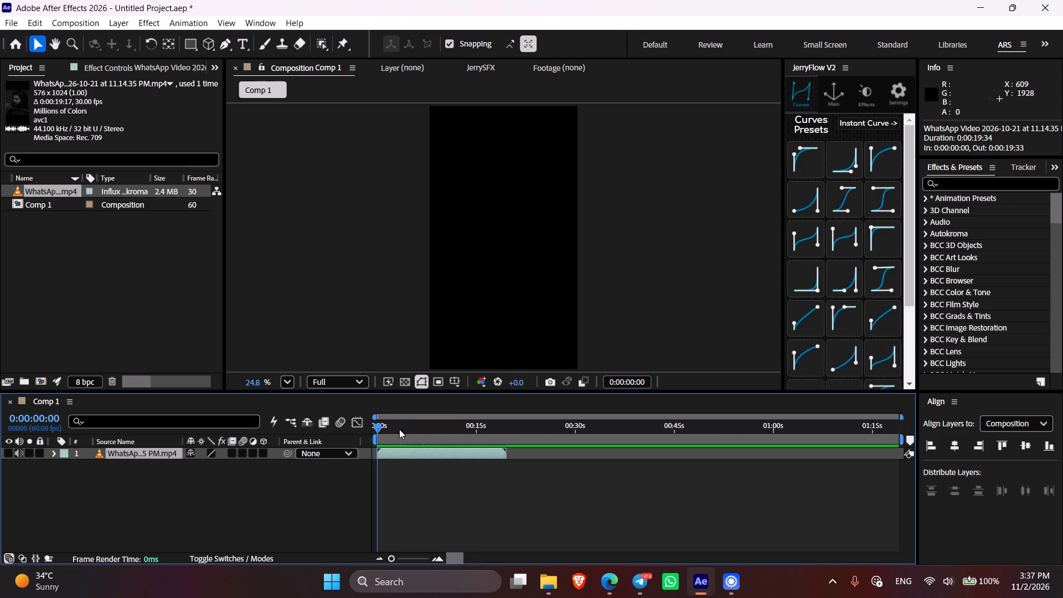
{"action": "left_click_drag", "start_coordinate": [381, 427], "coordinate": [508, 450]}
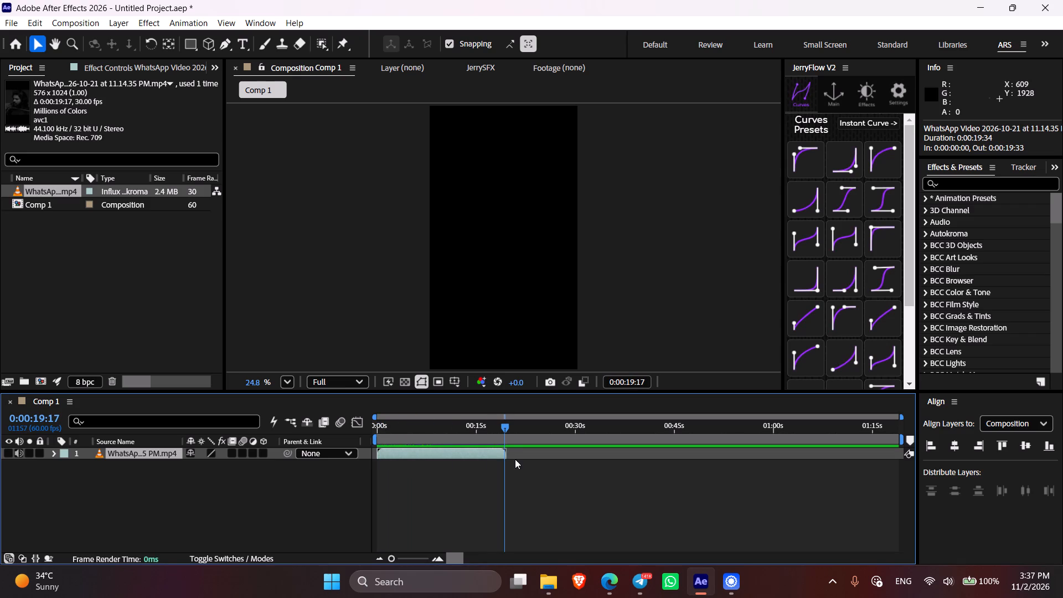
{"action": "left_click", "coordinate": [442, 421]}
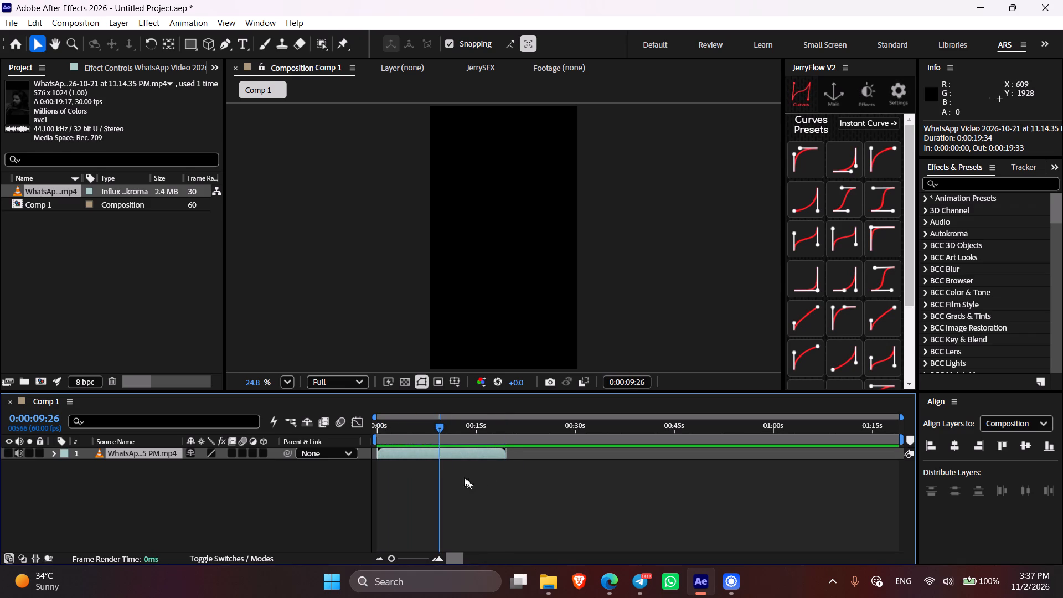
{"action": "key", "text": "i"}
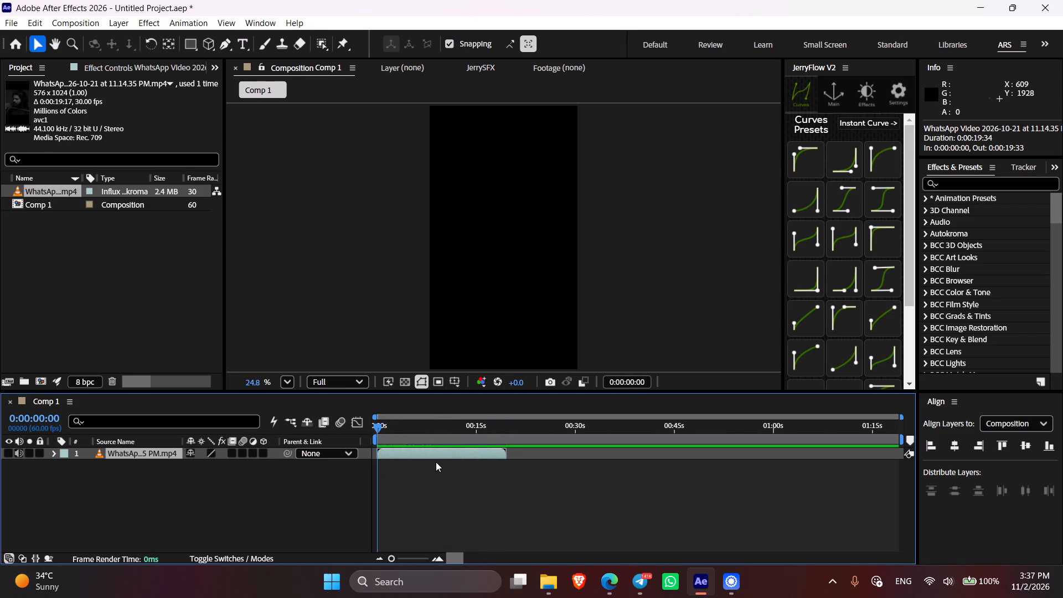
{"action": "key", "text": "o"}
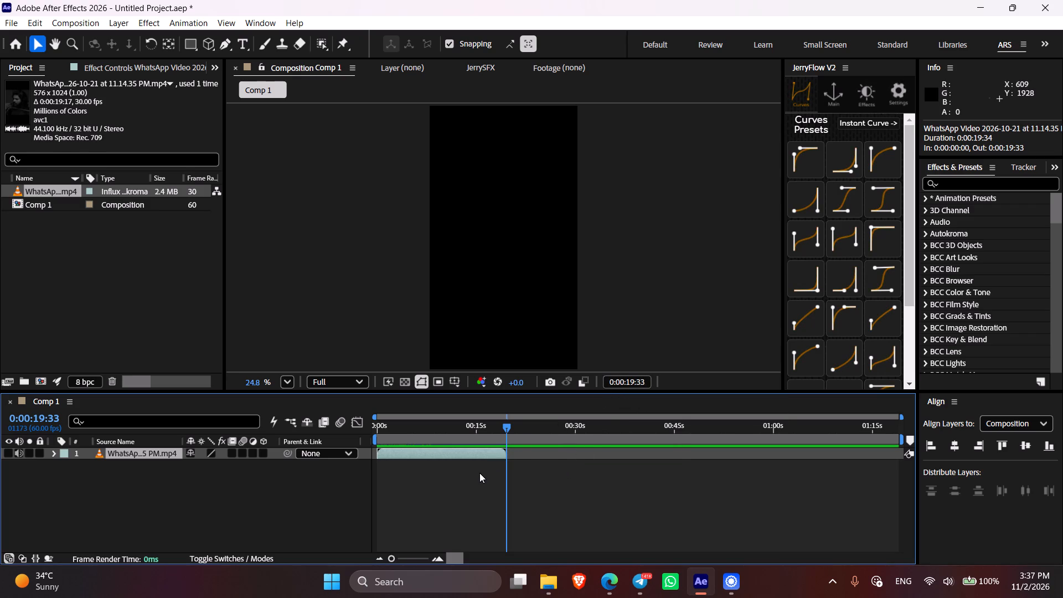
{"action": "key", "text": "n"}
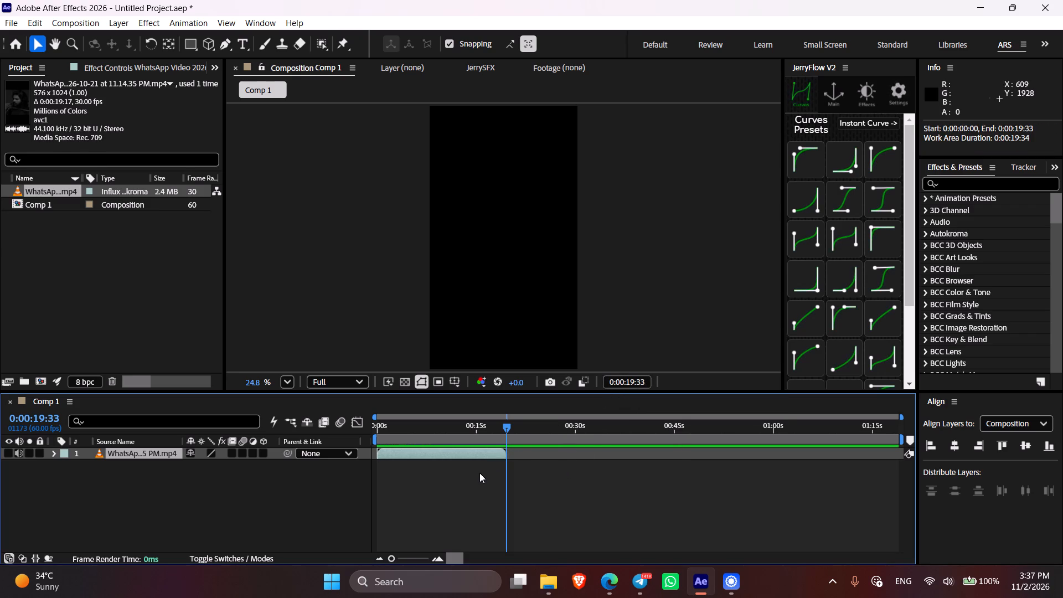
{"action": "left_click_drag", "start_coordinate": [509, 441], "coordinate": [513, 442]}
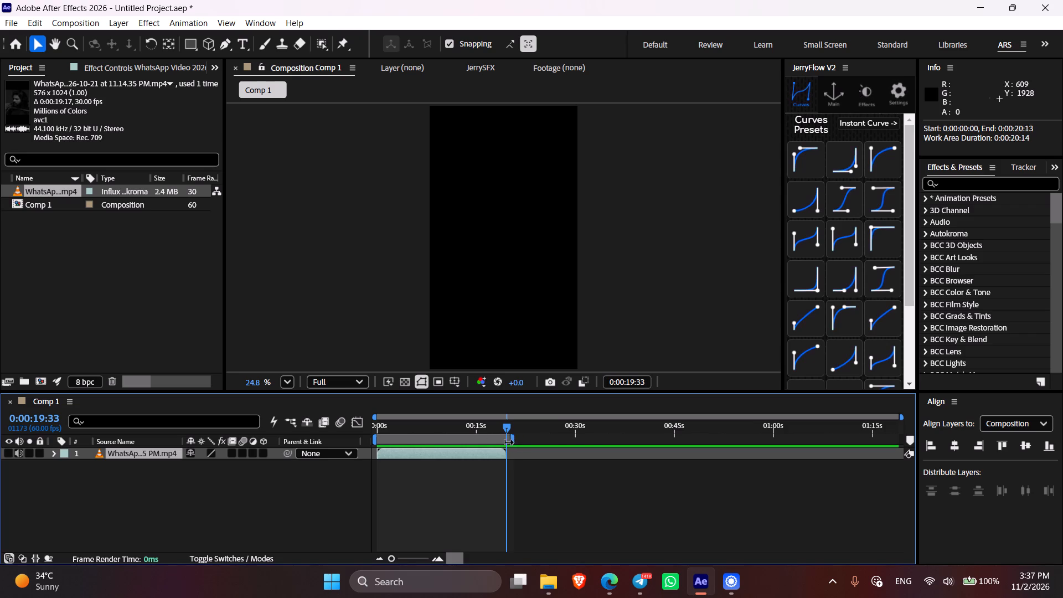
{"action": "left_click_drag", "start_coordinate": [513, 442], "coordinate": [525, 467]}
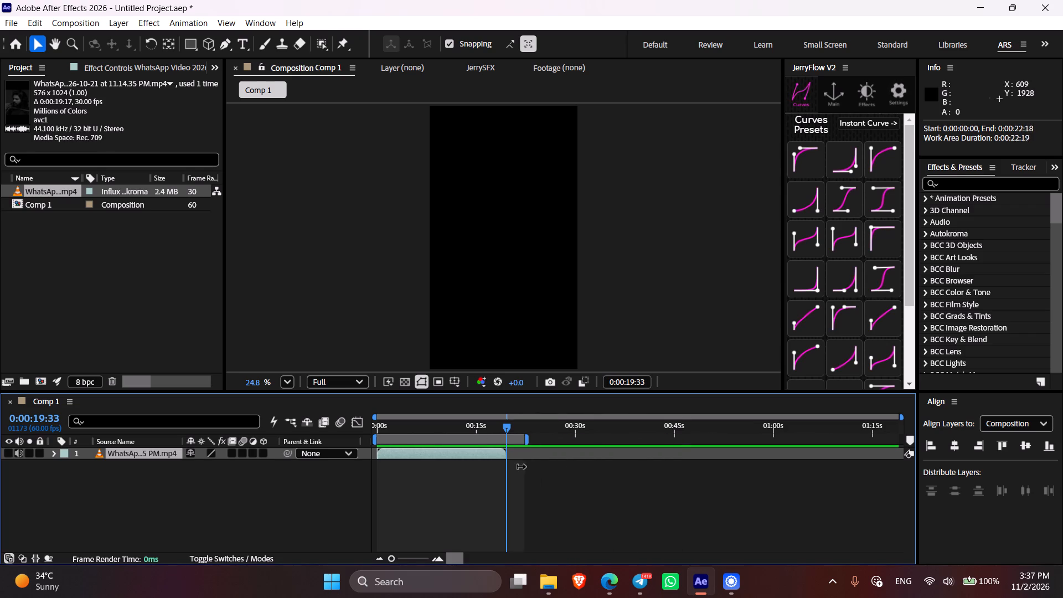
{"action": "left_click_drag", "start_coordinate": [525, 467], "coordinate": [517, 465]}
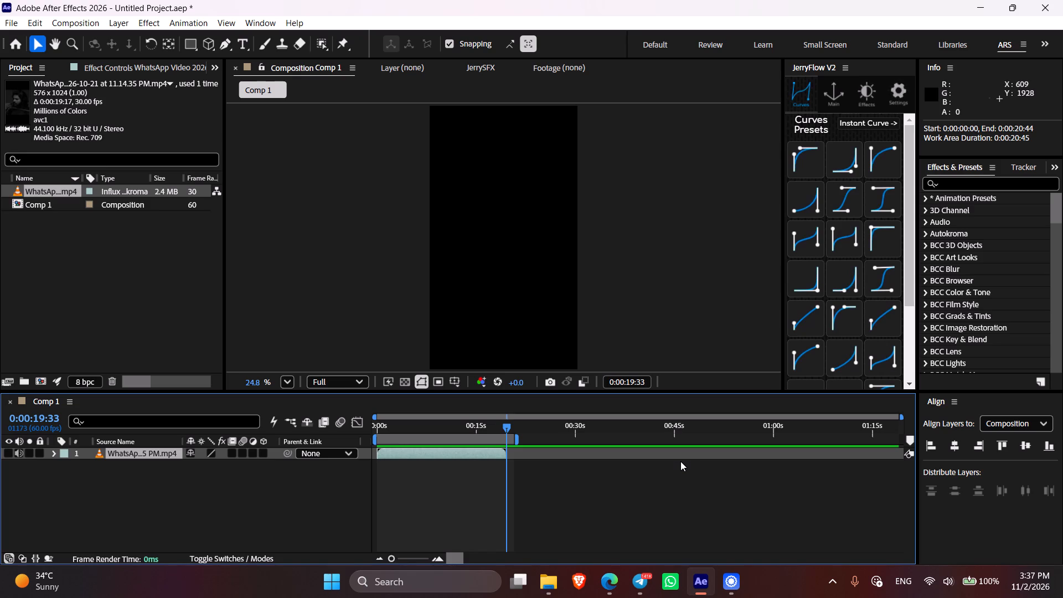
{"action": "key", "text": "n"}
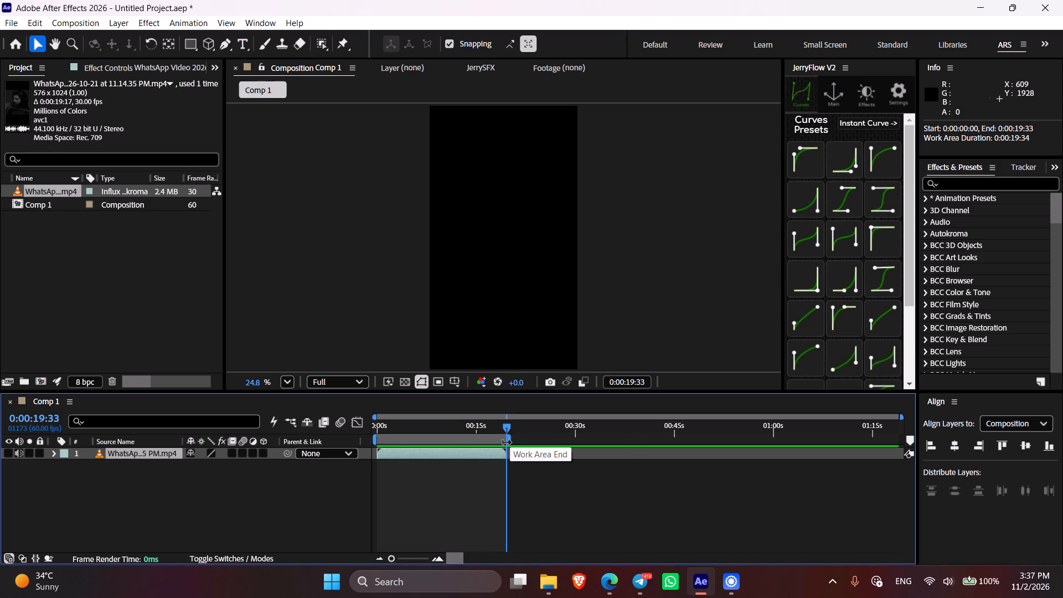
Trim Comp 1 to the work area.
{"action": "right_click", "coordinate": [509, 441]}
{"action": "right_click", "coordinate": [508, 441]}
{"action": "right_click", "coordinate": [500, 437]}
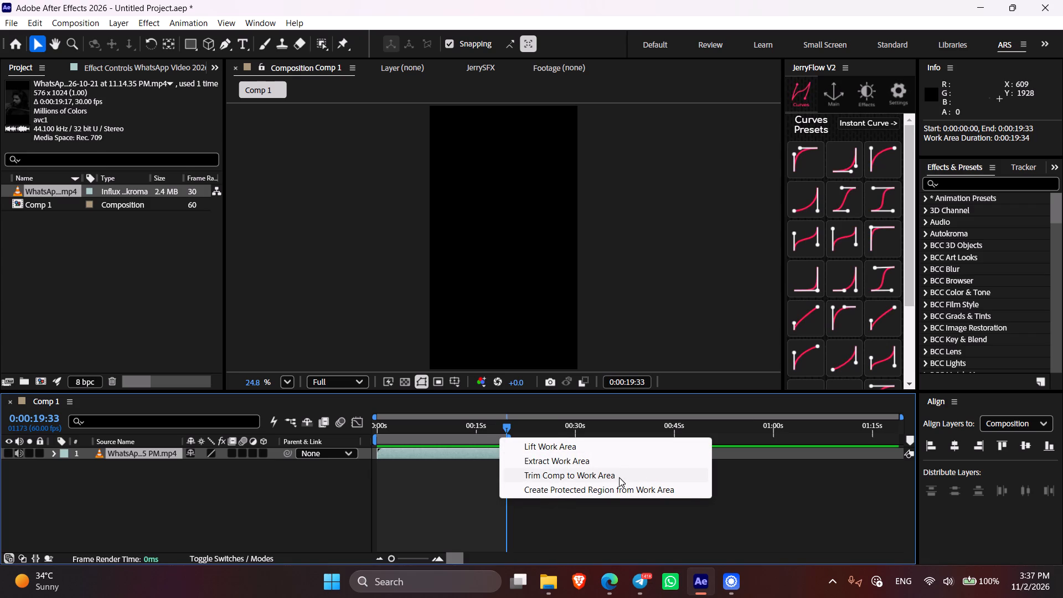
{"action": "left_click", "coordinate": [599, 477]}
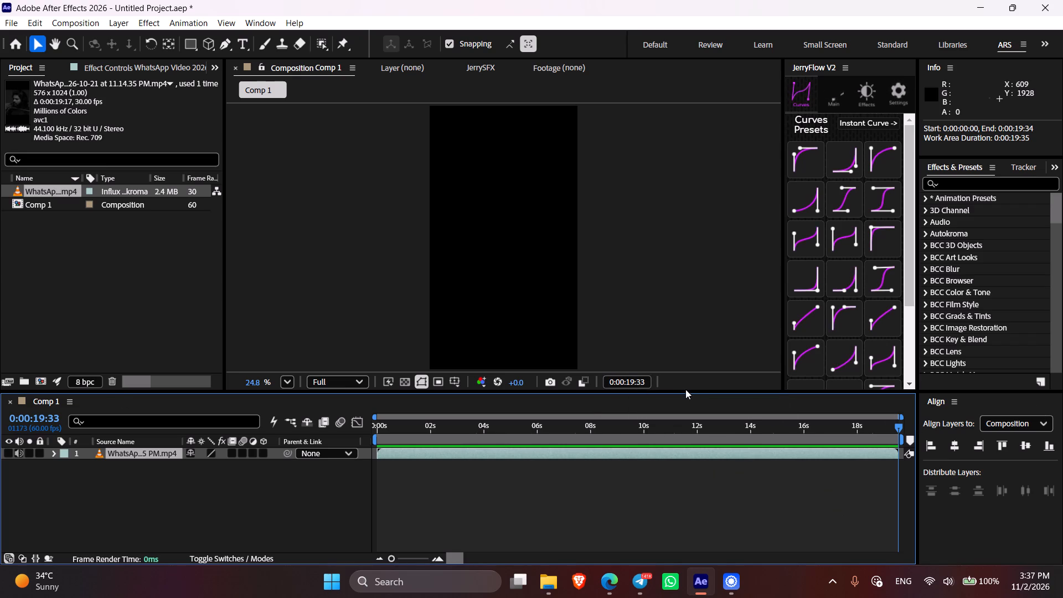
Return to 0:00:00:00 and reveal the audio waveform of the WhatsApp layer.
{"action": "left_click_drag", "start_coordinate": [736, 432], "coordinate": [180, 458]}
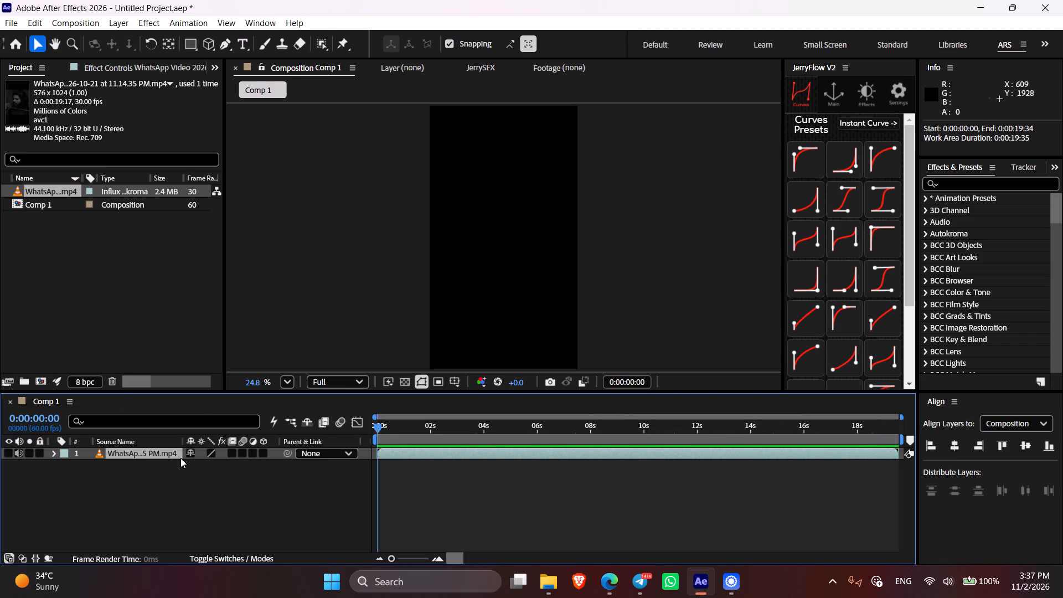
{"action": "left_click_drag", "start_coordinate": [180, 458], "coordinate": [207, 454]}
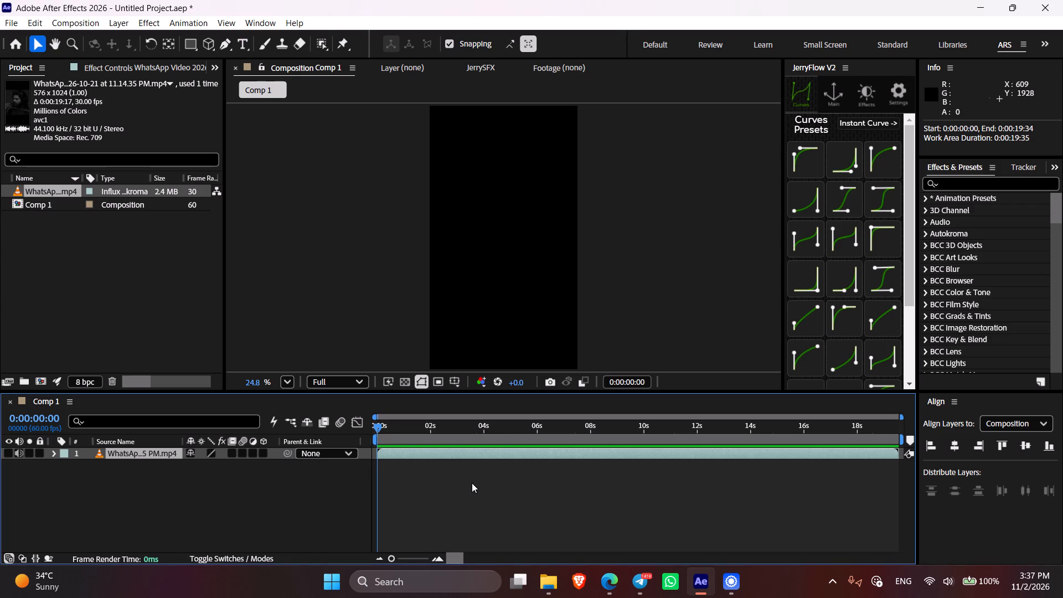
{"action": "key", "text": "l"}
{"action": "key", "text": "l"}
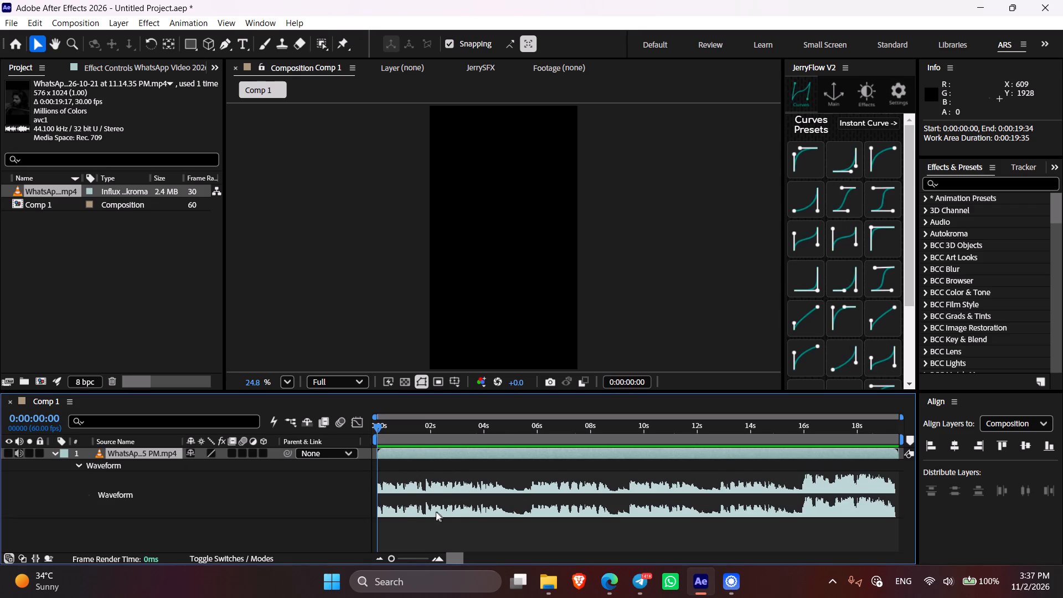
Preview the audio from the beginning of Comp 1 and compare it with the waveform.
{"action": "left_click", "coordinate": [451, 467]}
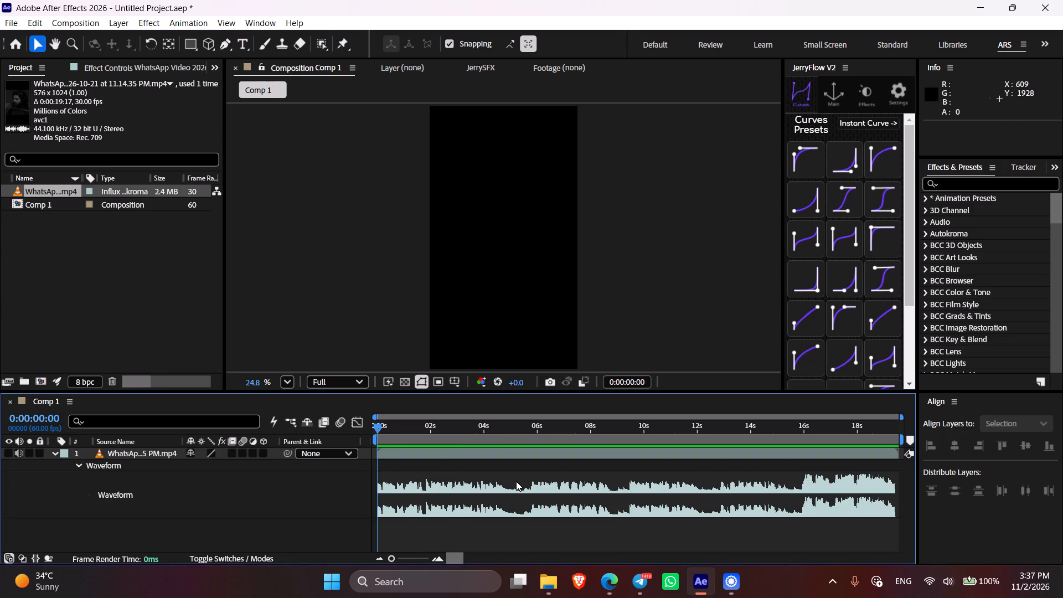
{"action": "key", "text": "Delete"}
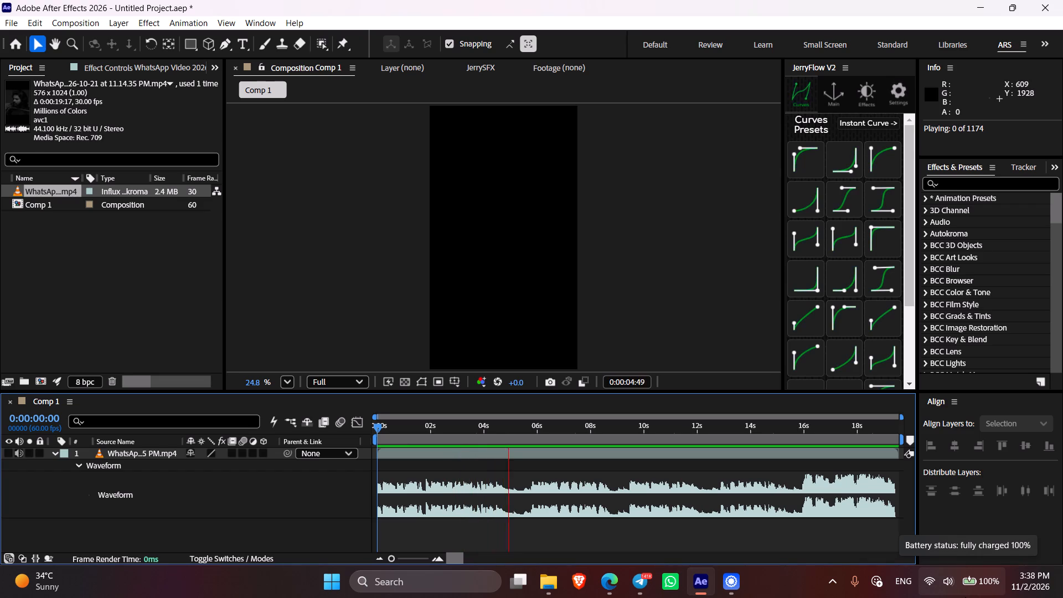
{"action": "key", "text": "Delete"}
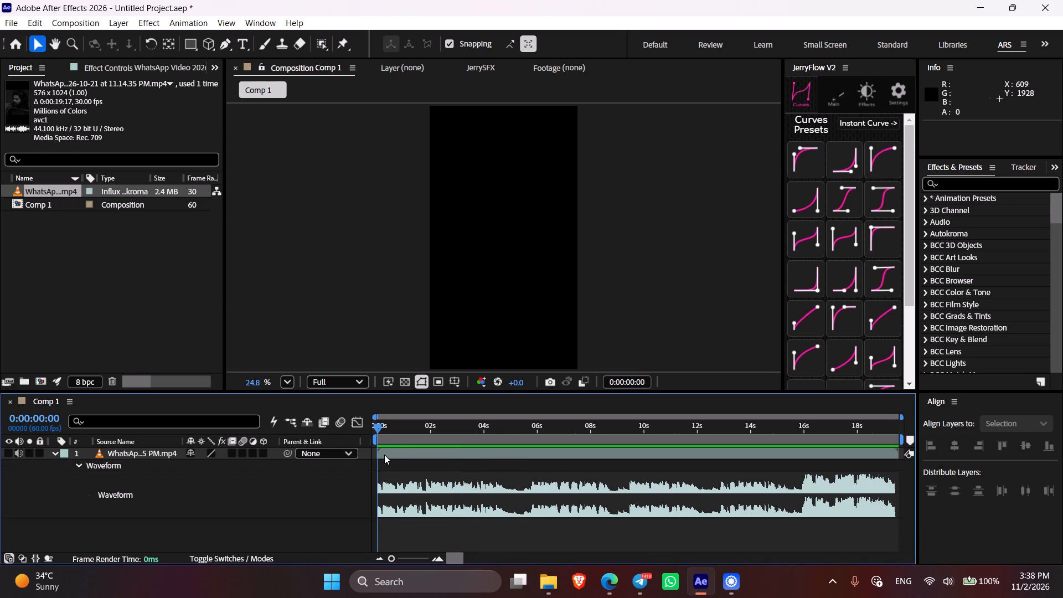
{"action": "key", "text": "space"}
{"action": "key", "text": "space"}
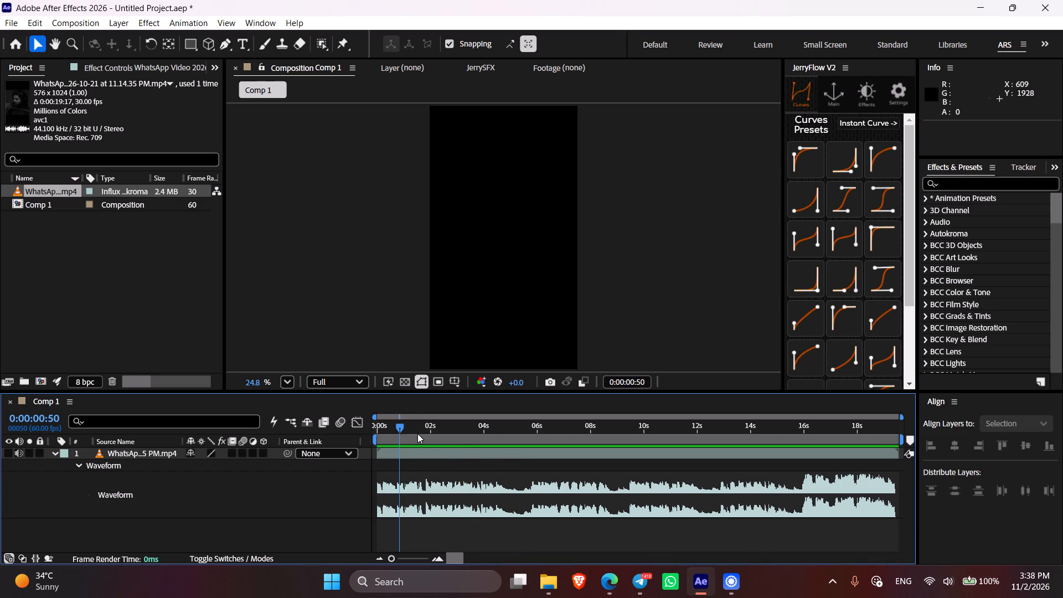
{"action": "left_click_drag", "start_coordinate": [398, 430], "coordinate": [372, 437]}
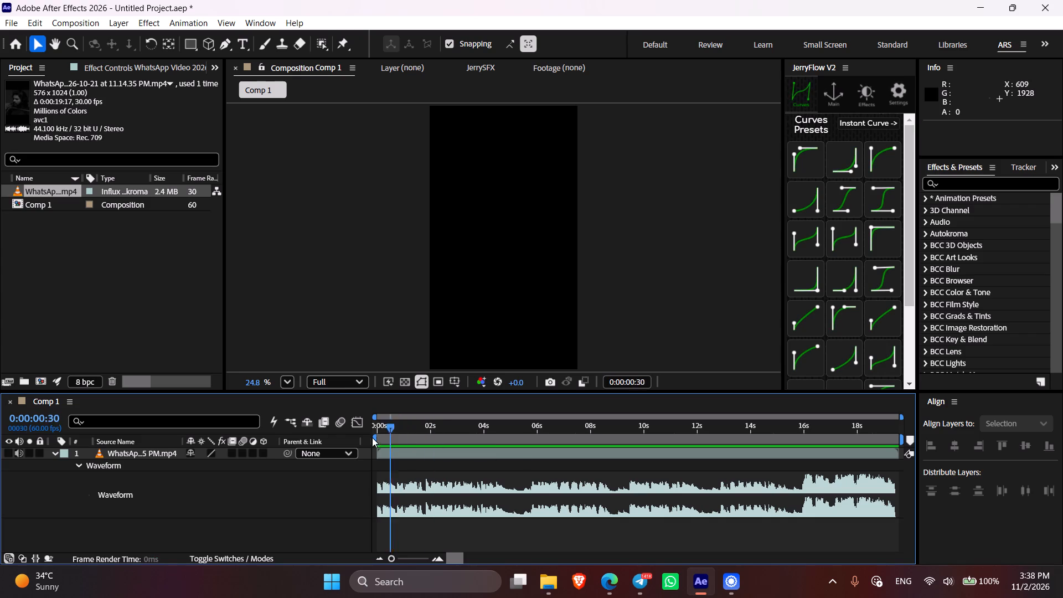
{"action": "left_click_drag", "start_coordinate": [372, 437], "coordinate": [342, 436]}
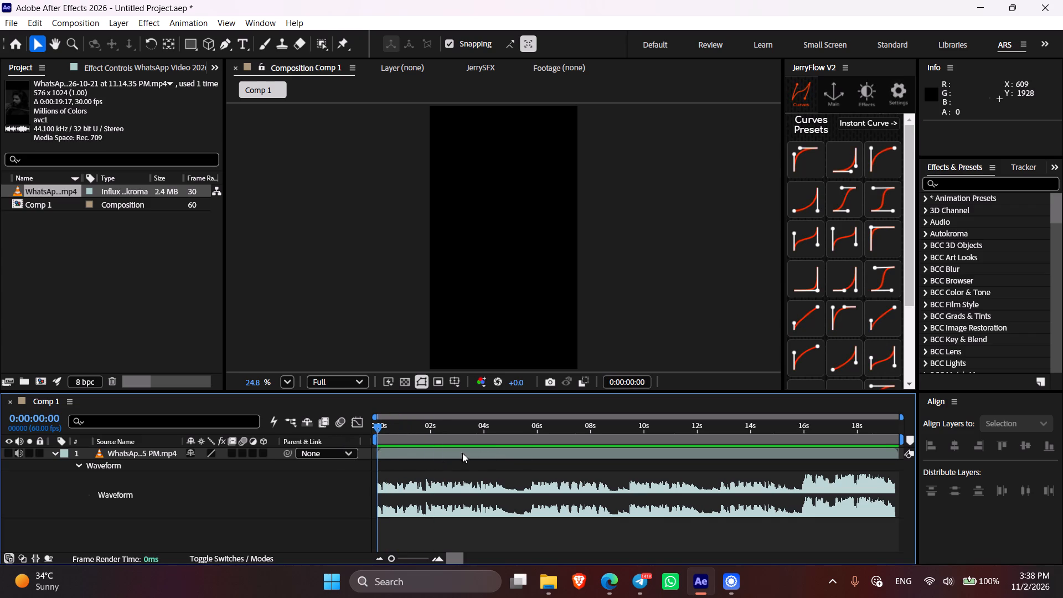
{"action": "key", "text": "Delete"}
{"action": "key", "text": "Delete"}
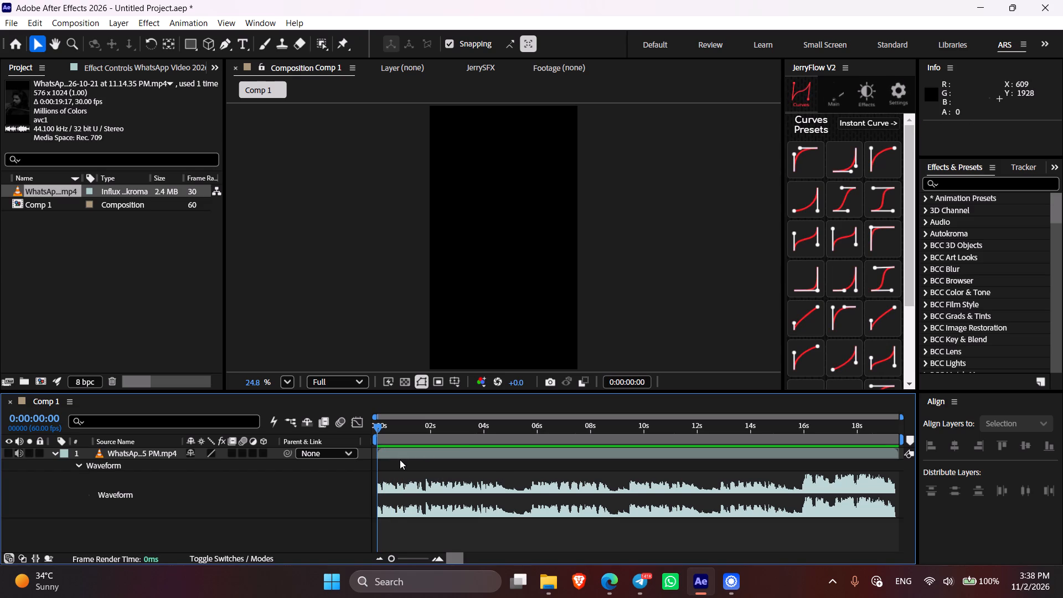
Locate where the music gets louder in the waveform and place a composition marker there, at about 0:00:15:54.
{"action": "left_click_drag", "start_coordinate": [482, 433], "coordinate": [589, 450]}
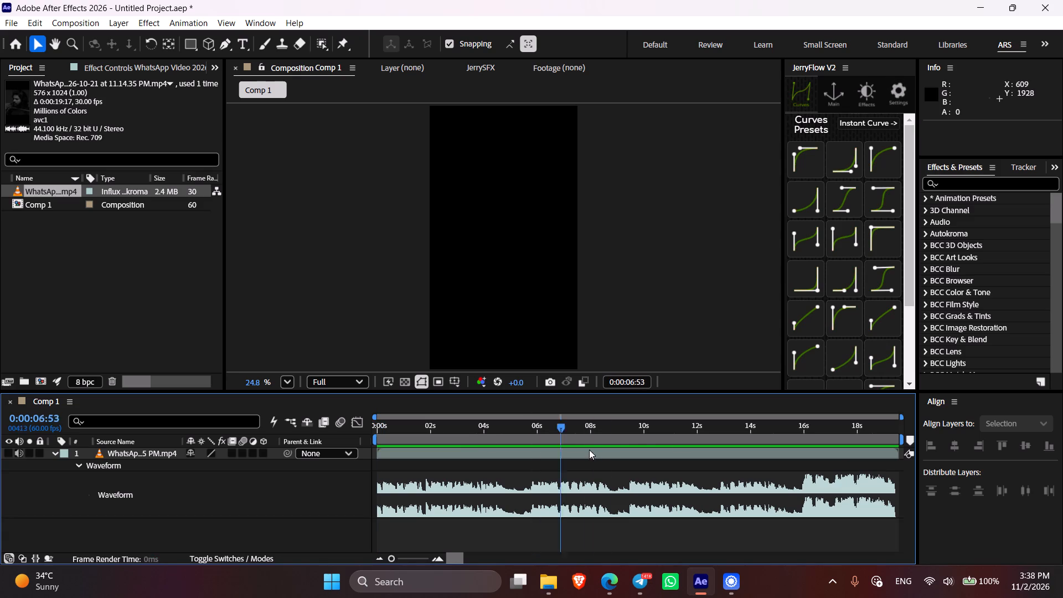
{"action": "left_click_drag", "start_coordinate": [589, 450], "coordinate": [774, 497]}
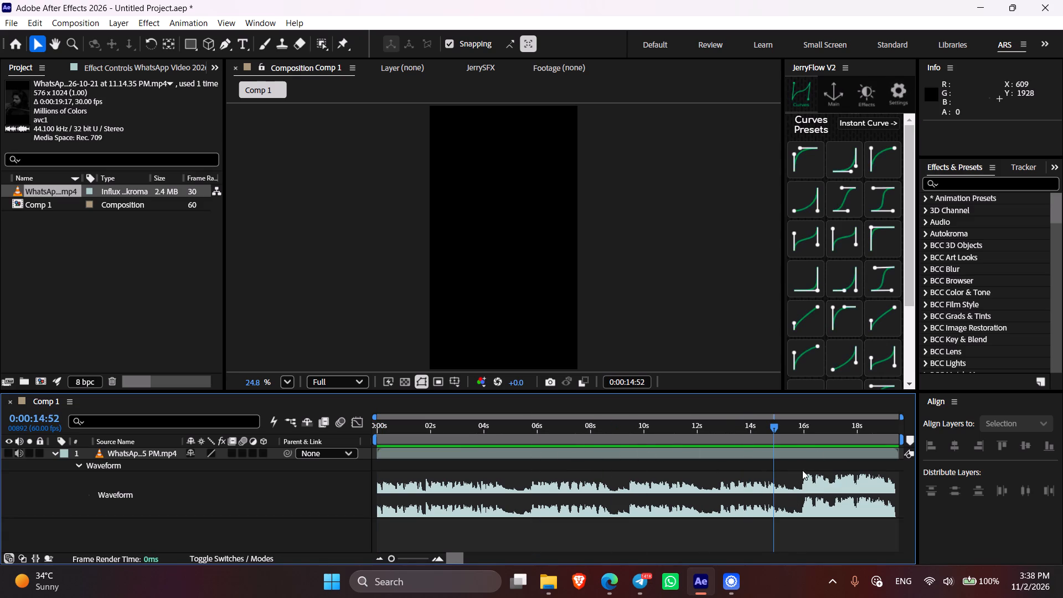
{"action": "left_click_drag", "start_coordinate": [797, 429], "coordinate": [800, 430]}
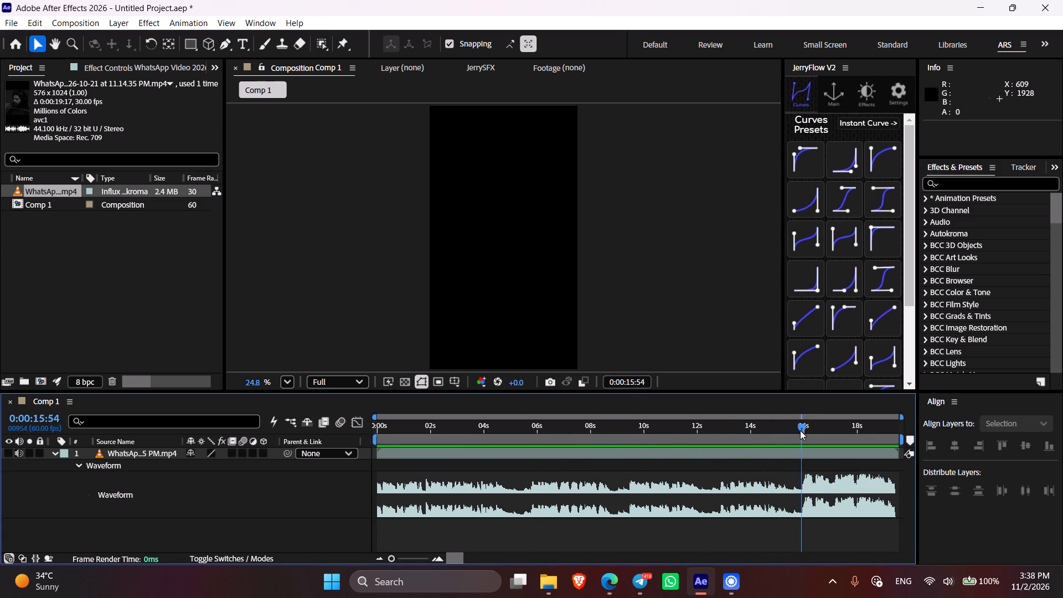
{"action": "left_click_drag", "start_coordinate": [800, 430], "coordinate": [742, 435]}
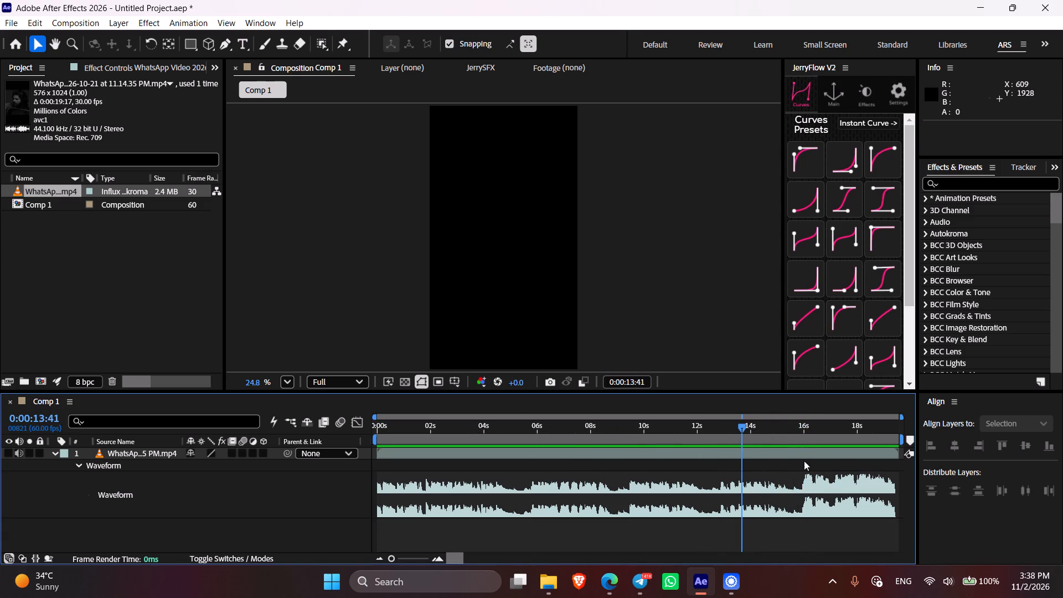
{"action": "left_click_drag", "start_coordinate": [799, 429], "coordinate": [763, 437]}
{"action": "key", "text": "Delete"}
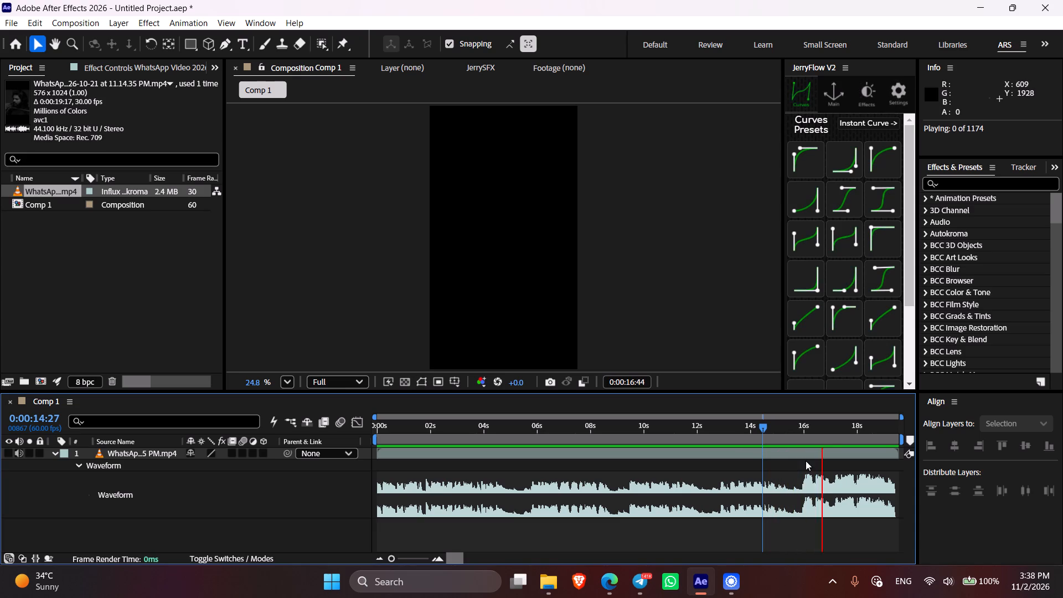
{"action": "key", "text": "Delete"}
{"action": "left_click_drag", "start_coordinate": [798, 431], "coordinate": [801, 446]}
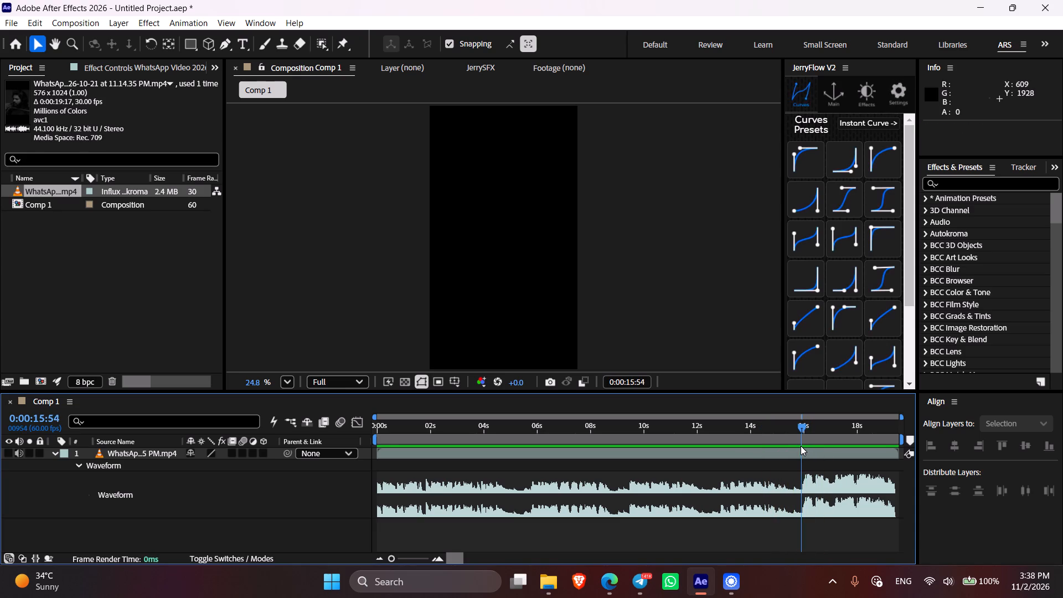
Place a composition marker at 0:00:15:54, where the music gets louder in the waveform.
{"action": "left_click_drag", "start_coordinate": [801, 446], "coordinate": [802, 446]}
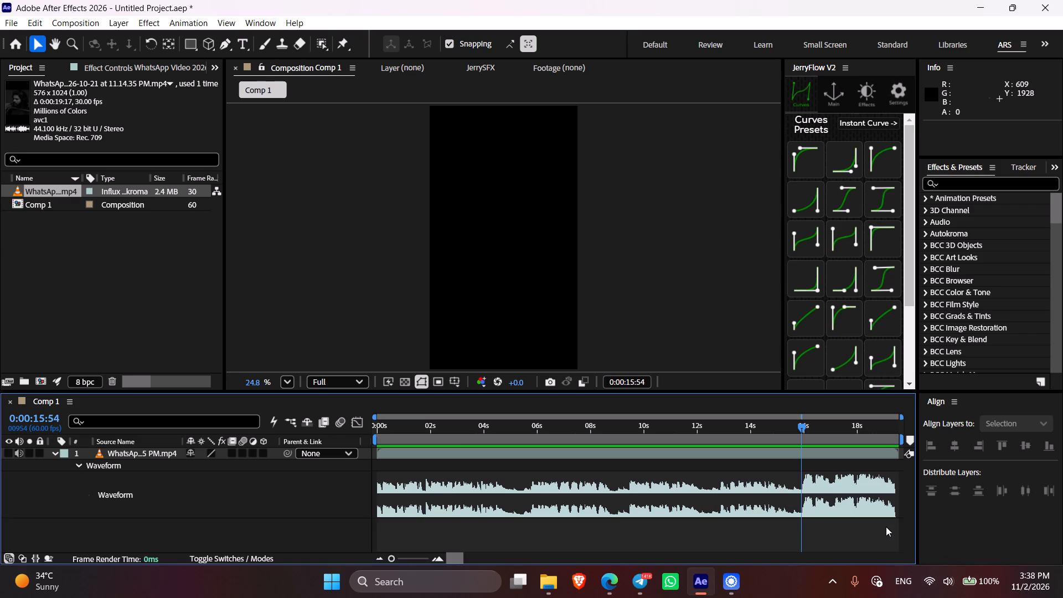
{"action": "key", "text": "asterisk"}
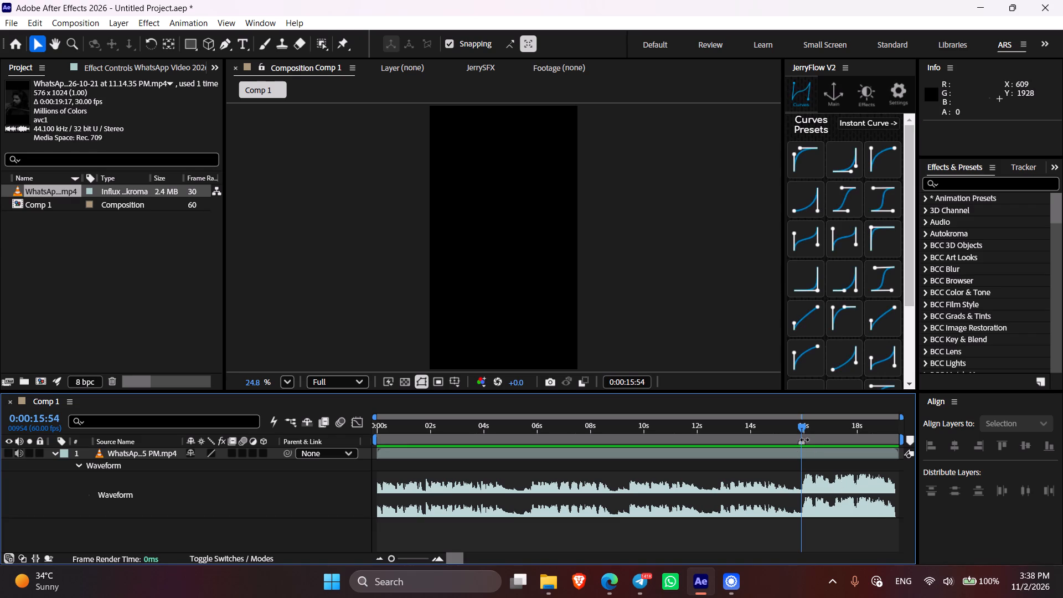
{"action": "left_click", "coordinate": [804, 440]}
{"action": "left_click", "coordinate": [801, 422]}
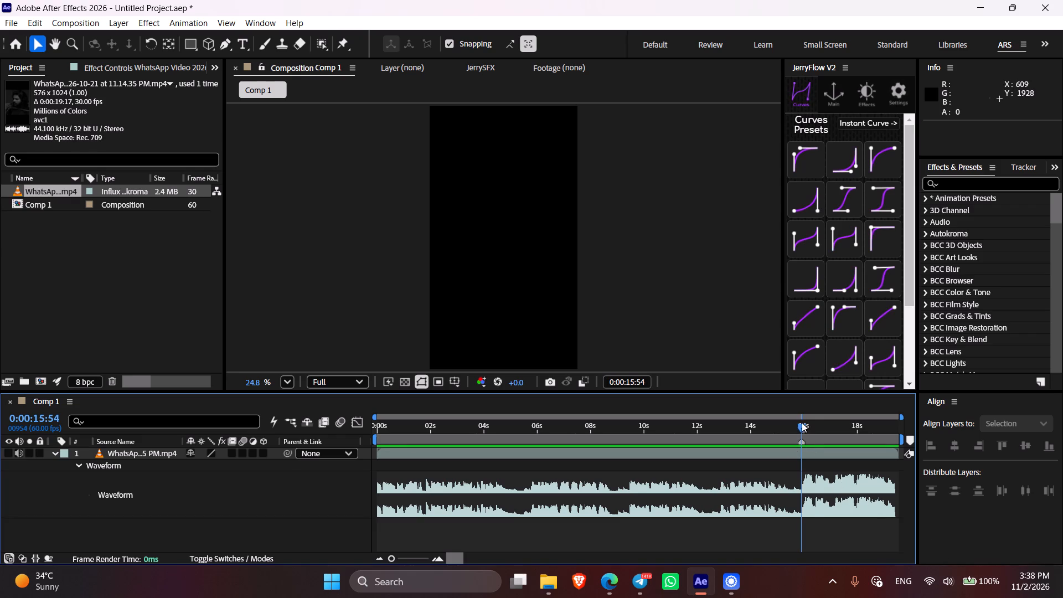
Return to 0:00:00:00 and collapse the WhatsApp layer's waveform.
{"action": "left_click_drag", "start_coordinate": [409, 432], "coordinate": [260, 436]}
{"action": "left_click", "coordinate": [60, 457]}
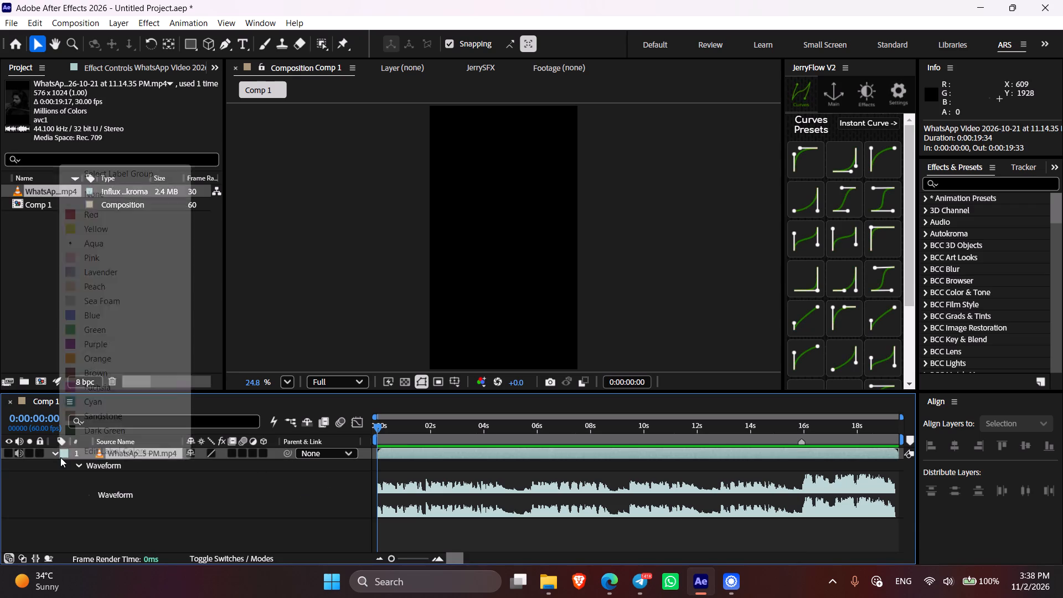
{"action": "left_click", "coordinate": [513, 521]}
{"action": "left_click", "coordinate": [49, 453]}
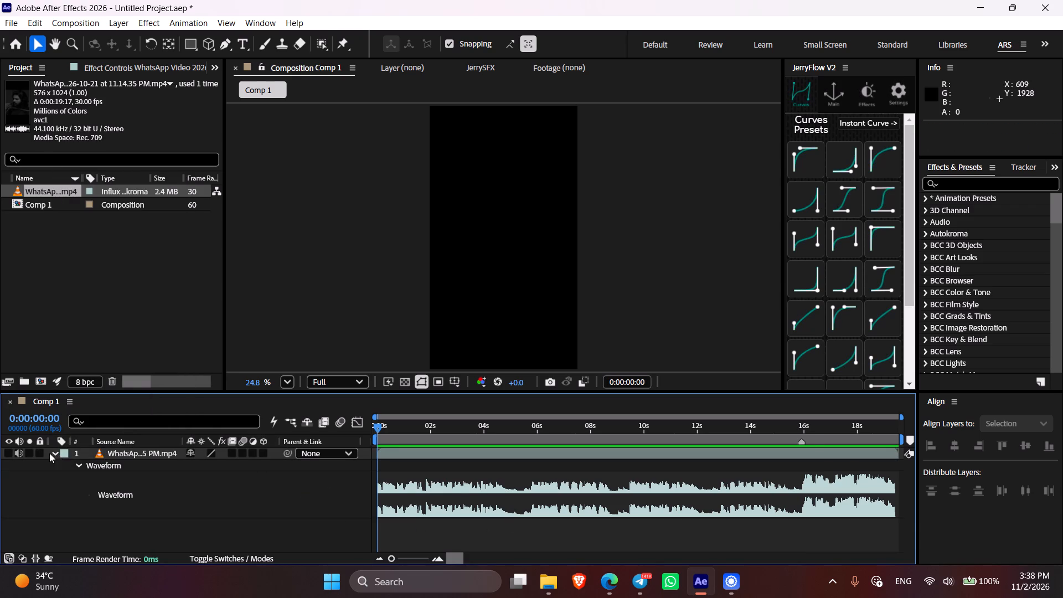
Preview IMG_0134.MP4 in the Telegram folder and add it to Comp 1 above the WhatsApp layer, starting at 0:00:00:00.
{"action": "left_click", "coordinate": [549, 594]}
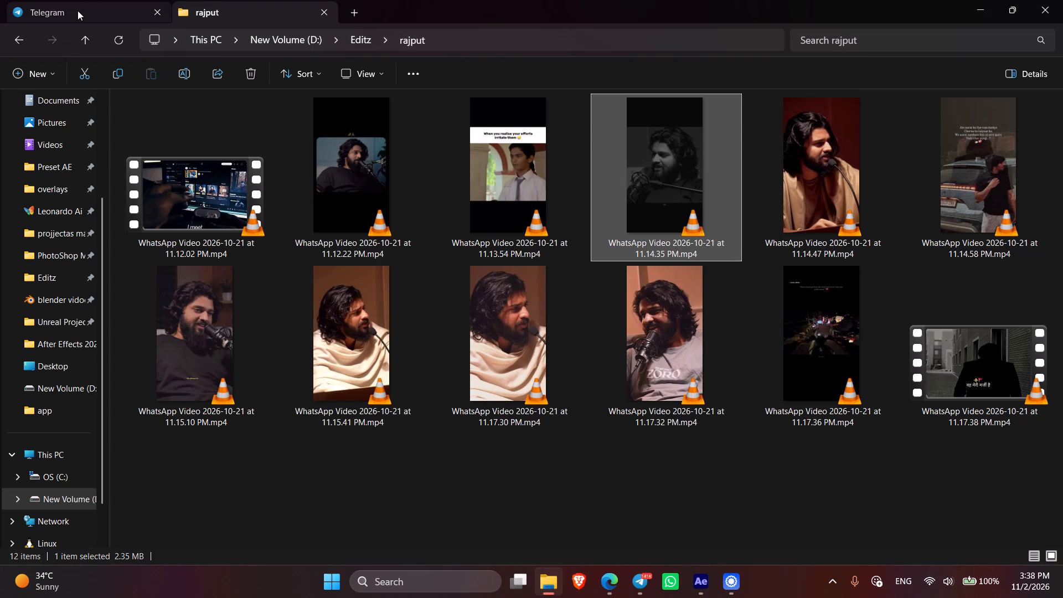
{"action": "left_click", "coordinate": [78, 11]}
{"action": "left_click", "coordinate": [355, 178]}
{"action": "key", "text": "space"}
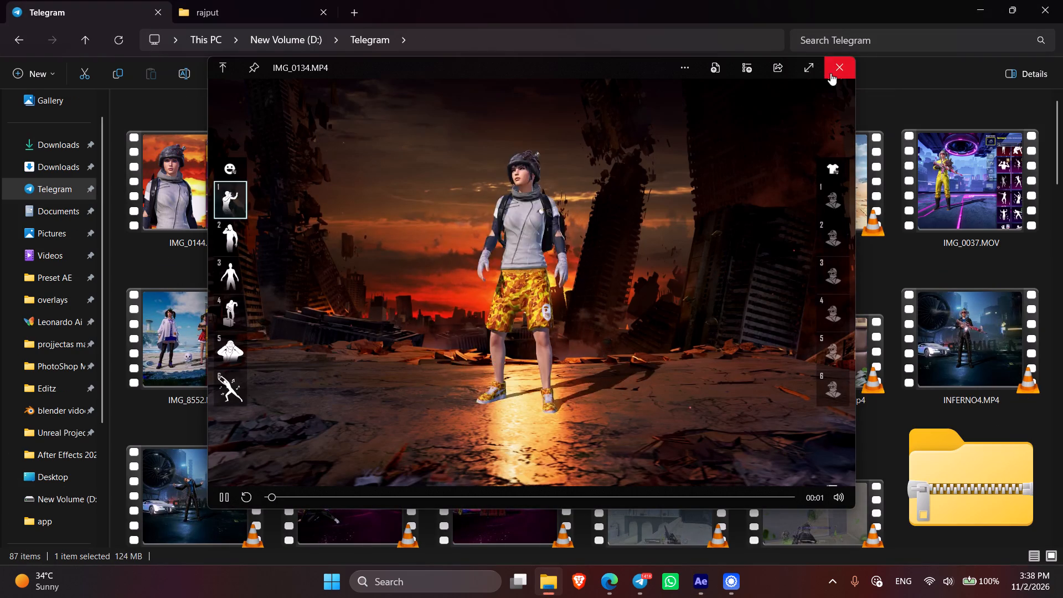
{"action": "left_click", "coordinate": [831, 73]}
{"action": "left_click_drag", "start_coordinate": [335, 170], "coordinate": [654, 375]}
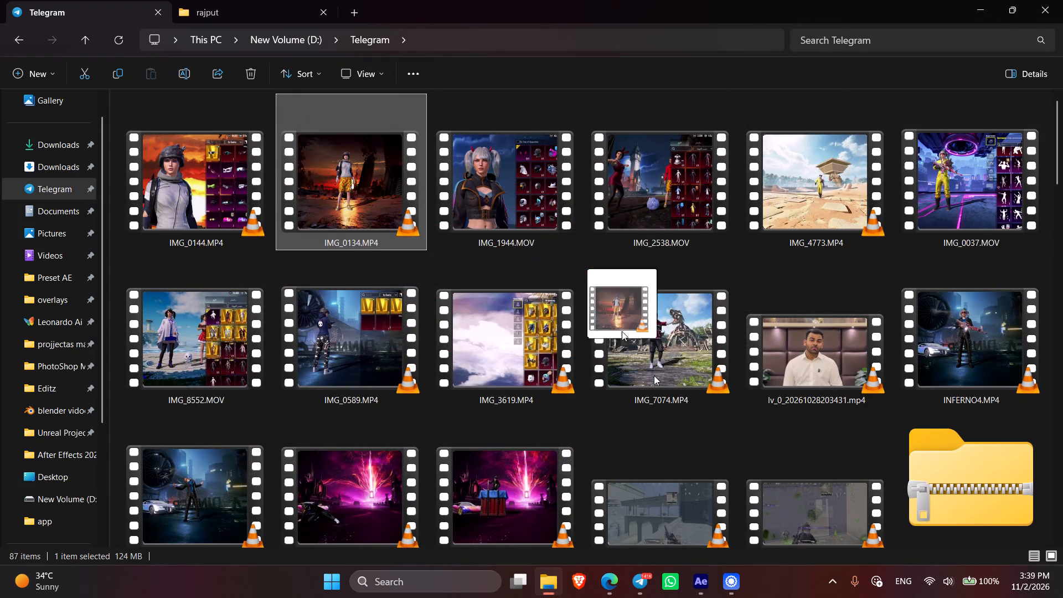
{"action": "left_click_drag", "start_coordinate": [654, 375], "coordinate": [704, 581]}
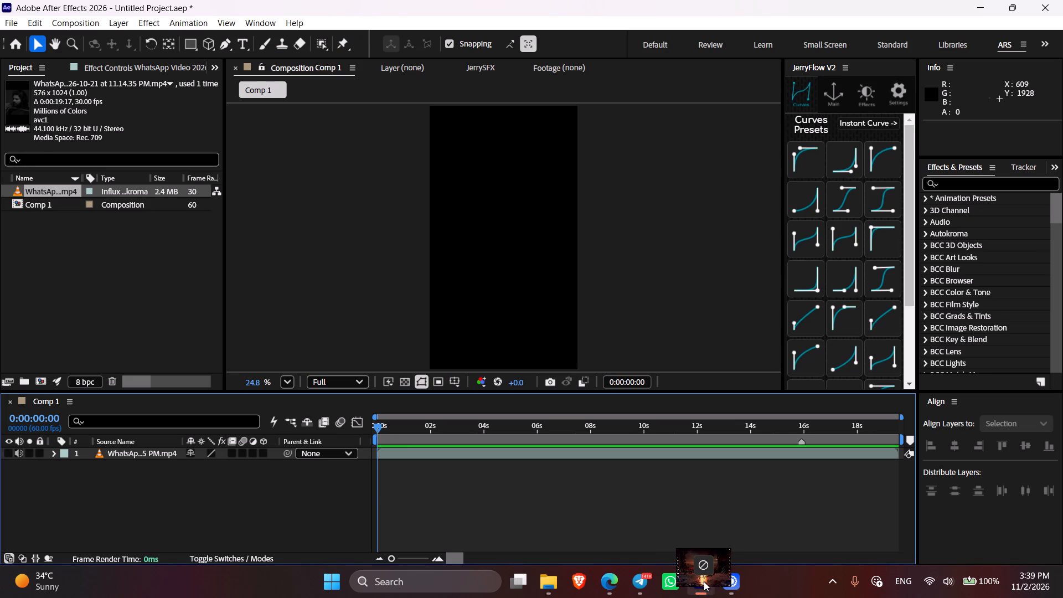
{"action": "left_click_drag", "start_coordinate": [704, 581], "coordinate": [315, 496]}
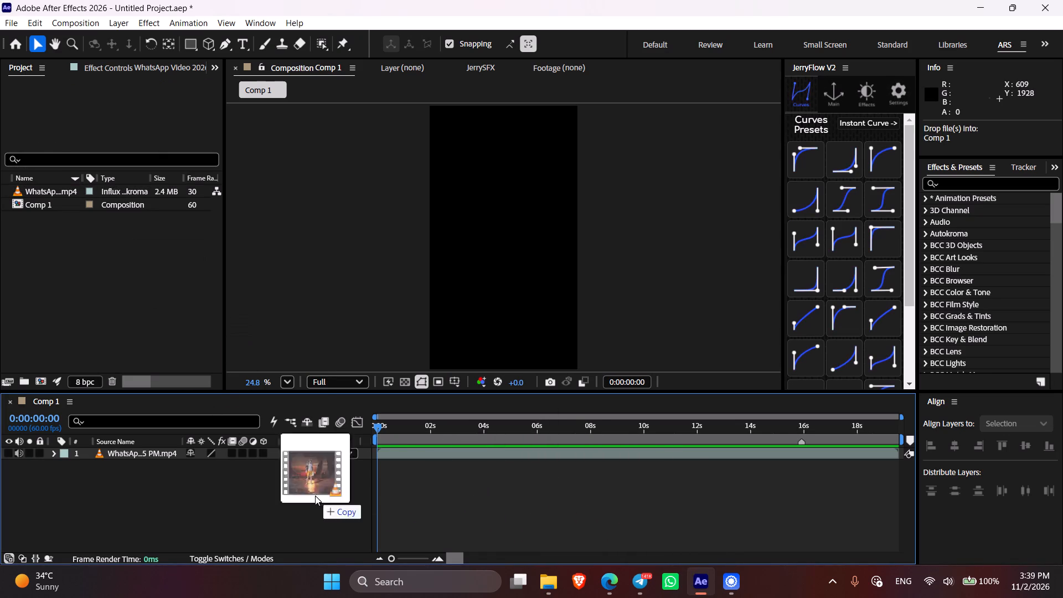
{"action": "left_click_drag", "start_coordinate": [315, 496], "coordinate": [437, 508]}
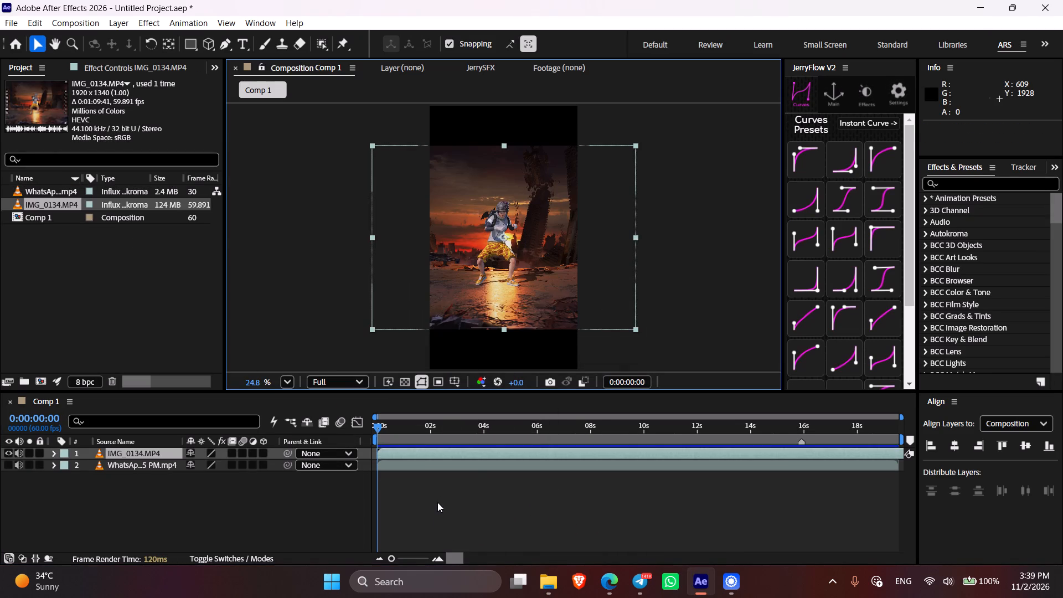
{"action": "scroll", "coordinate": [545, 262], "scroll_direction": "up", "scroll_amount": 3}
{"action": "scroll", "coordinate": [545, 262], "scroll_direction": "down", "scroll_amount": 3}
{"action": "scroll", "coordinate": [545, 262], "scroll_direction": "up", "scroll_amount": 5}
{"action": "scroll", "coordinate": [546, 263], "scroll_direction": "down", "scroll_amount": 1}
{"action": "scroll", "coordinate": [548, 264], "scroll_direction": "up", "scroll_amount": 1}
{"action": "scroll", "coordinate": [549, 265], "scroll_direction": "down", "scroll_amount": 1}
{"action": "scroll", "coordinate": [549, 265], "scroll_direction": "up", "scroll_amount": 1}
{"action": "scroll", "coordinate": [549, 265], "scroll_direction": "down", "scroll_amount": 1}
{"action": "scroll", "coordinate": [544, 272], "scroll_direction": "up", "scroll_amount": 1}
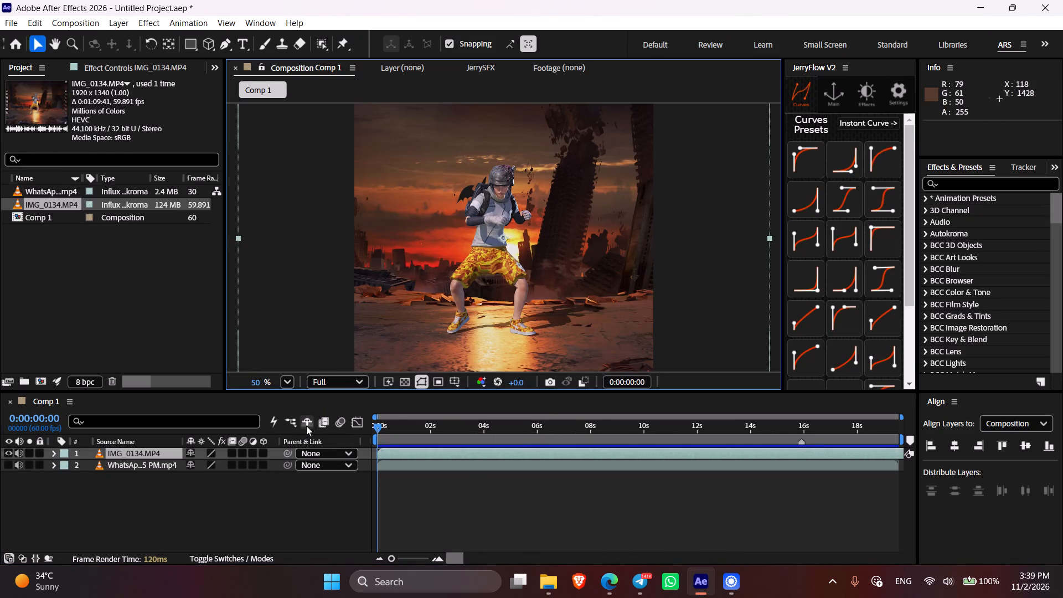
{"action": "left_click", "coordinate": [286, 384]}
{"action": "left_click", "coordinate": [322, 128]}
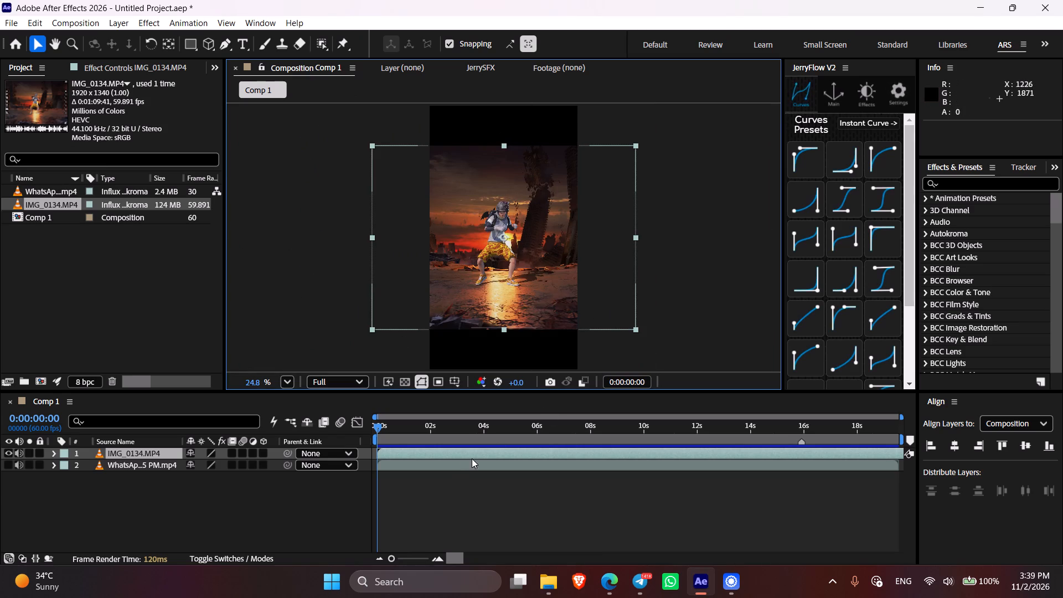
Reveal and select the Scale property of the IMG_0134.MP4 layer.
{"action": "left_click", "coordinate": [431, 452]}
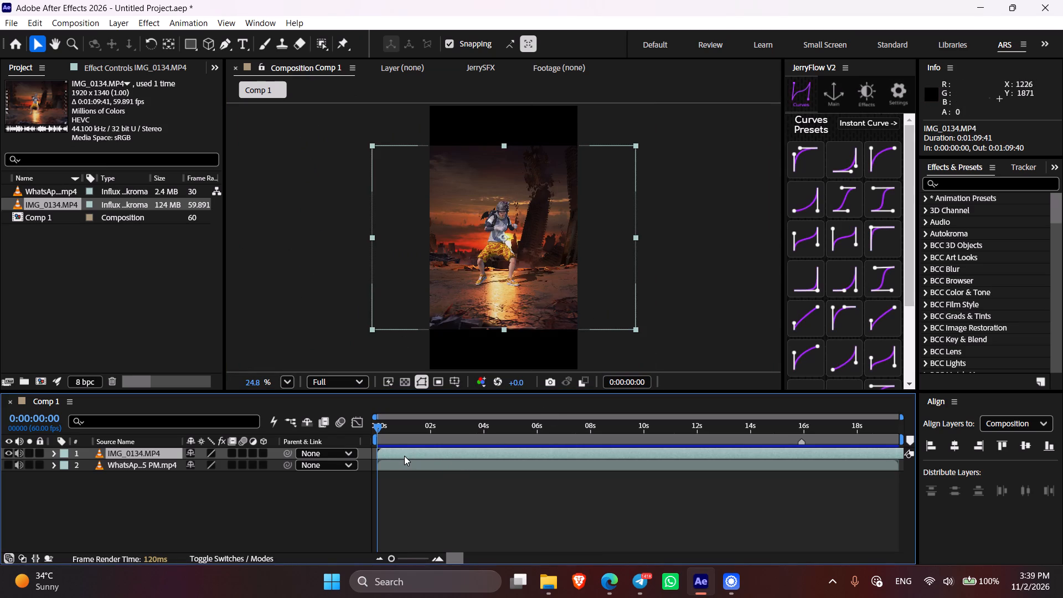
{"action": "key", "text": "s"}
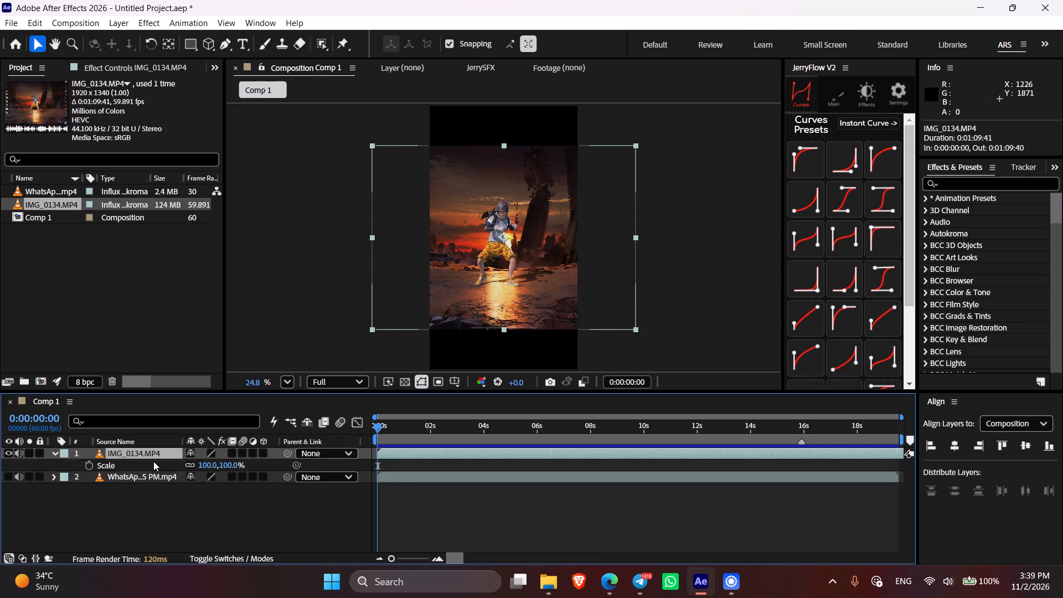
{"action": "left_click", "coordinate": [115, 464]}
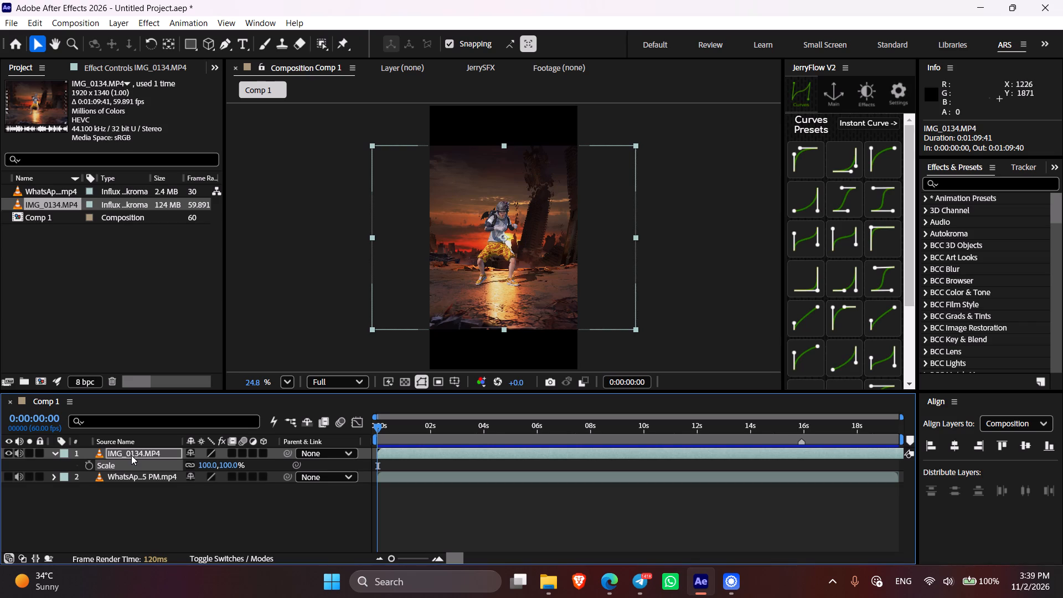
Set the Scale of the IMG_0134.MP4 layer to 99%.
{"action": "left_click", "coordinate": [230, 465]}
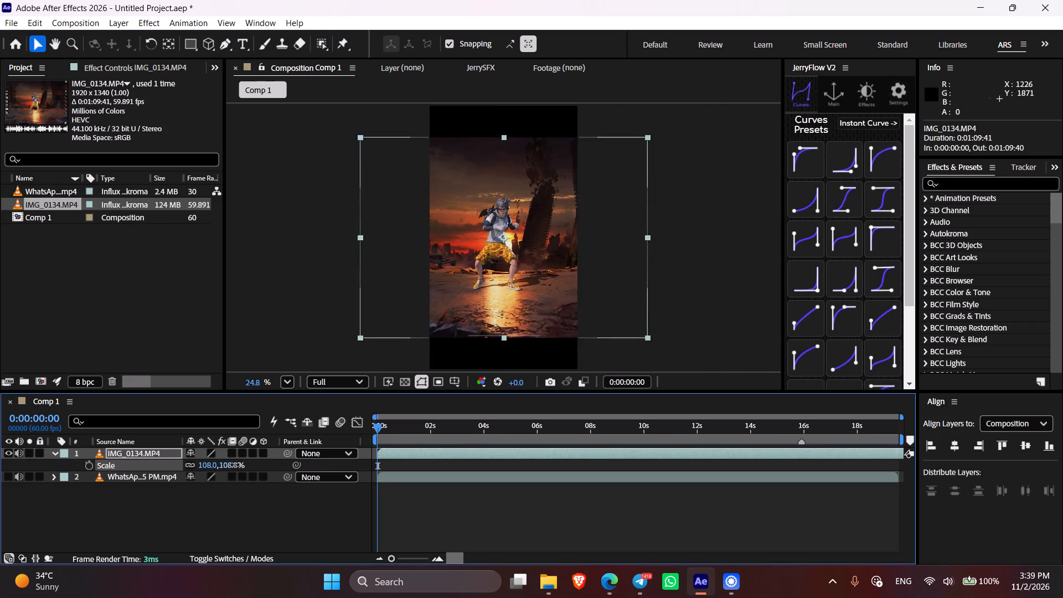
Fit the IMG_0134.MP4 layer to the composition height and collapse its properties.
{"action": "right_click", "coordinate": [445, 452]}
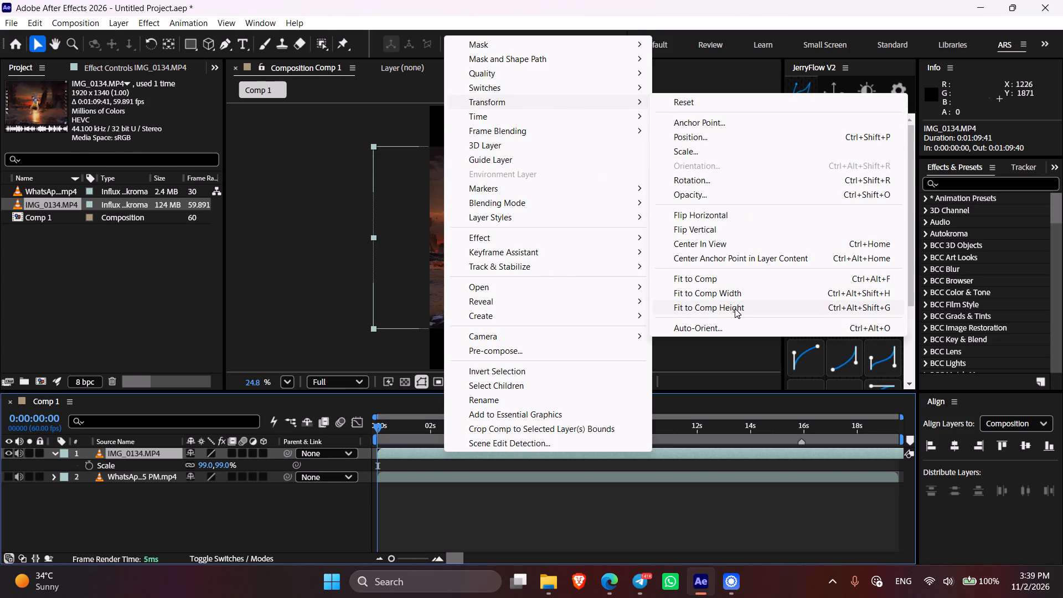
{"action": "left_click", "coordinate": [719, 312]}
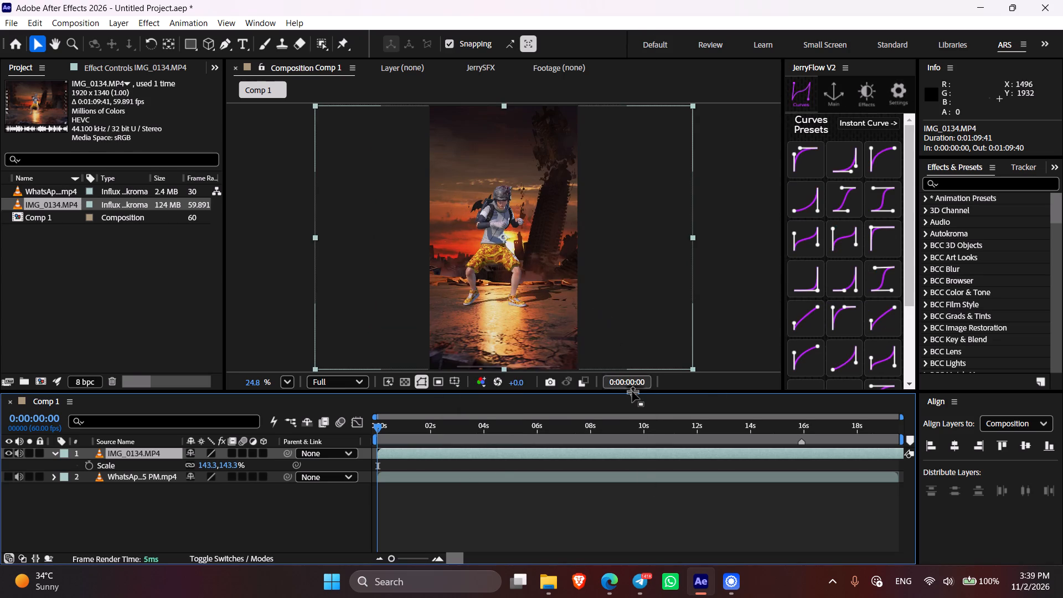
{"action": "left_click", "coordinate": [55, 454]}
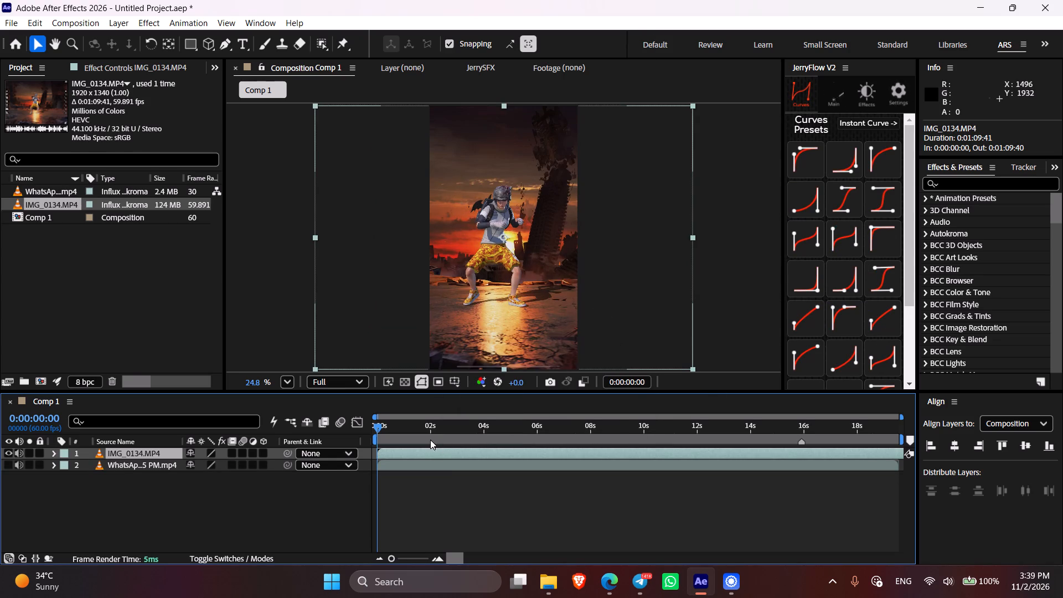
Open the IMG_0134.MP4 layer's footage, set its In point to 0:00:01:41, and return to Comp 1.
{"action": "double_click", "coordinate": [424, 453]}
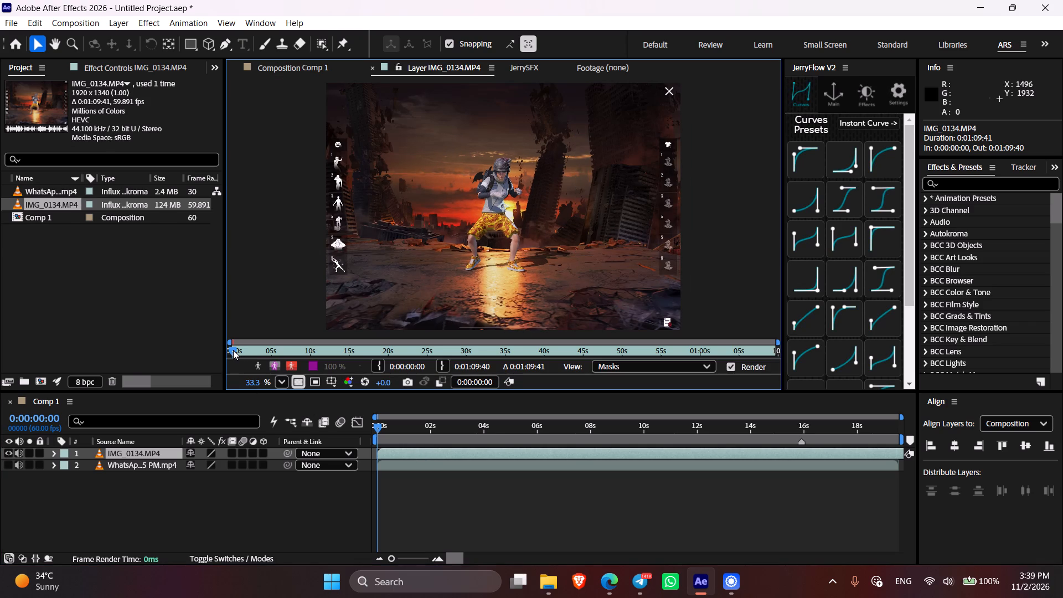
{"action": "left_click_drag", "start_coordinate": [232, 350], "coordinate": [250, 353]}
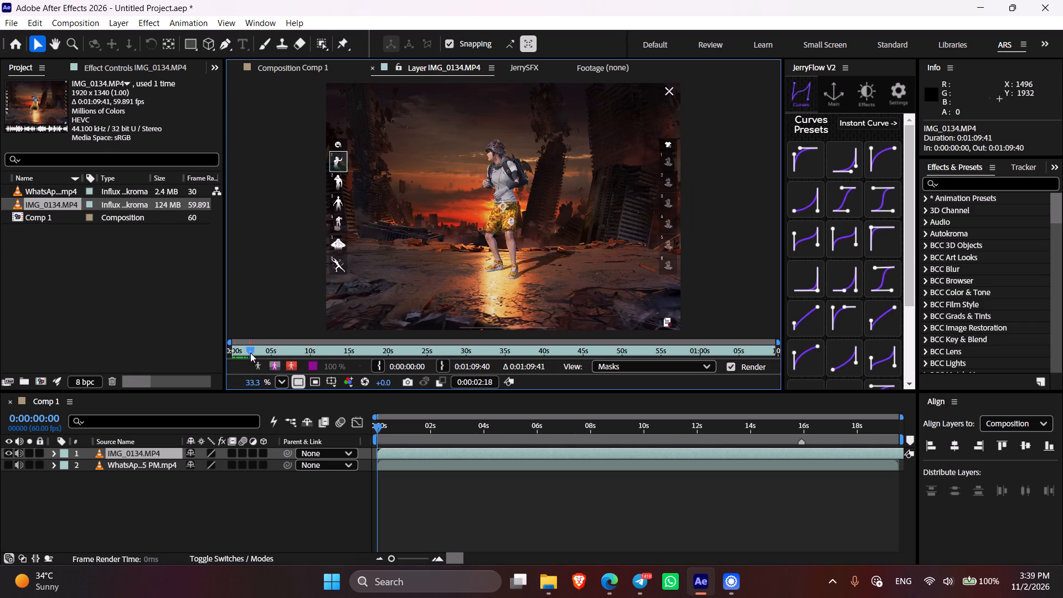
{"action": "left_click_drag", "start_coordinate": [250, 353], "coordinate": [250, 353]}
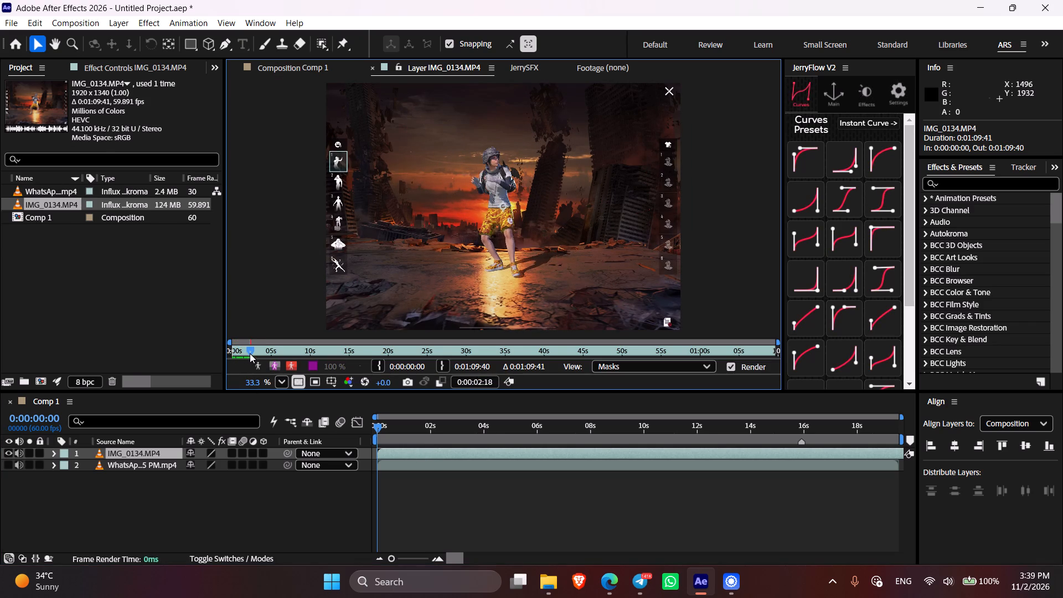
{"action": "left_click_drag", "start_coordinate": [250, 353], "coordinate": [243, 353]}
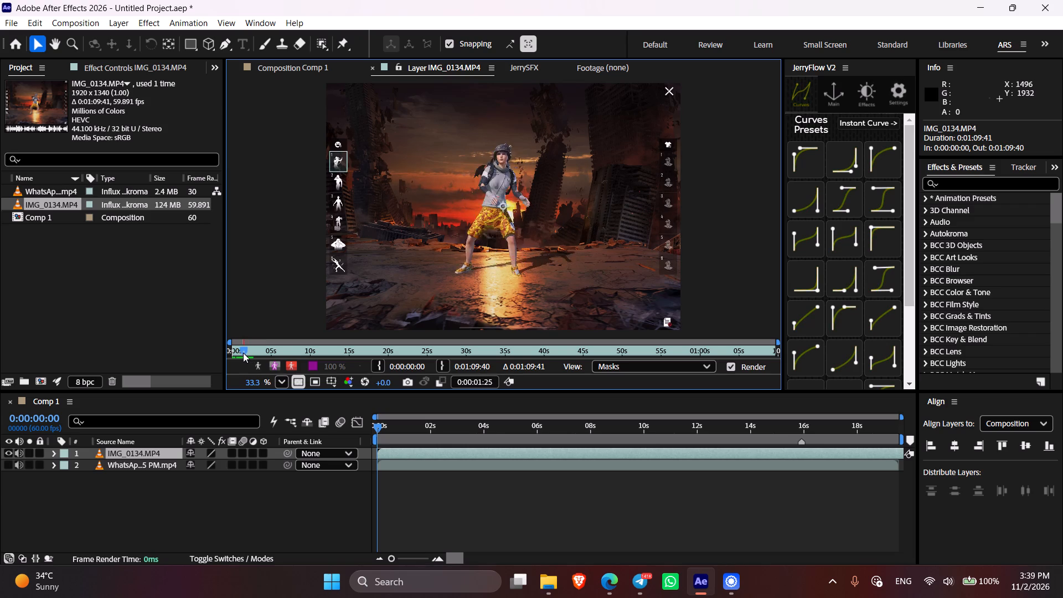
{"action": "left_click_drag", "start_coordinate": [243, 353], "coordinate": [245, 353]}
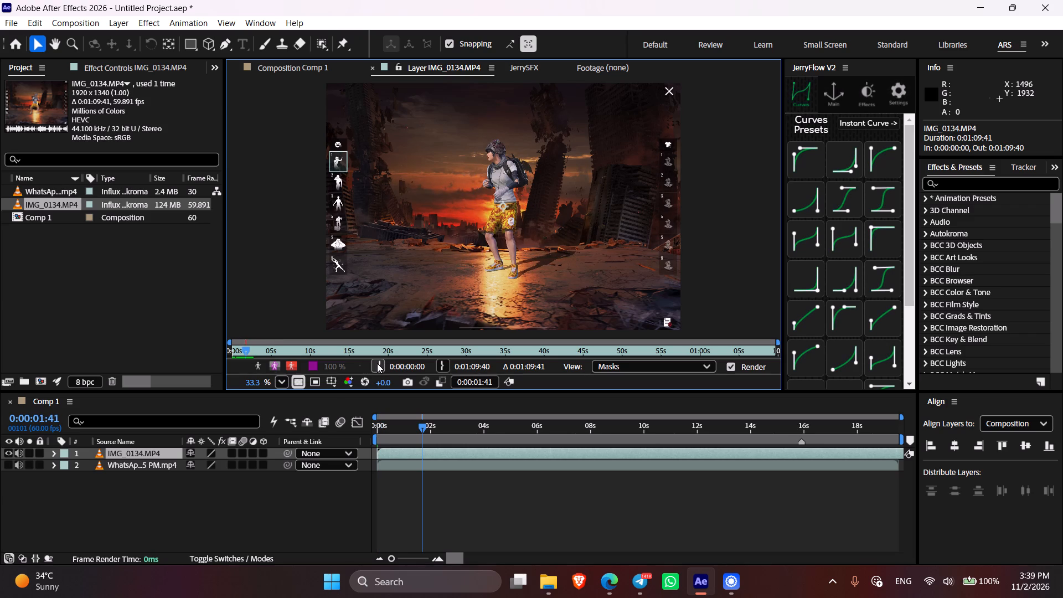
{"action": "left_click", "coordinate": [377, 364]}
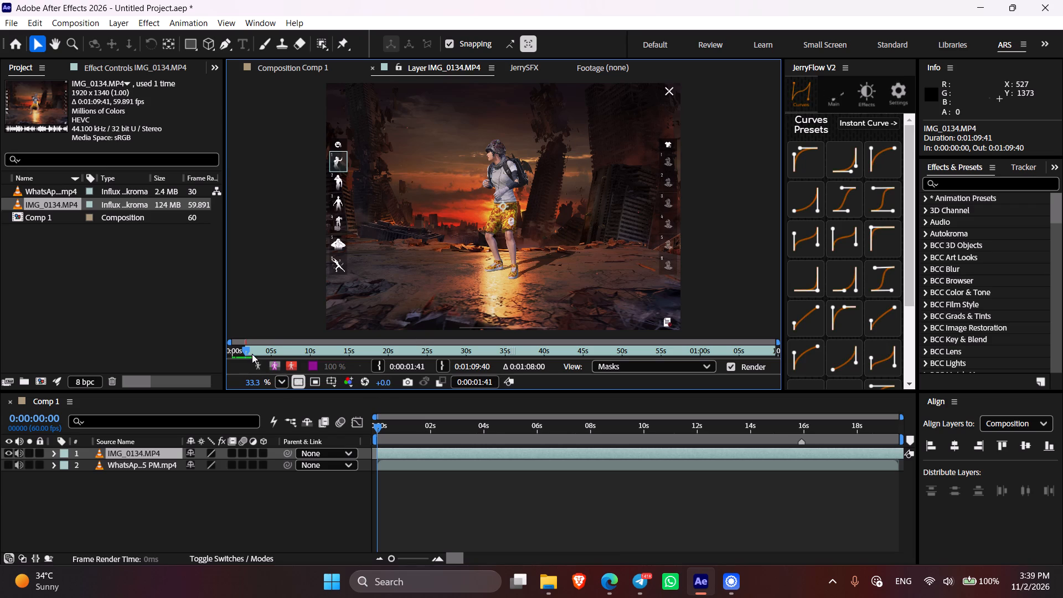
{"action": "left_click", "coordinate": [270, 69]}
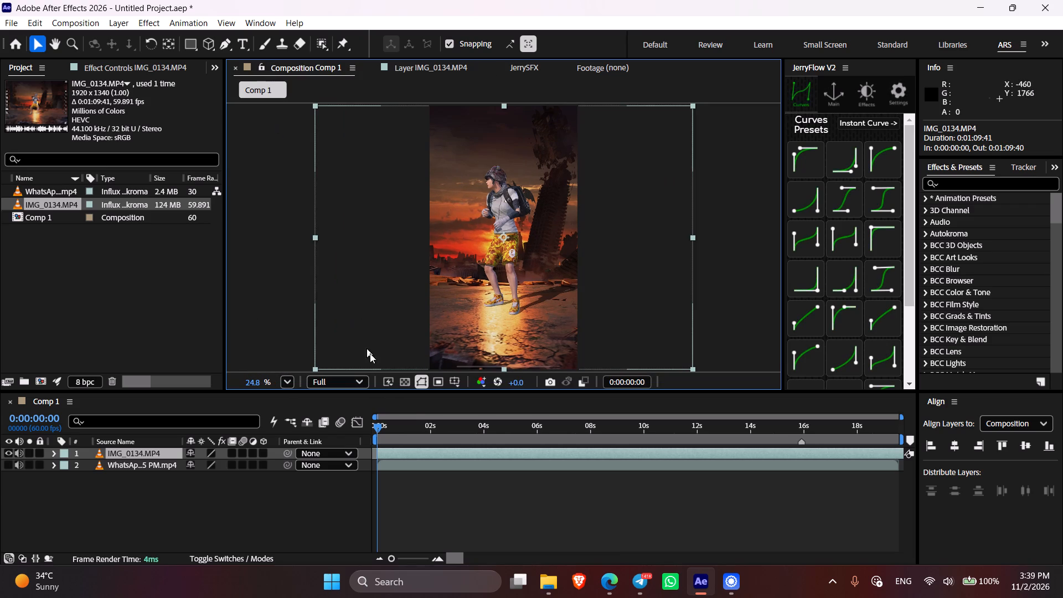
Scrub through the Comp 1 footage to find the cut point and place the playhead at 0:00:12:10.
{"action": "left_click_drag", "start_coordinate": [379, 427], "coordinate": [412, 434]}
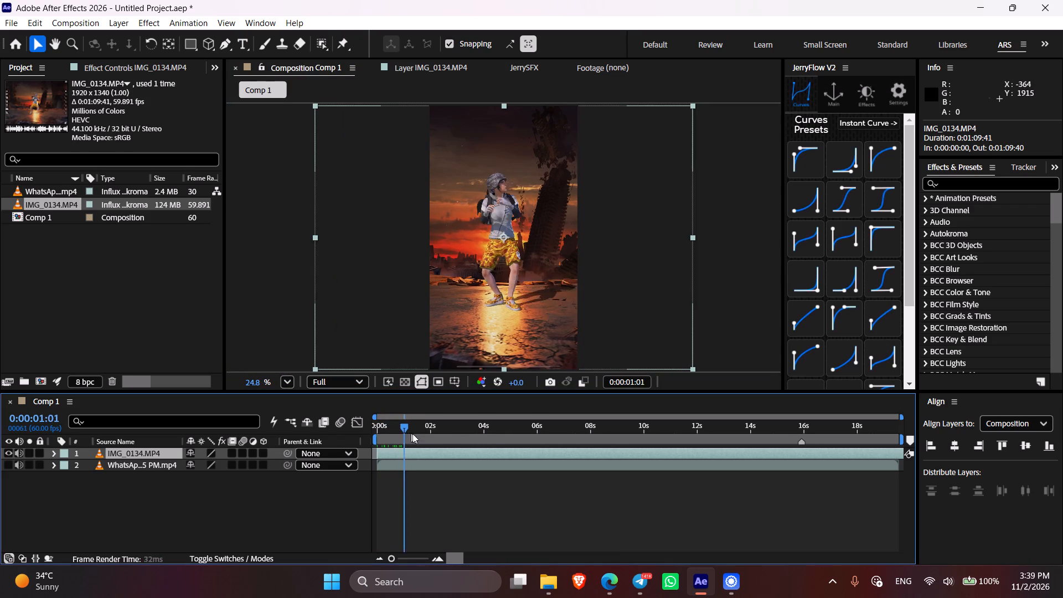
{"action": "left_click_drag", "start_coordinate": [412, 434], "coordinate": [657, 432]}
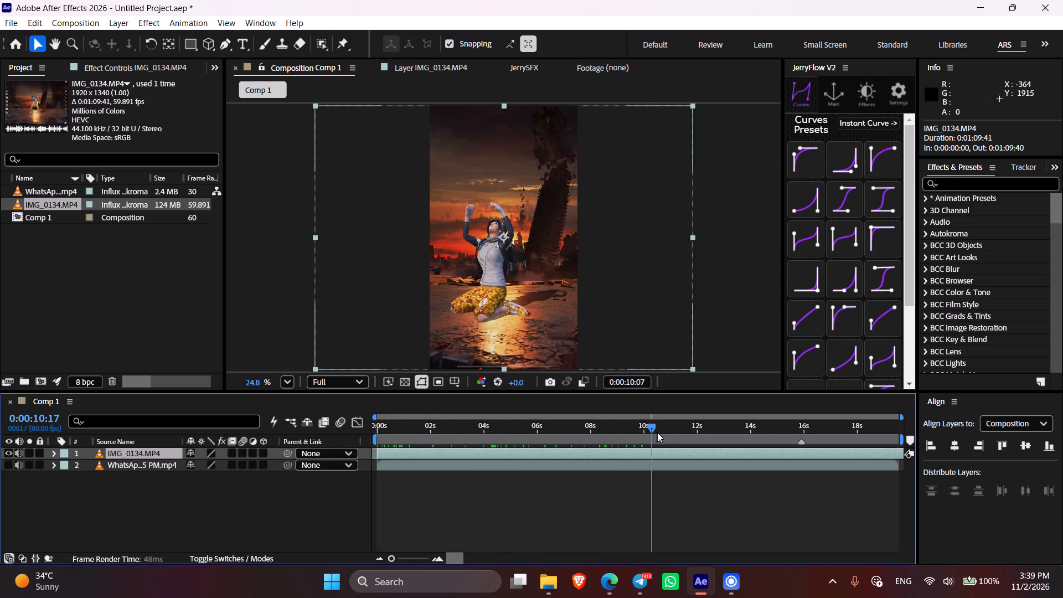
{"action": "left_click_drag", "start_coordinate": [657, 432], "coordinate": [684, 437]}
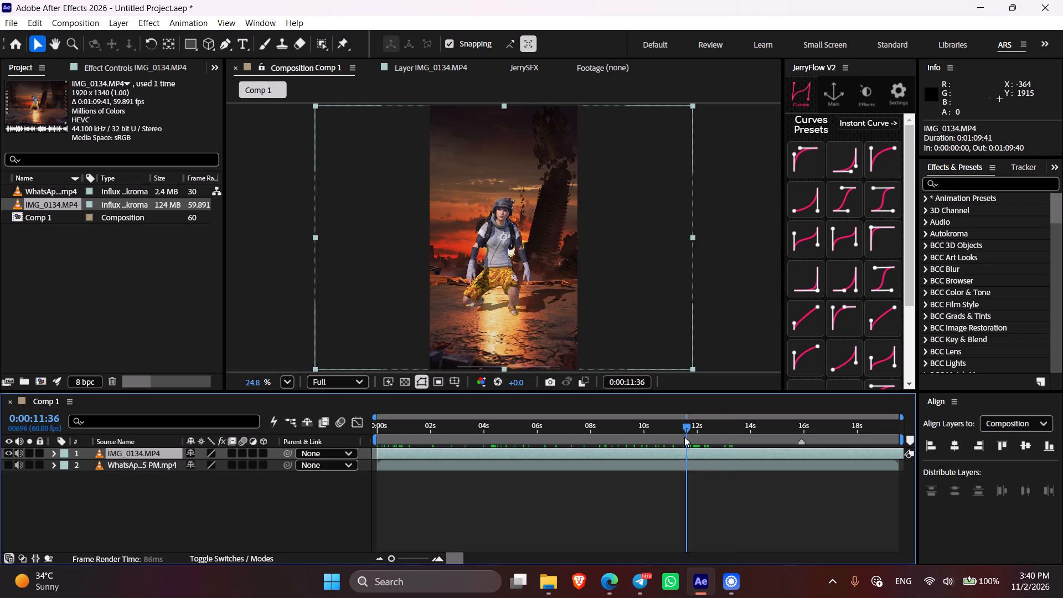
{"action": "left_click_drag", "start_coordinate": [684, 437], "coordinate": [703, 440]}
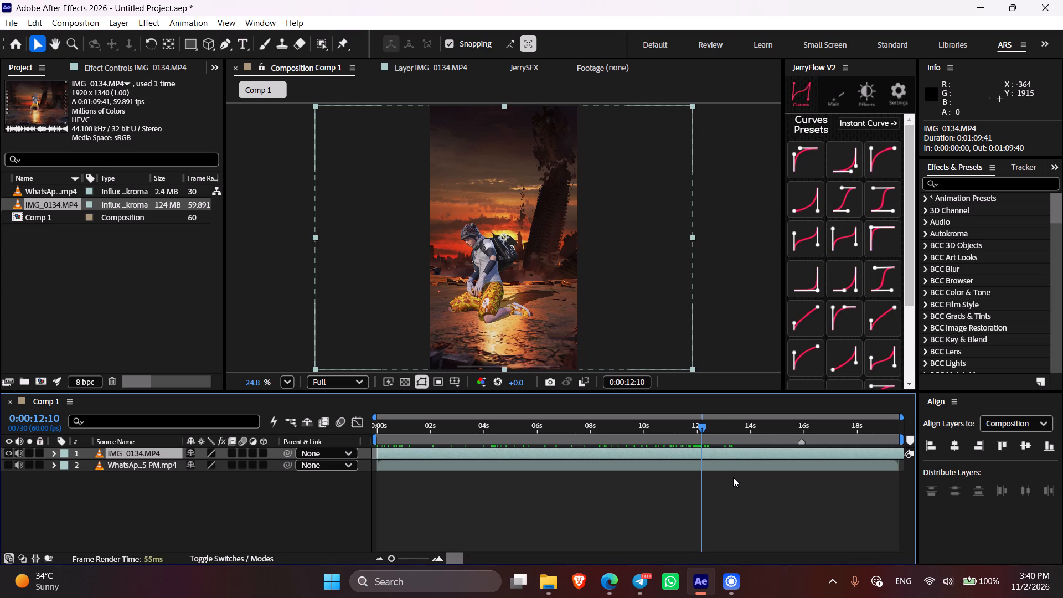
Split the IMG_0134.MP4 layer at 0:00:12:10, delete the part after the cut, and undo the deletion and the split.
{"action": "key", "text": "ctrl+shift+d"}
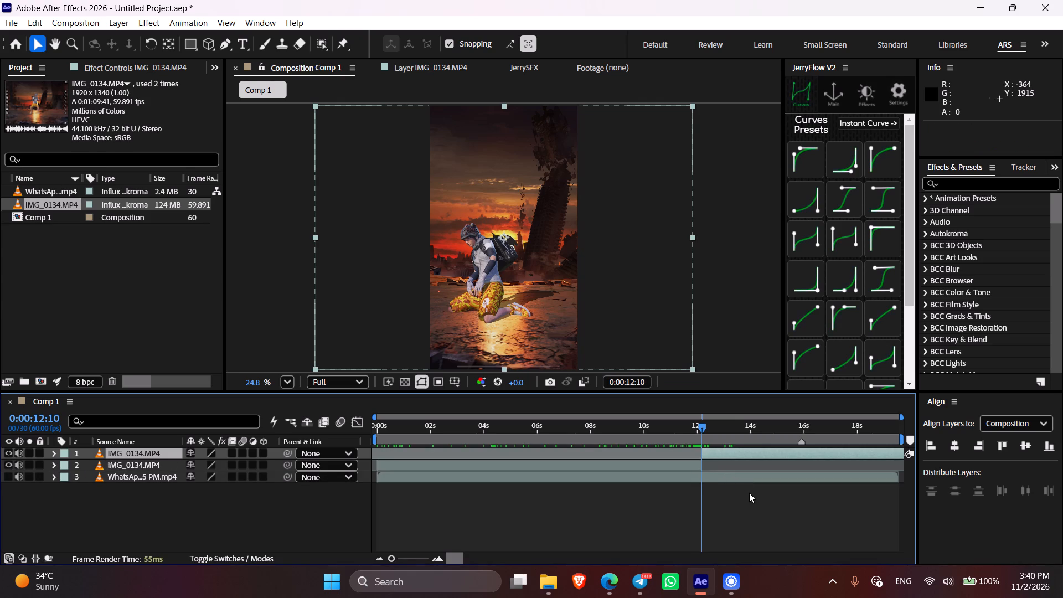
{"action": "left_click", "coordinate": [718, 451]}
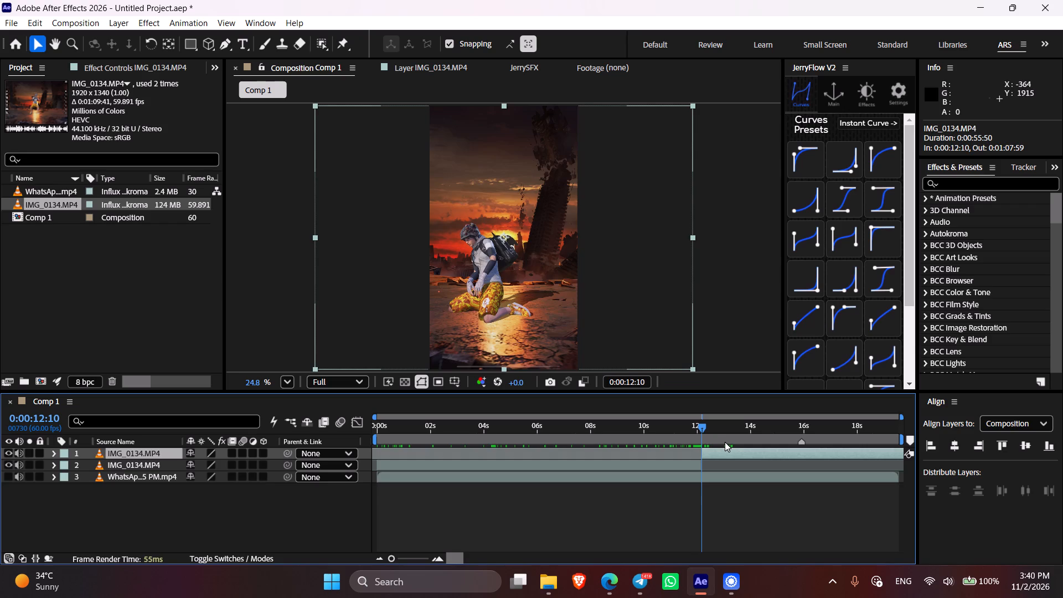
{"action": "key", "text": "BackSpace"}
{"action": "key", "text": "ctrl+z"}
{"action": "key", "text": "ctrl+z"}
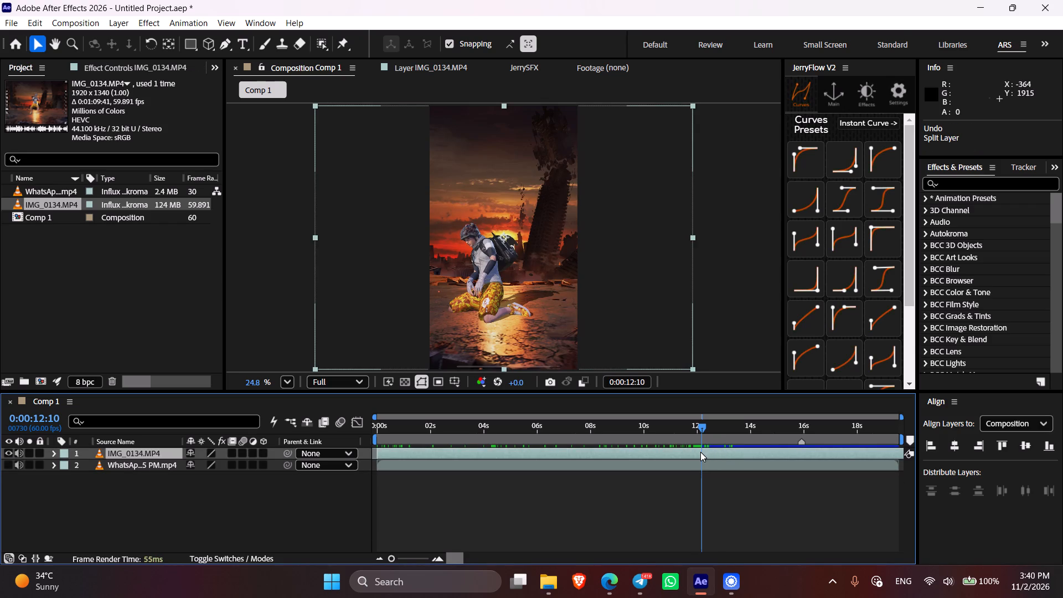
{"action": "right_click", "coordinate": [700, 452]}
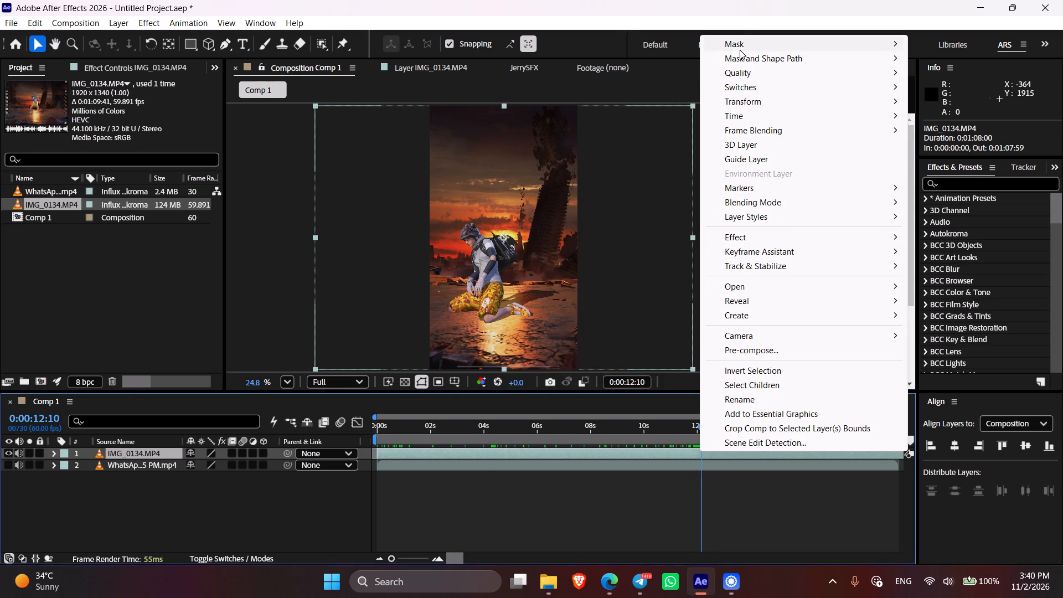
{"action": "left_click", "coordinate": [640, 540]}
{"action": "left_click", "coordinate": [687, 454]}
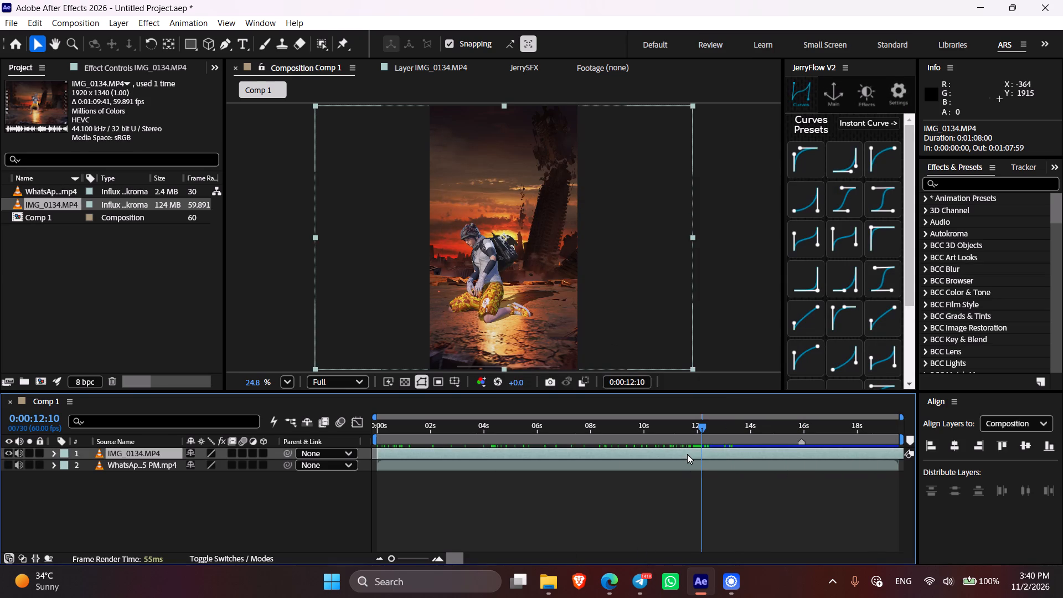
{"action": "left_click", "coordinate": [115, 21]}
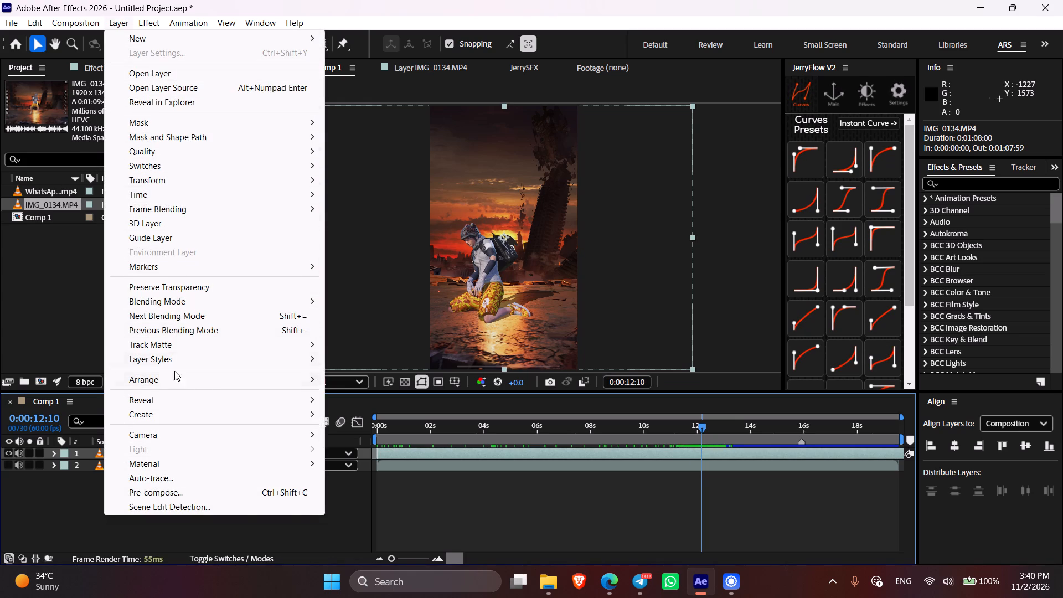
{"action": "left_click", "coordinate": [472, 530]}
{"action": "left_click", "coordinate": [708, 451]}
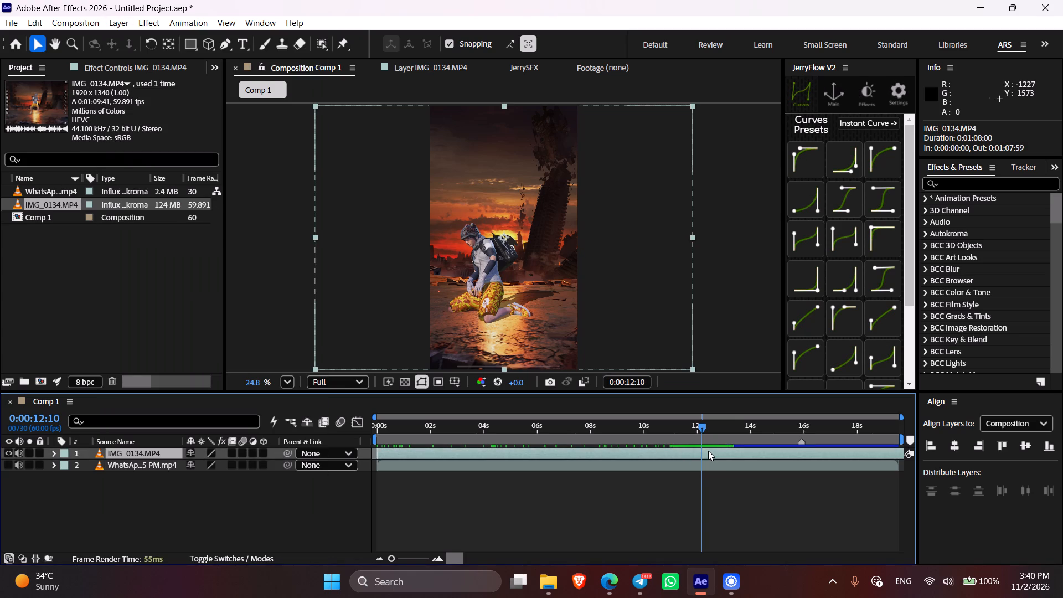
Split the IMG_0134.MP4 layer at 0:00:12:10 and delete the part after the cut.
{"action": "key", "text": "ctrl+shift+d"}
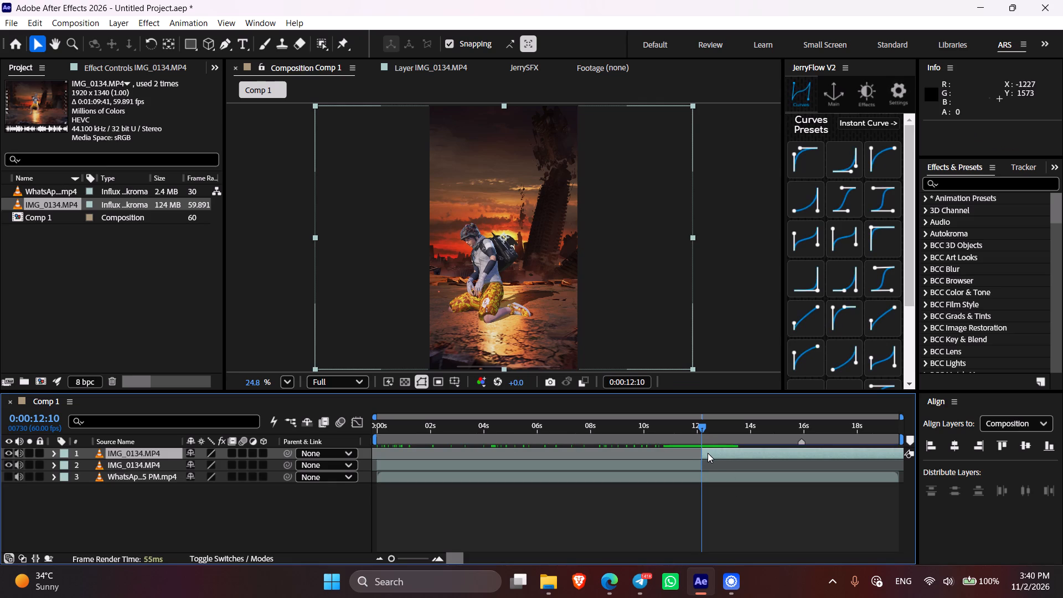
{"action": "left_click", "coordinate": [702, 429]}
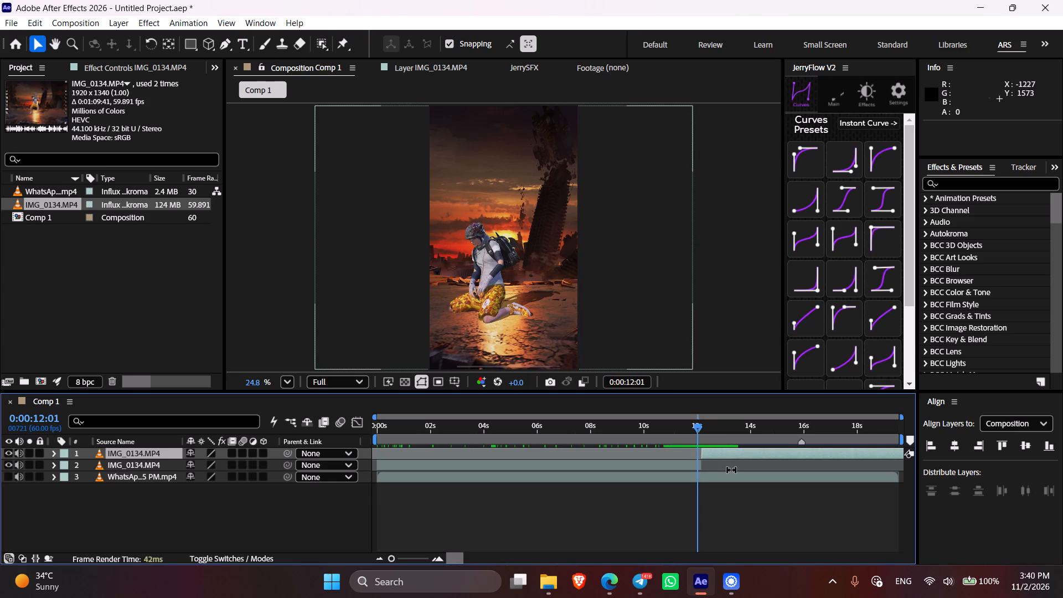
{"action": "left_click", "coordinate": [731, 471]}
{"action": "left_click", "coordinate": [742, 460]}
{"action": "left_click", "coordinate": [734, 453]}
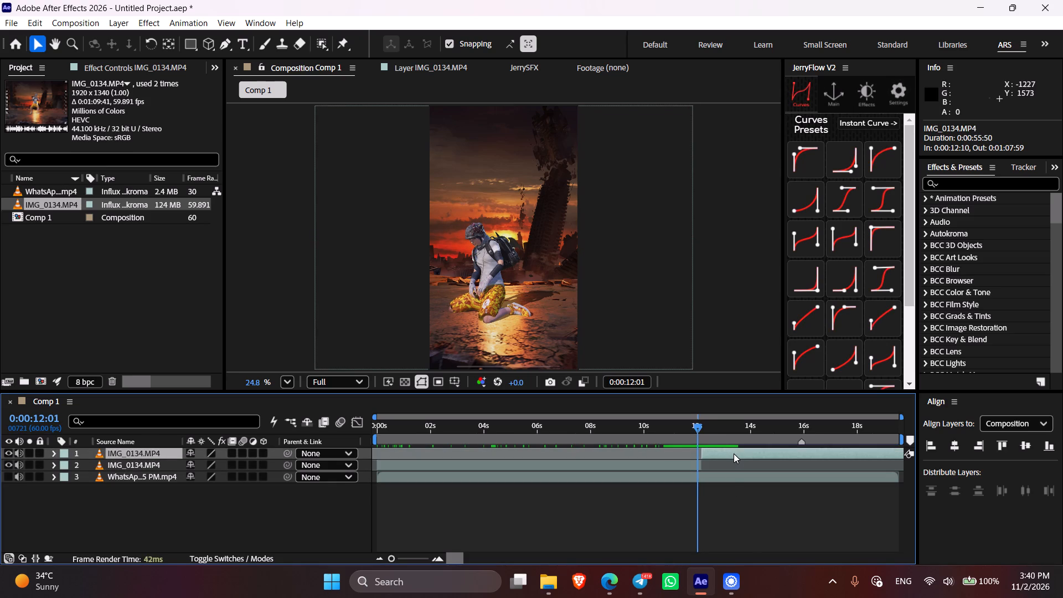
{"action": "key", "text": "BackSpace"}
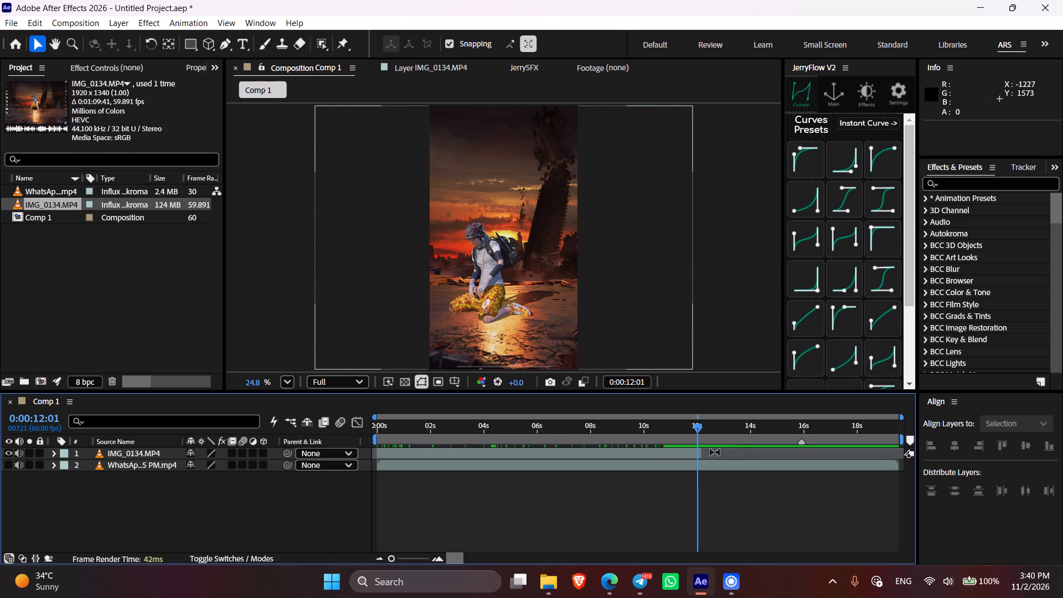
Scrub through Comp 1 to review the trimmed IMG_0134.MP4 clip and return to 0:00:00:00 with that layer selected.
{"action": "left_click_drag", "start_coordinate": [695, 427], "coordinate": [701, 427]}
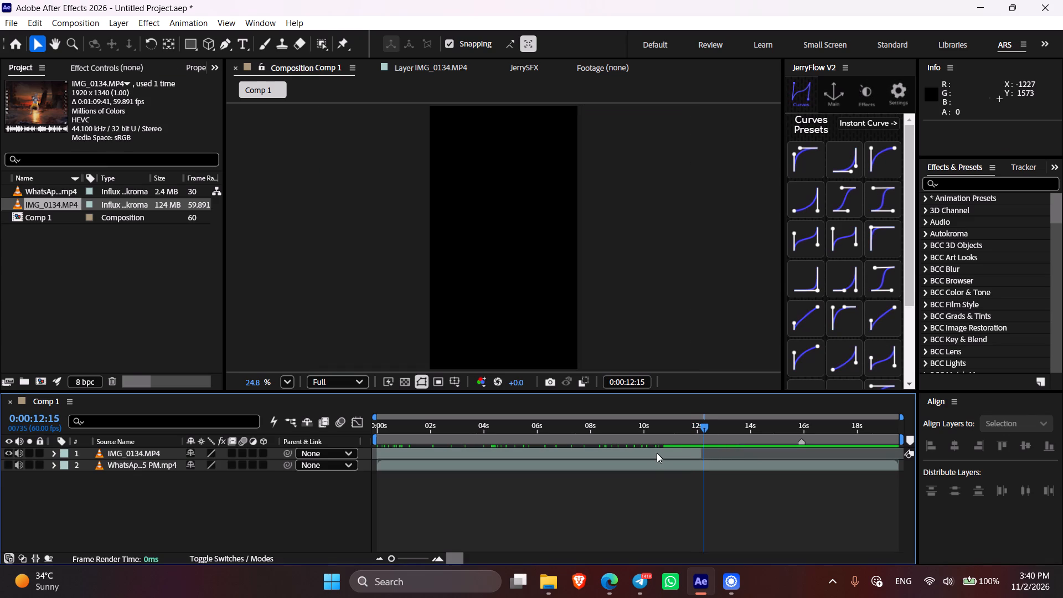
{"action": "left_click", "coordinate": [657, 453]}
{"action": "left_click_drag", "start_coordinate": [713, 430], "coordinate": [786, 457]}
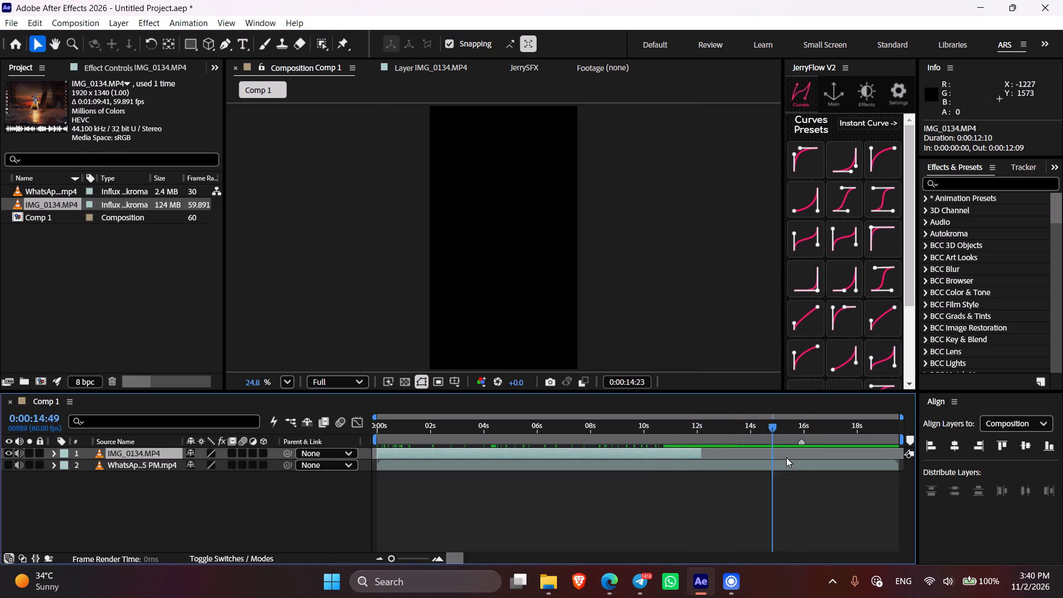
{"action": "left_click_drag", "start_coordinate": [786, 457], "coordinate": [700, 457]}
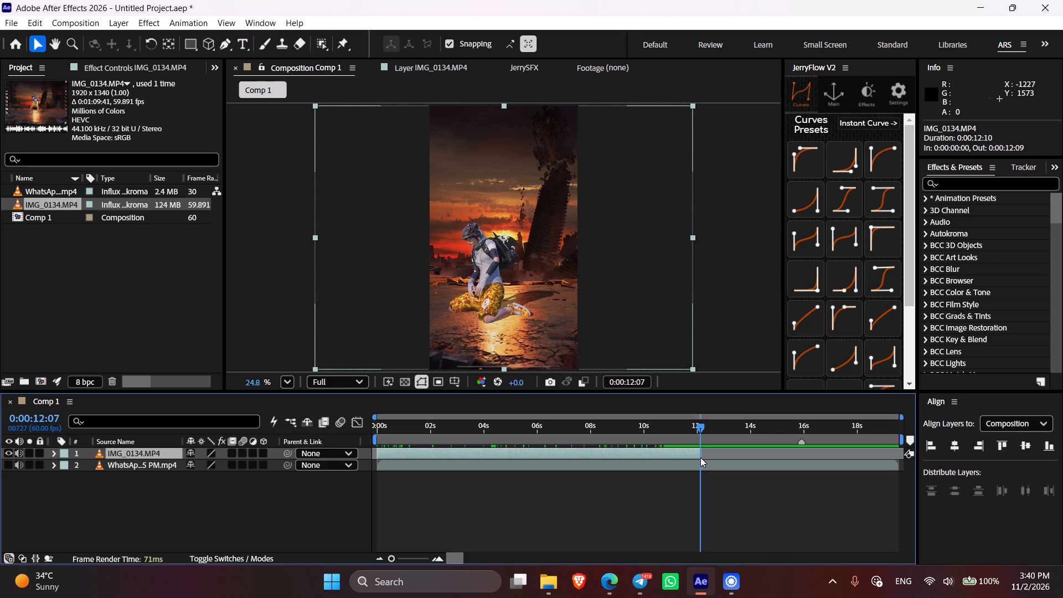
{"action": "left_click_drag", "start_coordinate": [700, 457], "coordinate": [419, 481]}
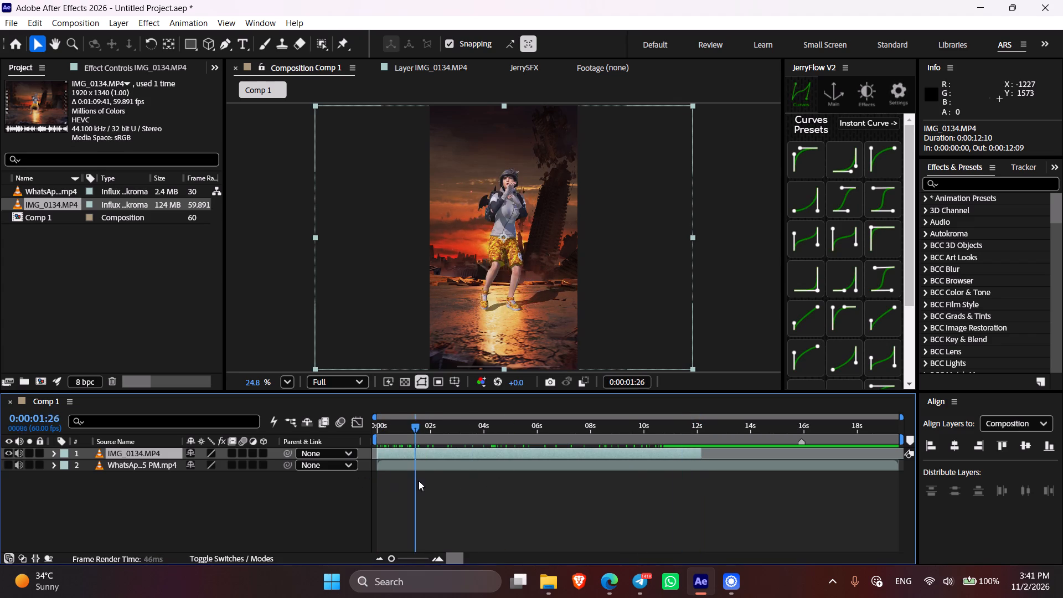
{"action": "left_click_drag", "start_coordinate": [419, 481], "coordinate": [343, 475]}
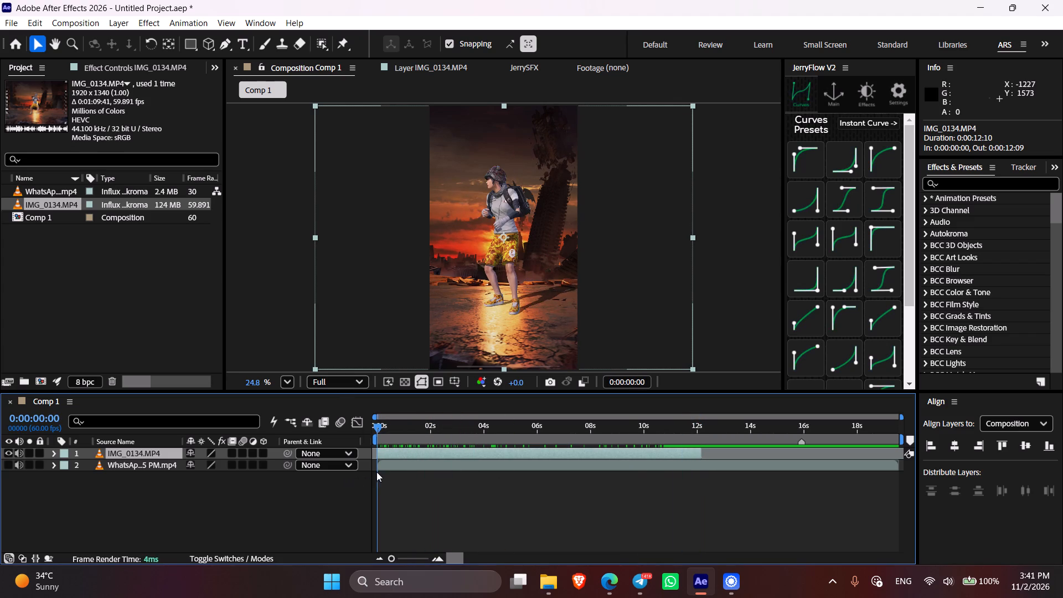
{"action": "left_click", "coordinate": [391, 447]}
{"action": "left_click", "coordinate": [396, 455]}
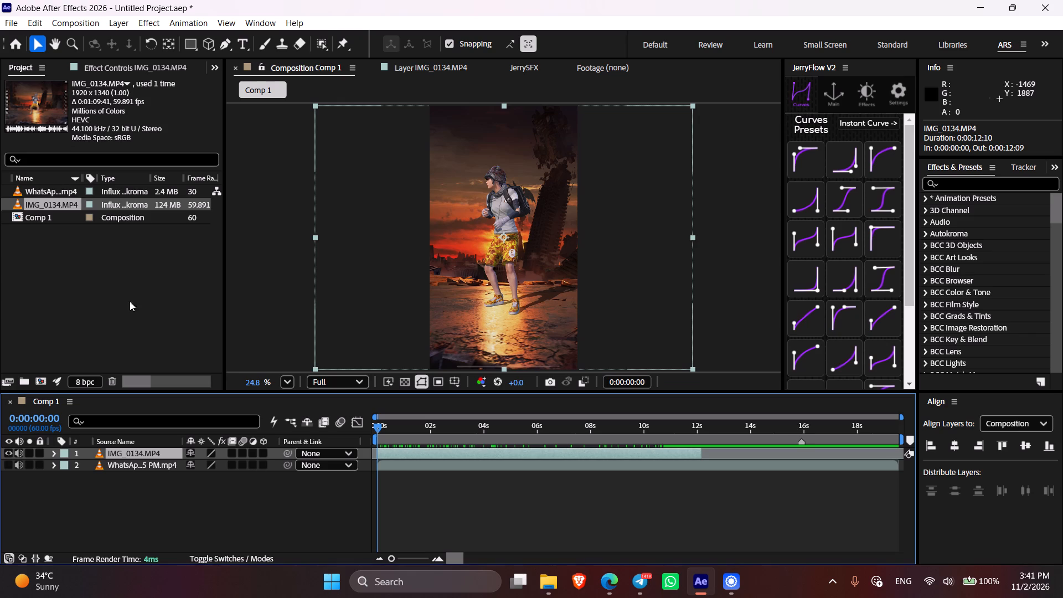
{"action": "left_click", "coordinate": [143, 453]}
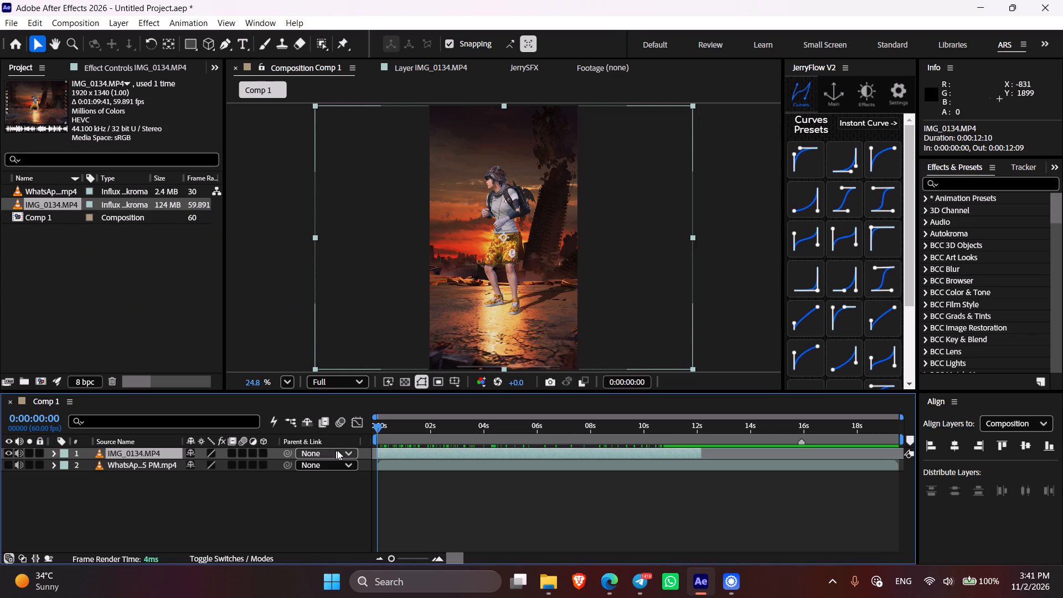
Check the frame rate in Comp 1's composition settings and close them without changes.
{"action": "right_click", "coordinate": [177, 480]}
{"action": "left_click", "coordinate": [236, 337]}
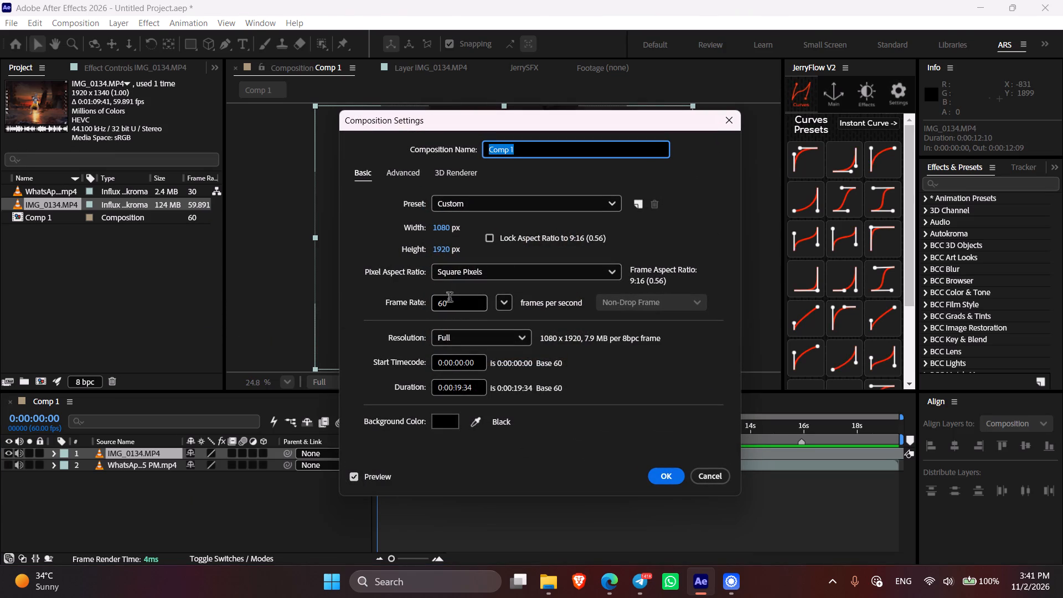
{"action": "left_click_drag", "start_coordinate": [455, 305], "coordinate": [440, 308]}
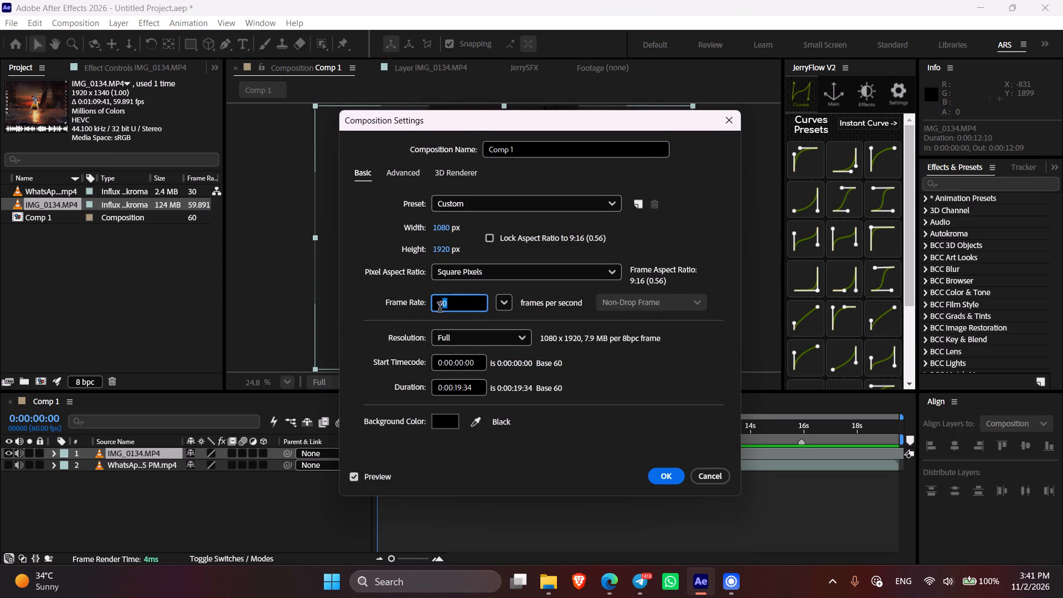
{"action": "left_click_drag", "start_coordinate": [440, 308], "coordinate": [416, 306]}
{"action": "left_click", "coordinate": [703, 481]}
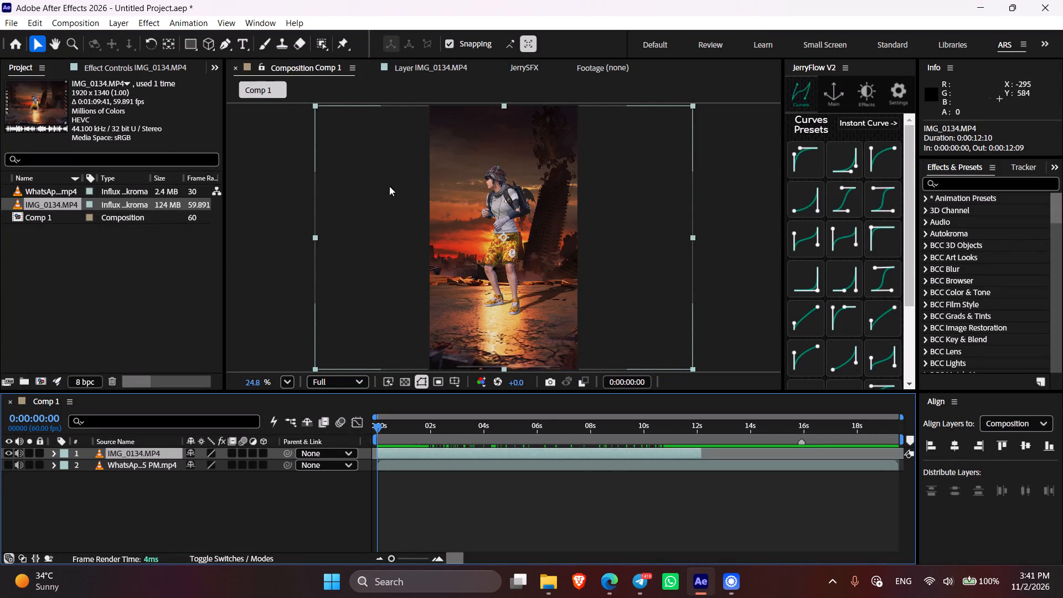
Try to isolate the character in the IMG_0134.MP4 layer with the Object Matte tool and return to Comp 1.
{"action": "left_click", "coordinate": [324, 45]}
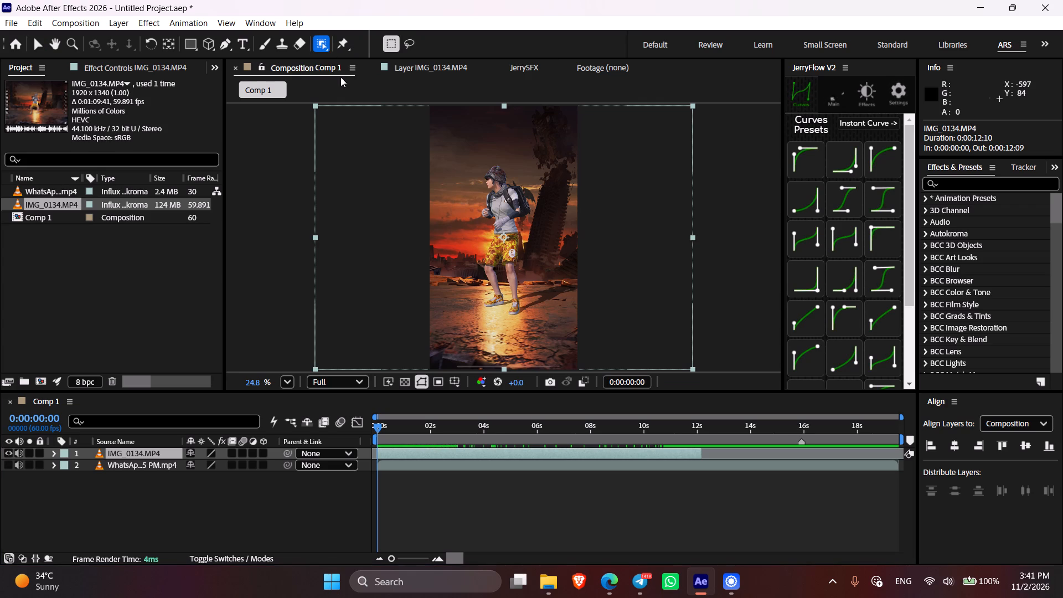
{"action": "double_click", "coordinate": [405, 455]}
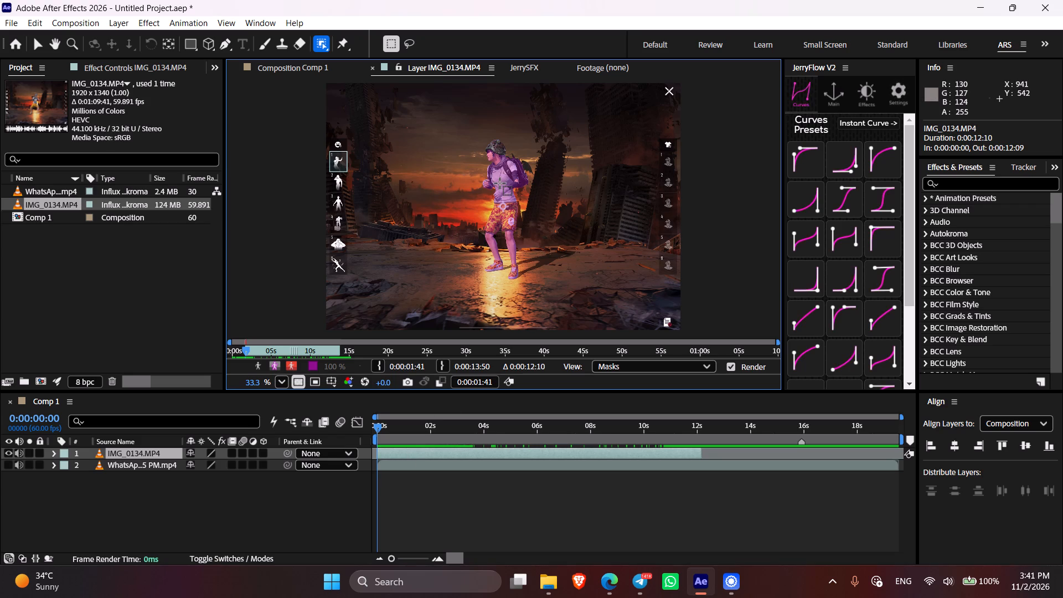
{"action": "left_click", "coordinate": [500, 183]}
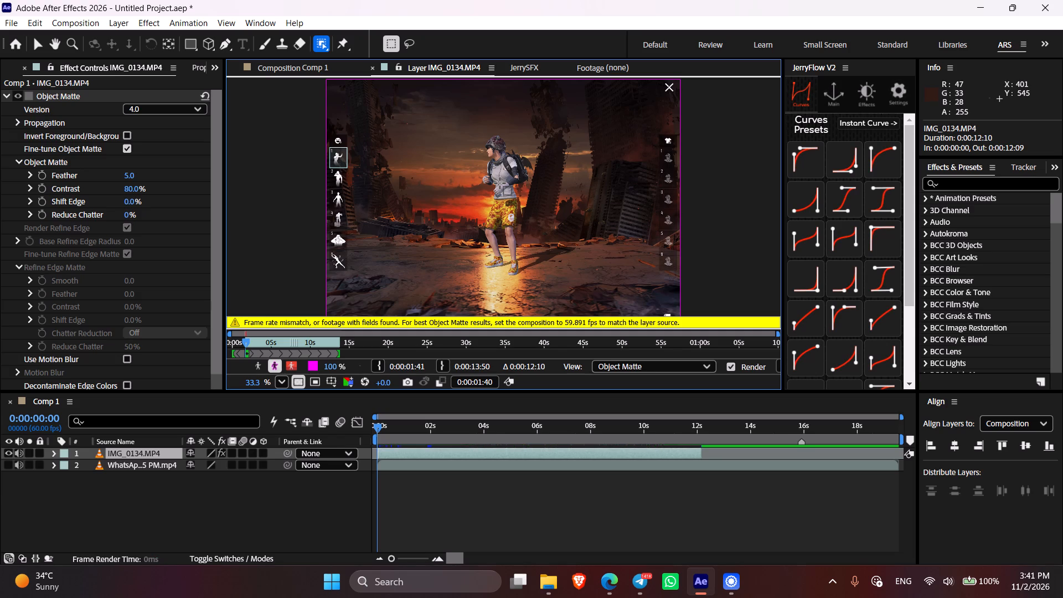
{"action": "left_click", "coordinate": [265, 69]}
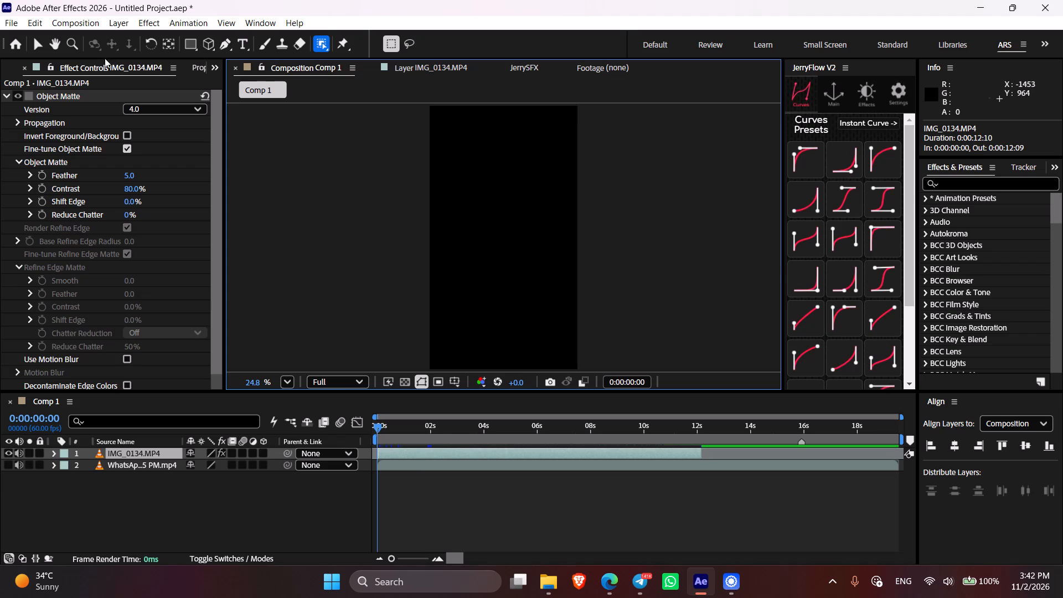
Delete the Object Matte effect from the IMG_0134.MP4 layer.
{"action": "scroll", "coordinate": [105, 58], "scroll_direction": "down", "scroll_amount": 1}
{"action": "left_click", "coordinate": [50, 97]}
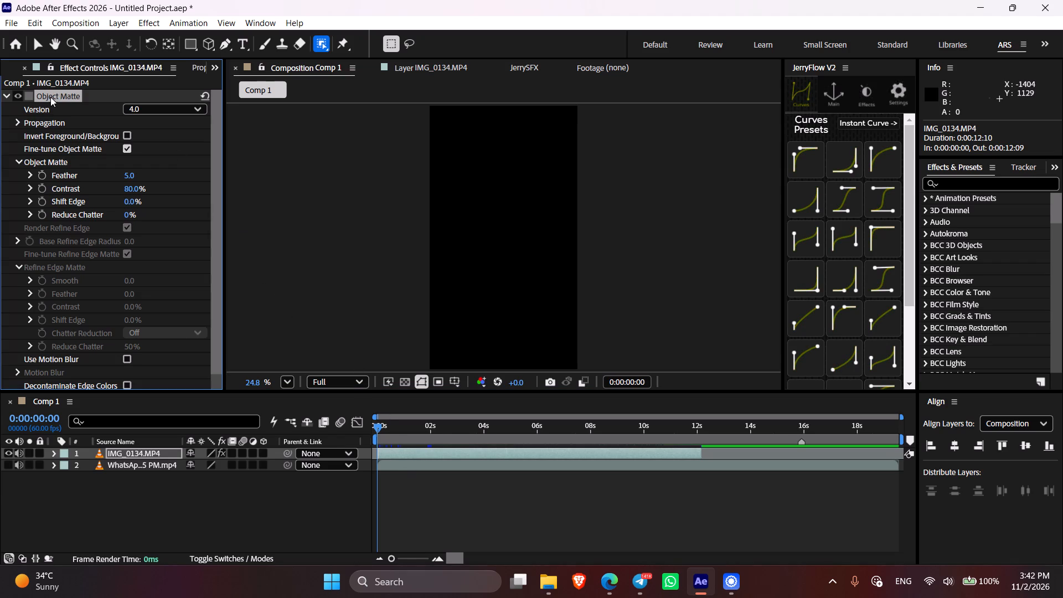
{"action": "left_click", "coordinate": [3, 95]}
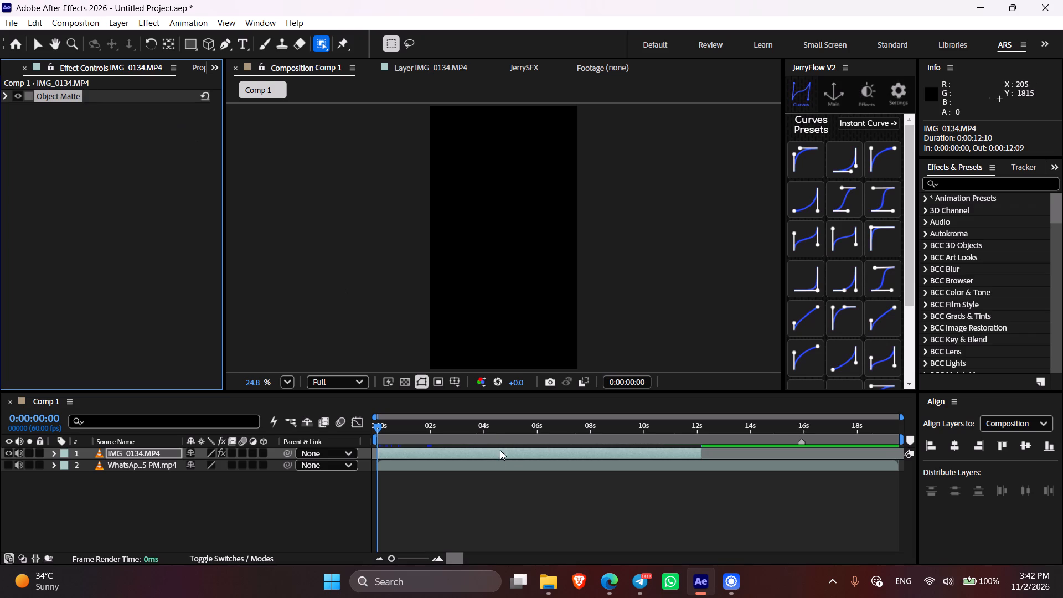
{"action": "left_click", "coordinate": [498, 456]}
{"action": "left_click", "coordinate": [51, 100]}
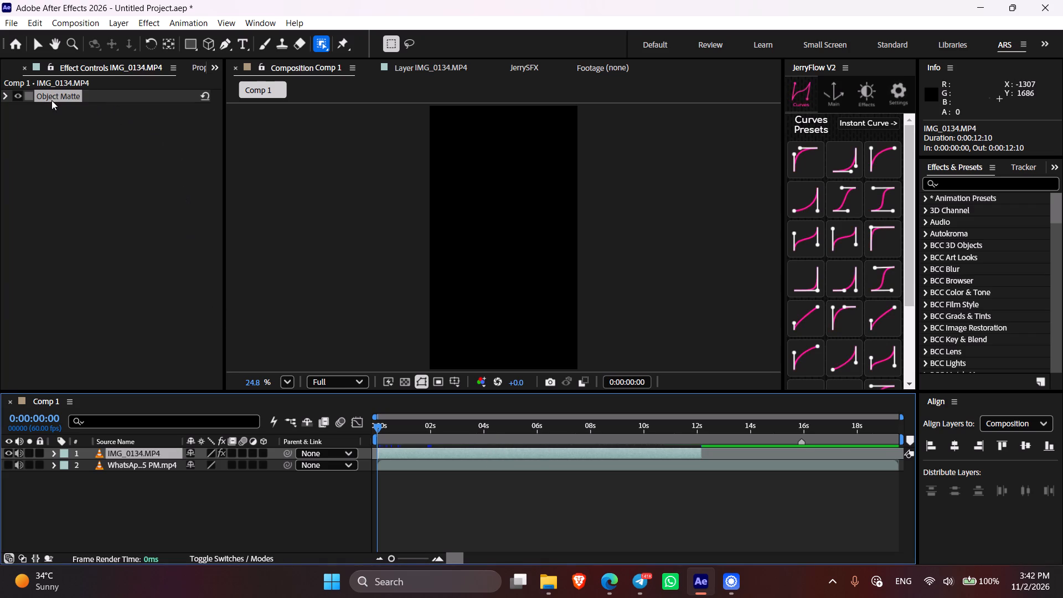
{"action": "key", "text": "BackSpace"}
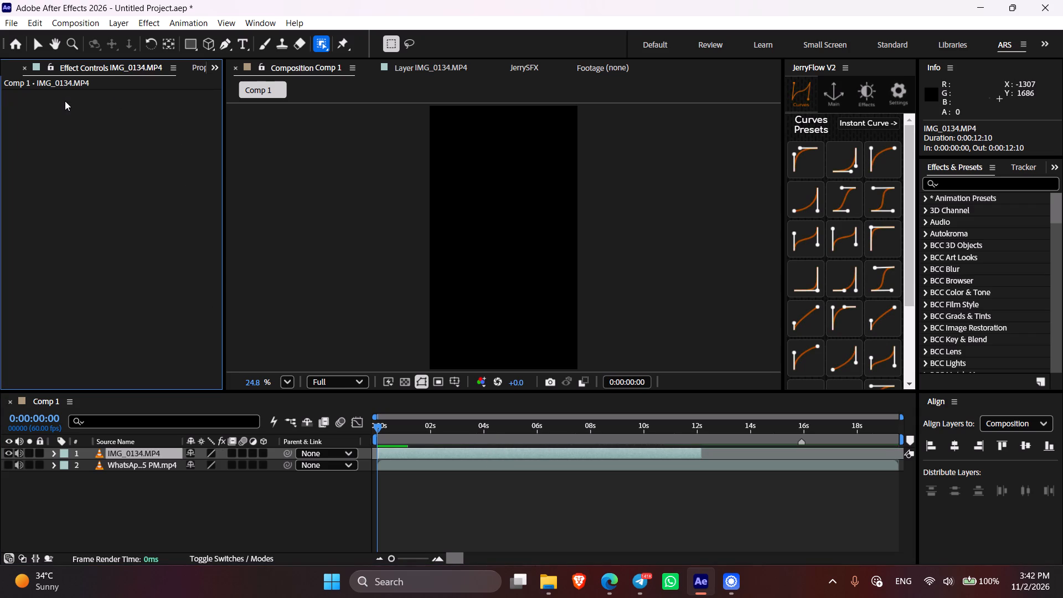
Interpret the IMG_0134.MP4 source footage to conform to a frame rate of 60 frames per second.
{"action": "scroll", "coordinate": [91, 64], "scroll_direction": "up", "scroll_amount": 1}
{"action": "scroll", "coordinate": [92, 65], "scroll_direction": "down", "scroll_amount": 1}
{"action": "scroll", "coordinate": [92, 65], "scroll_direction": "up", "scroll_amount": 2}
{"action": "scroll", "coordinate": [94, 65], "scroll_direction": "down", "scroll_amount": 2}
{"action": "scroll", "coordinate": [96, 66], "scroll_direction": "up", "scroll_amount": 3}
{"action": "scroll", "coordinate": [96, 66], "scroll_direction": "down", "scroll_amount": 3}
{"action": "scroll", "coordinate": [96, 66], "scroll_direction": "up", "scroll_amount": 4}
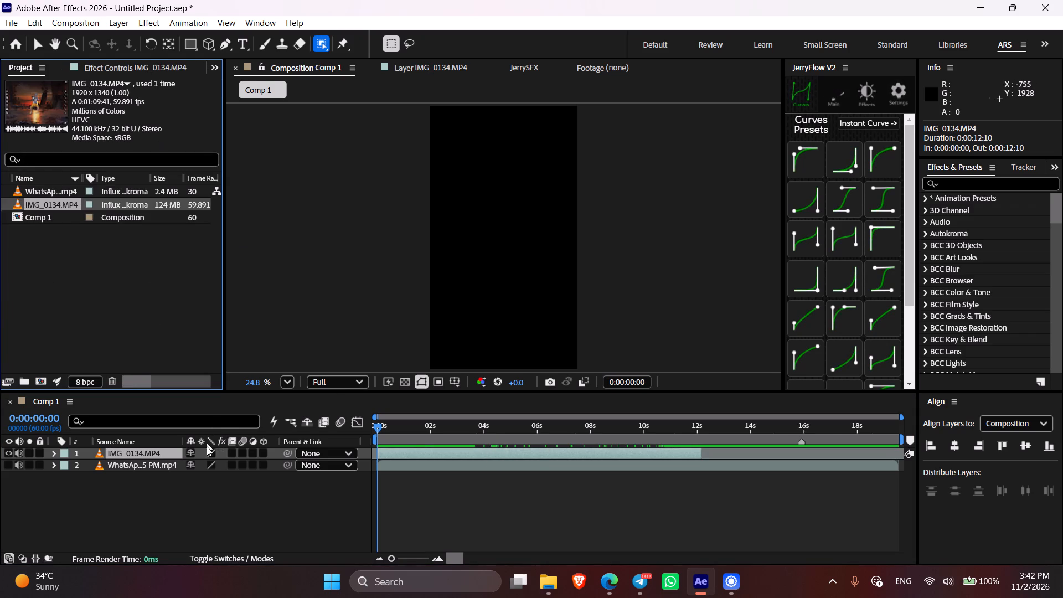
{"action": "right_click", "coordinate": [56, 204]}
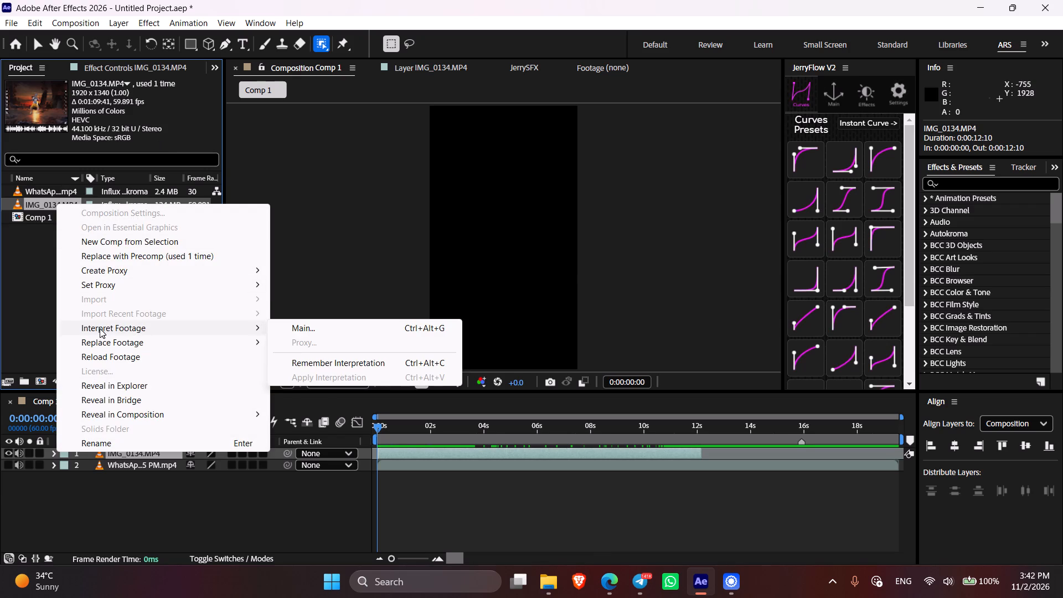
{"action": "left_click", "coordinate": [362, 333]}
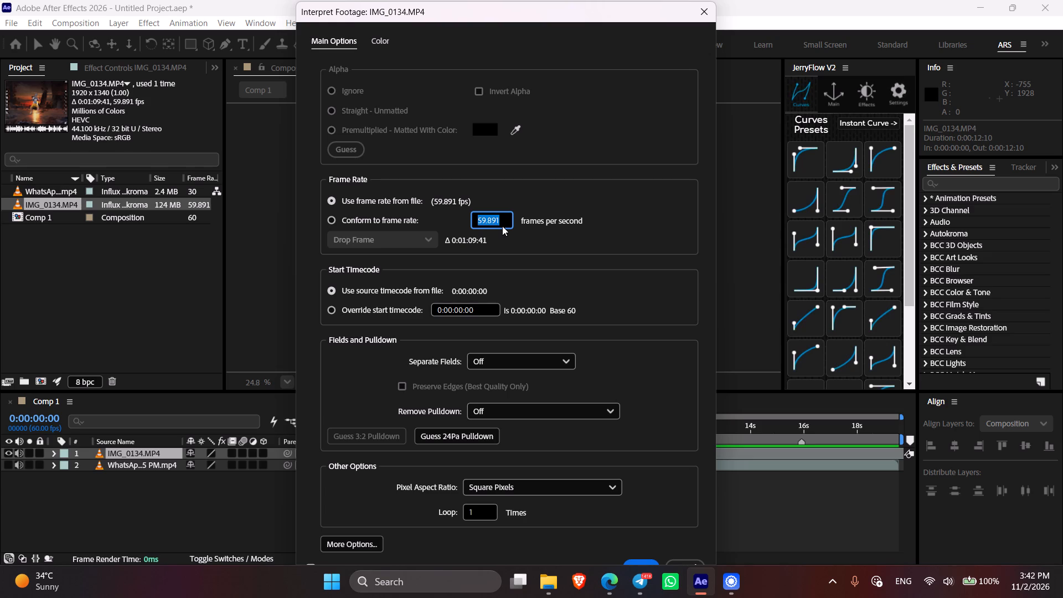
{"action": "type", "text": "60"}
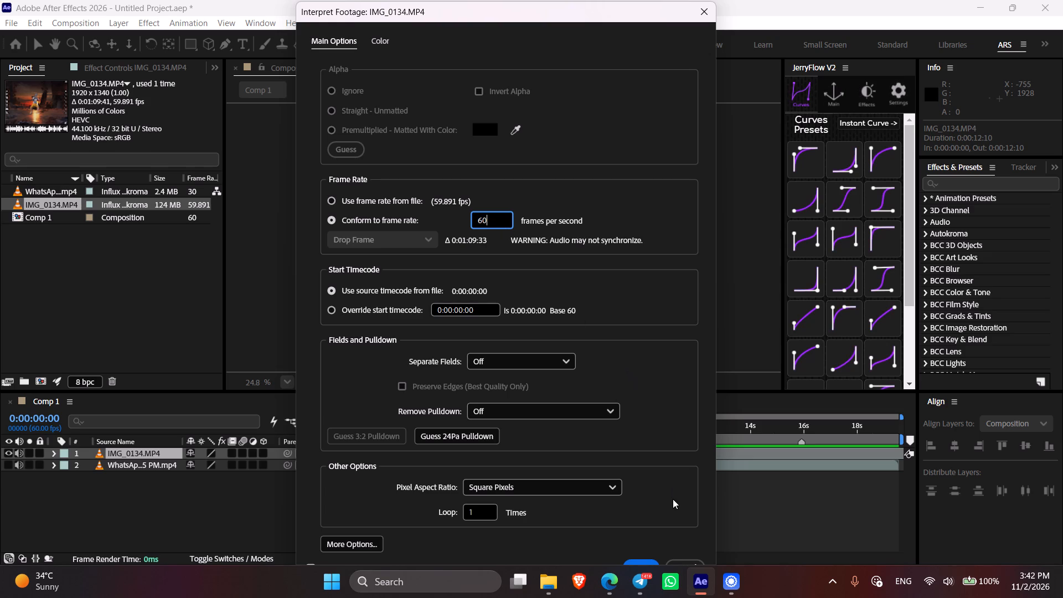
{"action": "key", "text": "Return"}
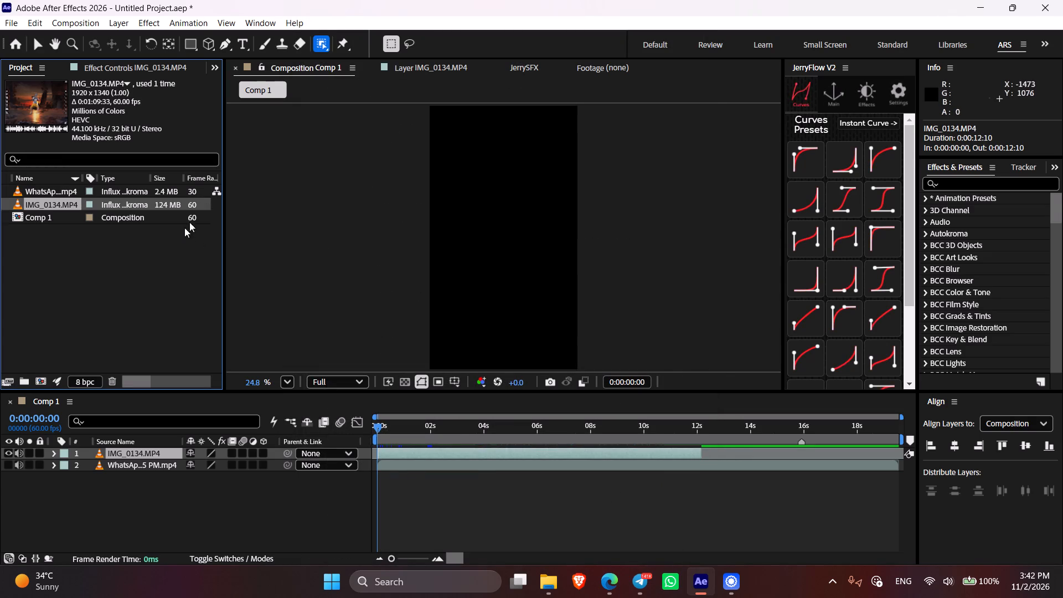
Align the IMG_0134.MP4 layer's start to 0:00:00:00 and select its standing character with the Object Matte tool.
{"action": "left_click", "coordinate": [414, 452]}
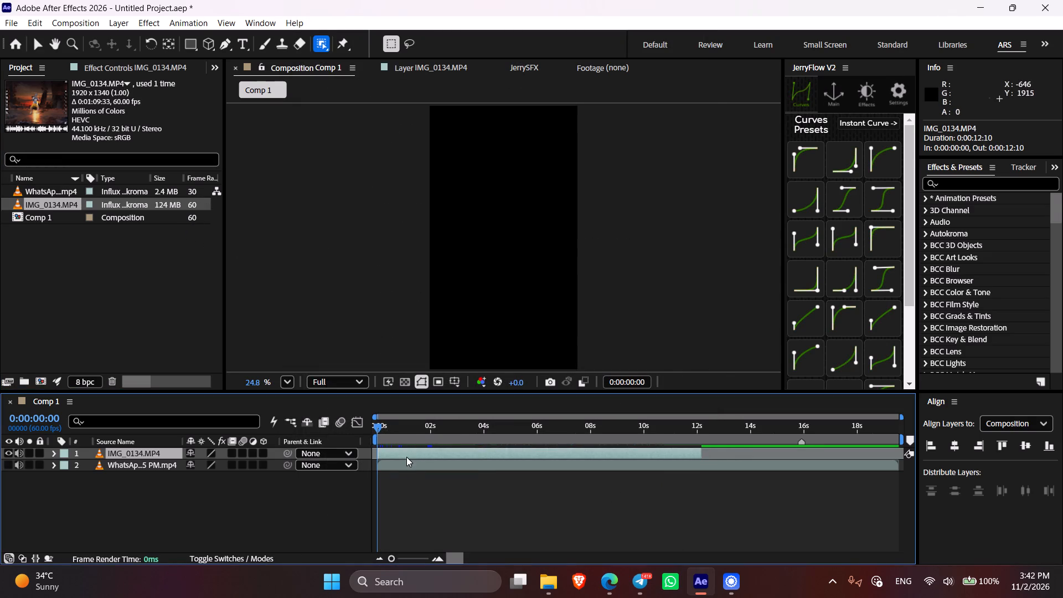
{"action": "key", "text": "bracketleft"}
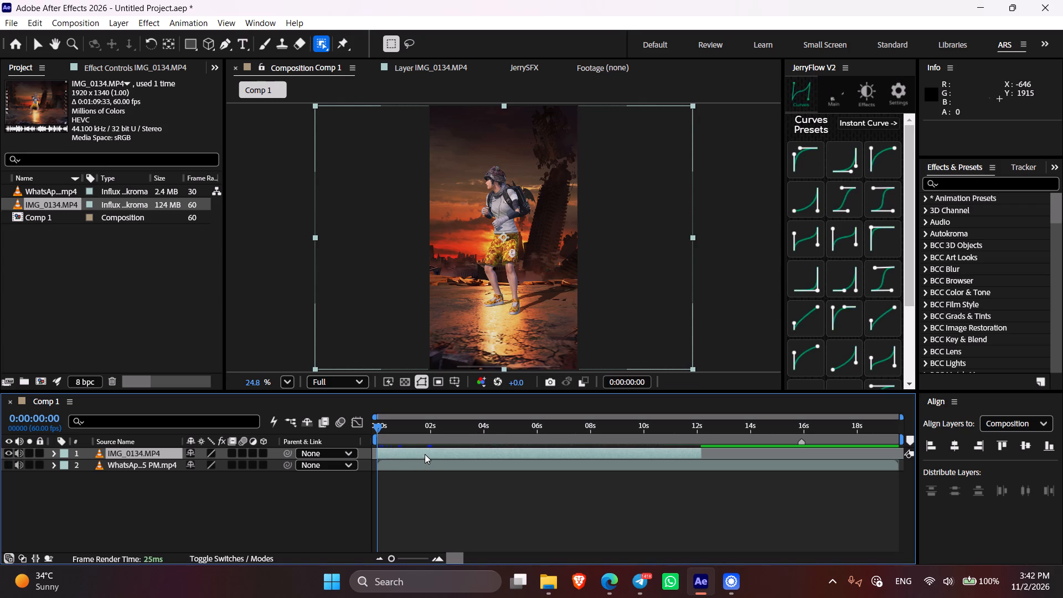
{"action": "double_click", "coordinate": [425, 454]}
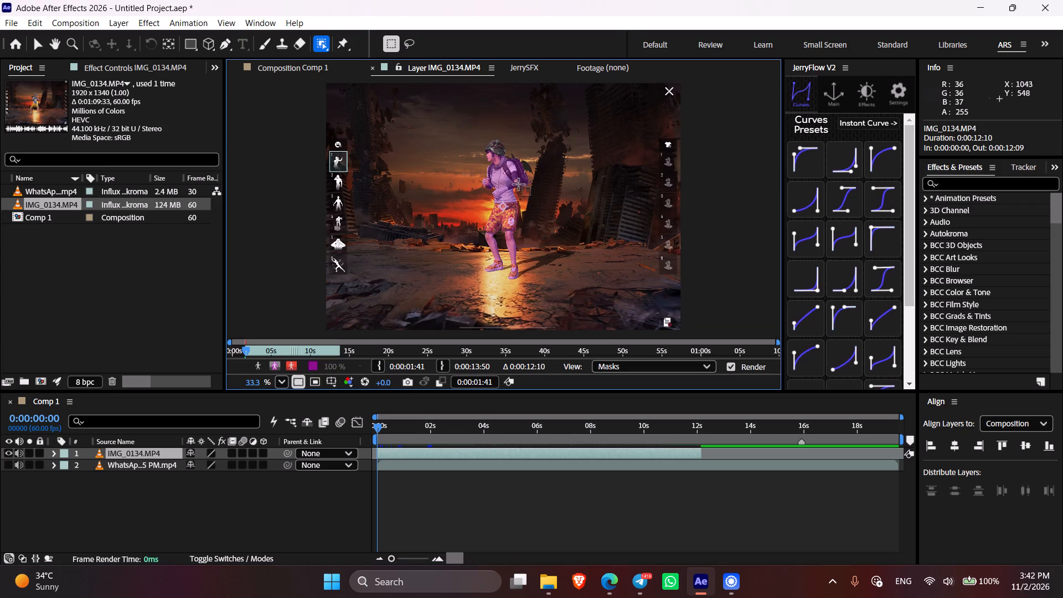
{"action": "left_click", "coordinate": [510, 187]}
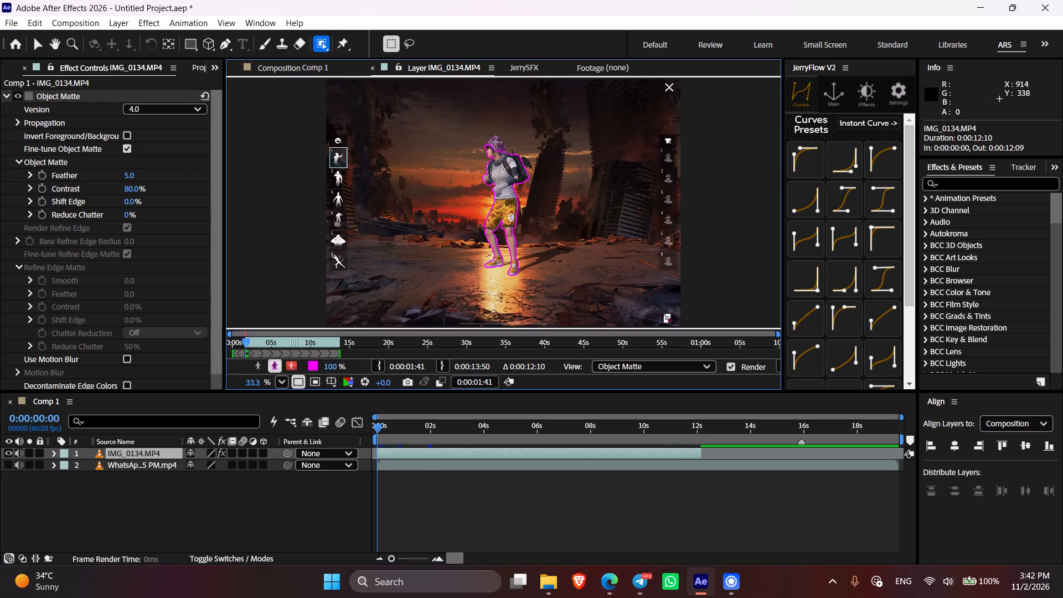
Refine the character's Object Matte selection to include the headgear and the wing-shaped part behind the backpack.
{"action": "scroll", "coordinate": [514, 169], "scroll_direction": "up", "scroll_amount": 1}
{"action": "scroll", "coordinate": [514, 169], "scroll_direction": "down", "scroll_amount": 8}
{"action": "scroll", "coordinate": [514, 169], "scroll_direction": "up", "scroll_amount": 6}
{"action": "scroll", "coordinate": [512, 173], "scroll_direction": "down", "scroll_amount": 1}
{"action": "scroll", "coordinate": [512, 173], "scroll_direction": "up", "scroll_amount": 2}
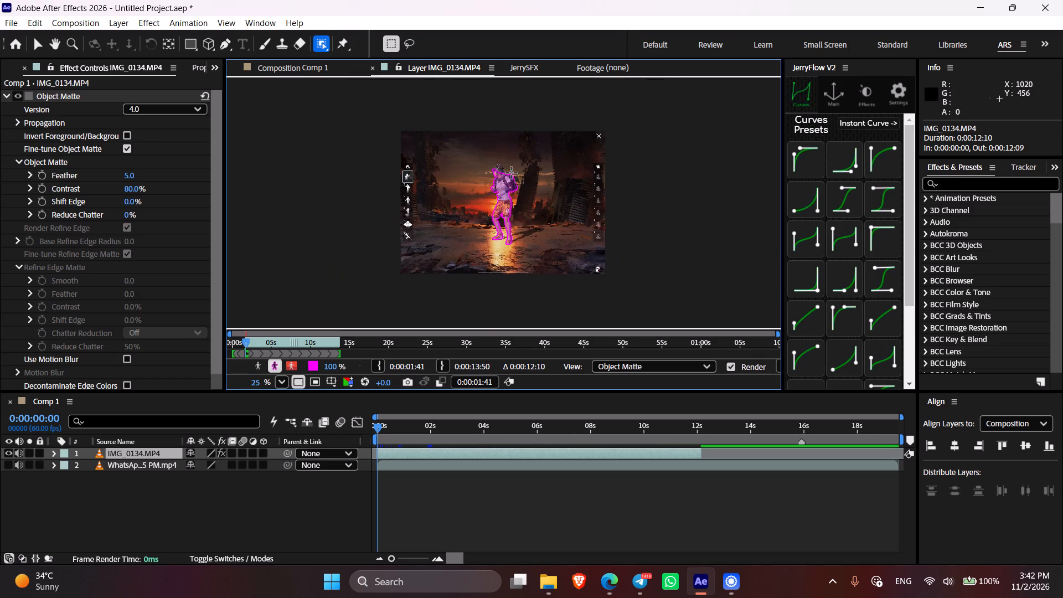
{"action": "left_click", "coordinate": [290, 381]}
{"action": "left_click", "coordinate": [282, 378]}
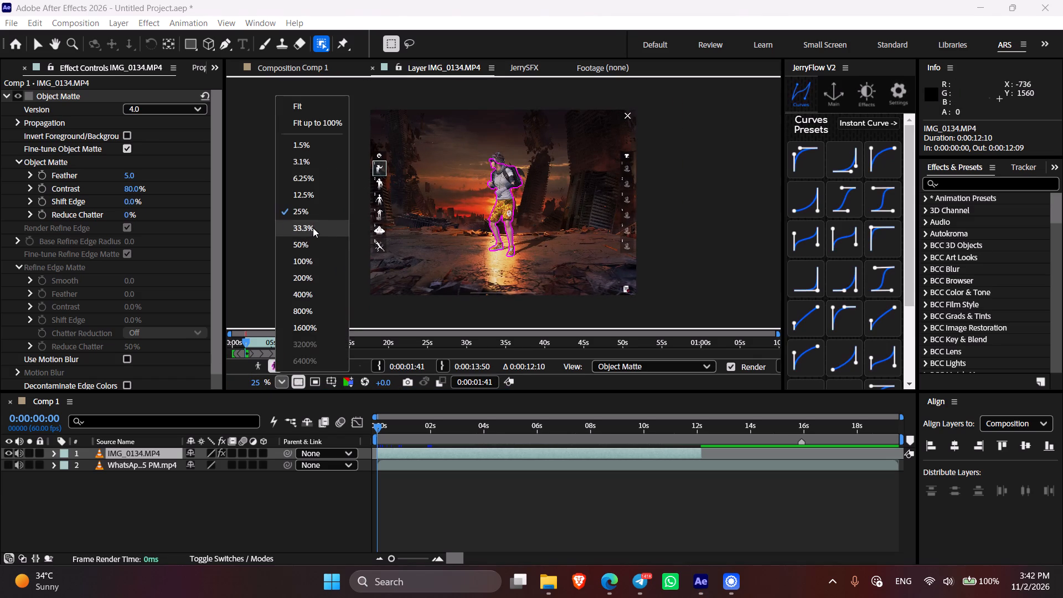
{"action": "left_click", "coordinate": [313, 228]}
{"action": "left_click", "coordinate": [283, 381]}
{"action": "left_click", "coordinate": [298, 239]}
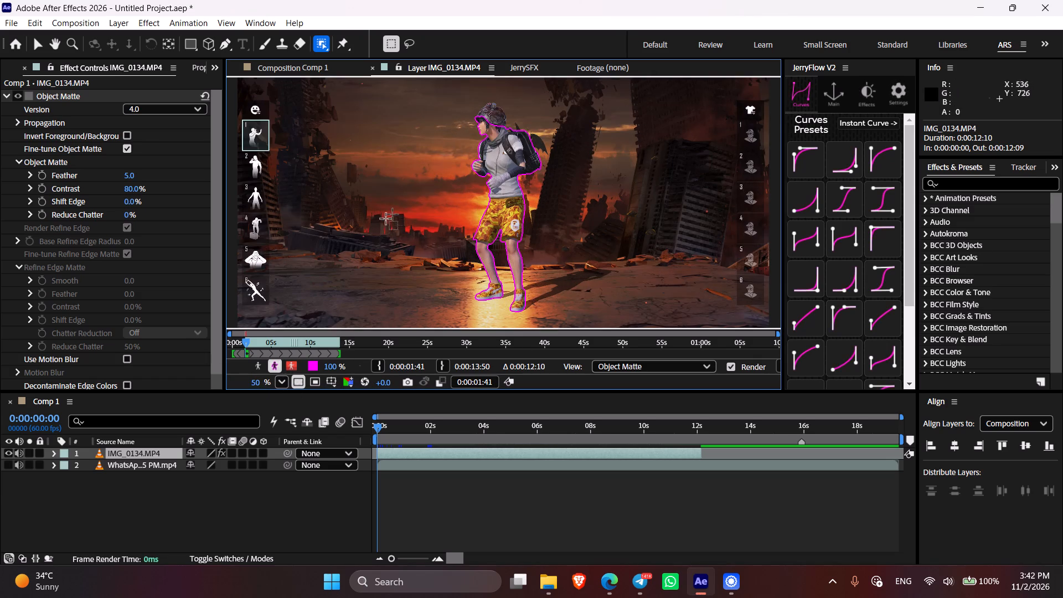
{"action": "left_click", "coordinate": [494, 115]}
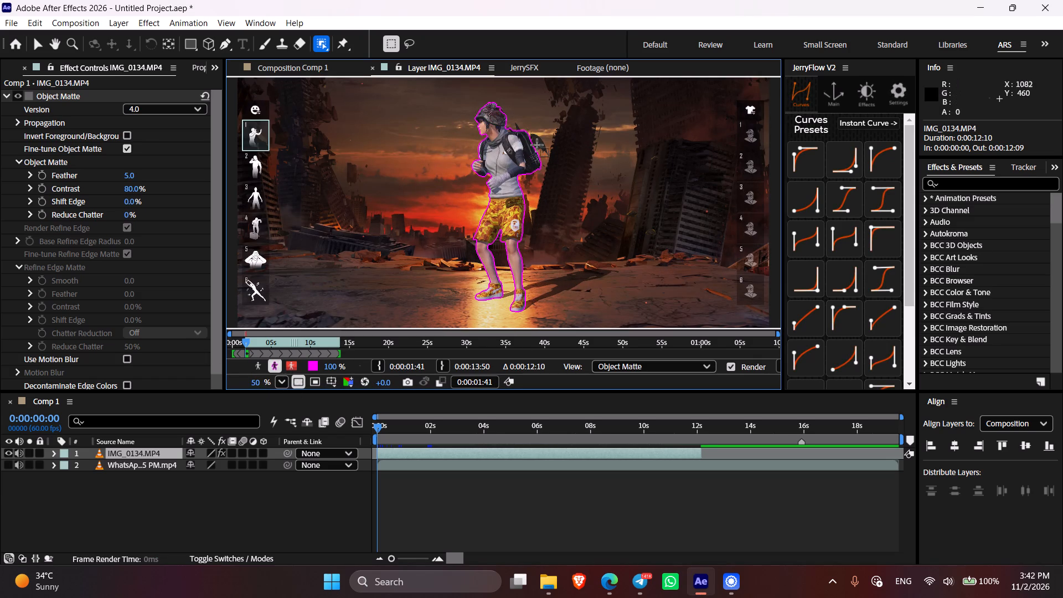
{"action": "left_click_drag", "start_coordinate": [516, 122], "coordinate": [547, 156]}
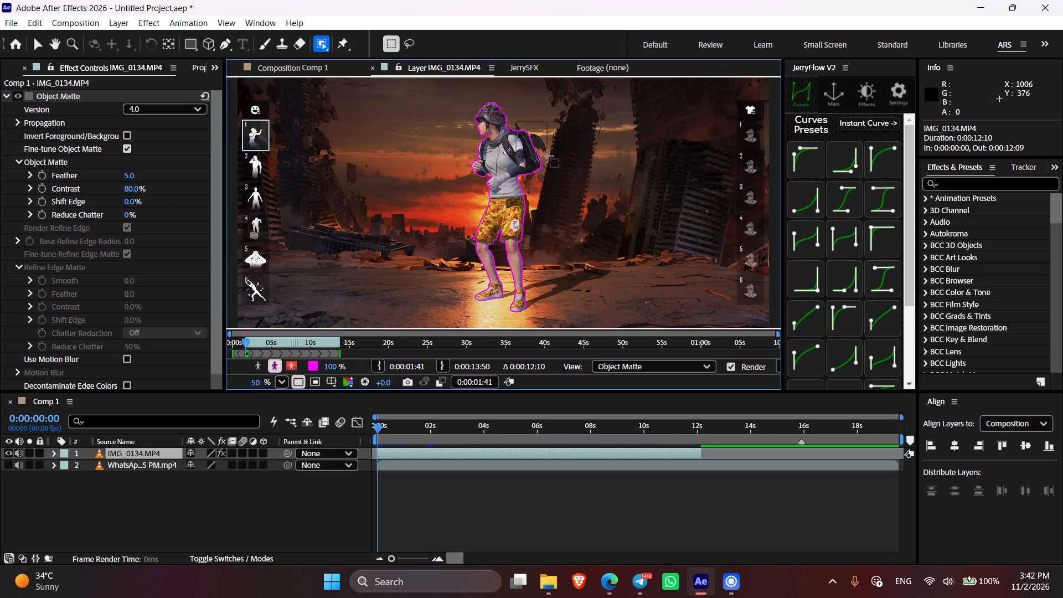
{"action": "left_click_drag", "start_coordinate": [547, 156], "coordinate": [550, 157]}
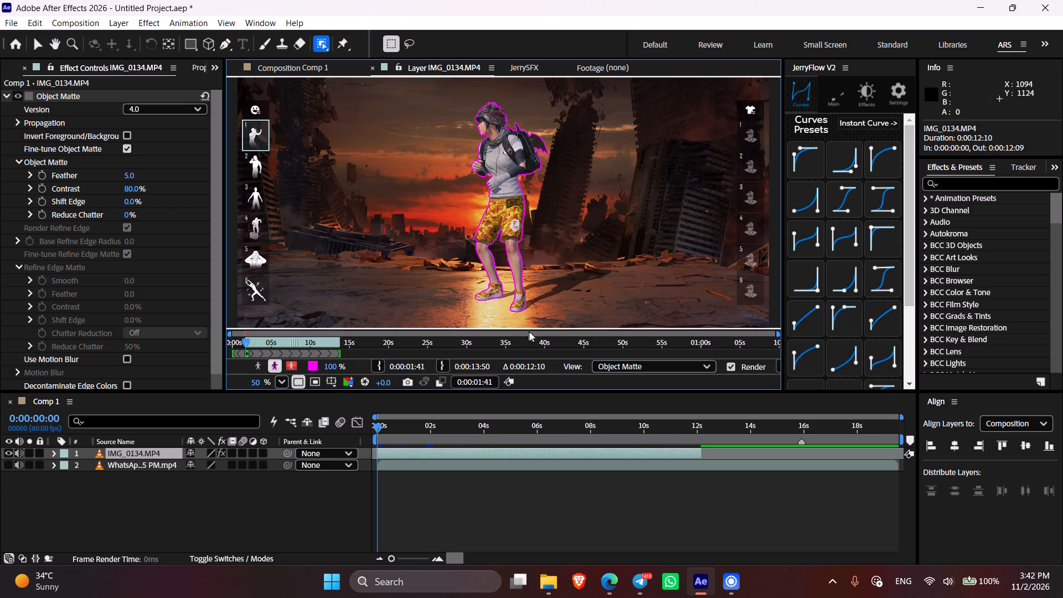
Inspect the character cutout against transparency and with the red alpha overlay, and preview the matte in playback.
{"action": "left_click", "coordinate": [271, 367]}
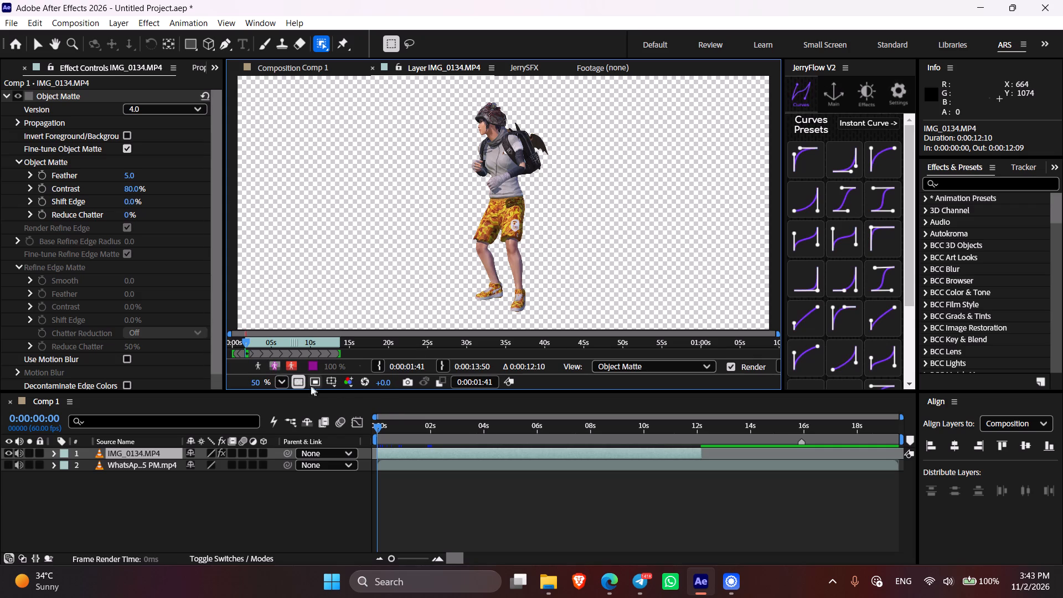
{"action": "left_click", "coordinate": [290, 364]}
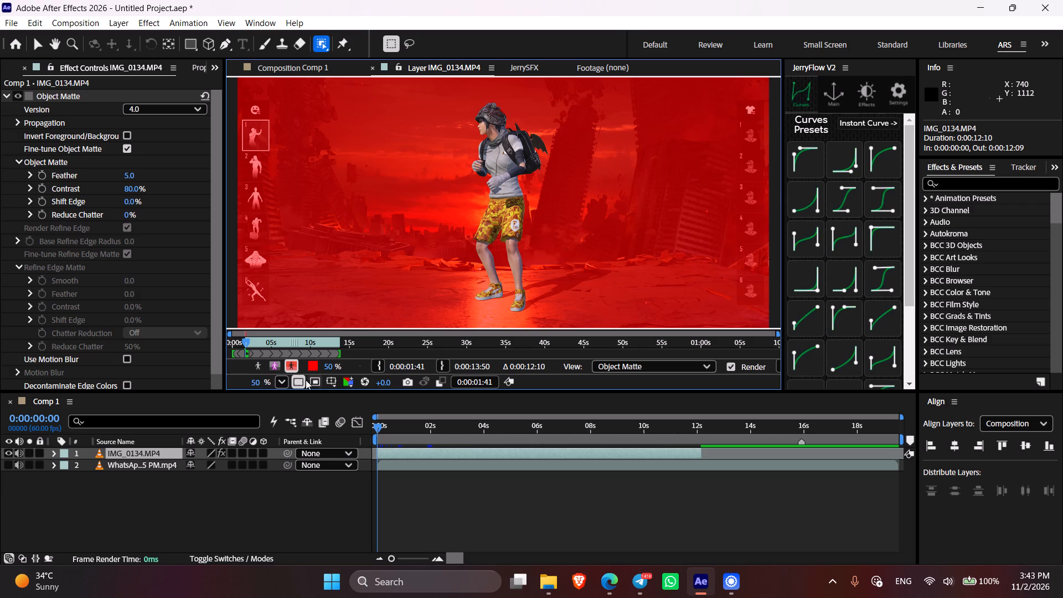
{"action": "left_click", "coordinate": [274, 368]}
{"action": "left_click", "coordinate": [274, 367]}
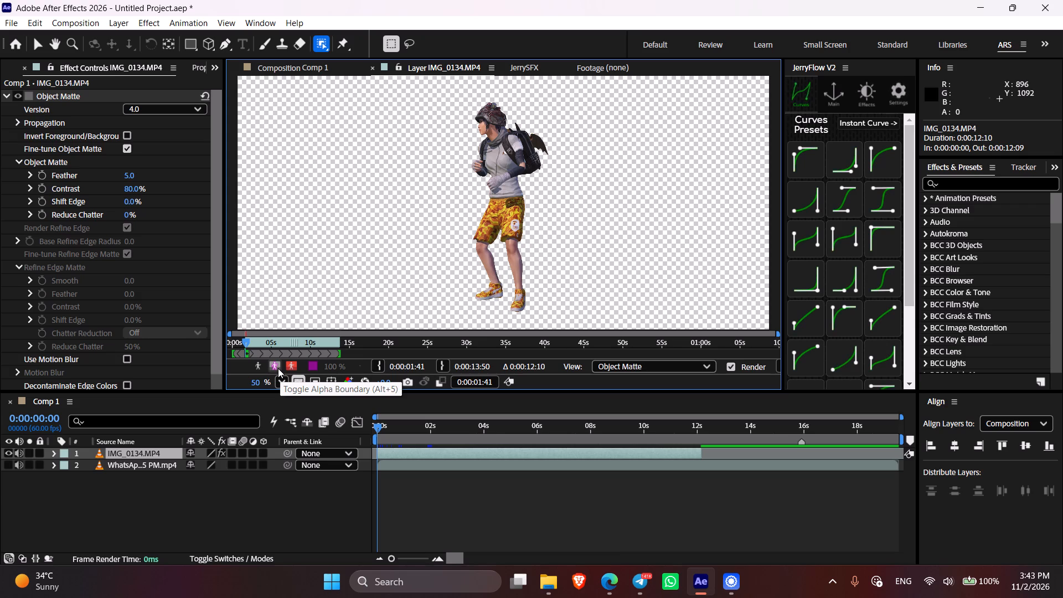
{"action": "key", "text": "space"}
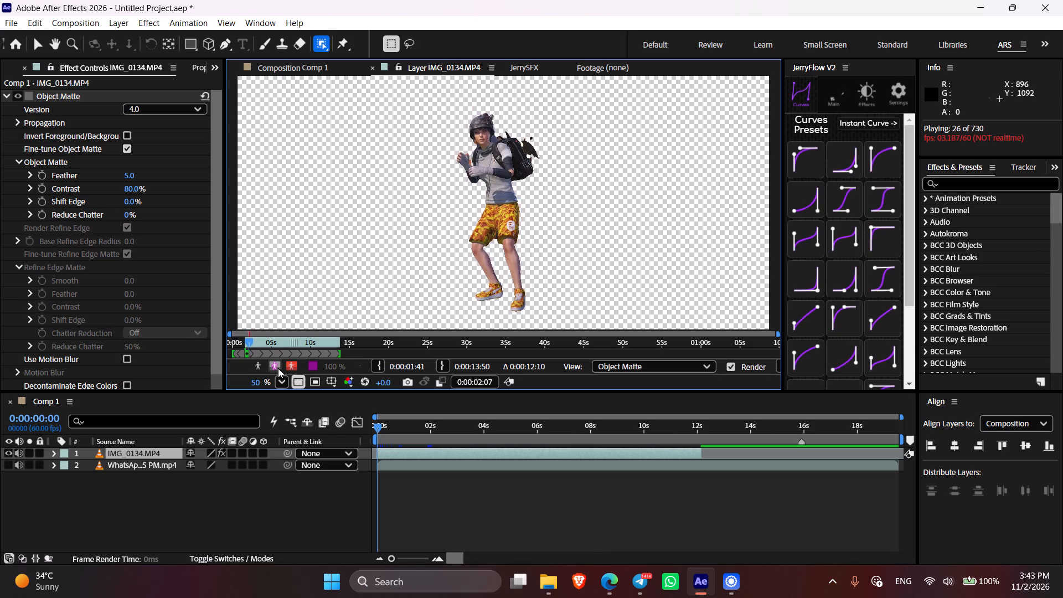
{"action": "key", "text": "space"}
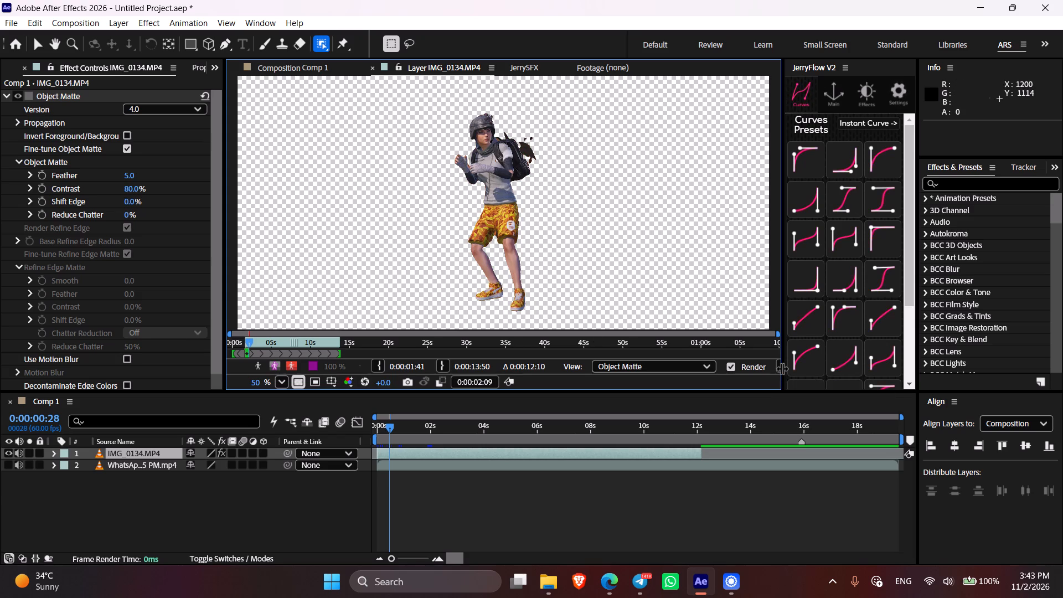
Freeze the Object Matte for the trimmed IMG_0134.MP4 layer.
{"action": "left_click_drag", "start_coordinate": [782, 368], "coordinate": [827, 378]}
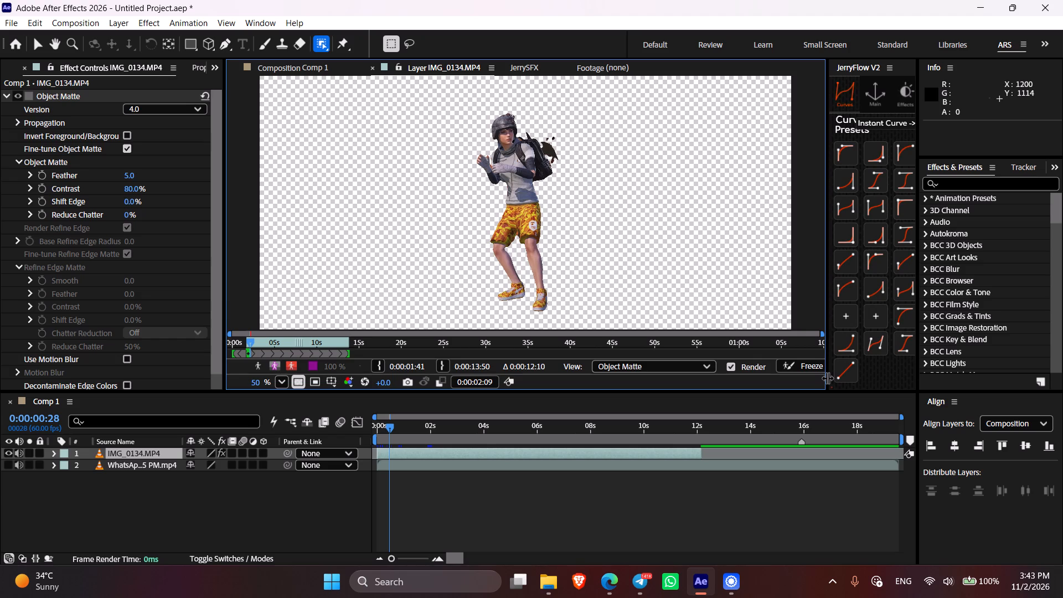
{"action": "left_click_drag", "start_coordinate": [827, 378], "coordinate": [786, 377]}
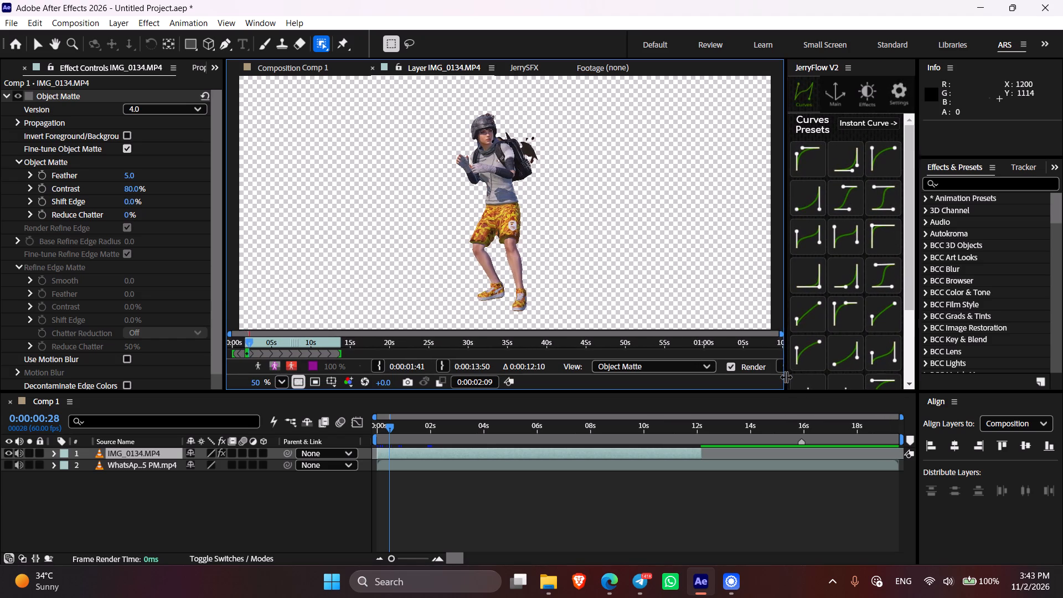
{"action": "left_click_drag", "start_coordinate": [786, 377], "coordinate": [781, 377]}
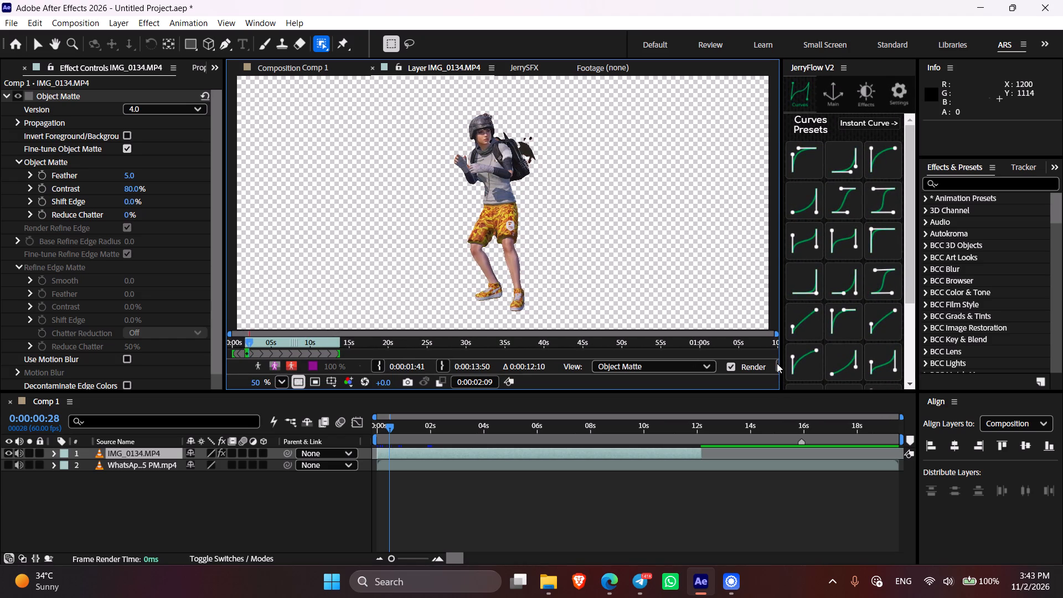
{"action": "left_click", "coordinate": [777, 363]}
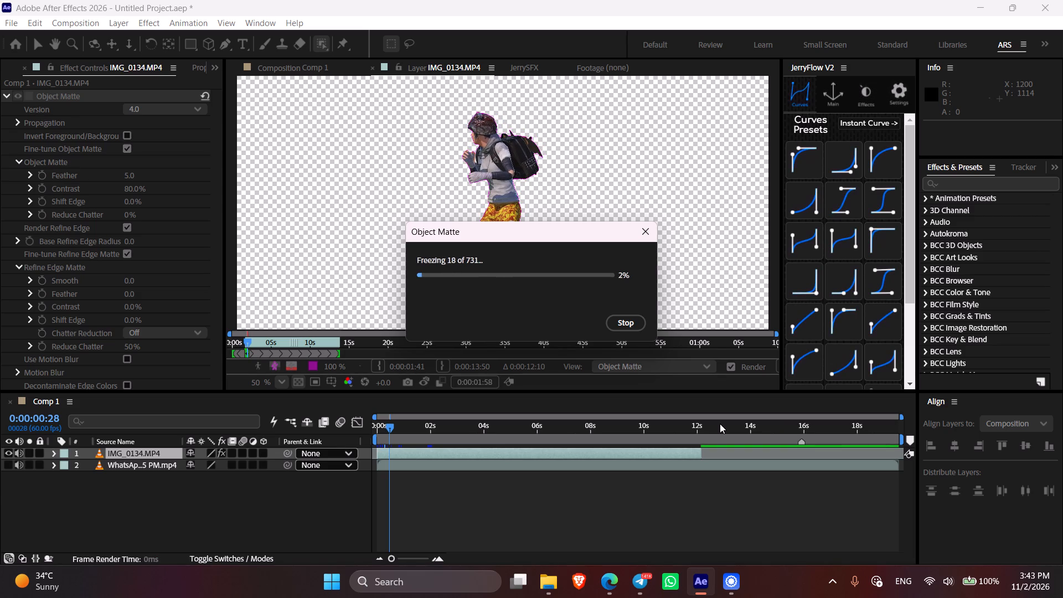
Switch to Recordly and hide its HUD.
{"action": "left_click", "coordinate": [732, 591]}
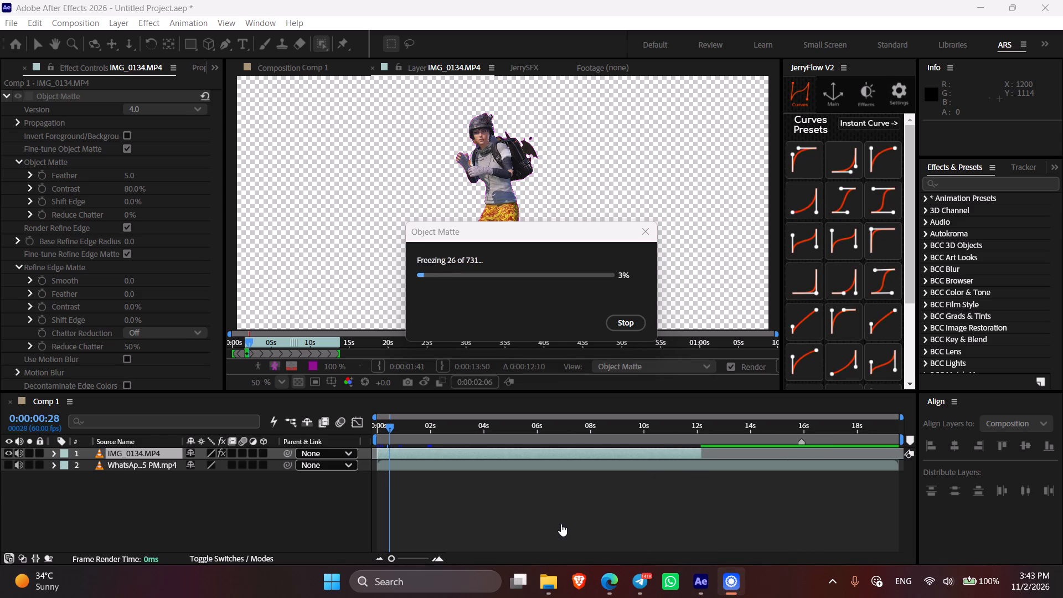
{"action": "left_click", "coordinate": [561, 524]}
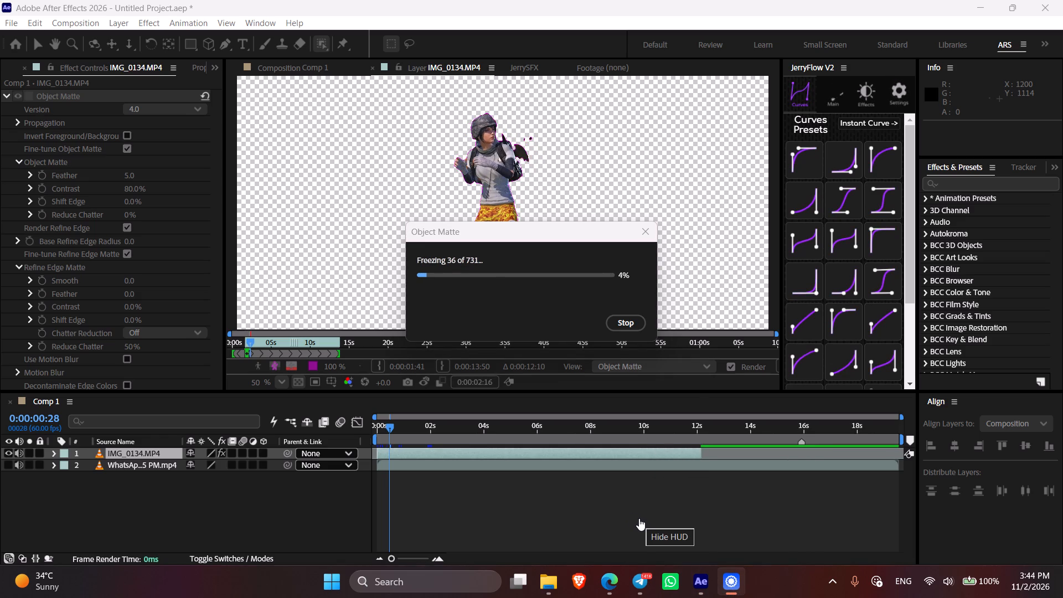
{"action": "left_click", "coordinate": [639, 518]}
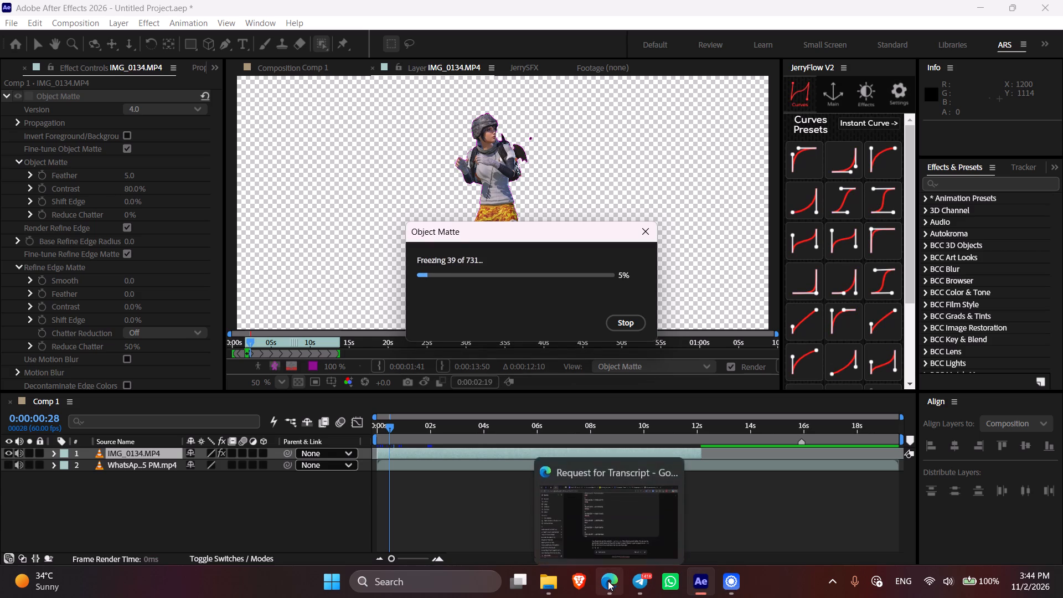
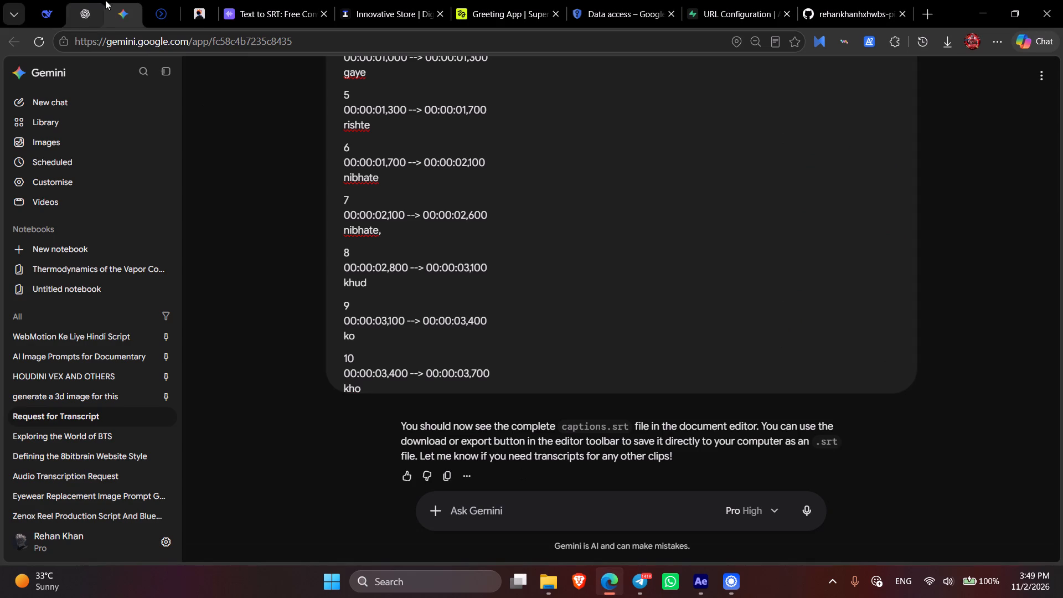
{"action": "left_click", "coordinate": [319, 12]}
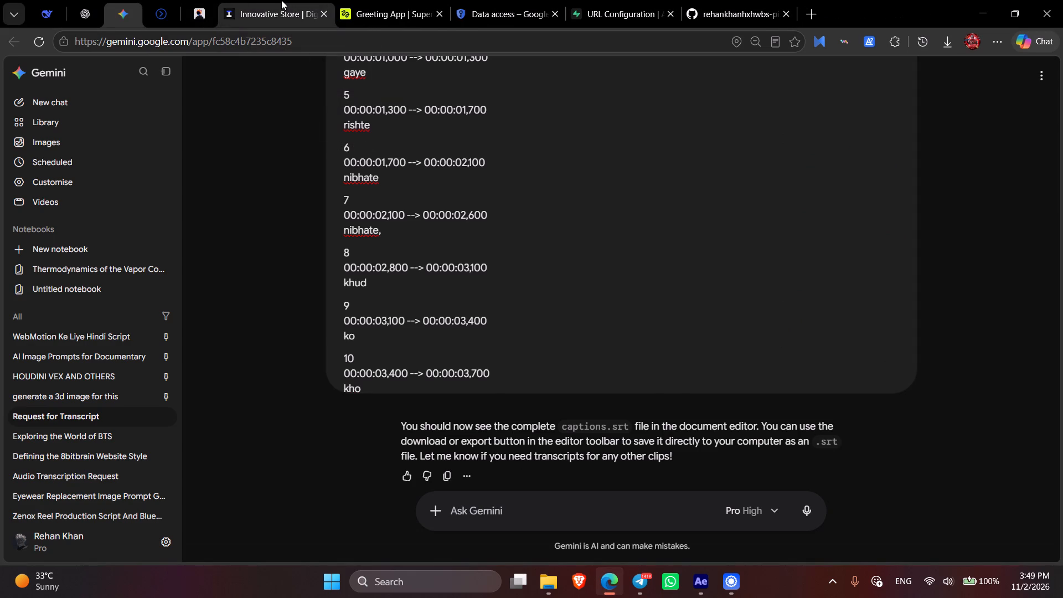
Open the Innovative Store site and look through its home page, from the featured Texto product to the Keep creating section.
{"action": "left_click", "coordinate": [281, 0]}
{"action": "left_click", "coordinate": [394, 0]}
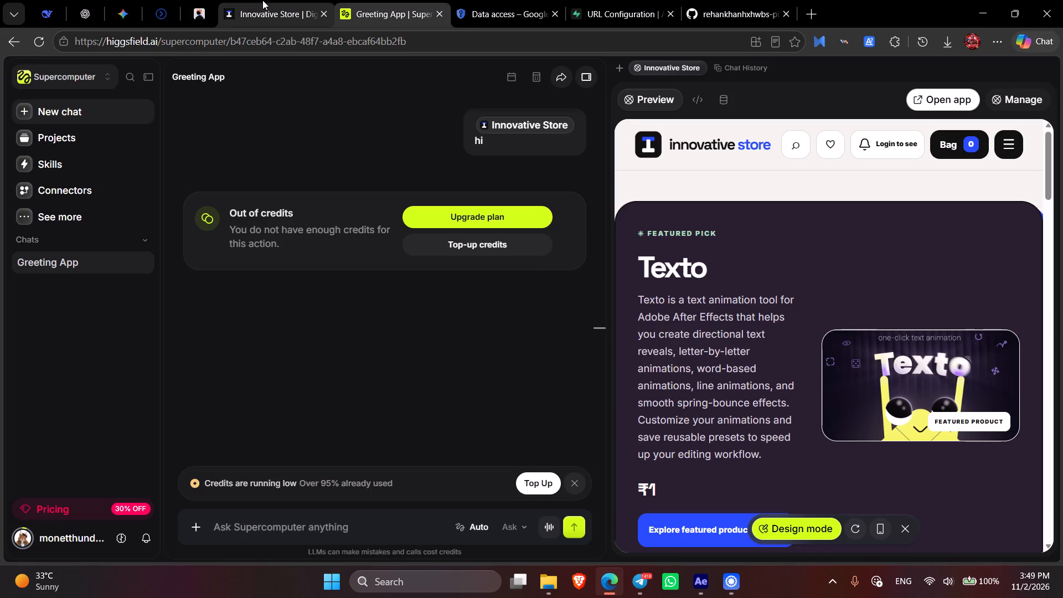
{"action": "left_click", "coordinate": [262, 0]}
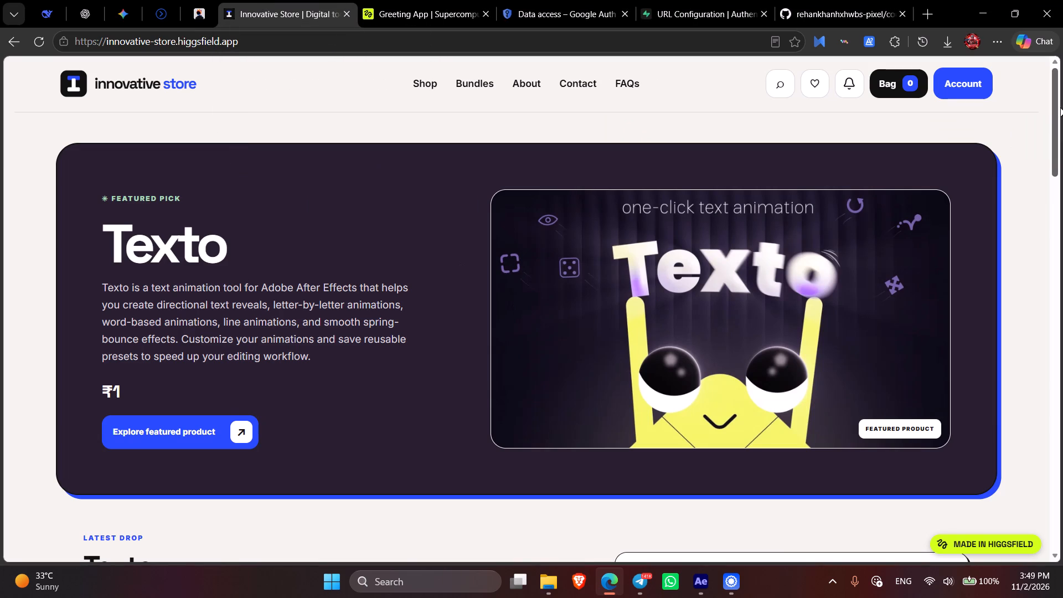
{"action": "left_click_drag", "start_coordinate": [1054, 106], "coordinate": [1062, 224]}
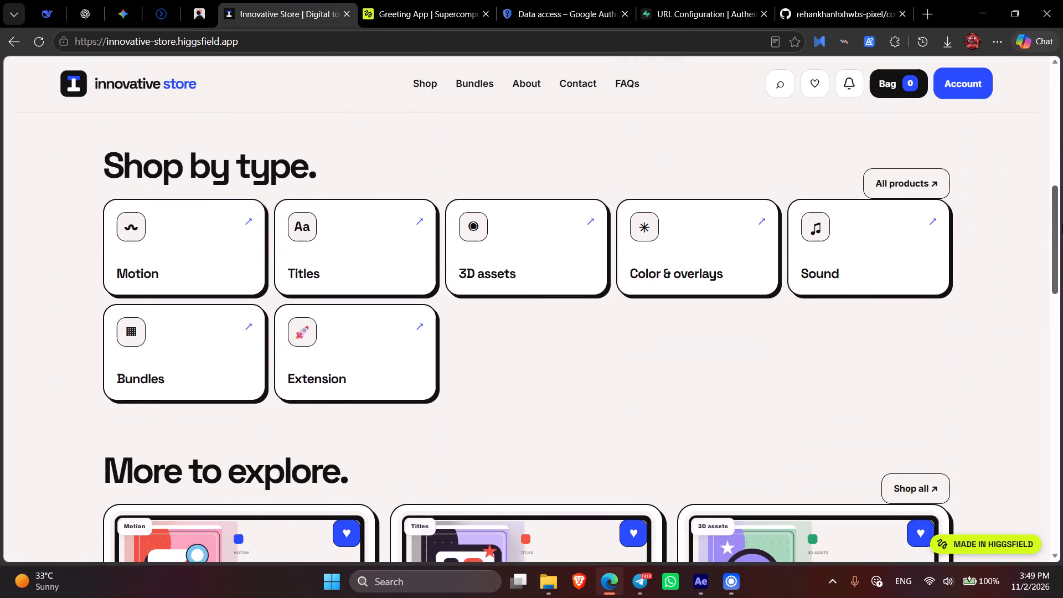
{"action": "left_click_drag", "start_coordinate": [1062, 224], "coordinate": [1062, 350]}
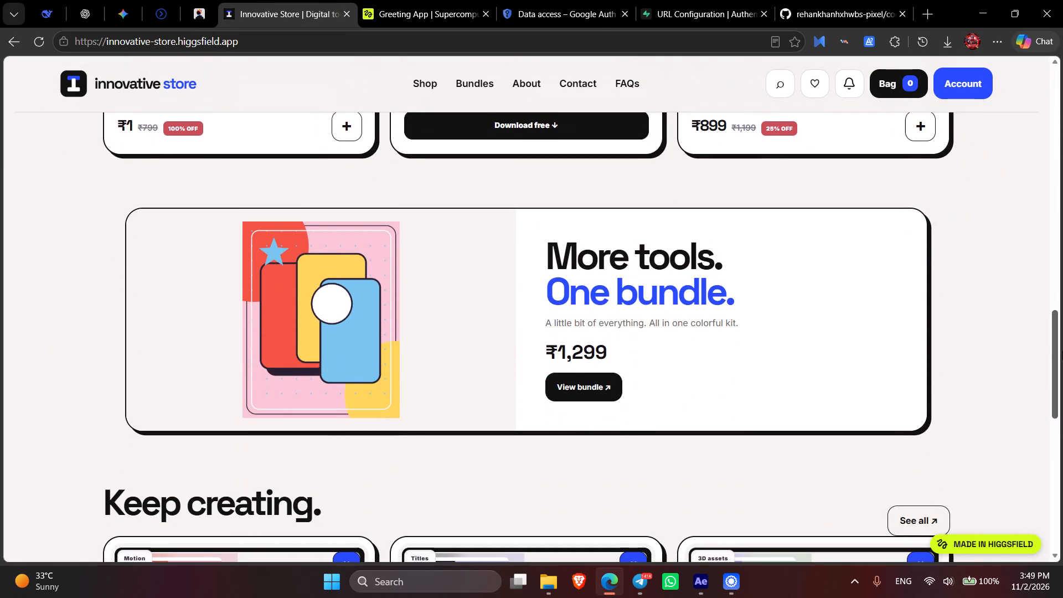
{"action": "left_click_drag", "start_coordinate": [1062, 350], "coordinate": [1062, 332]}
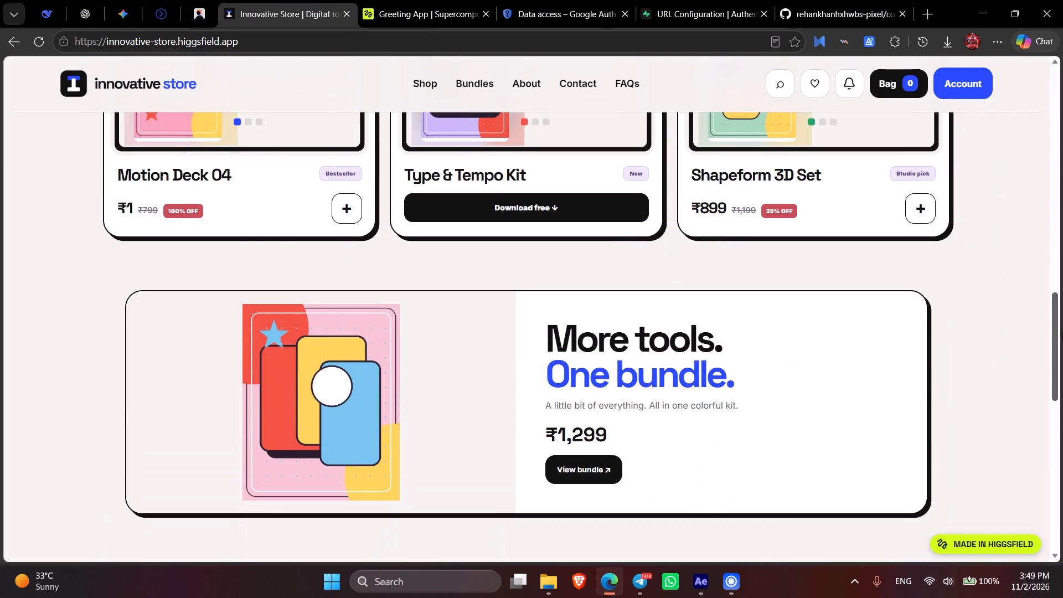
{"action": "left_click_drag", "start_coordinate": [1062, 332], "coordinate": [1052, 410]}
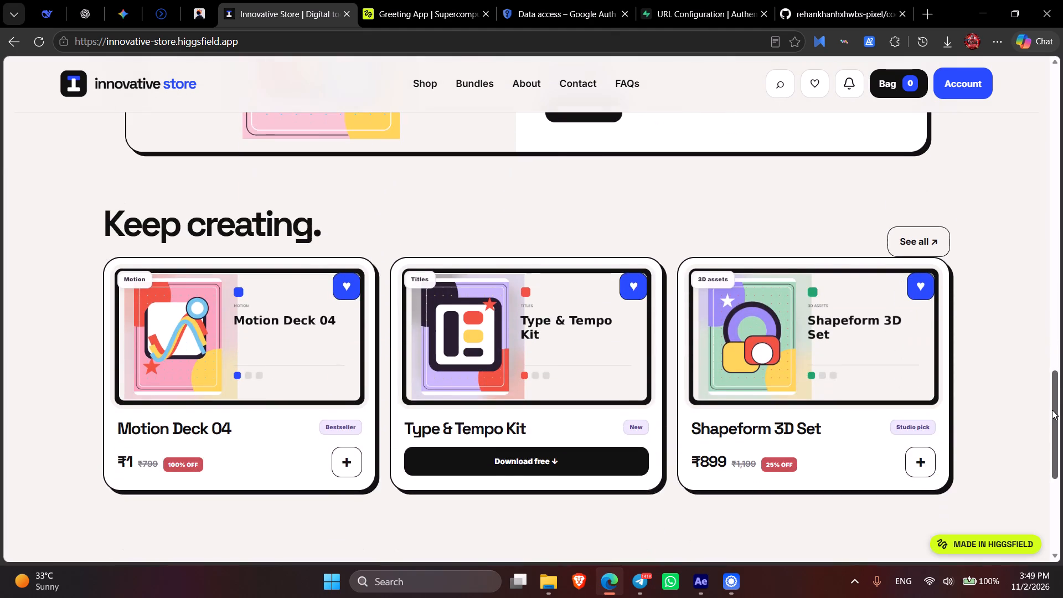
{"action": "left_click_drag", "start_coordinate": [1052, 410], "coordinate": [1047, 233]}
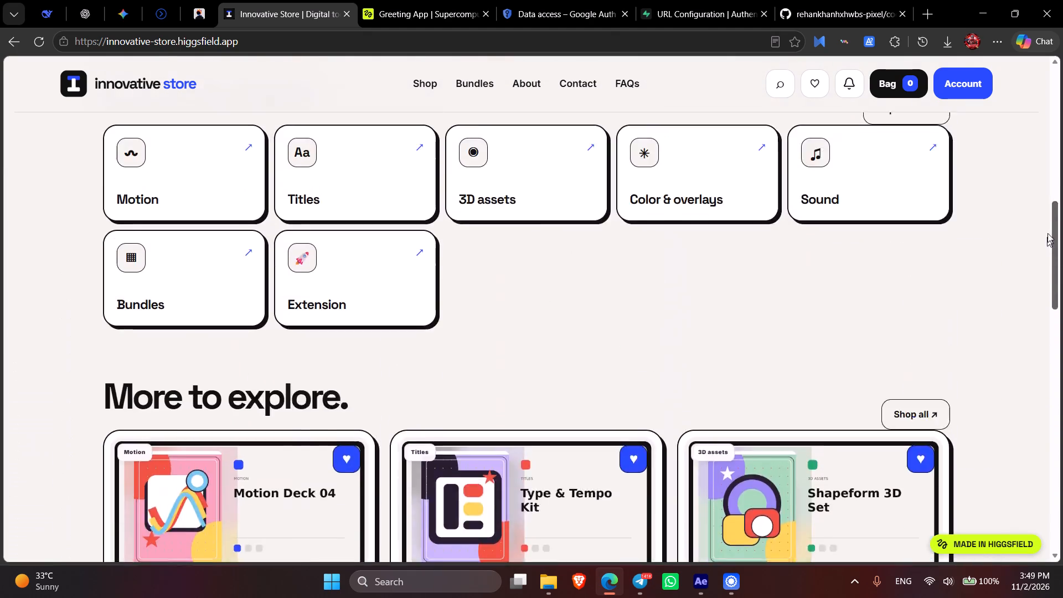
{"action": "left_click_drag", "start_coordinate": [1047, 233], "coordinate": [1062, 73]}
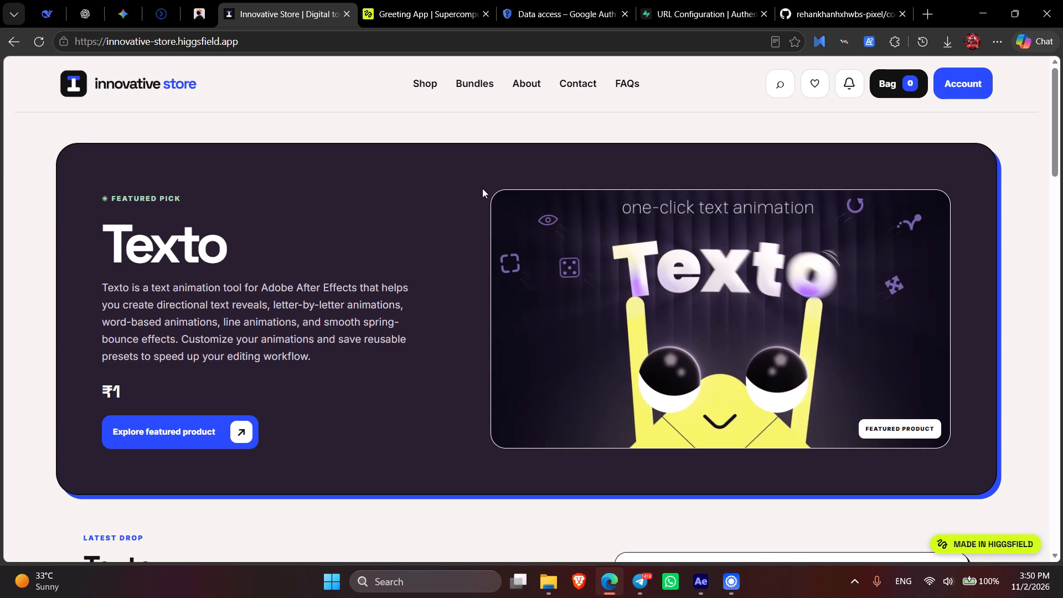
{"action": "left_click_drag", "start_coordinate": [1056, 89], "coordinate": [1060, 67]}
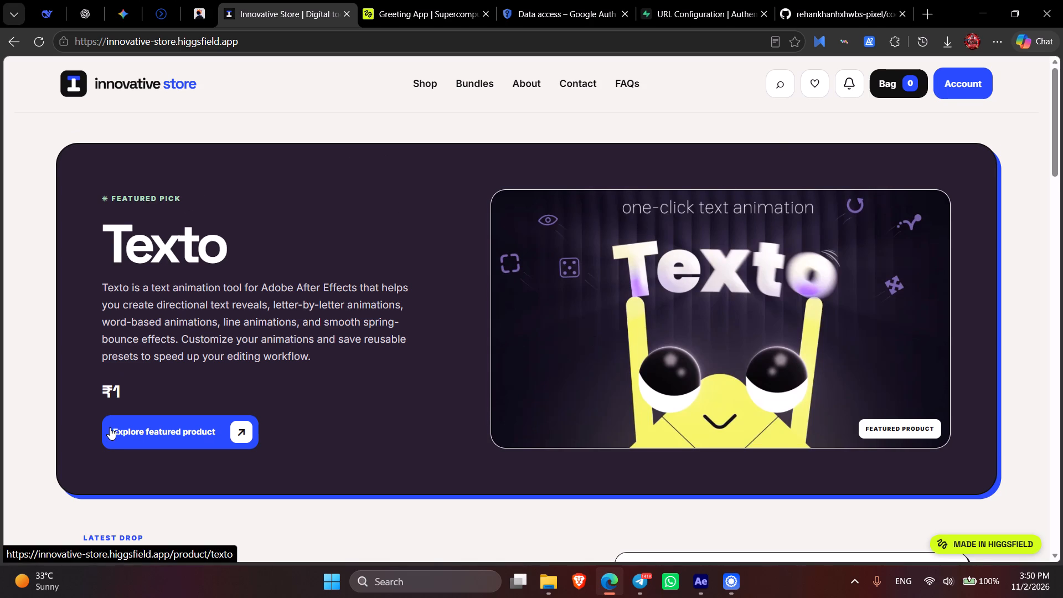
{"action": "left_click_drag", "start_coordinate": [1056, 195], "coordinate": [1062, 215]}
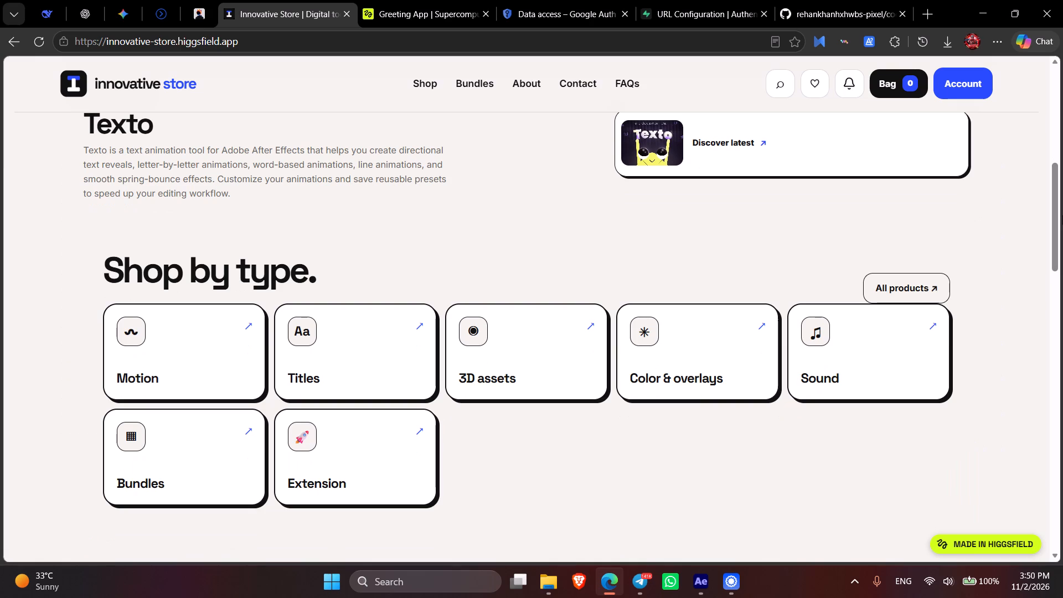
{"action": "left_click_drag", "start_coordinate": [1062, 204], "coordinate": [1062, 223]}
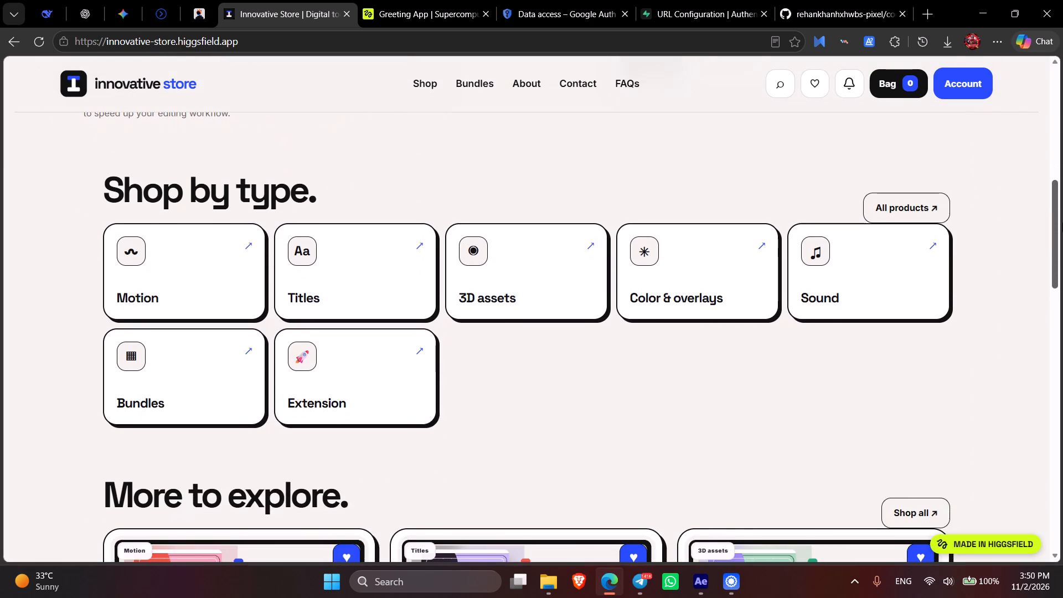
{"action": "left_click_drag", "start_coordinate": [1062, 223], "coordinate": [1062, 80]}
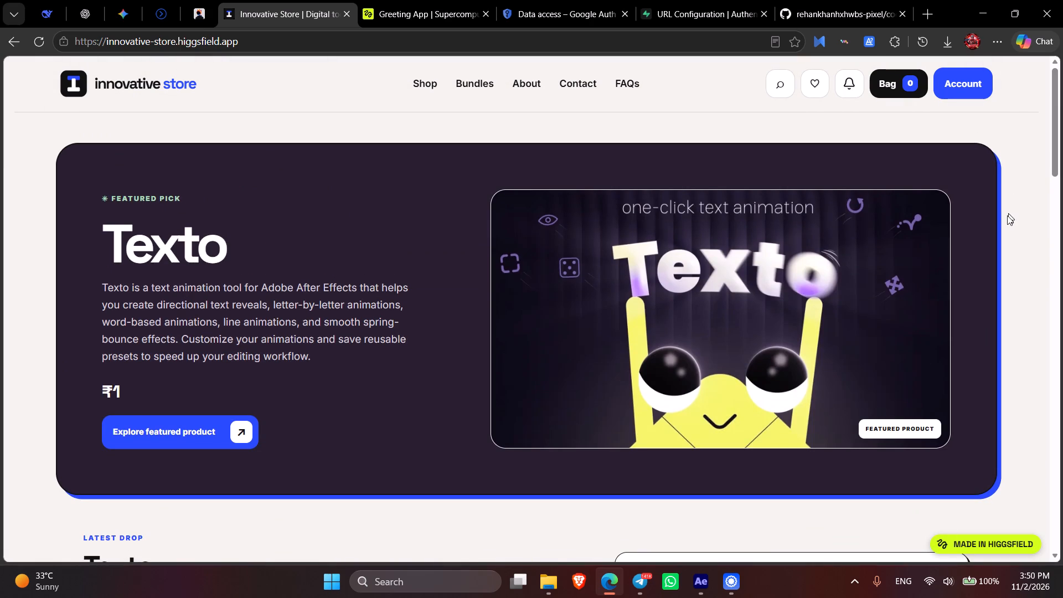
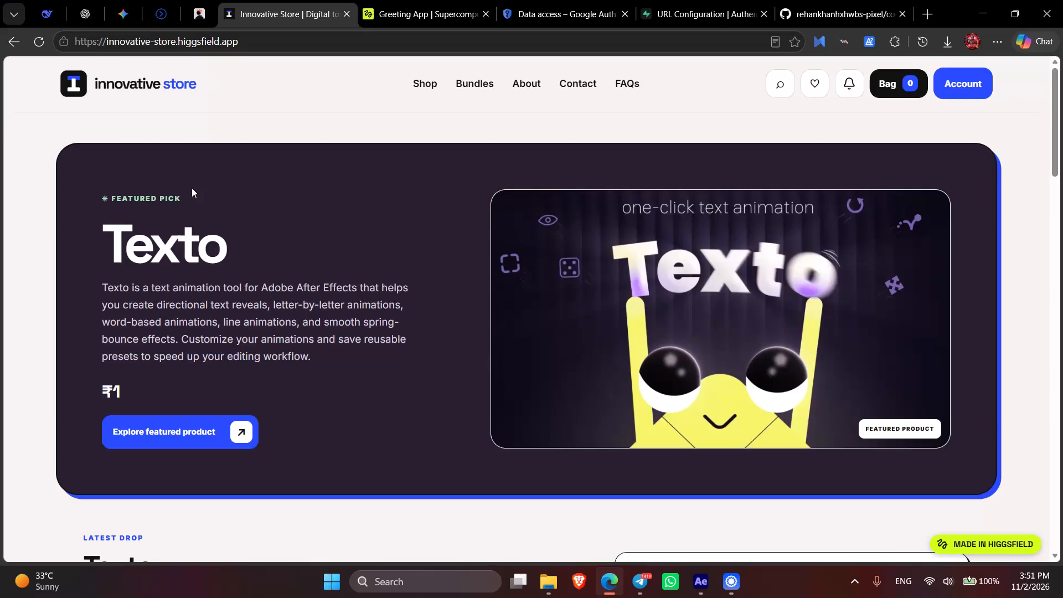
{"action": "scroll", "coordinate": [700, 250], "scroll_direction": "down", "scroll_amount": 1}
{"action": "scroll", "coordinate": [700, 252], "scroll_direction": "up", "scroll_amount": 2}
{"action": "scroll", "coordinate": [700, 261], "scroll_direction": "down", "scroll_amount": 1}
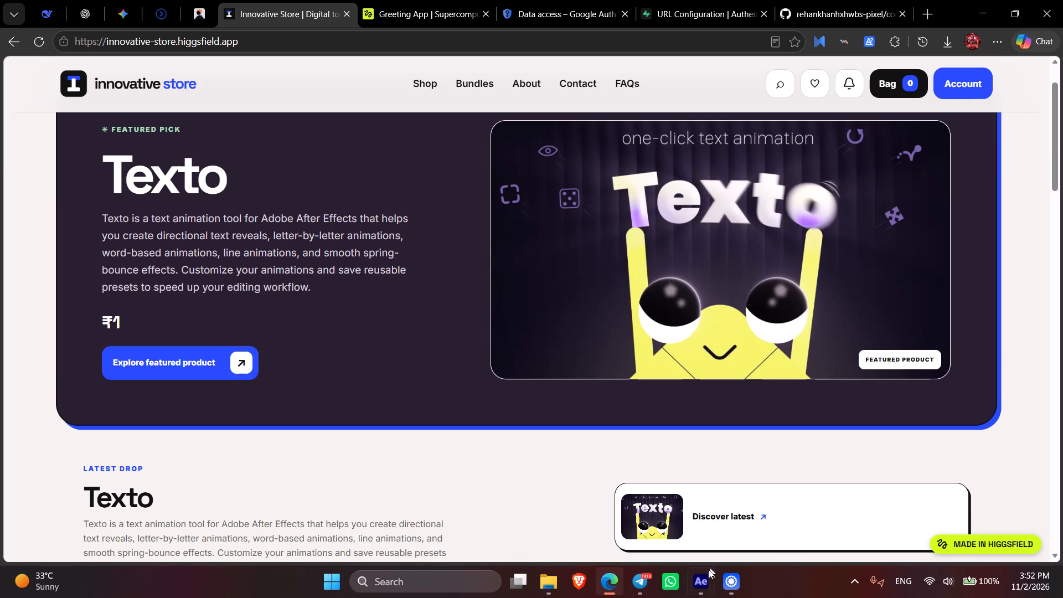
Switch to File Explorer and open the Editz folder in a new tab.
{"action": "left_click", "coordinate": [689, 597]}
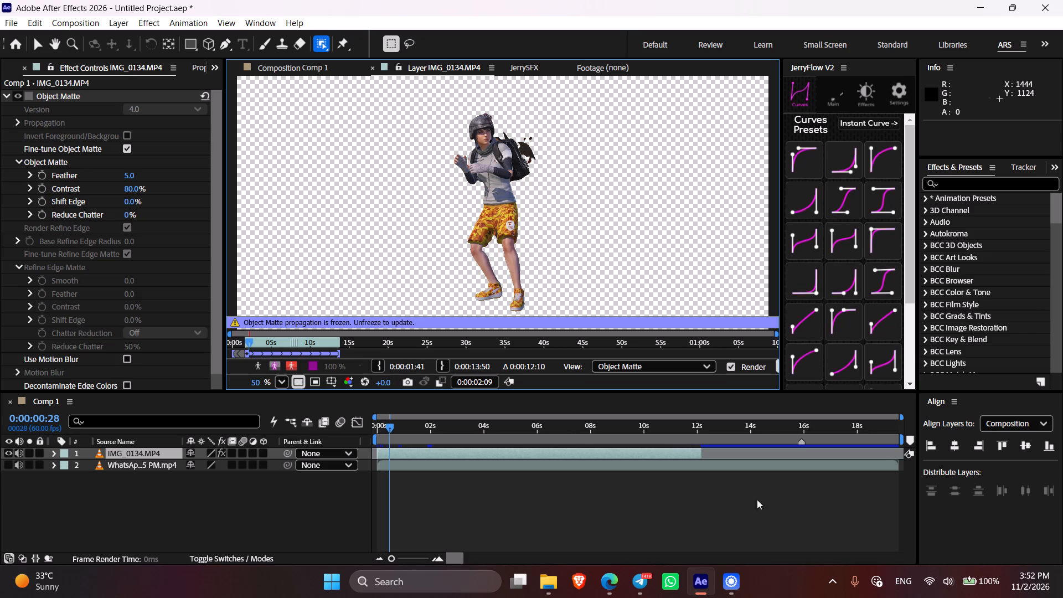
{"action": "left_click", "coordinate": [555, 590]}
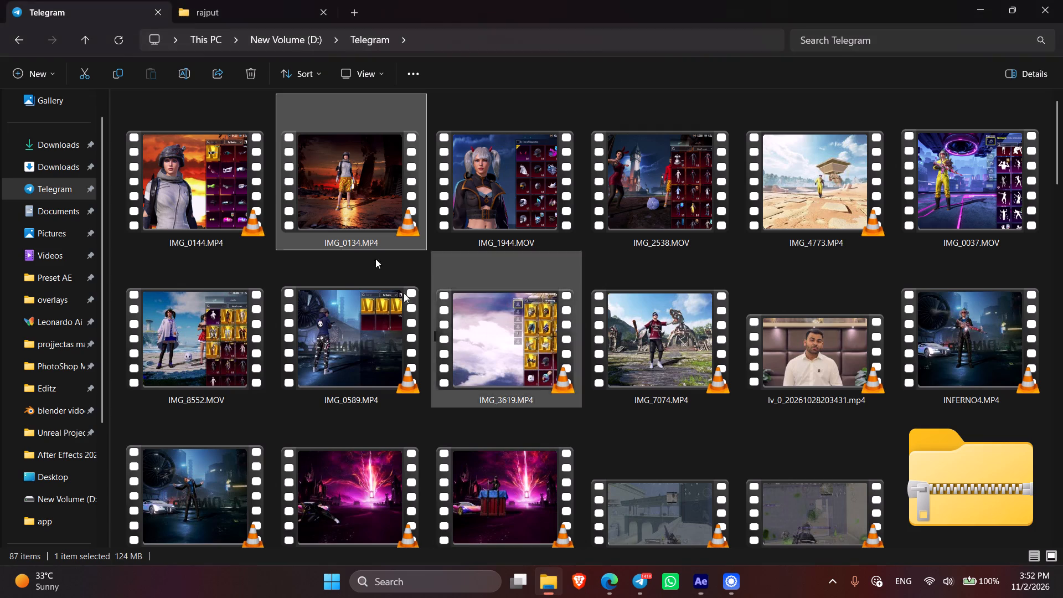
{"action": "left_click", "coordinate": [358, 12]}
{"action": "left_click", "coordinate": [75, 381]}
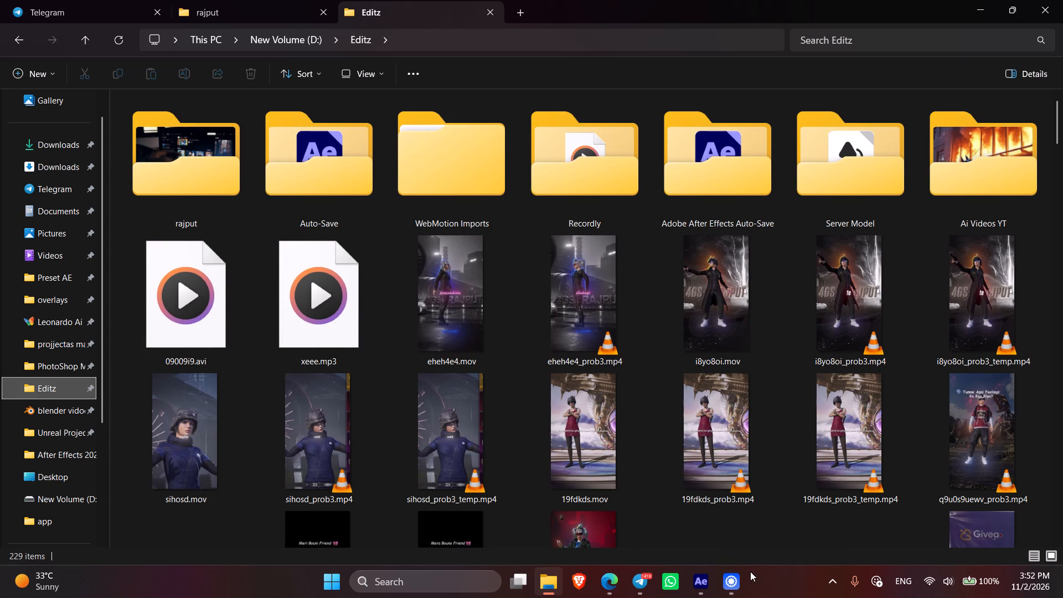
Return to After Effects, bring up the Comp 1 composition view and scrub through the isolated IMG_0134.MP4 character to check the matte.
{"action": "left_click", "coordinate": [724, 579]}
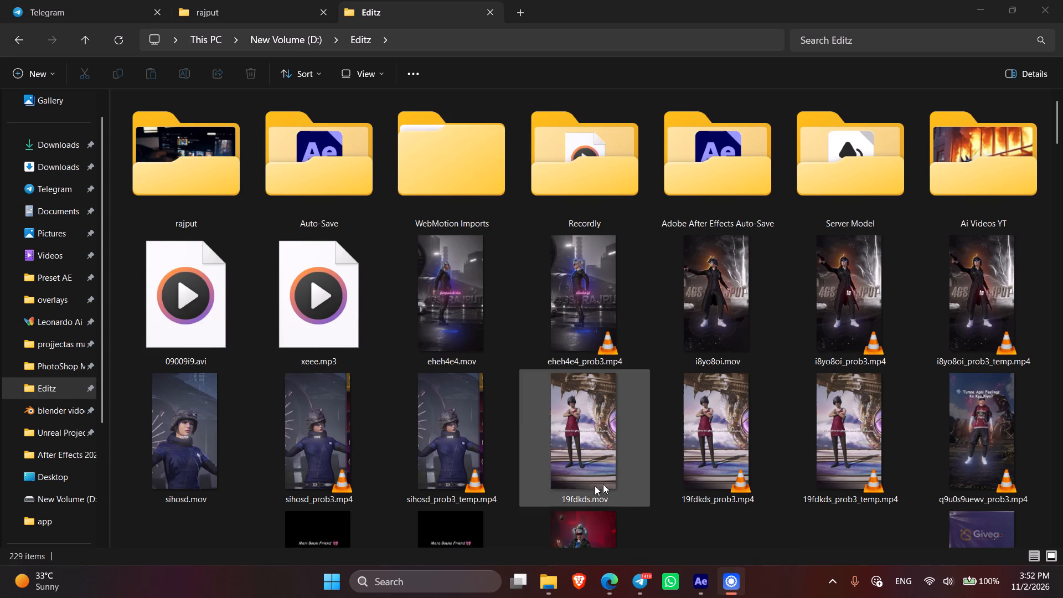
{"action": "left_click", "coordinate": [699, 578]}
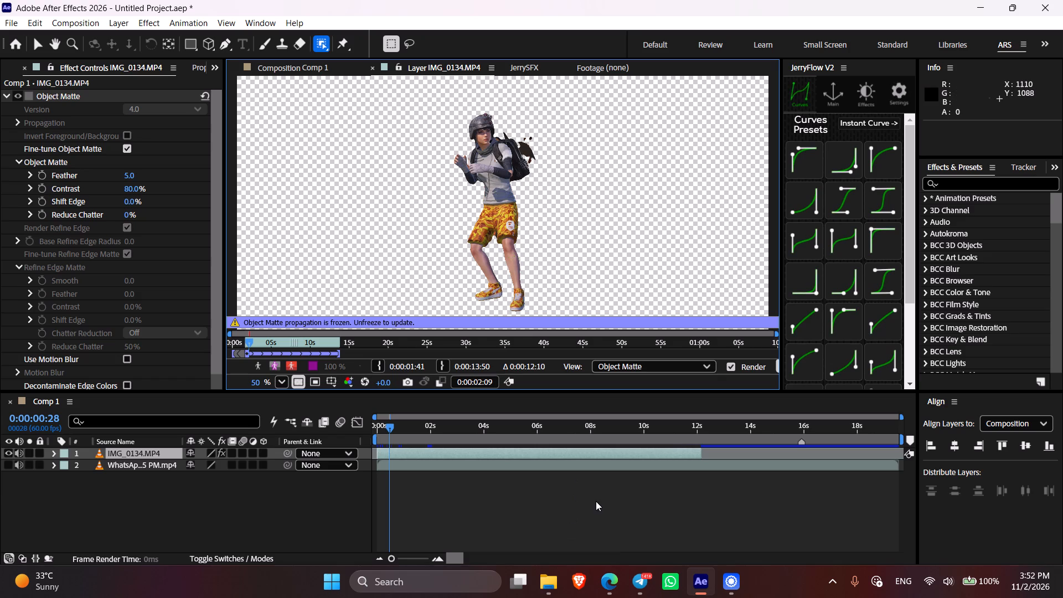
{"action": "left_click", "coordinate": [572, 524]}
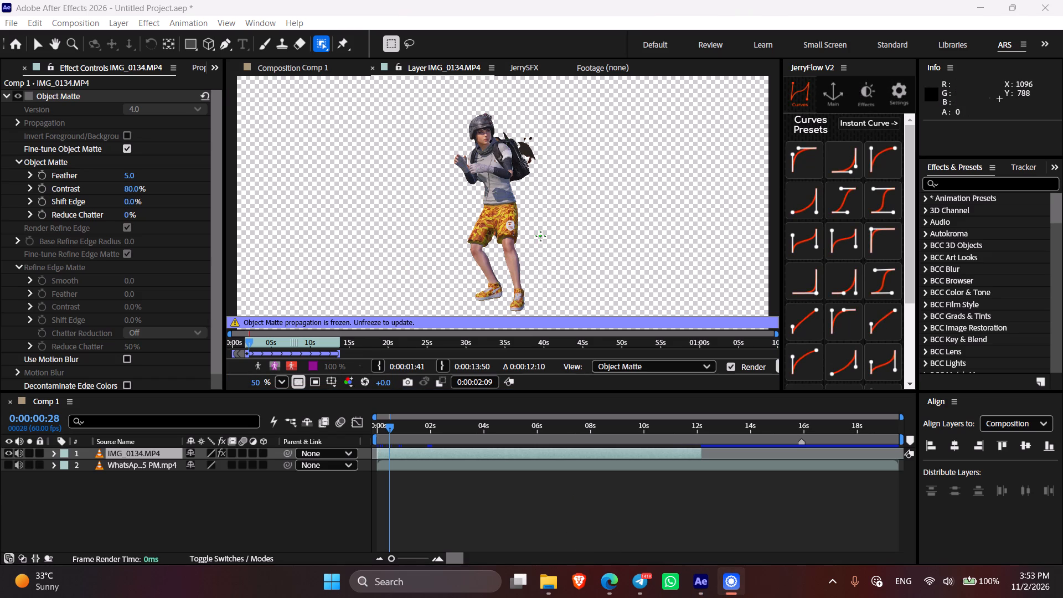
{"action": "left_click", "coordinate": [280, 69]}
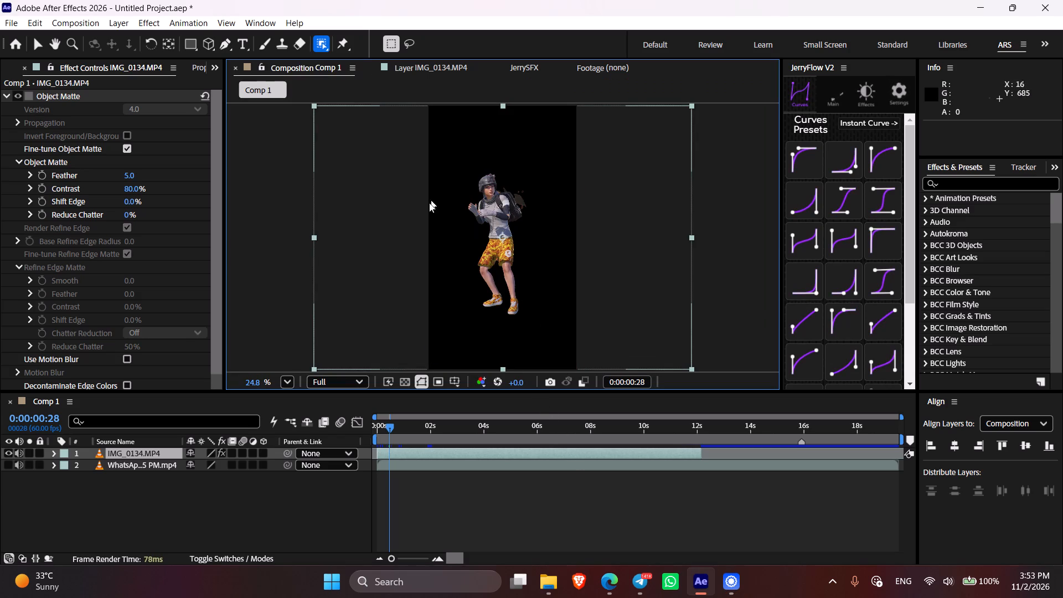
{"action": "left_click", "coordinate": [498, 482]}
{"action": "left_click_drag", "start_coordinate": [393, 433], "coordinate": [411, 435]}
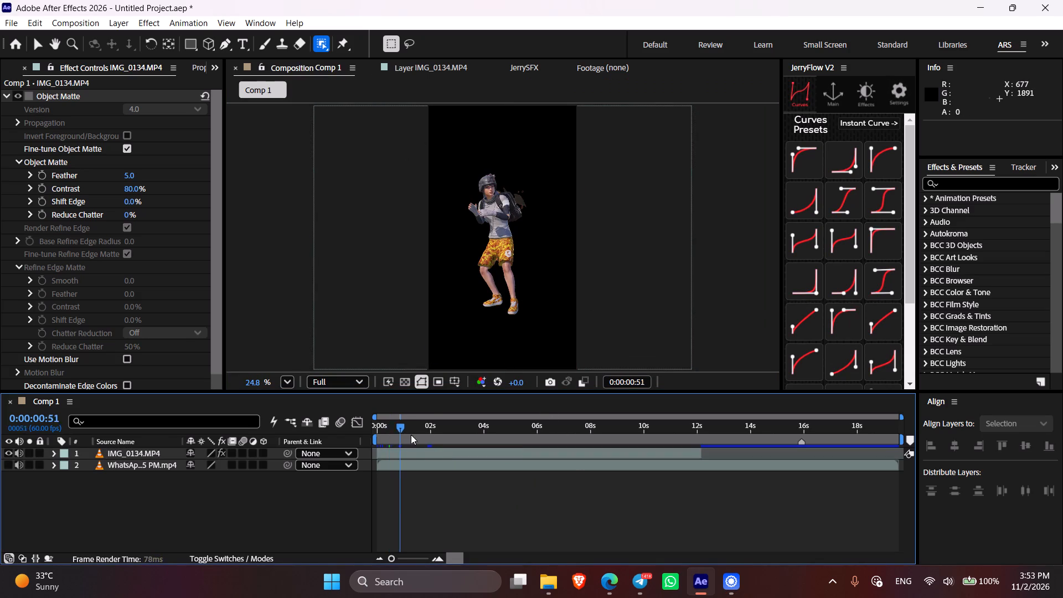
{"action": "left_click_drag", "start_coordinate": [411, 435], "coordinate": [555, 446]}
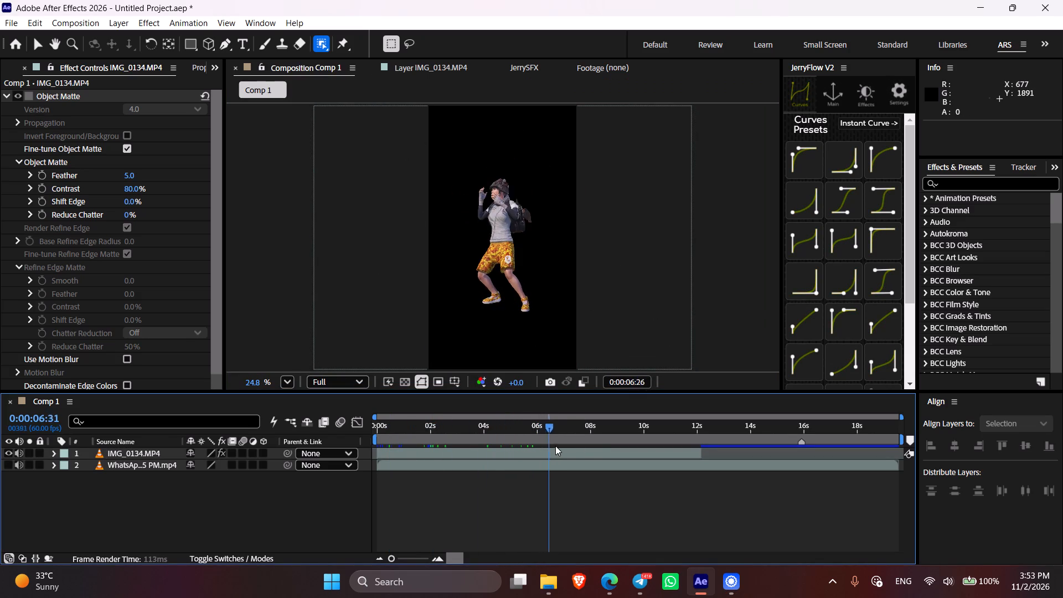
{"action": "left_click_drag", "start_coordinate": [555, 446], "coordinate": [664, 461]}
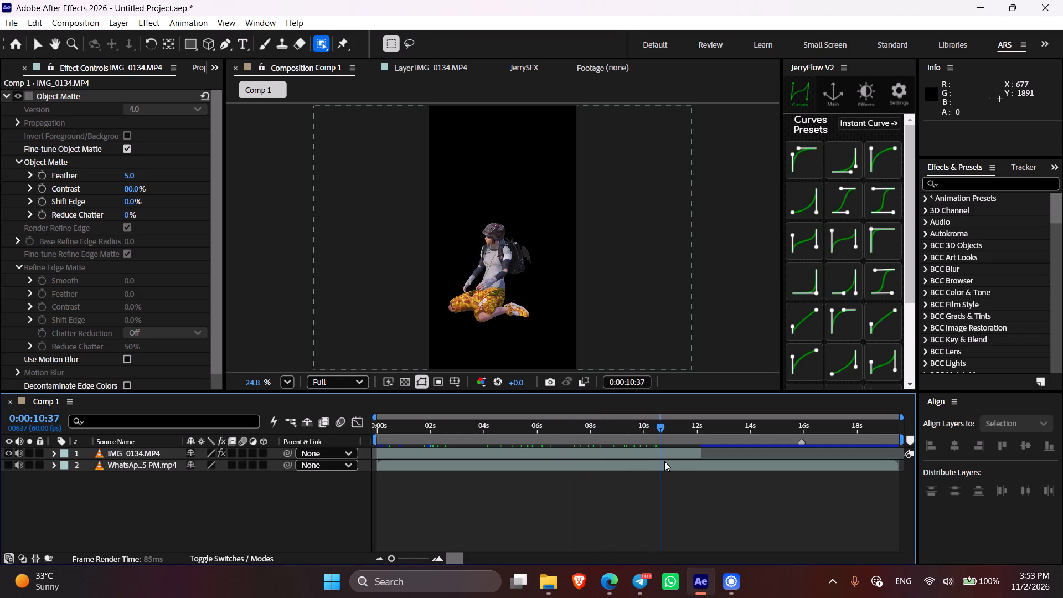
{"action": "left_click_drag", "start_coordinate": [664, 461], "coordinate": [687, 466]}
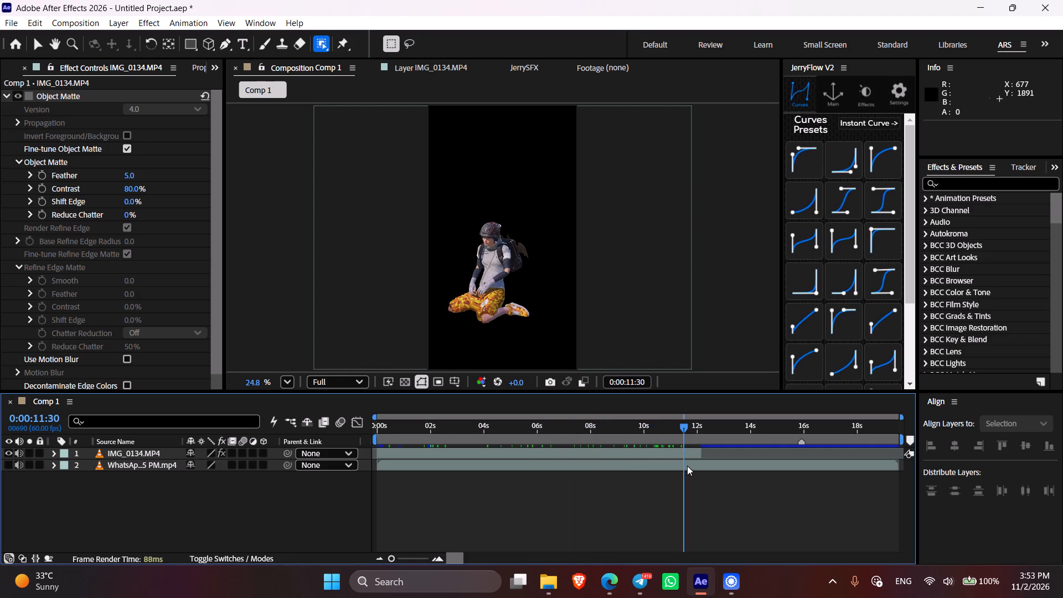
{"action": "left_click_drag", "start_coordinate": [687, 466], "coordinate": [687, 466]}
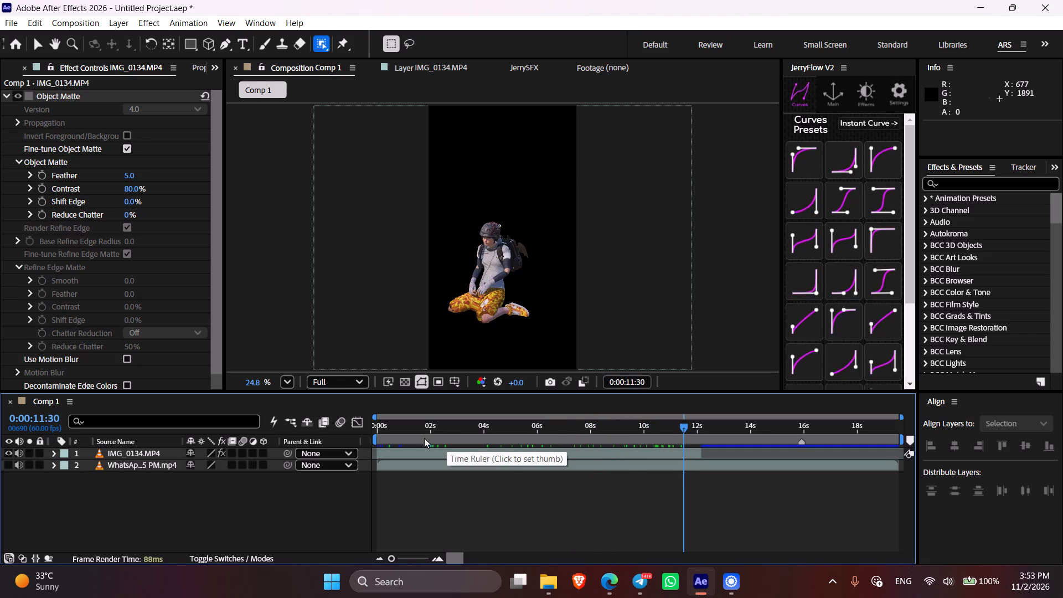
Go back to the start of Comp 1 and duplicate the IMG_0134.MP4 layer.
{"action": "left_click_drag", "start_coordinate": [393, 430], "coordinate": [383, 429]}
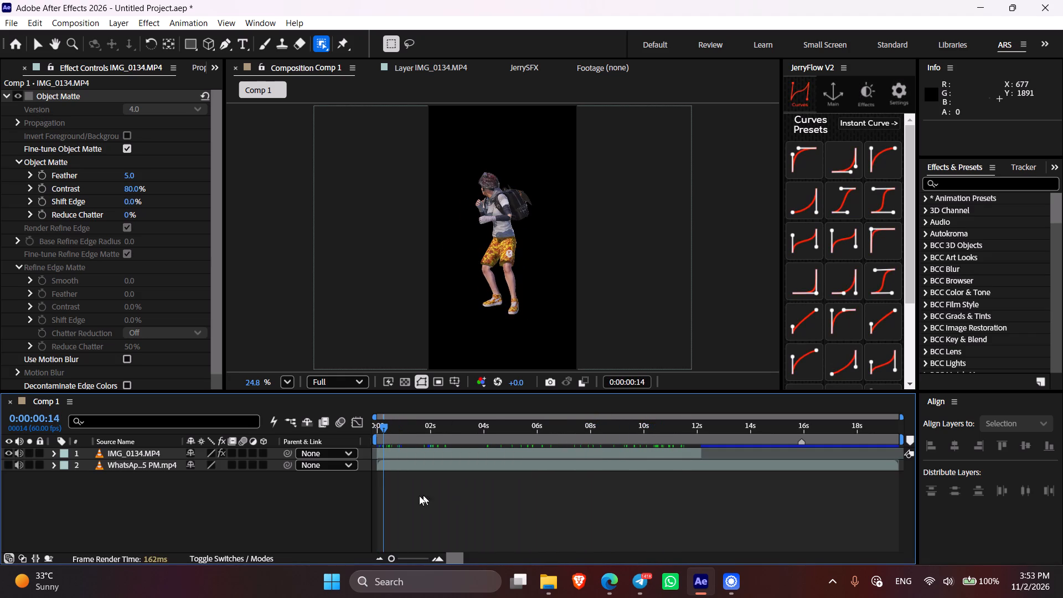
{"action": "left_click", "coordinate": [628, 526]}
{"action": "left_click", "coordinate": [382, 456]}
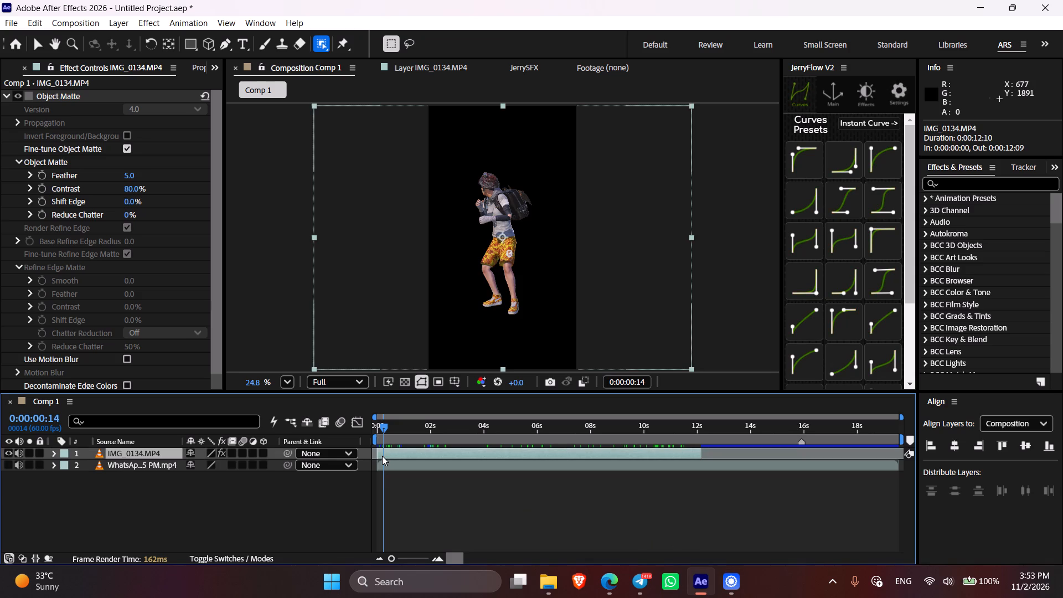
{"action": "key", "text": "i"}
{"action": "left_click", "coordinate": [395, 457]}
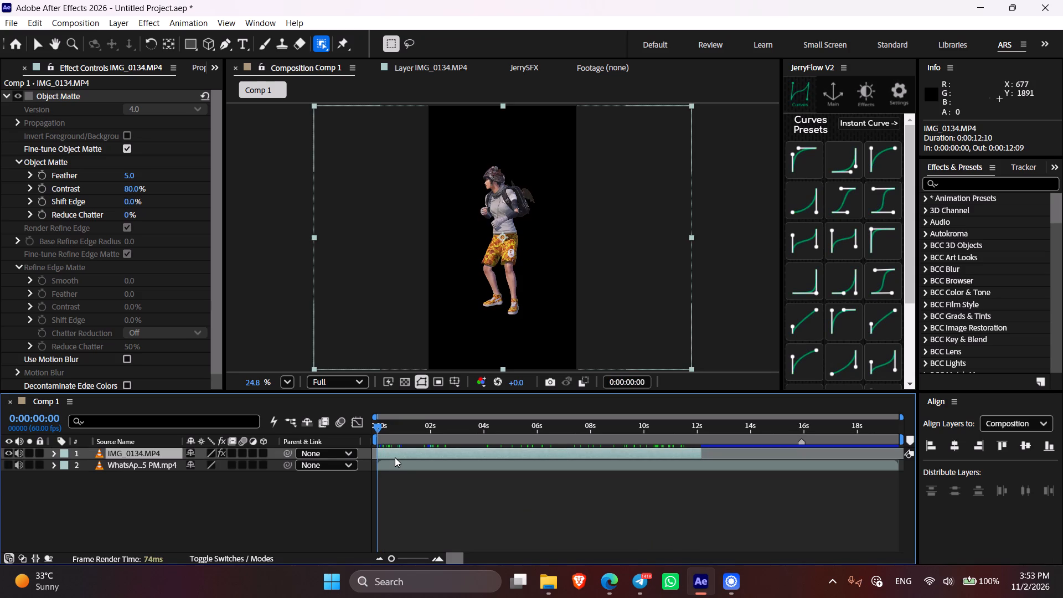
{"action": "key", "text": "ctrl+d"}
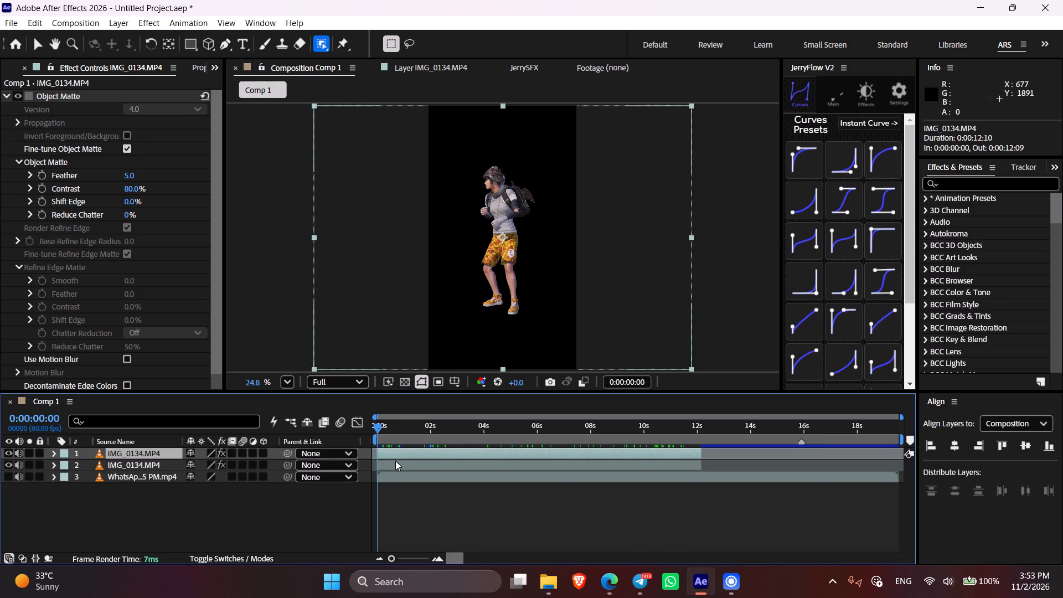
Mute the audio of both IMG_0134.MP4 layers.
{"action": "left_click", "coordinate": [395, 462]}
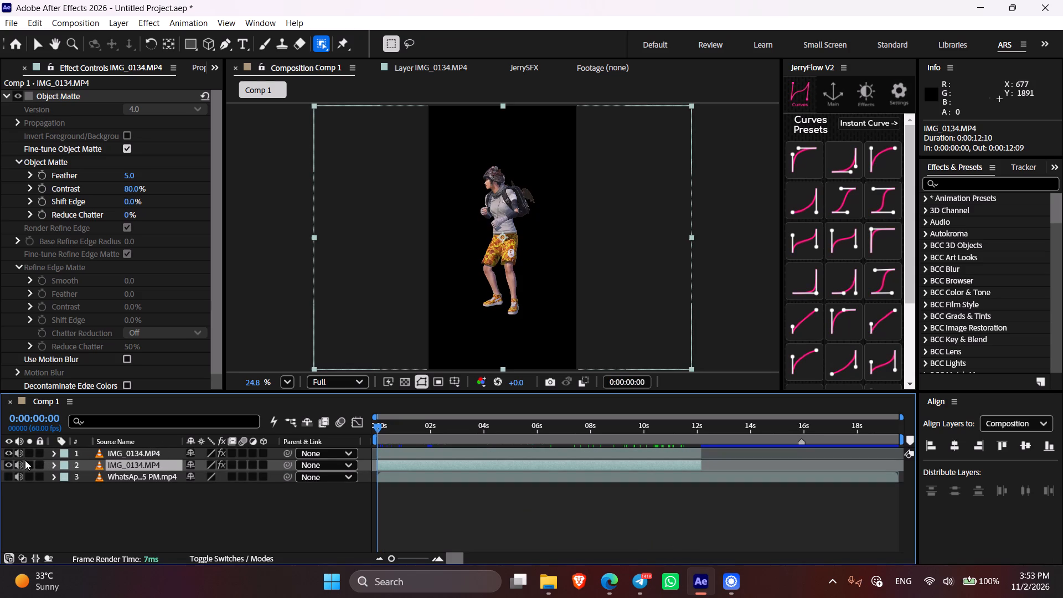
{"action": "left_click", "coordinate": [22, 465]}
{"action": "left_click", "coordinate": [20, 452]}
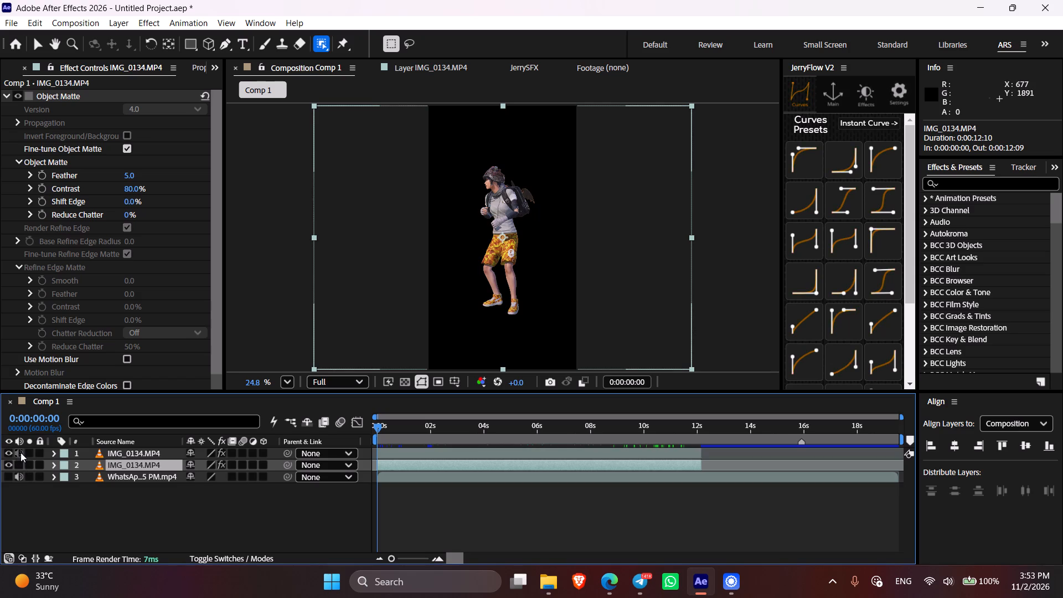
Delete the Object Matte effect from the lower IMG_0134.MP4 layer so it serves as the full background.
{"action": "left_click", "coordinate": [144, 466]}
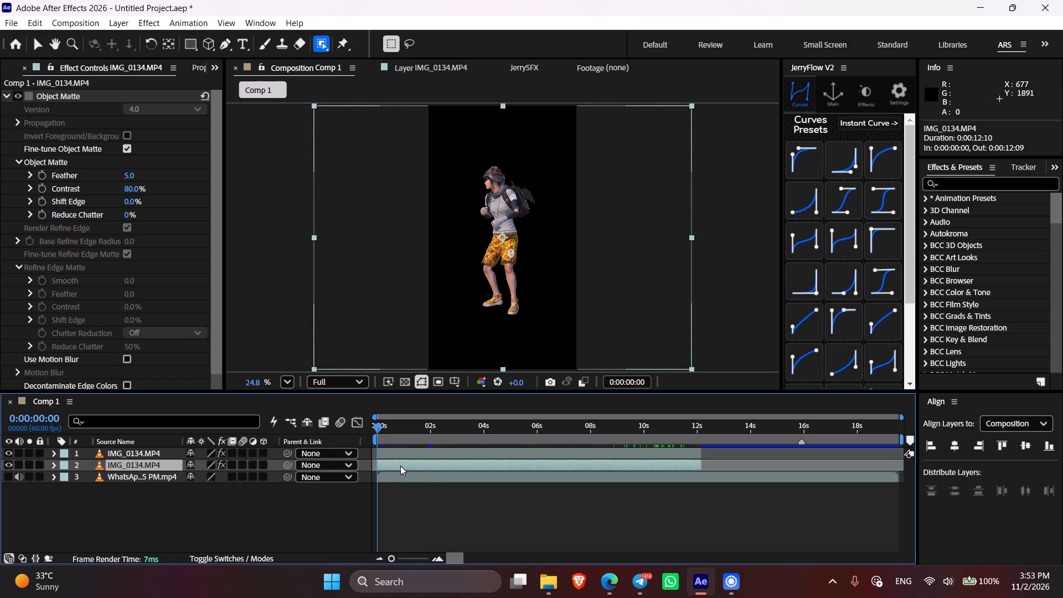
{"action": "left_click", "coordinate": [400, 466]}
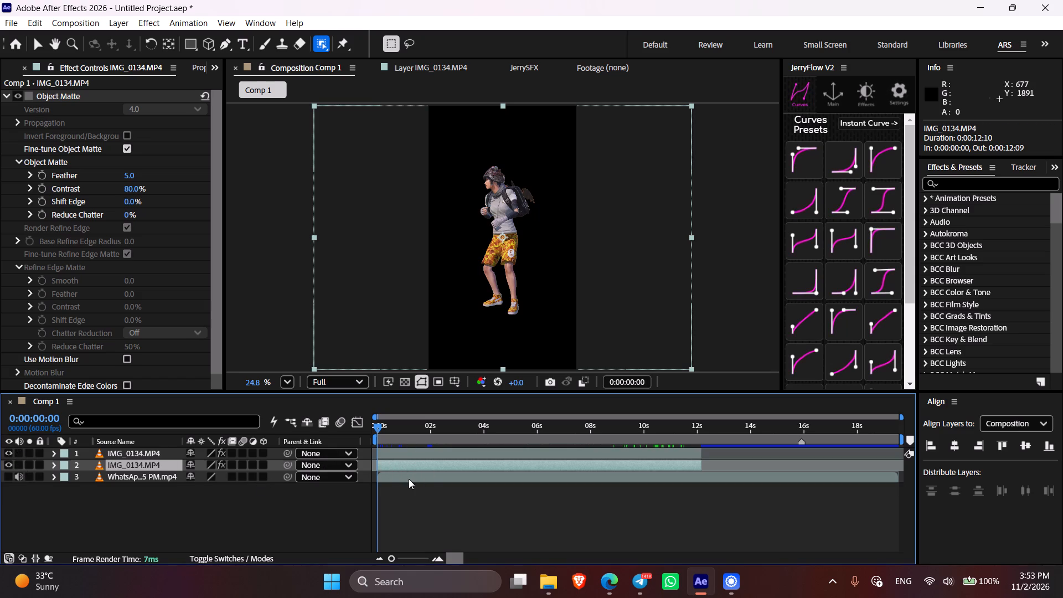
{"action": "left_click", "coordinate": [409, 479]}
{"action": "left_click", "coordinate": [405, 465]}
{"action": "key", "text": "e"}
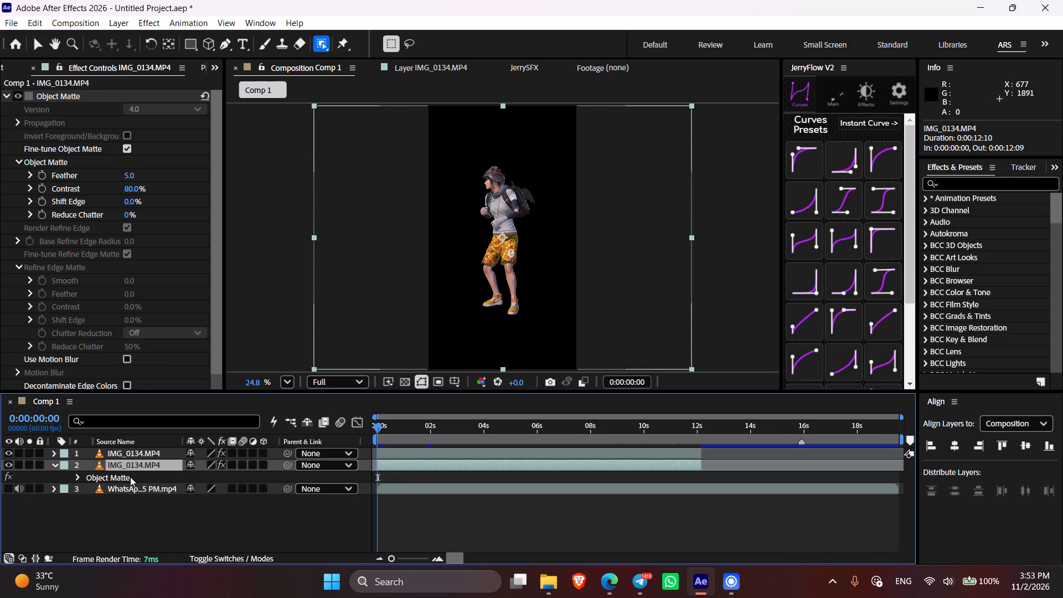
{"action": "left_click", "coordinate": [500, 467]}
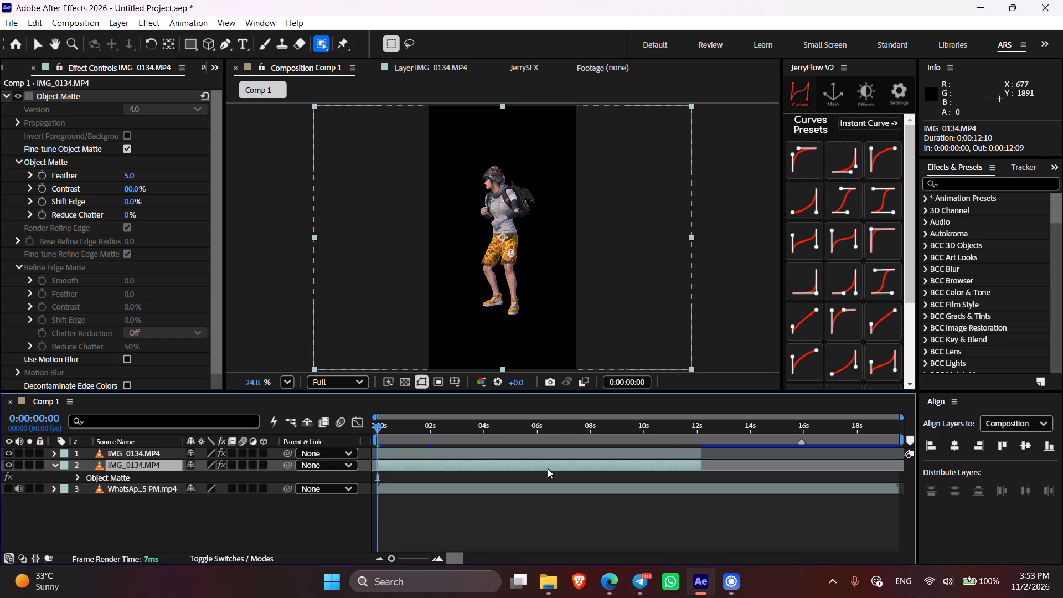
{"action": "left_click", "coordinate": [533, 467]}
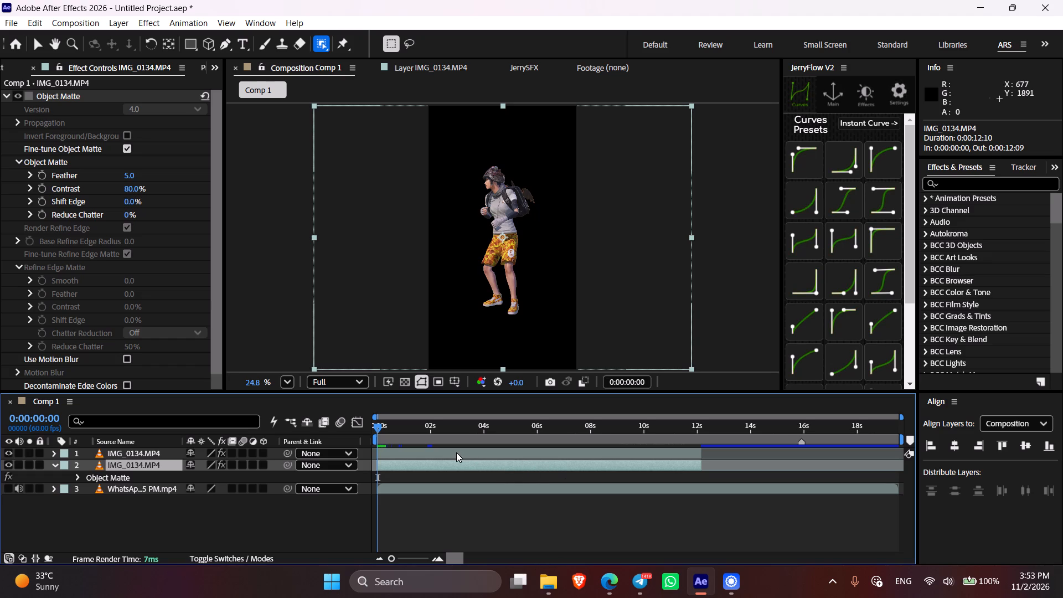
{"action": "left_click", "coordinate": [456, 452]}
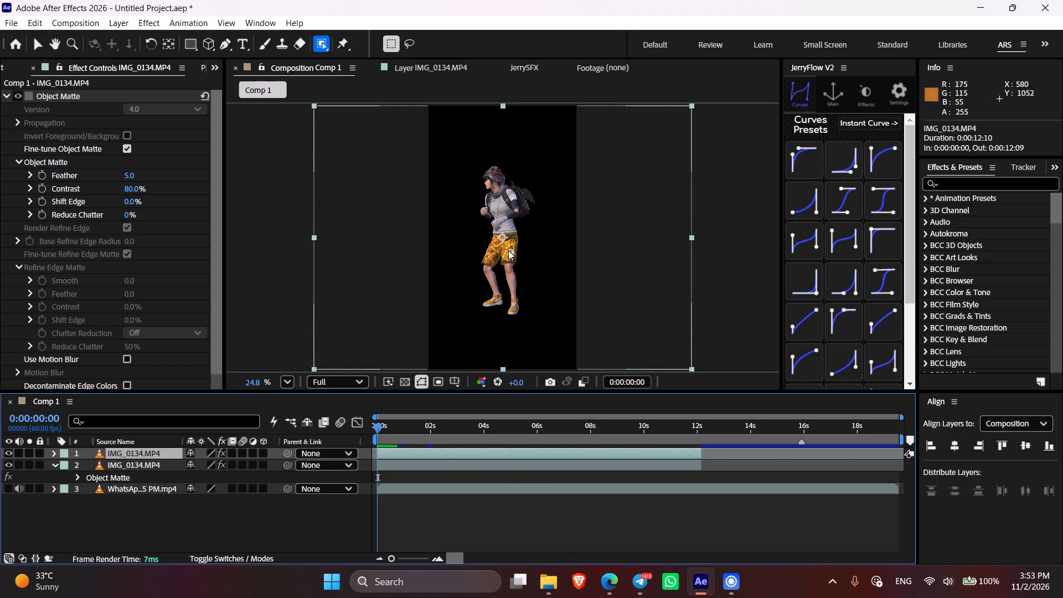
{"action": "left_click", "coordinate": [138, 478]}
{"action": "key", "text": "BackSpace"}
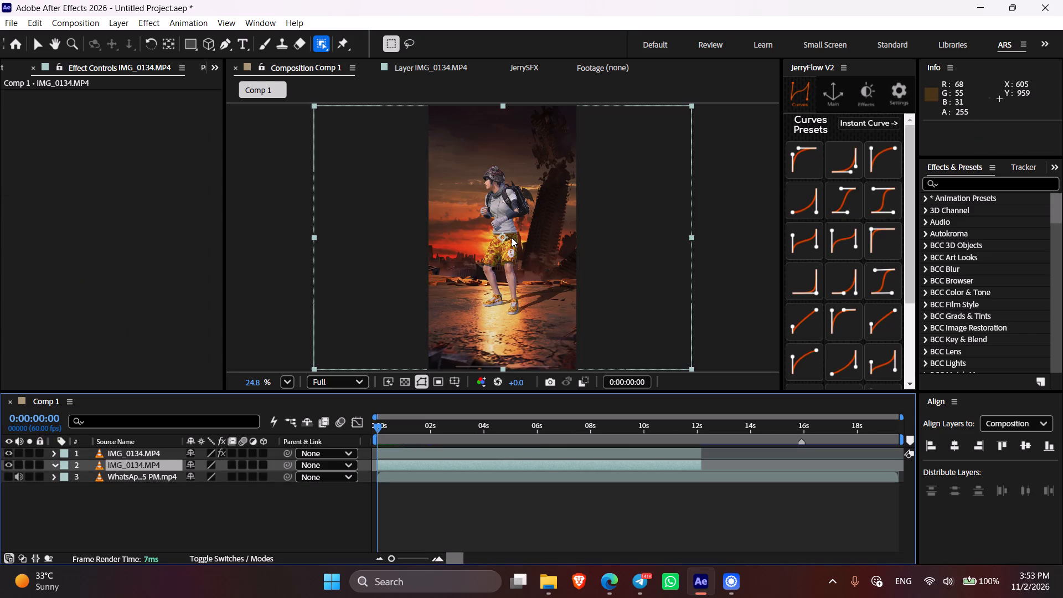
Compare the footage with the lower IMG_0134.MP4 layer hidden and shown, and scrub its first seconds to check the two layers together.
{"action": "left_click", "coordinate": [11, 466]}
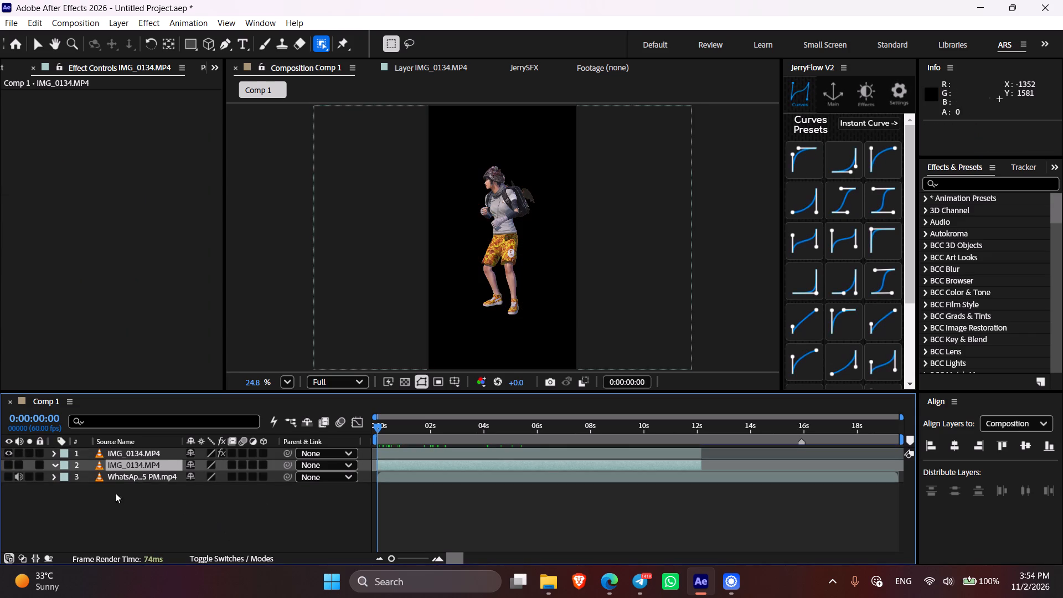
{"action": "left_click", "coordinate": [135, 445]}
{"action": "left_click", "coordinate": [136, 447]}
{"action": "left_click", "coordinate": [133, 453]}
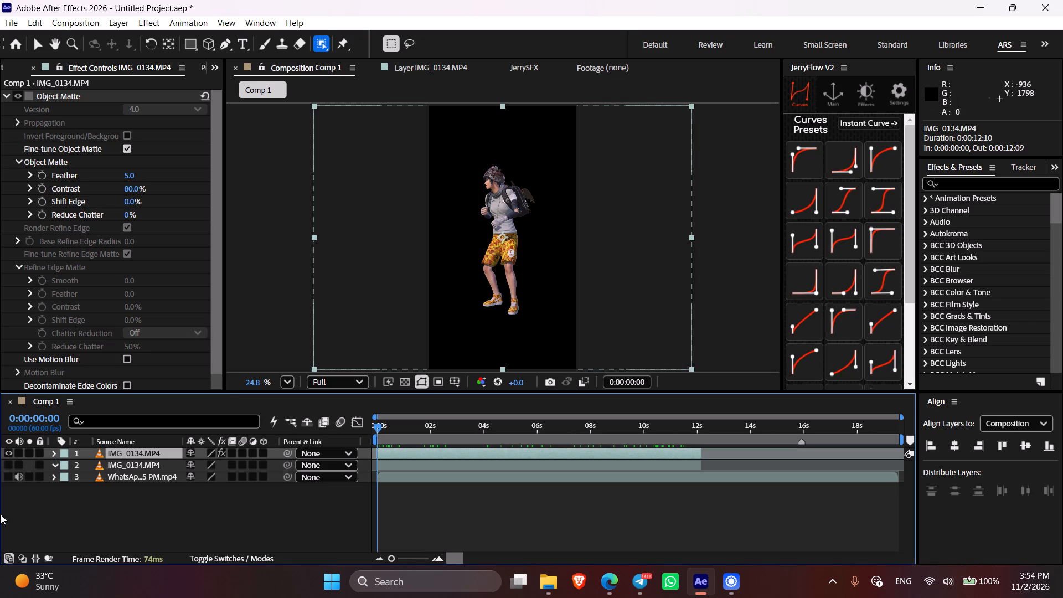
{"action": "left_click", "coordinate": [6, 463]}
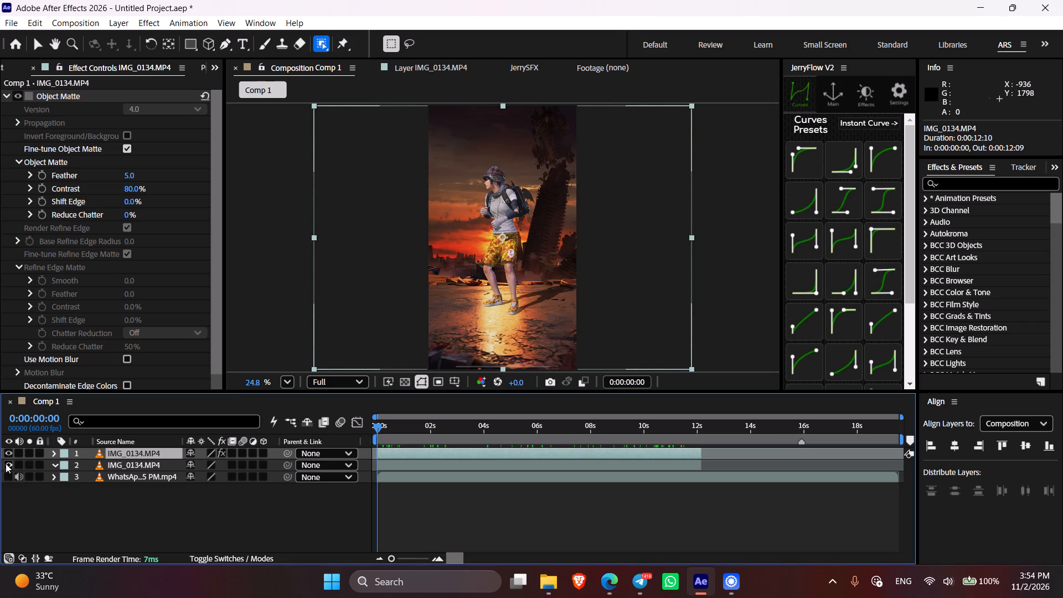
{"action": "left_click", "coordinate": [526, 464]}
{"action": "left_click_drag", "start_coordinate": [393, 429], "coordinate": [409, 431]}
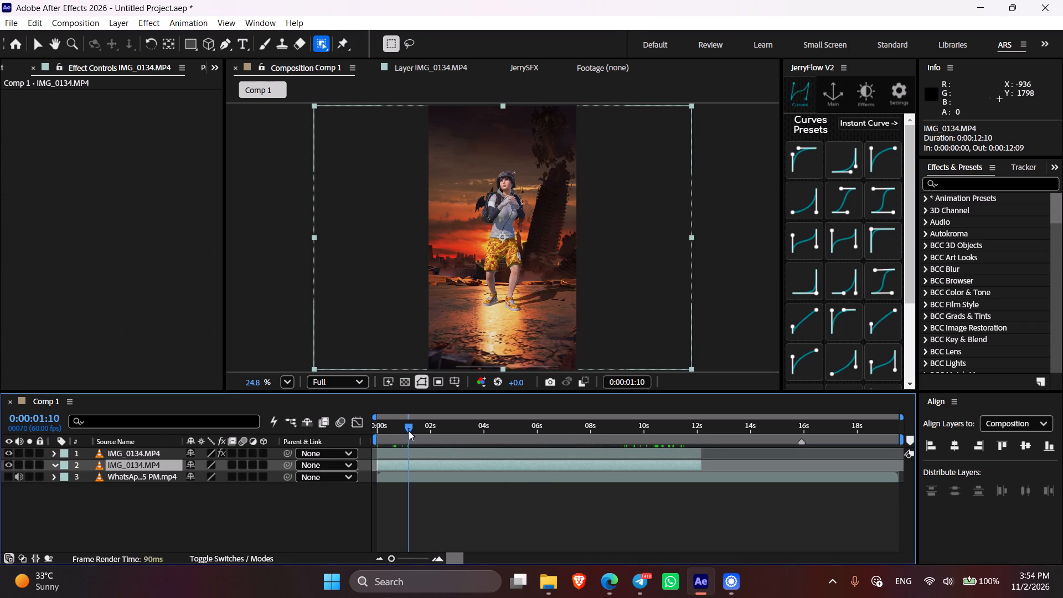
{"action": "left_click_drag", "start_coordinate": [409, 431], "coordinate": [422, 434]}
{"action": "left_click", "coordinate": [422, 467]}
{"action": "left_click_drag", "start_coordinate": [415, 436], "coordinate": [374, 434]}
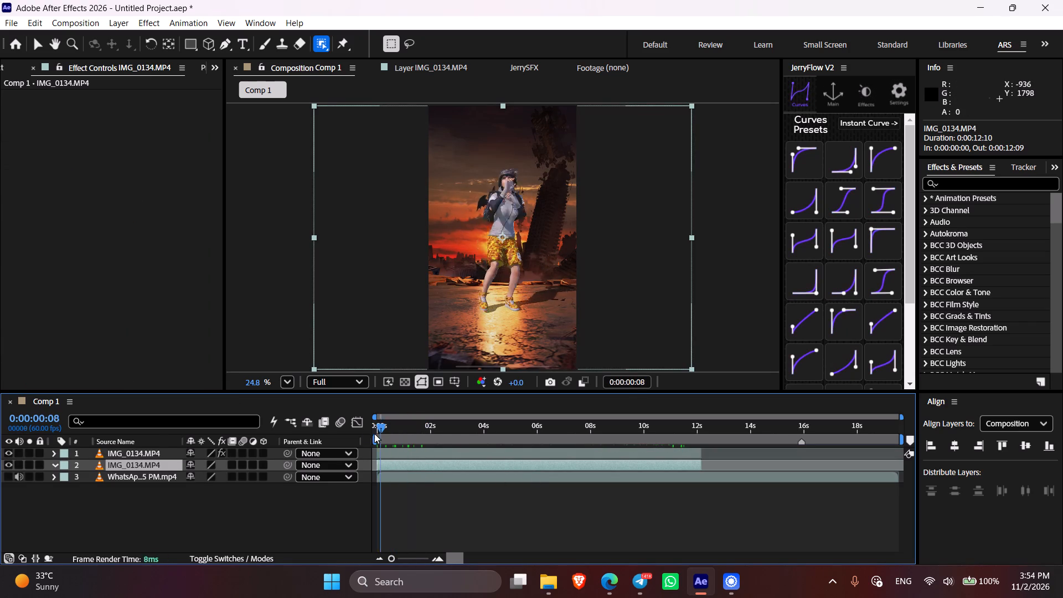
{"action": "left_click_drag", "start_coordinate": [374, 434], "coordinate": [364, 430]}
Extend the ends of both IMG_0134.MP4 layers to the end of the WhatsApp audio layer, for a duration of 0:00:19:34.
{"action": "left_click_drag", "start_coordinate": [703, 451], "coordinate": [860, 470]}
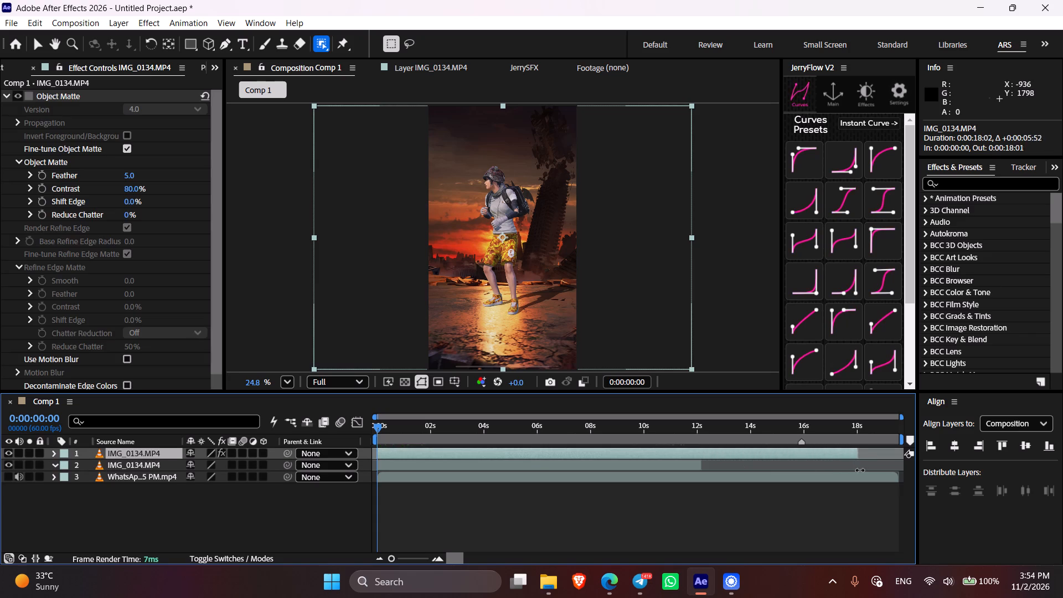
{"action": "left_click_drag", "start_coordinate": [860, 470], "coordinate": [894, 460]}
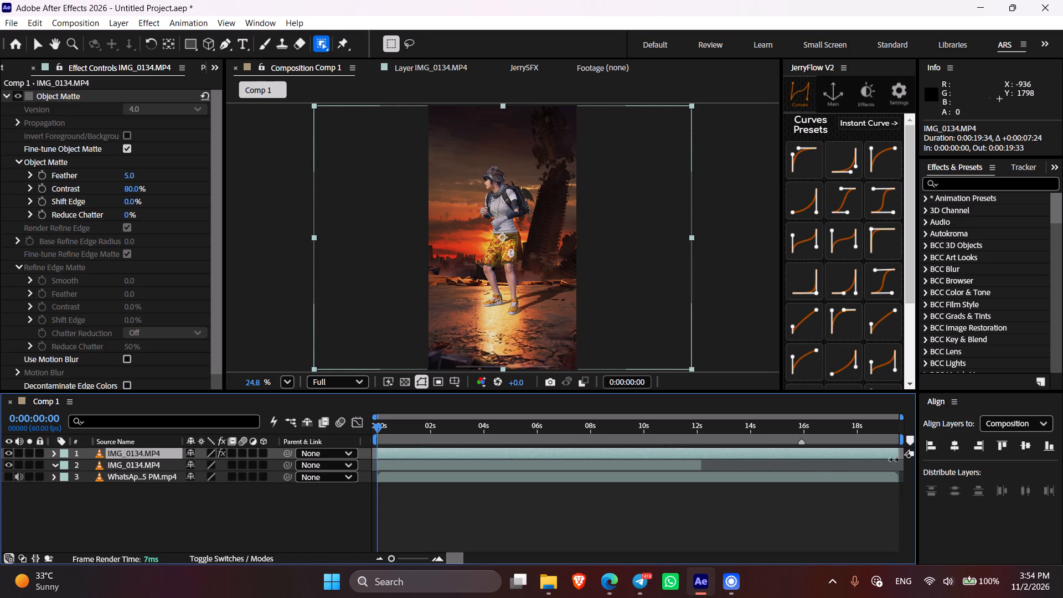
{"action": "left_click_drag", "start_coordinate": [894, 460], "coordinate": [899, 460]}
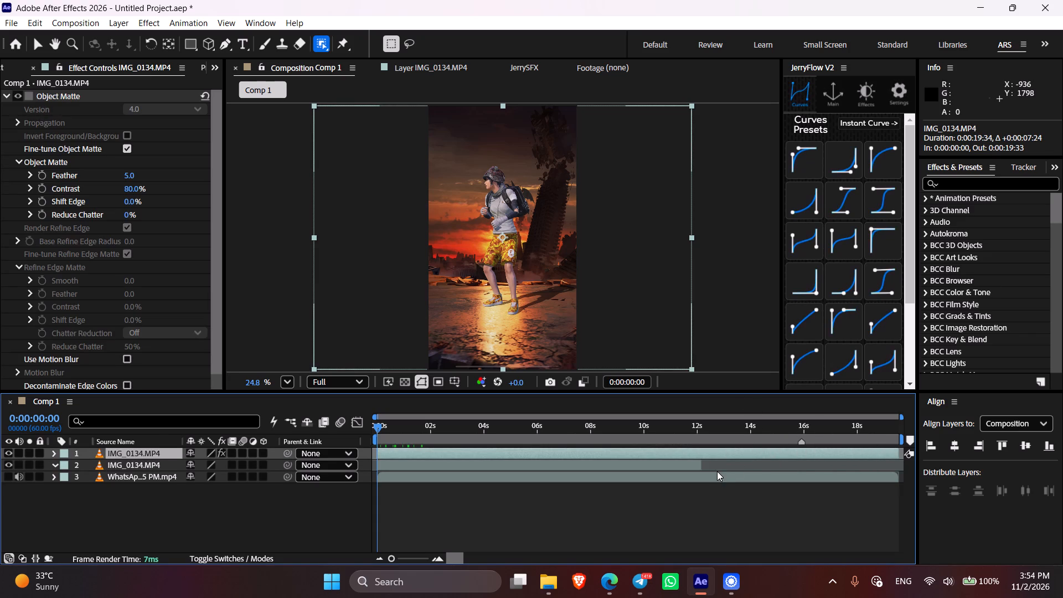
{"action": "left_click_drag", "start_coordinate": [706, 465], "coordinate": [901, 499]}
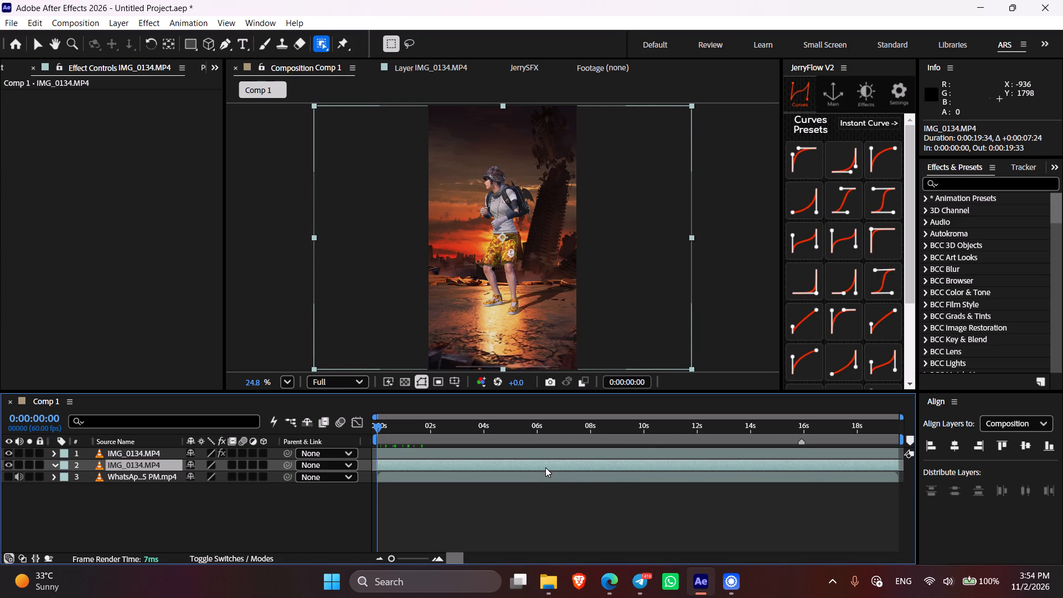
Pre-compose the lower IMG_0134.MP4 layer, moving all attributes into the new composition and adjusting its duration to the layer's time span.
{"action": "left_click", "coordinate": [519, 495]}
{"action": "left_click", "coordinate": [473, 467]}
{"action": "right_click", "coordinate": [473, 466]}
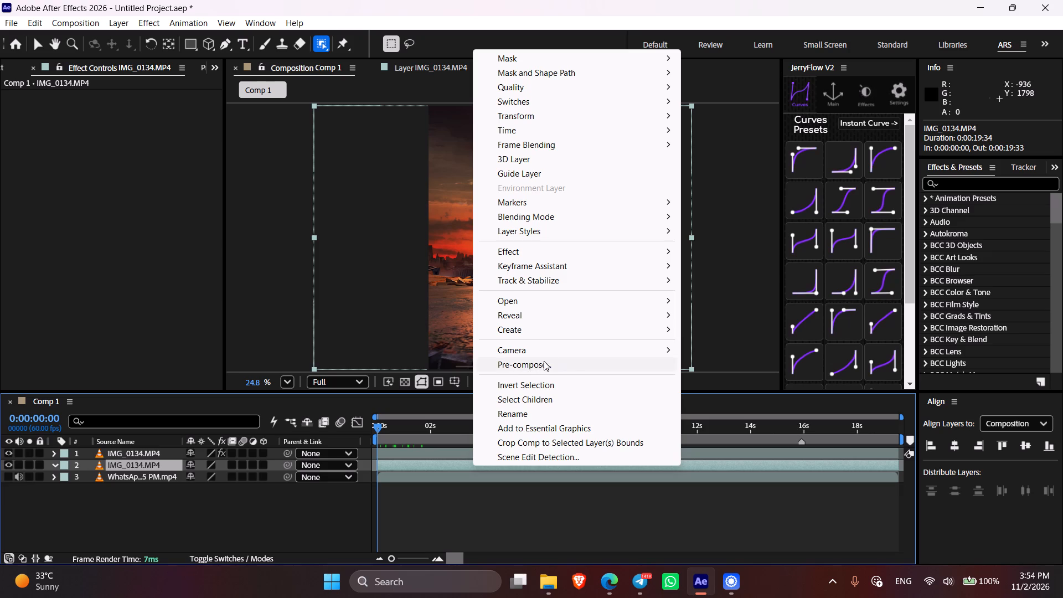
{"action": "left_click", "coordinate": [525, 363]}
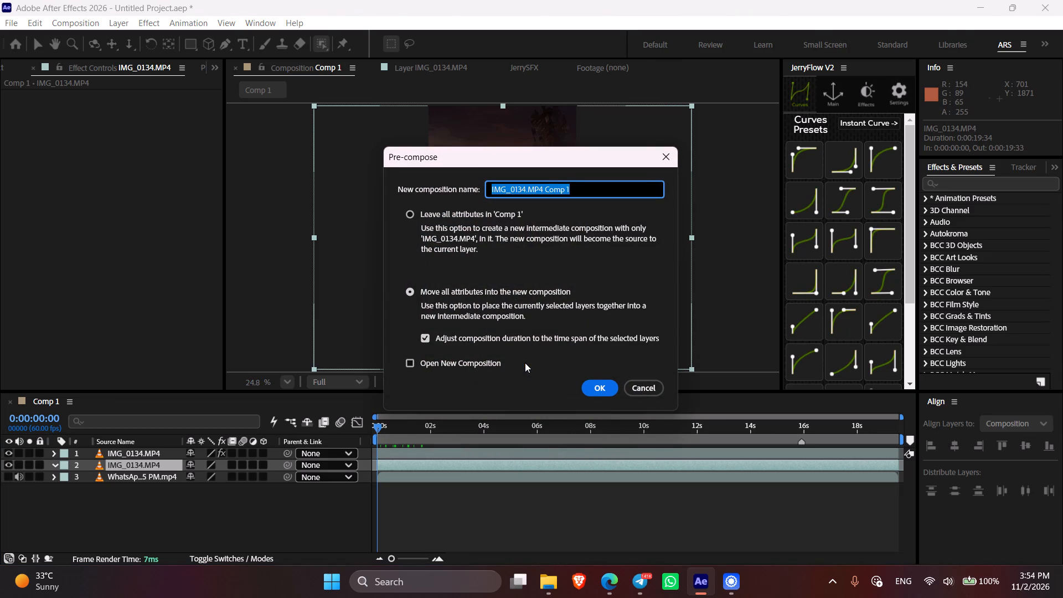
{"action": "left_click", "coordinate": [419, 213]}
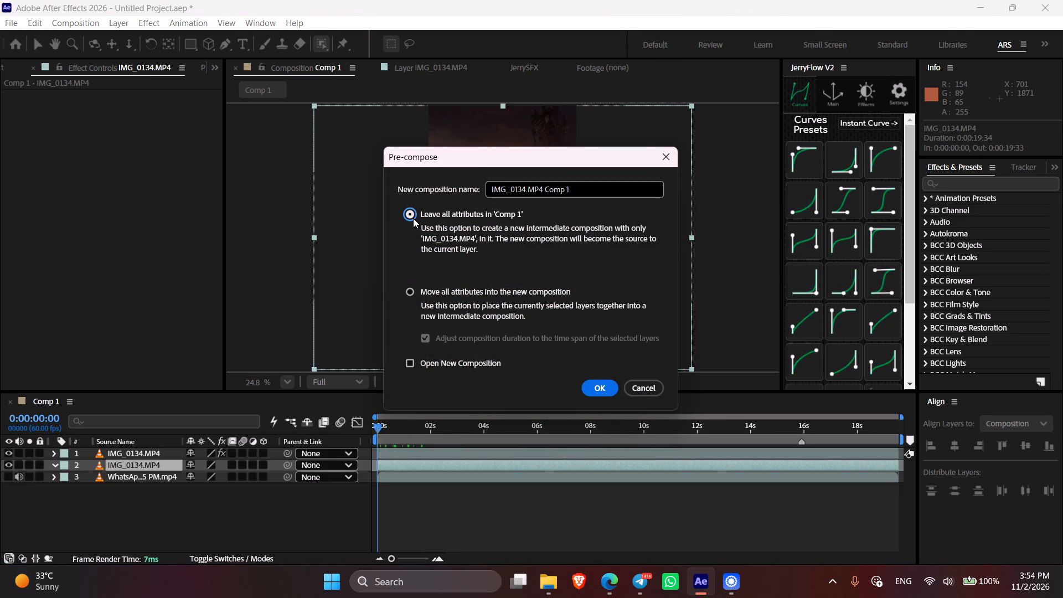
{"action": "left_click", "coordinate": [418, 294]}
{"action": "left_click", "coordinate": [443, 338]}
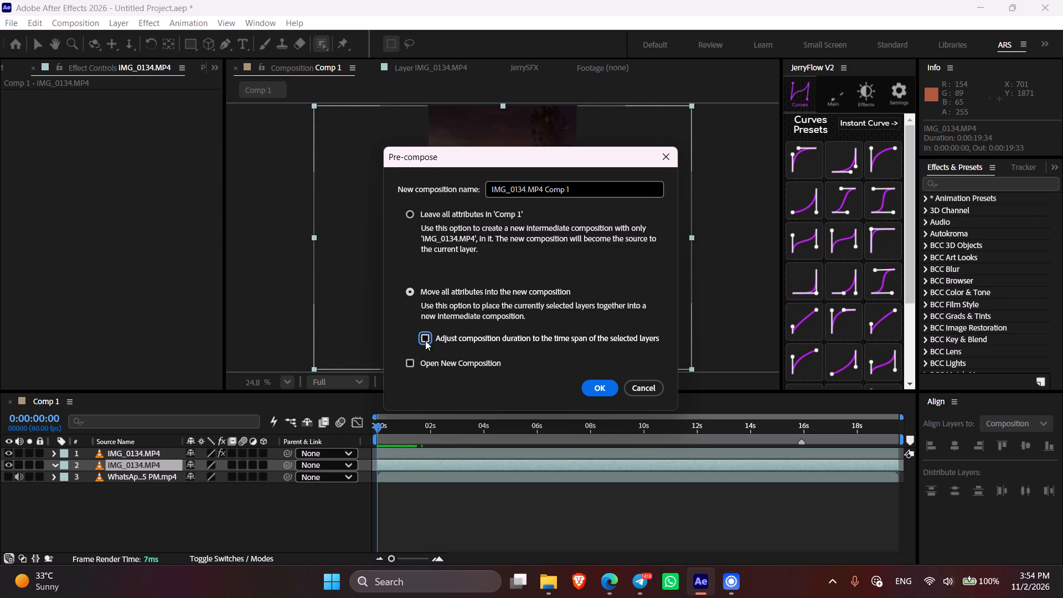
{"action": "left_click", "coordinate": [464, 334]}
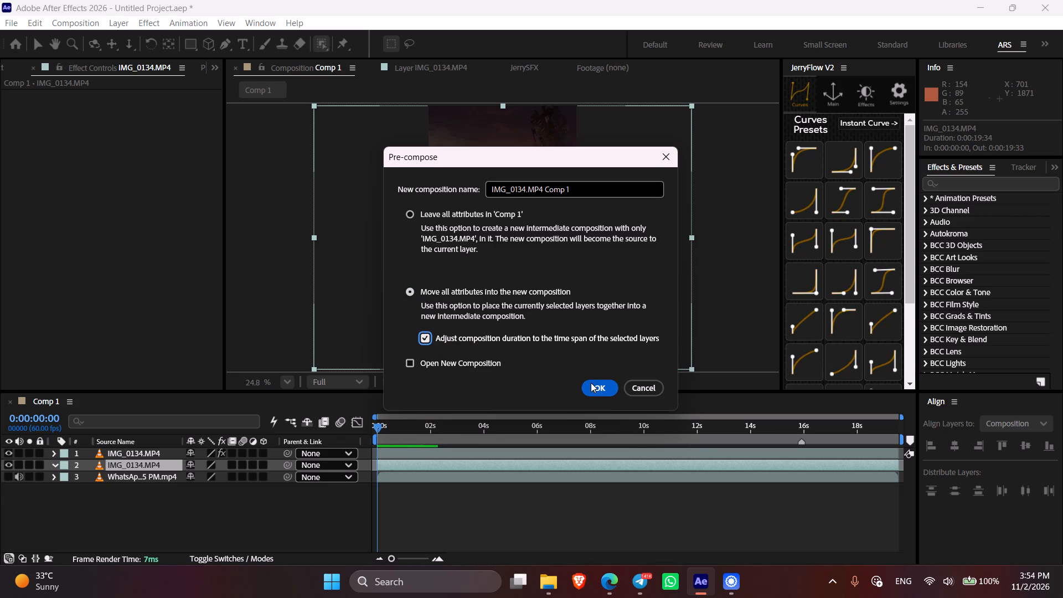
{"action": "left_click", "coordinate": [599, 383]}
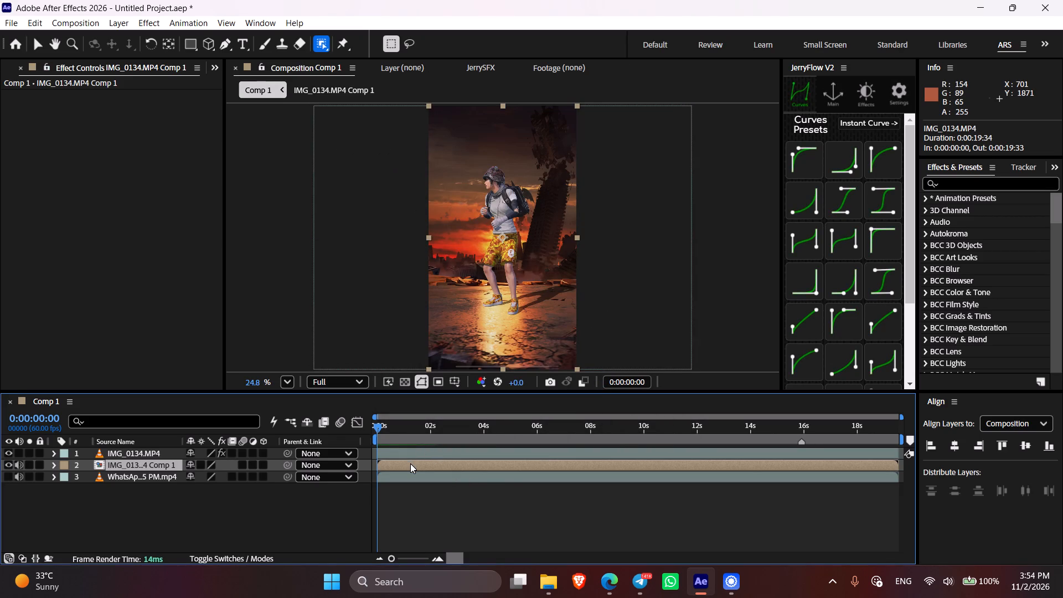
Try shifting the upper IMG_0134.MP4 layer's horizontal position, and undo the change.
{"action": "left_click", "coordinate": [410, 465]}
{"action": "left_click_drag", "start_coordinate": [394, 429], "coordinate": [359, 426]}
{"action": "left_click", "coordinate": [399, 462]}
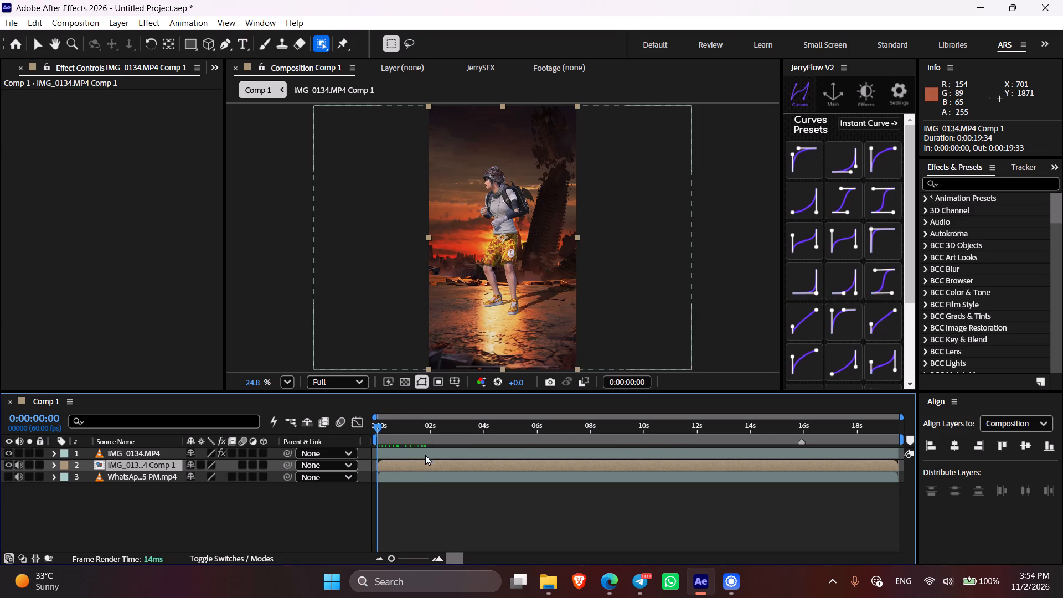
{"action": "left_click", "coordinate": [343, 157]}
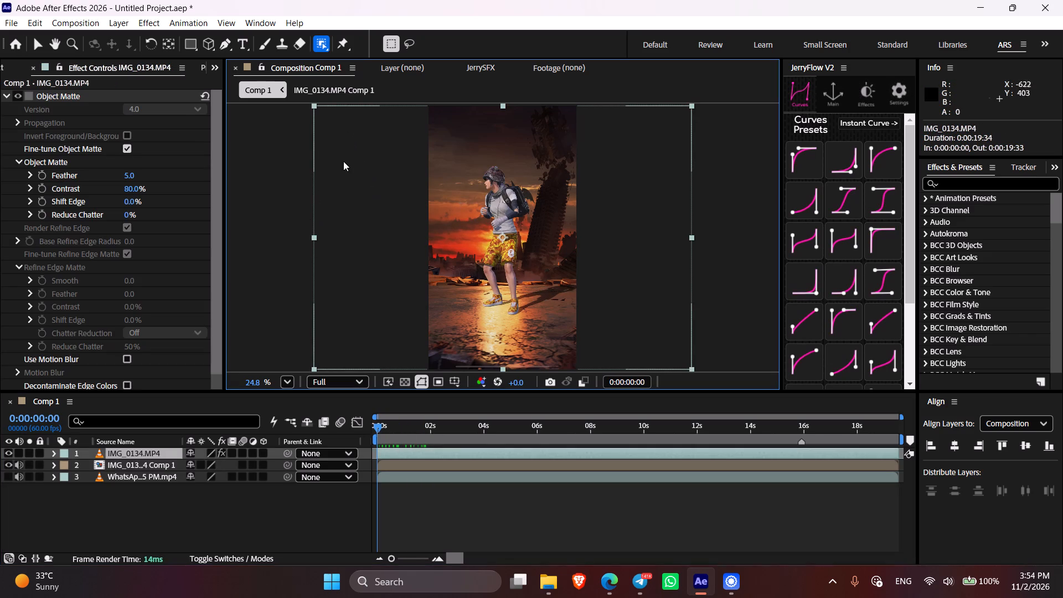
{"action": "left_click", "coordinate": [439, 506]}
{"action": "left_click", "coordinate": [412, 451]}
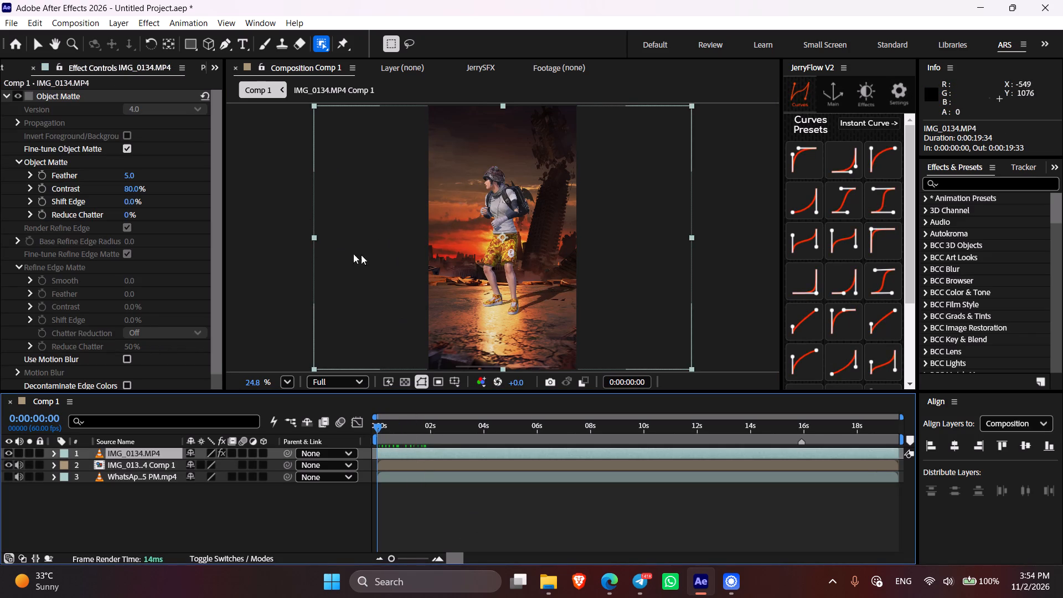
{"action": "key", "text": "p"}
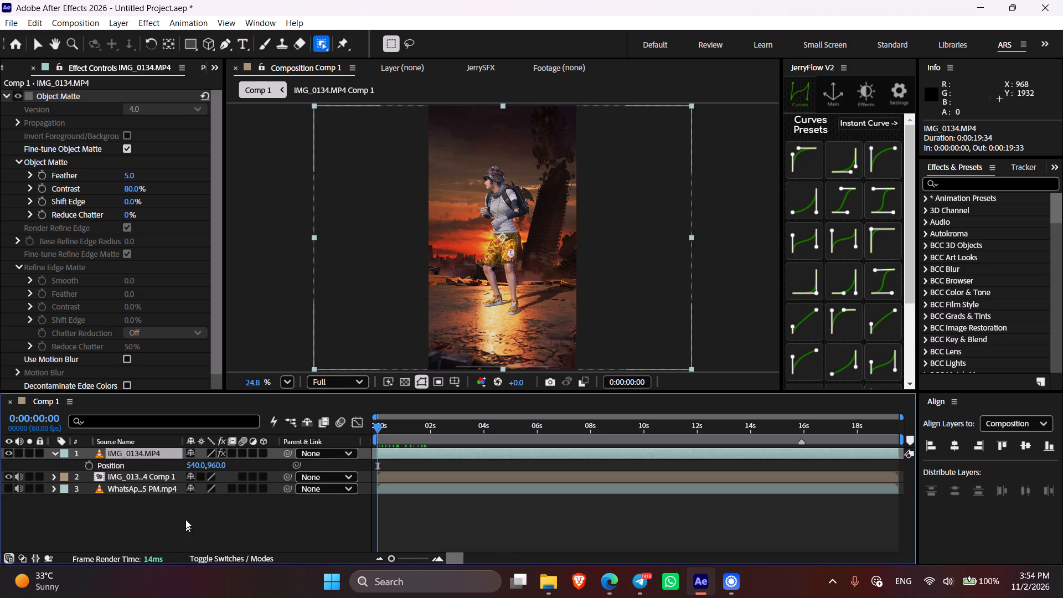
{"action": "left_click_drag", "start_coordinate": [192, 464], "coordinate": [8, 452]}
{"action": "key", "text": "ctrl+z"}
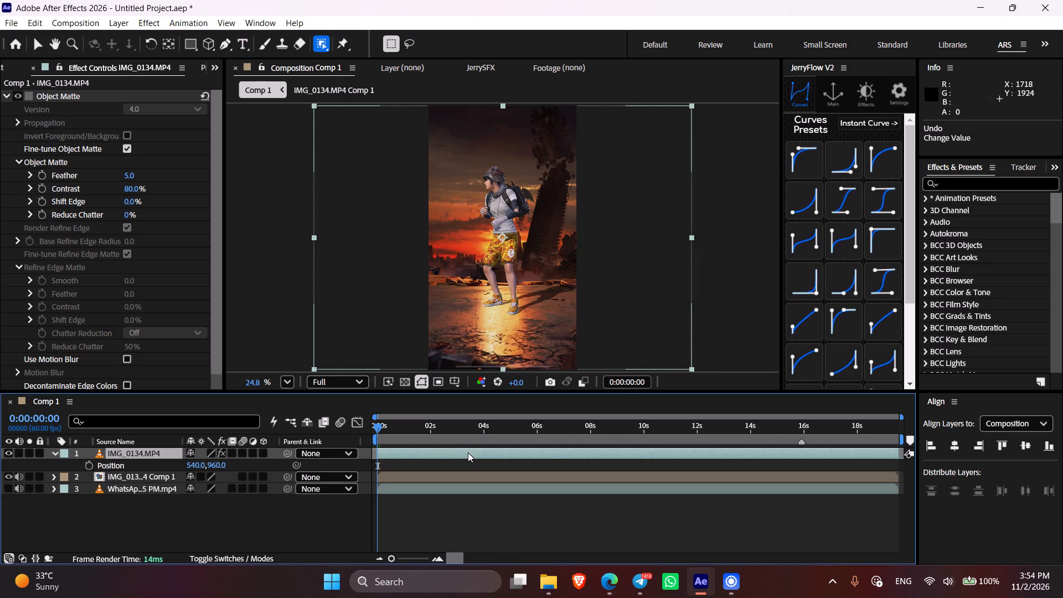
Pre-compose the upper, Object Matte-isolated IMG_0134.MP4 layer with all attributes moved and the duration adjusted to the layer's span.
{"action": "left_click", "coordinate": [409, 454]}
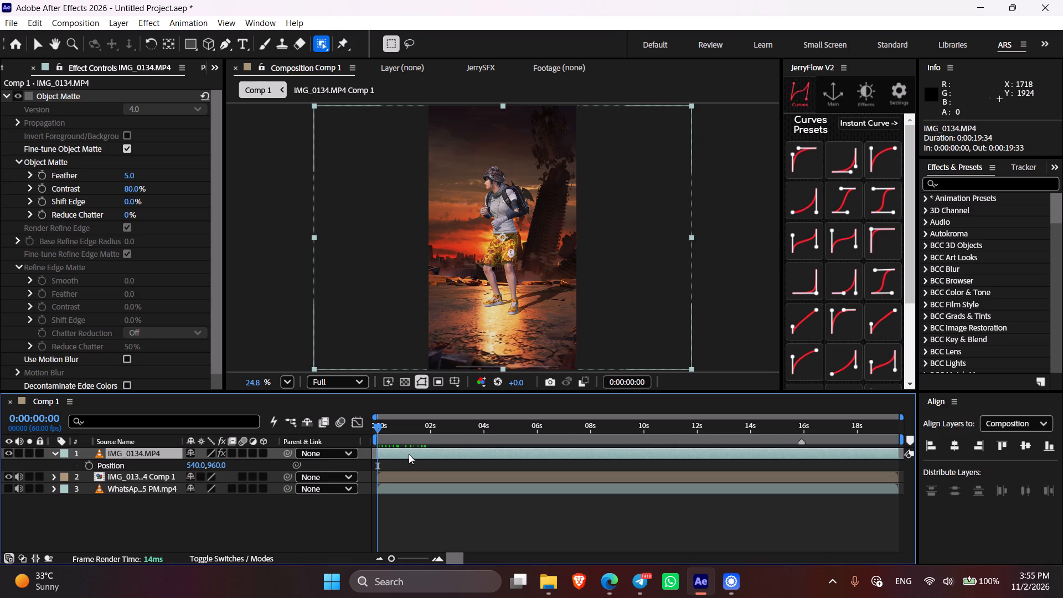
{"action": "key", "text": "ctrl+shift+c"}
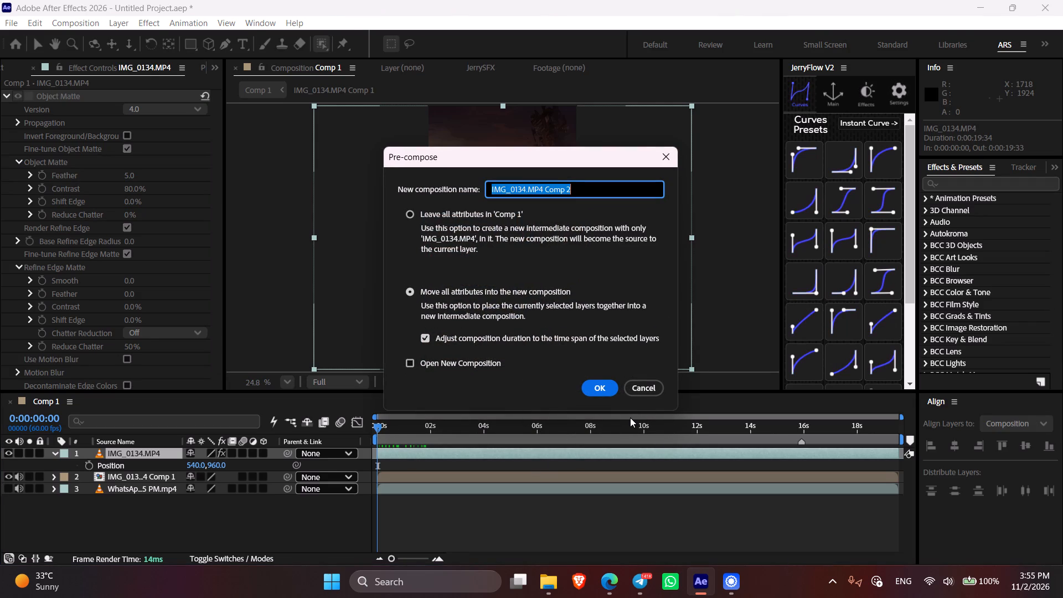
{"action": "left_click", "coordinate": [602, 388]}
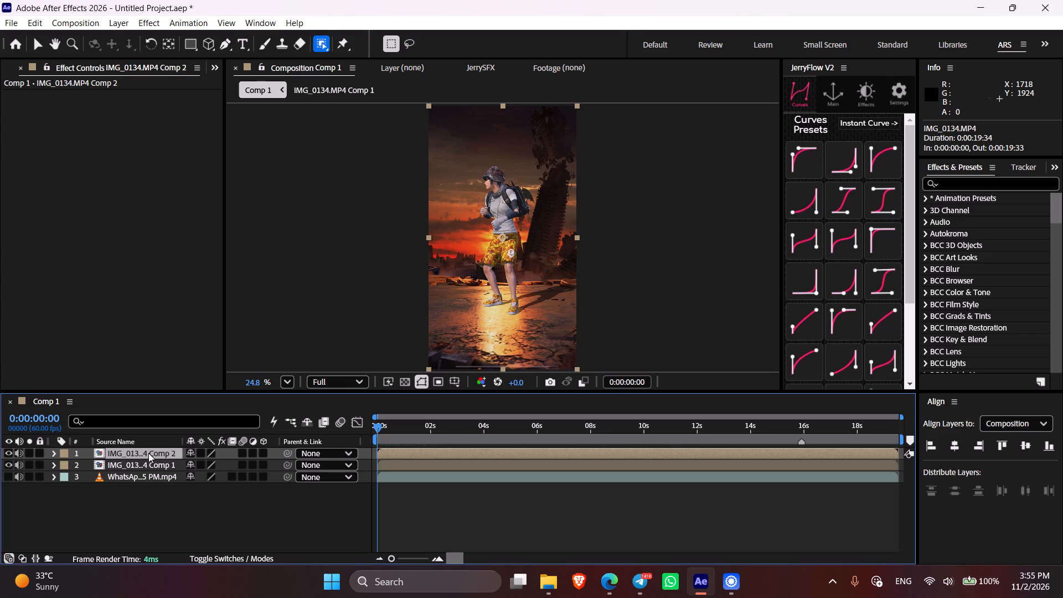
Examine the isolated character inside the IMG_0134.MP4 Comp 2 precomp, scrub its first seconds, and compare it with Comp 1.
{"action": "double_click", "coordinate": [396, 453]}
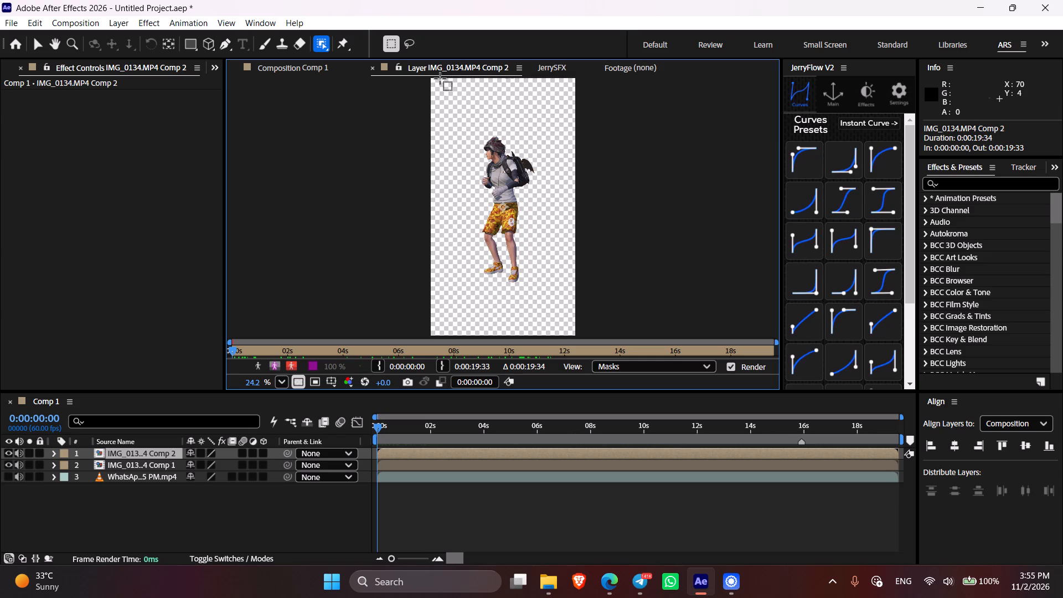
{"action": "left_click", "coordinate": [292, 69]}
{"action": "right_click", "coordinate": [390, 452]}
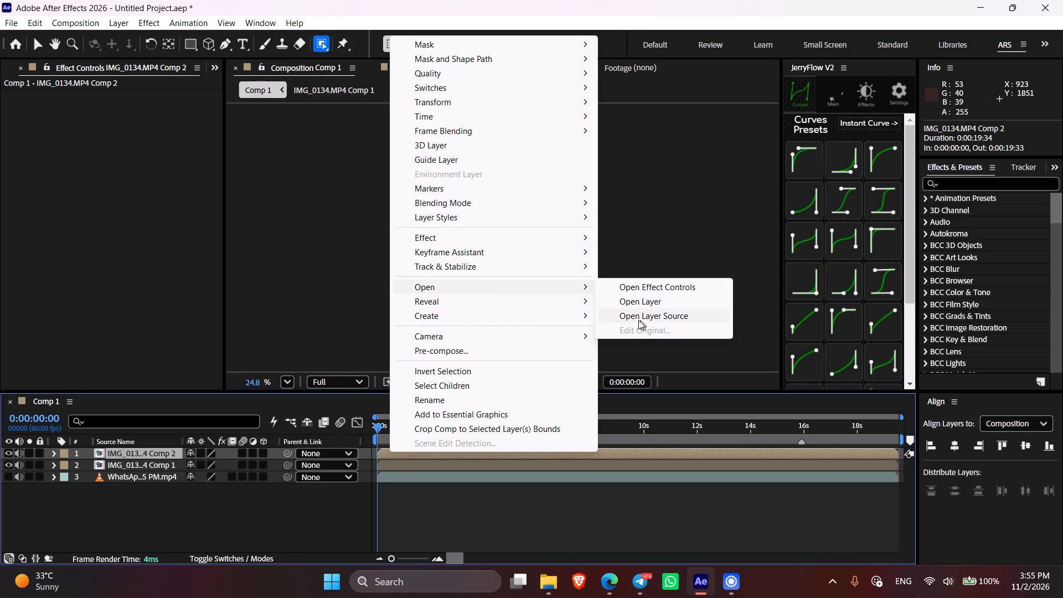
{"action": "left_click", "coordinate": [668, 312]}
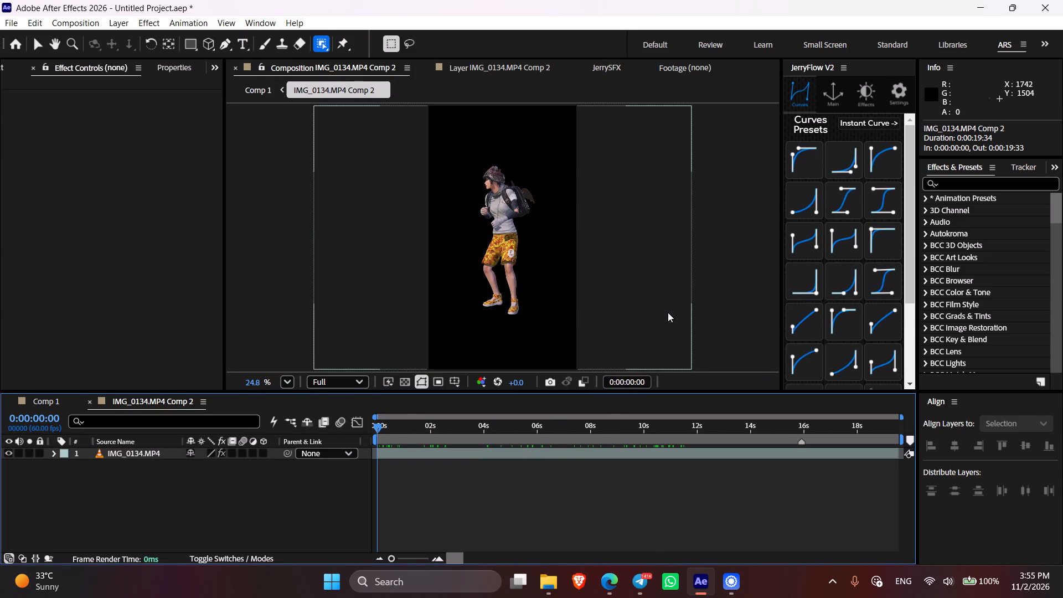
{"action": "left_click", "coordinate": [472, 457]}
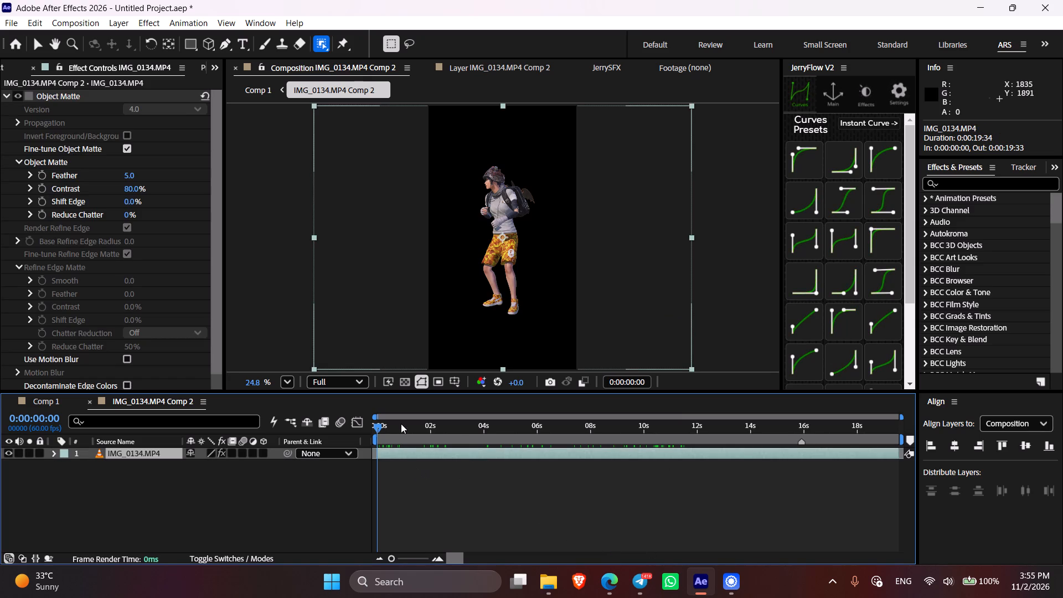
{"action": "left_click_drag", "start_coordinate": [401, 424], "coordinate": [377, 432]}
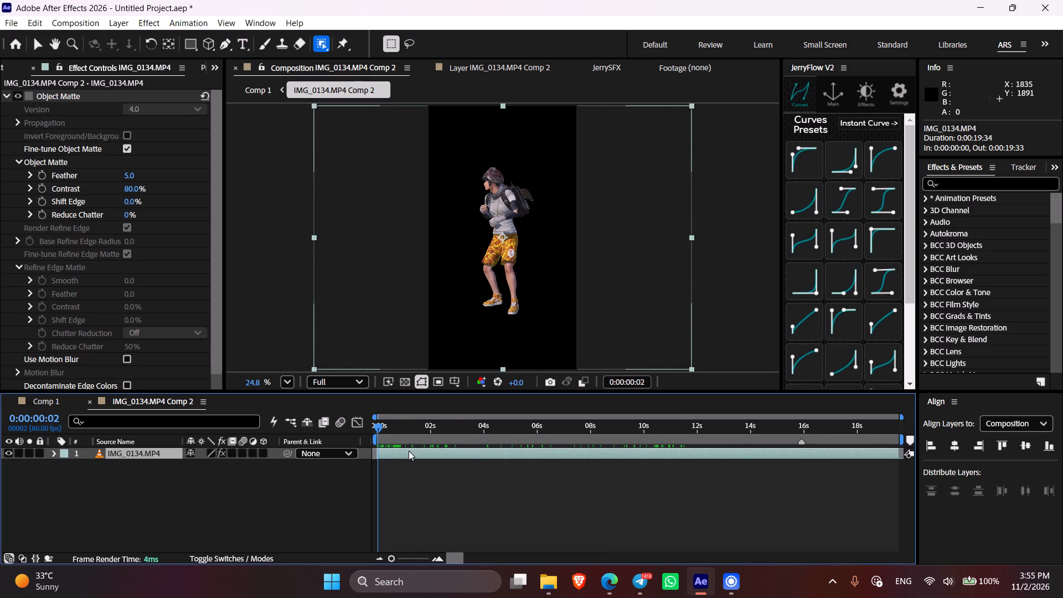
{"action": "left_click", "coordinate": [409, 451]}
{"action": "left_click_drag", "start_coordinate": [465, 433], "coordinate": [374, 432]}
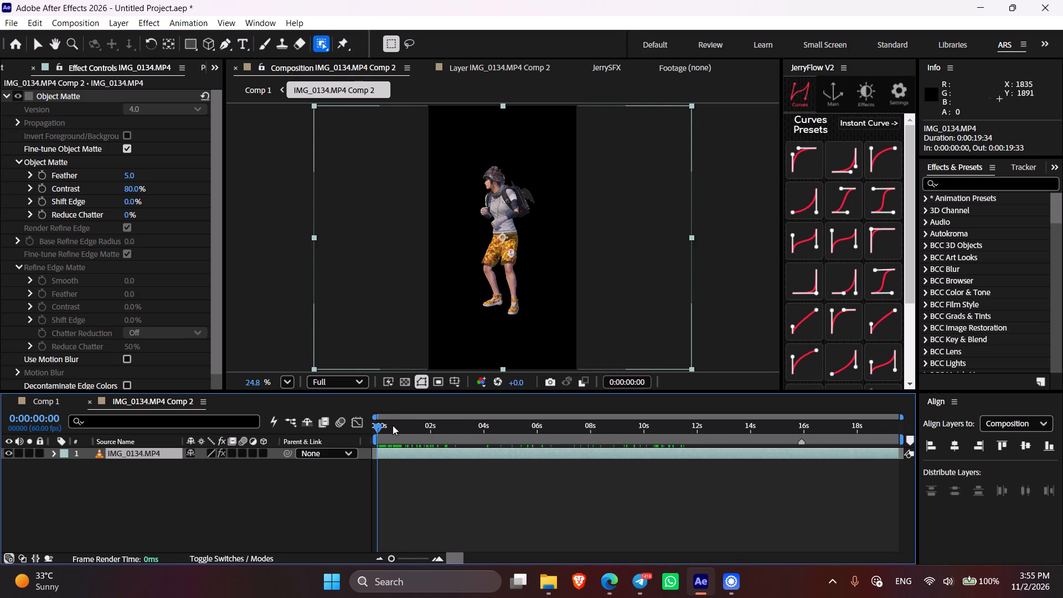
{"action": "left_click_drag", "start_coordinate": [381, 437], "coordinate": [411, 441]}
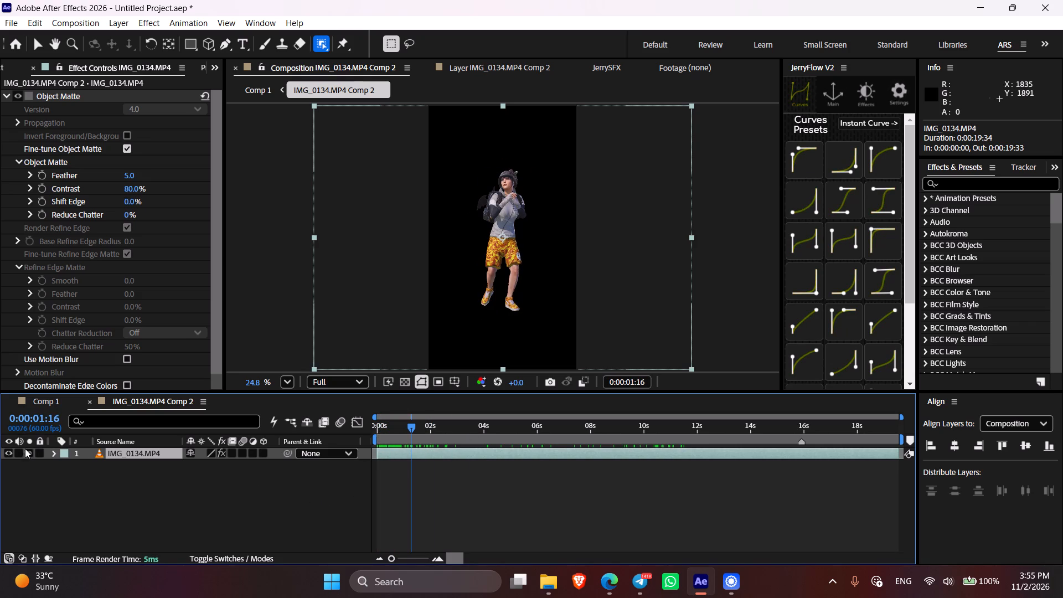
{"action": "left_click", "coordinate": [46, 398]}
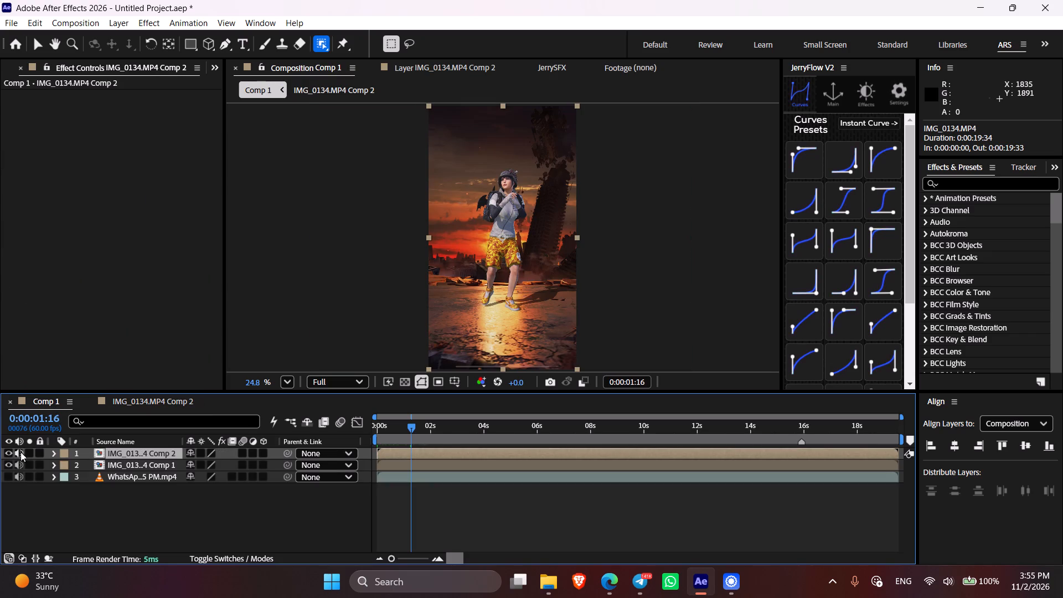
{"action": "left_click", "coordinate": [172, 404]}
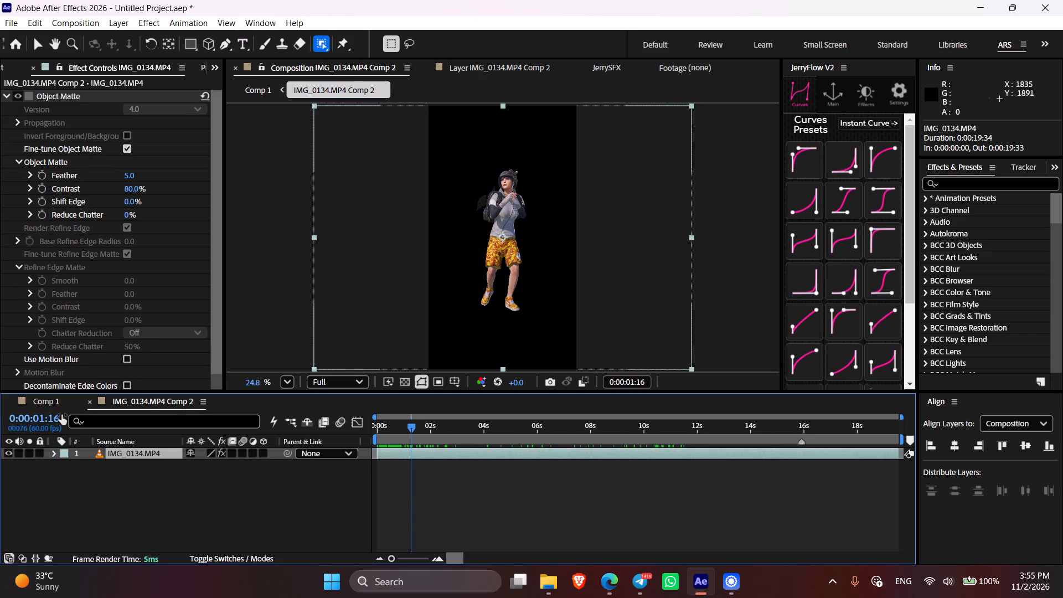
{"action": "left_click", "coordinate": [39, 403]}
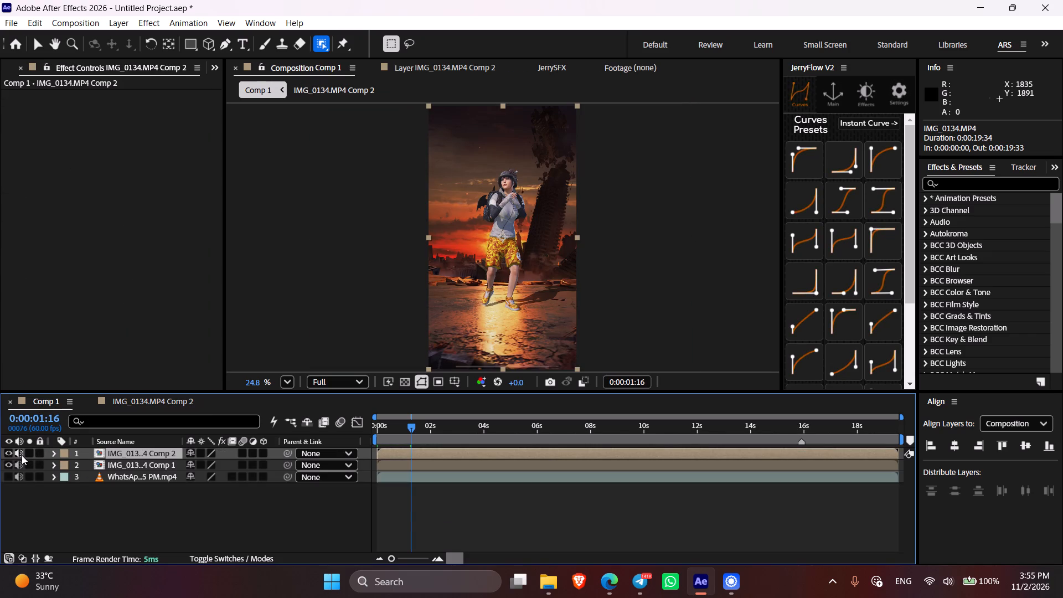
{"action": "left_click", "coordinate": [123, 403]}
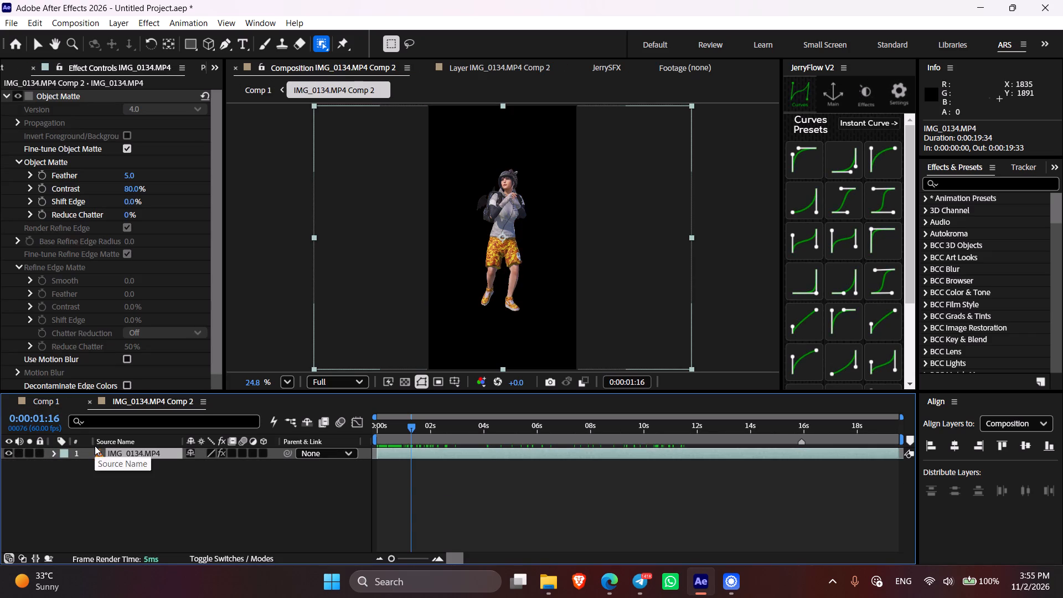
{"action": "left_click", "coordinate": [59, 403]}
Mute the audio of both IMG_0134.MP4 precomp layers in Comp 1.
{"action": "left_click", "coordinate": [20, 455]}
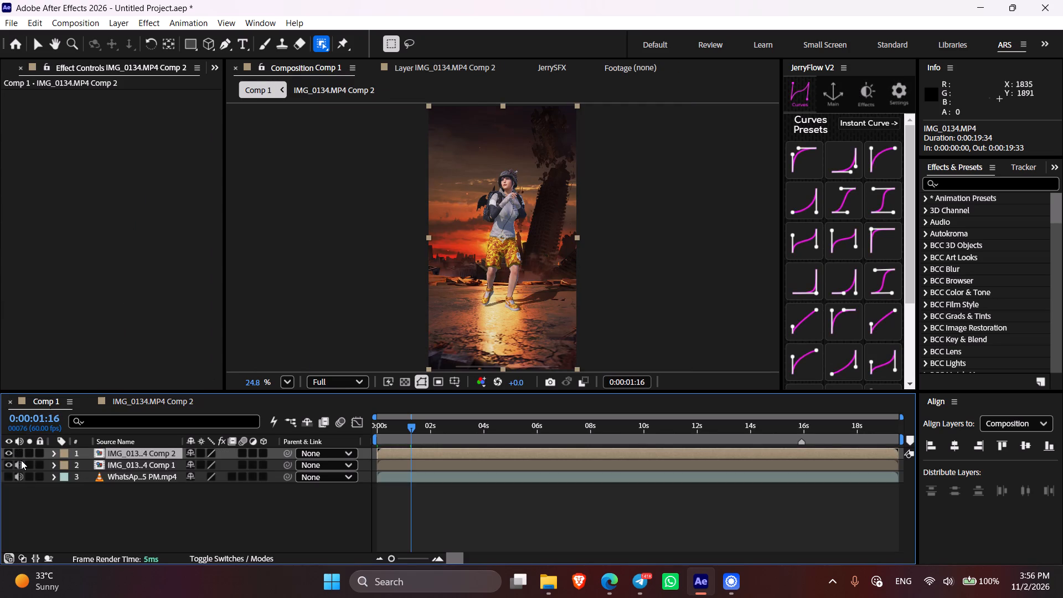
{"action": "left_click", "coordinate": [21, 461]}
Check the first two seconds of Comp 1, return to 0:00:00:00, and duplicate the IMG_0134.MP4 Comp 2 layer.
{"action": "left_click_drag", "start_coordinate": [393, 435], "coordinate": [426, 451]}
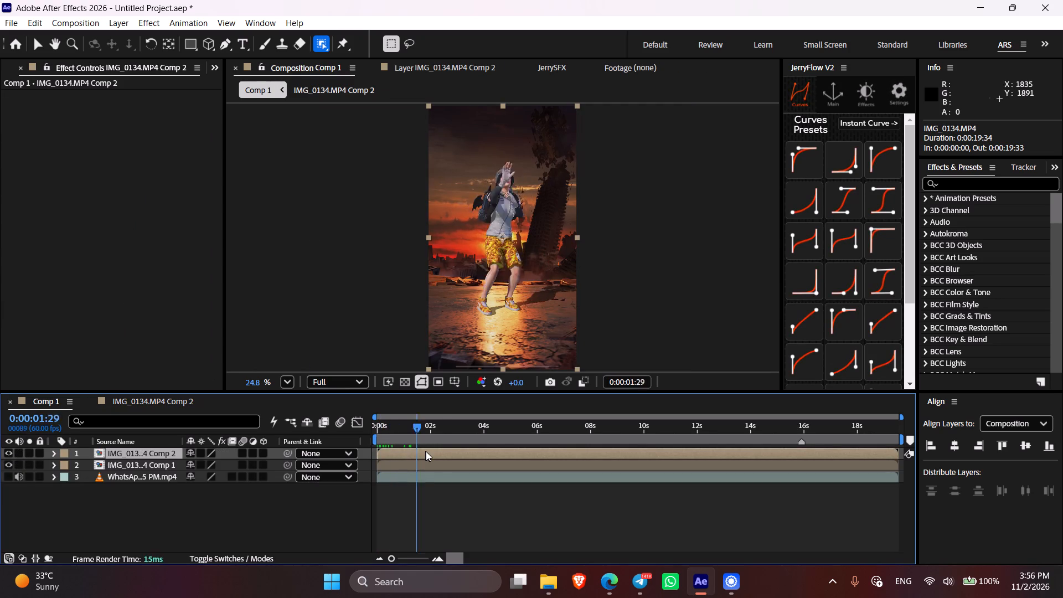
{"action": "left_click_drag", "start_coordinate": [426, 451], "coordinate": [394, 448]}
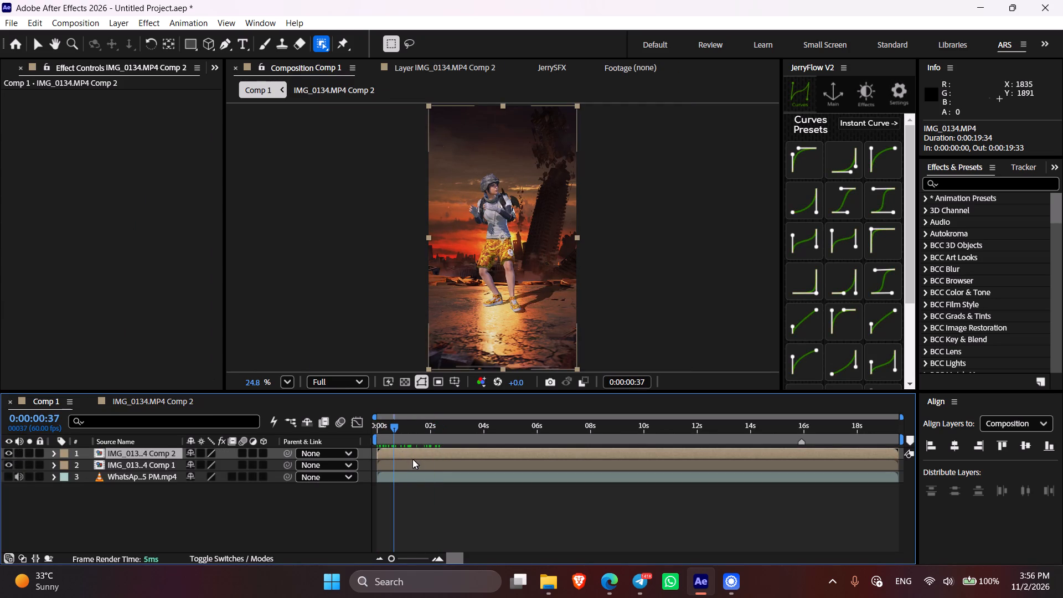
{"action": "left_click_drag", "start_coordinate": [384, 439], "coordinate": [366, 435]}
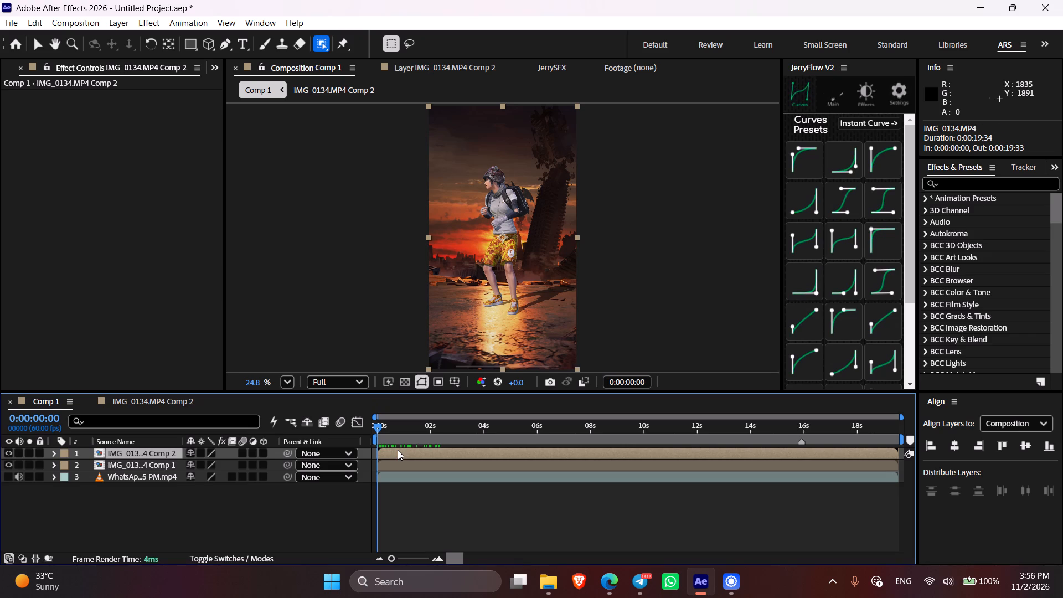
{"action": "left_click", "coordinate": [398, 450]}
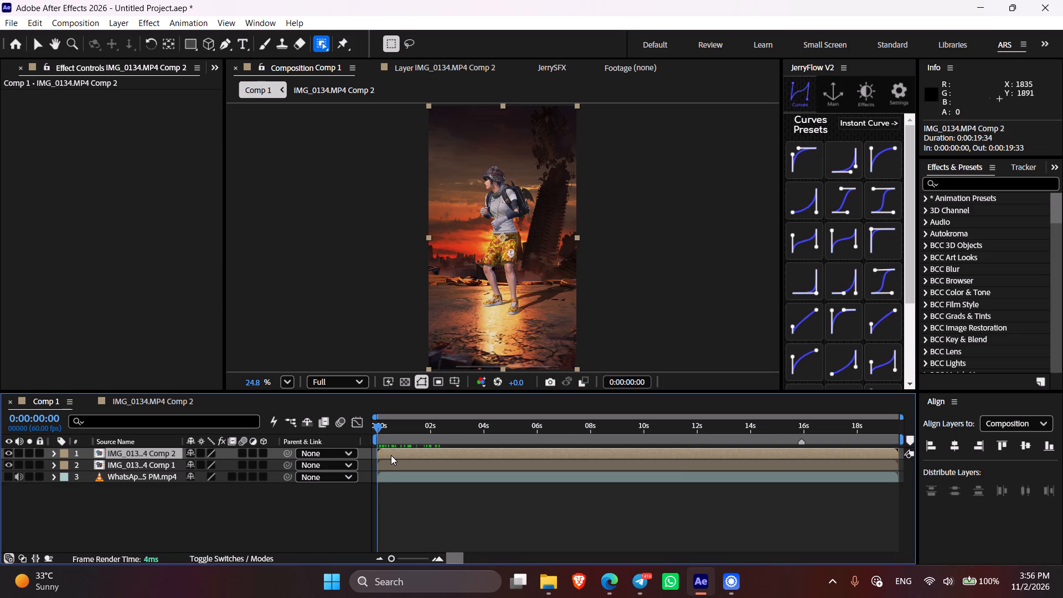
{"action": "key", "text": "ctrl+d"}
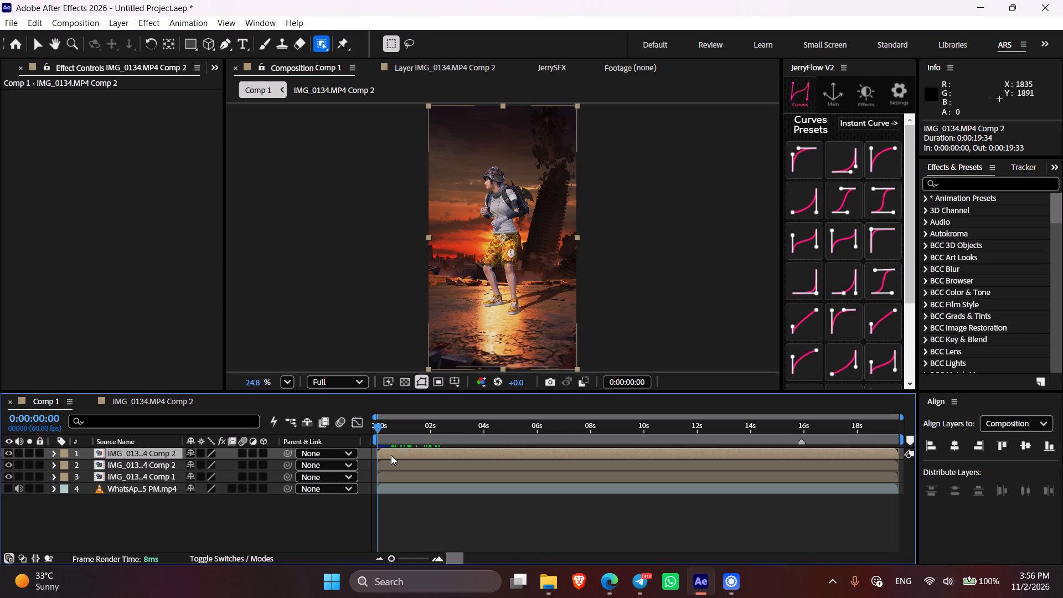
Set the label colour of both IMG_0134.MP4 Comp 2 layers to Blue.
{"action": "left_click_drag", "start_coordinate": [86, 450], "coordinate": [107, 465]}
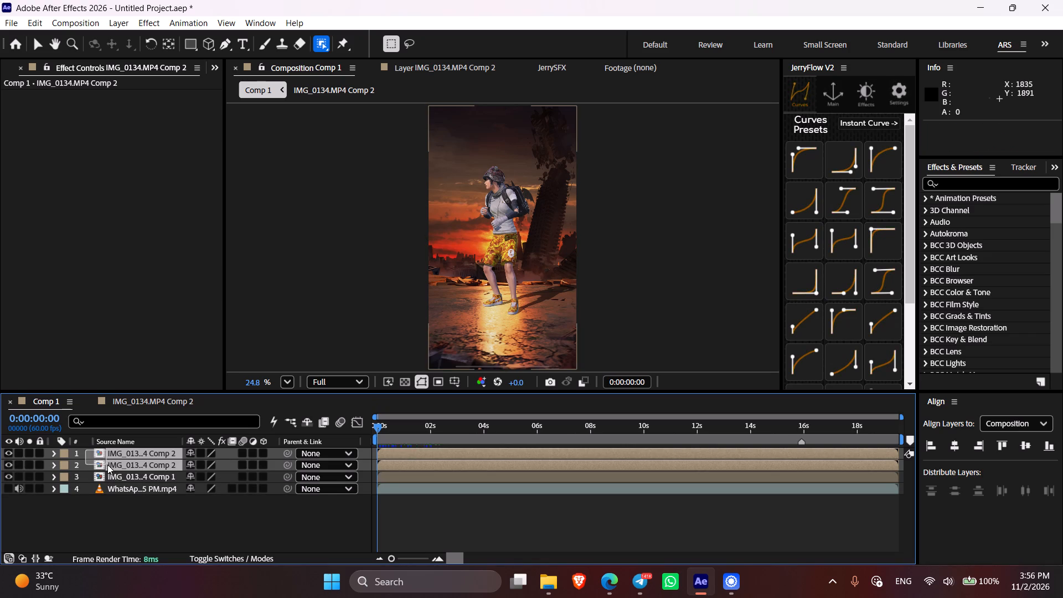
{"action": "left_click_drag", "start_coordinate": [107, 465], "coordinate": [114, 466]}
{"action": "left_click", "coordinate": [63, 453]}
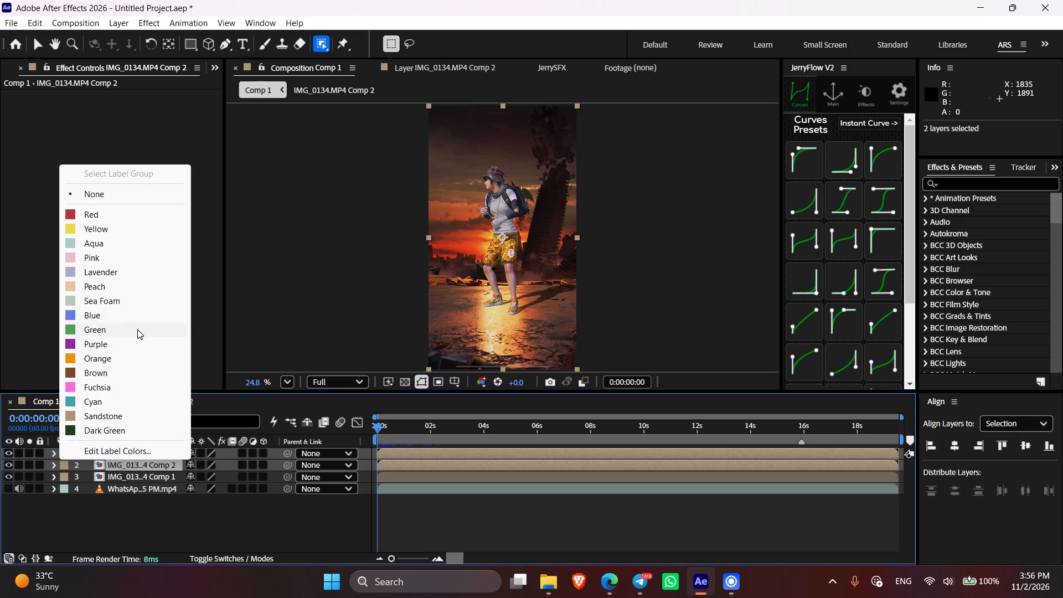
{"action": "left_click", "coordinate": [85, 318]}
{"action": "left_click", "coordinate": [408, 511]}
Examine the layer stack of both IMG_0134.MP4 Comp 2 copies and Comp 1, briefly toggling layer visibility to compare them.
{"action": "left_click_drag", "start_coordinate": [87, 455], "coordinate": [87, 456]}
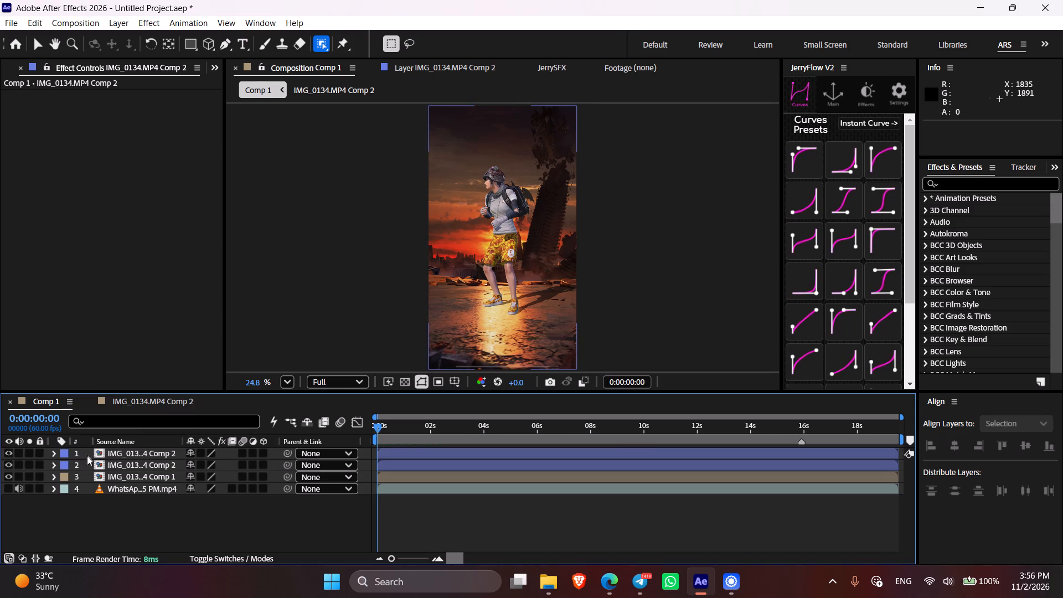
{"action": "left_click_drag", "start_coordinate": [87, 456], "coordinate": [109, 464]}
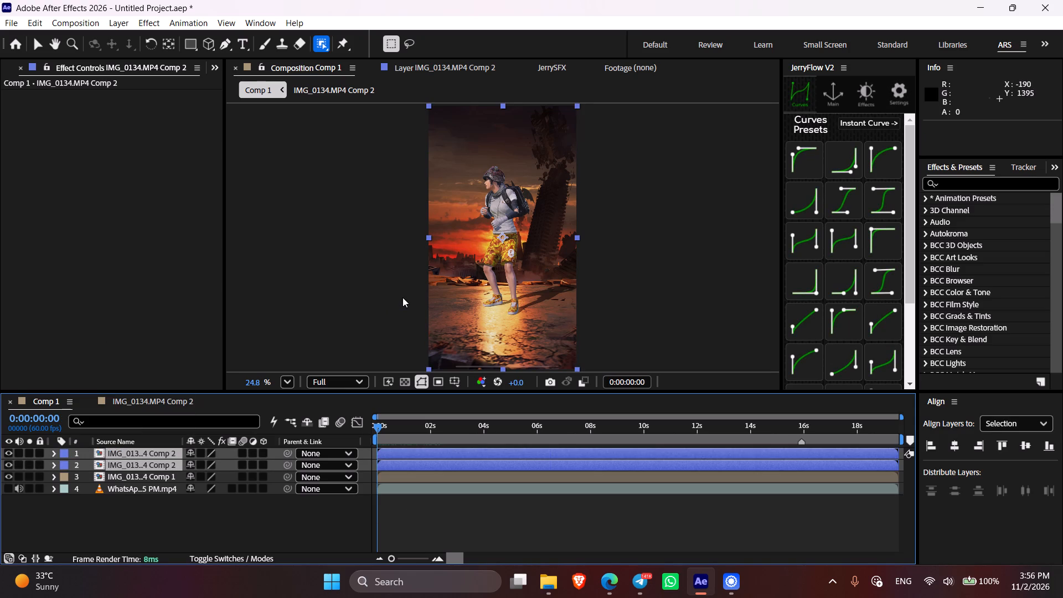
{"action": "left_click", "coordinate": [411, 512]}
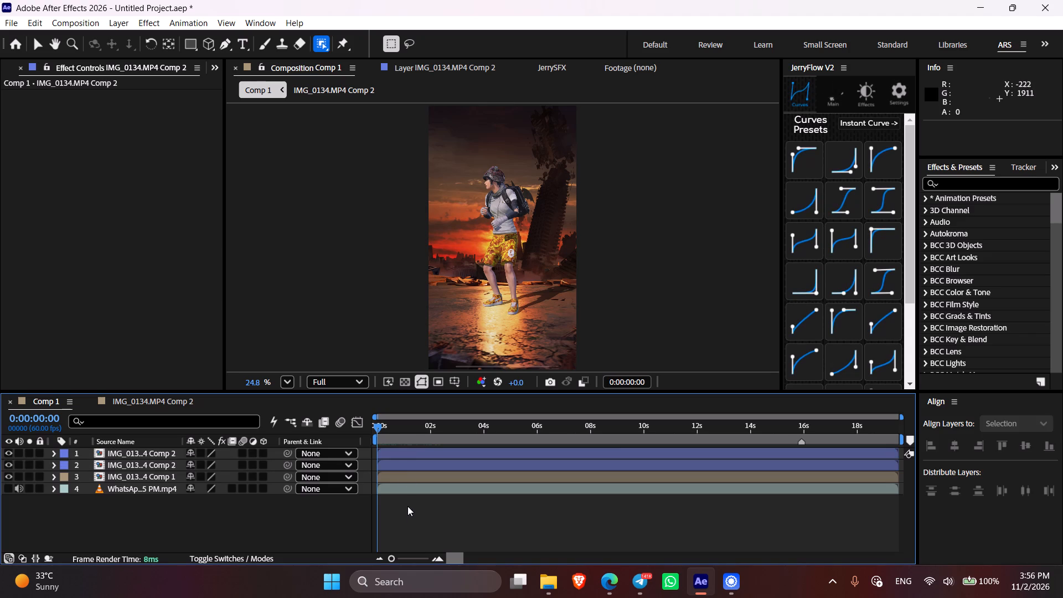
{"action": "left_click", "coordinate": [392, 451]}
{"action": "left_click", "coordinate": [398, 462]}
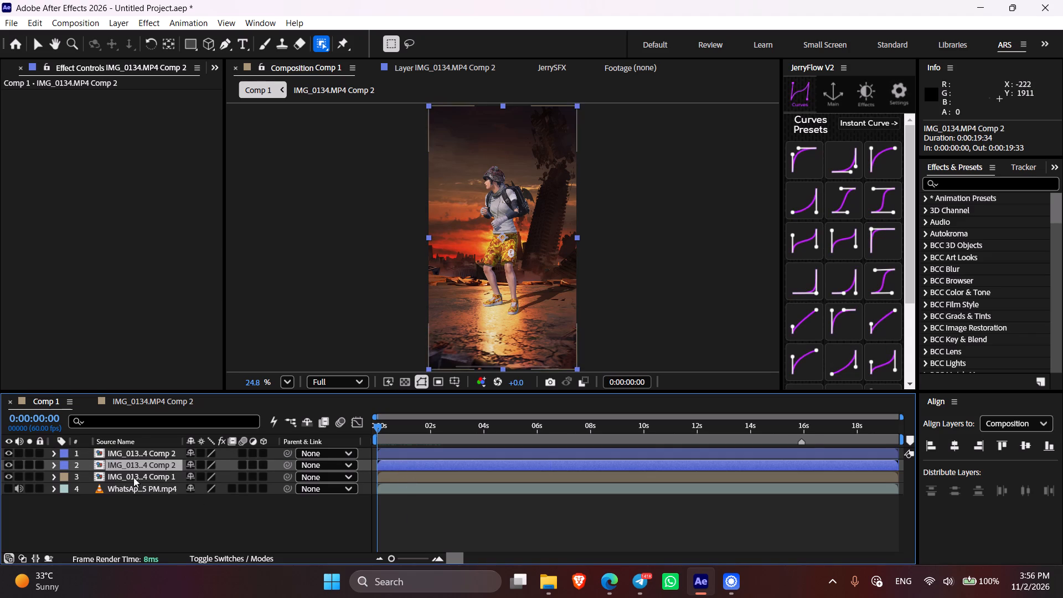
{"action": "left_click", "coordinate": [131, 476]}
{"action": "left_click", "coordinate": [6, 478]}
{"action": "left_click", "coordinate": [6, 478]}
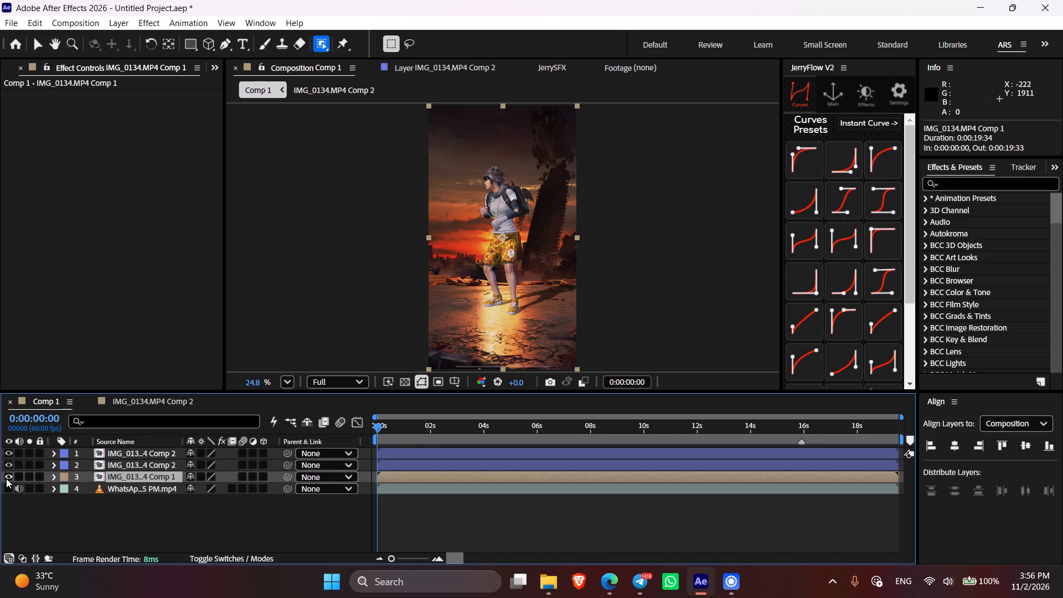
{"action": "double_click", "coordinate": [7, 461]}
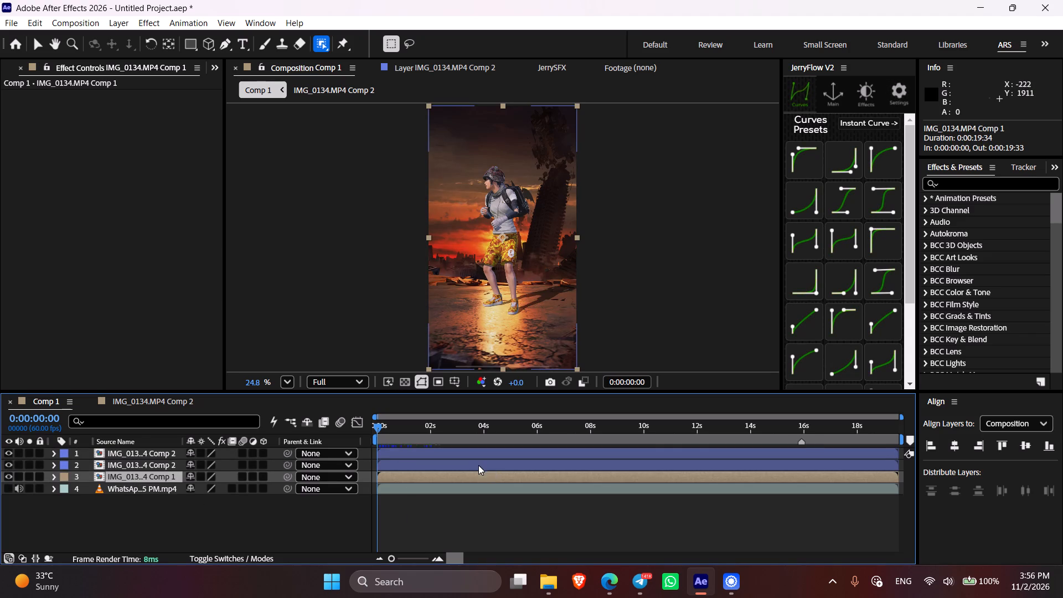
{"action": "left_click", "coordinate": [475, 463]}
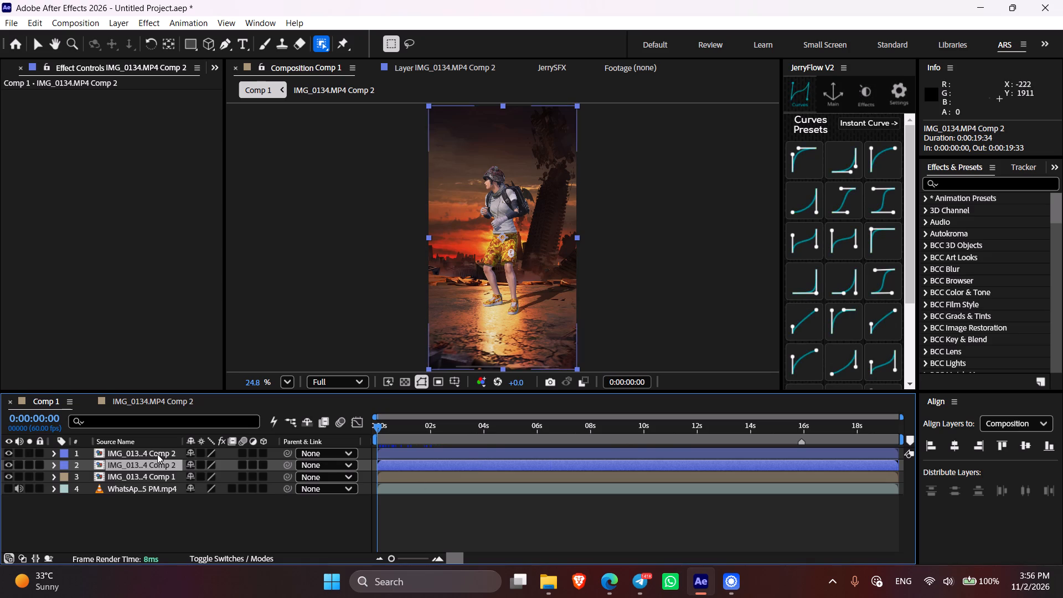
{"action": "left_click", "coordinate": [157, 454]}
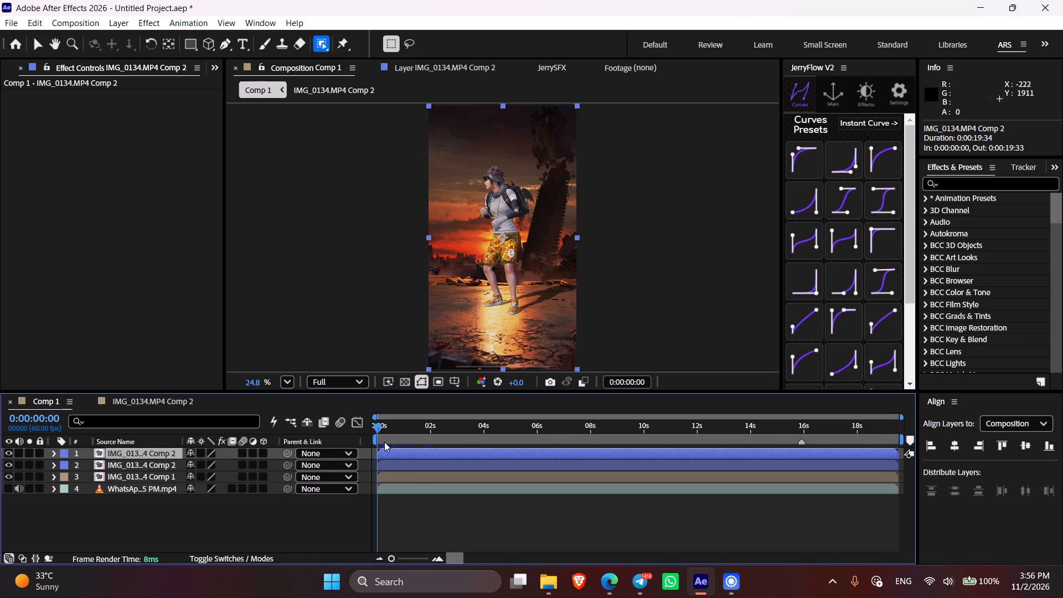
Scrub the first two seconds of Comp 1 while checking the Comp 2 and Comp 1 layers, and return to 0:00:00:00.
{"action": "left_click", "coordinate": [402, 429]}
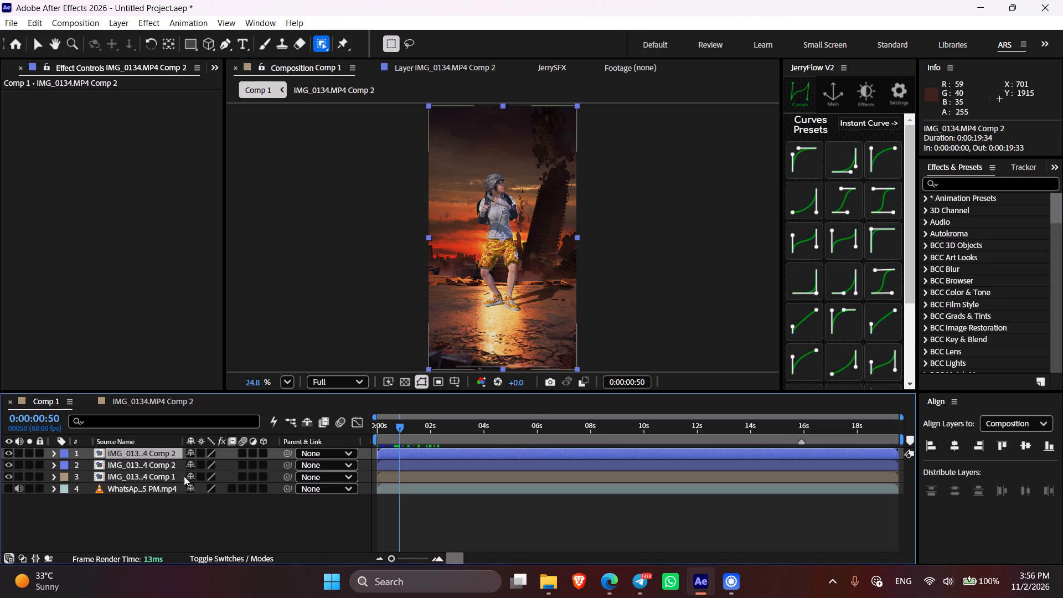
{"action": "left_click", "coordinate": [126, 462]}
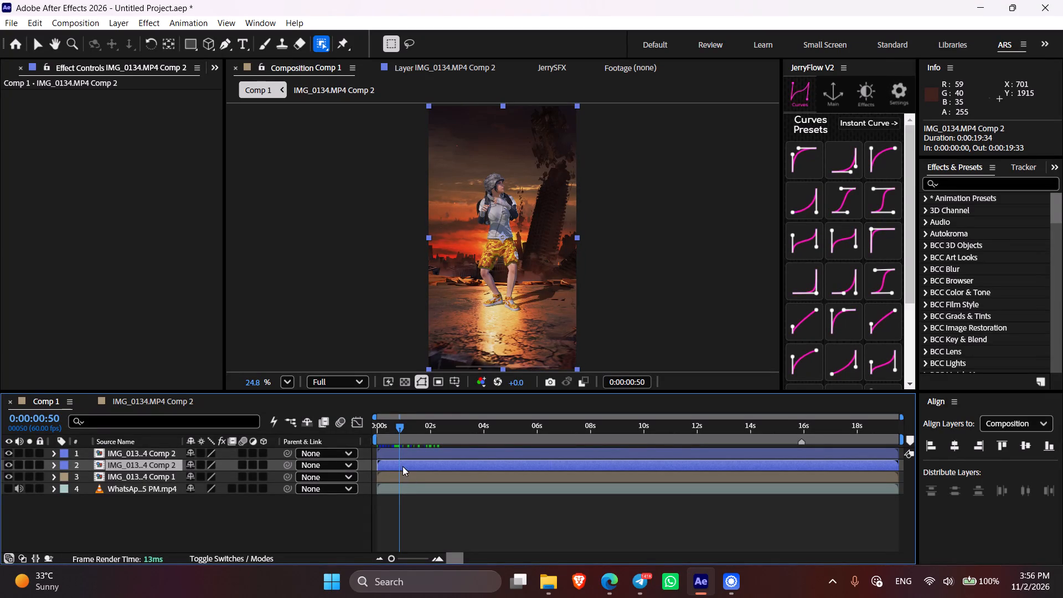
{"action": "left_click", "coordinate": [394, 422]}
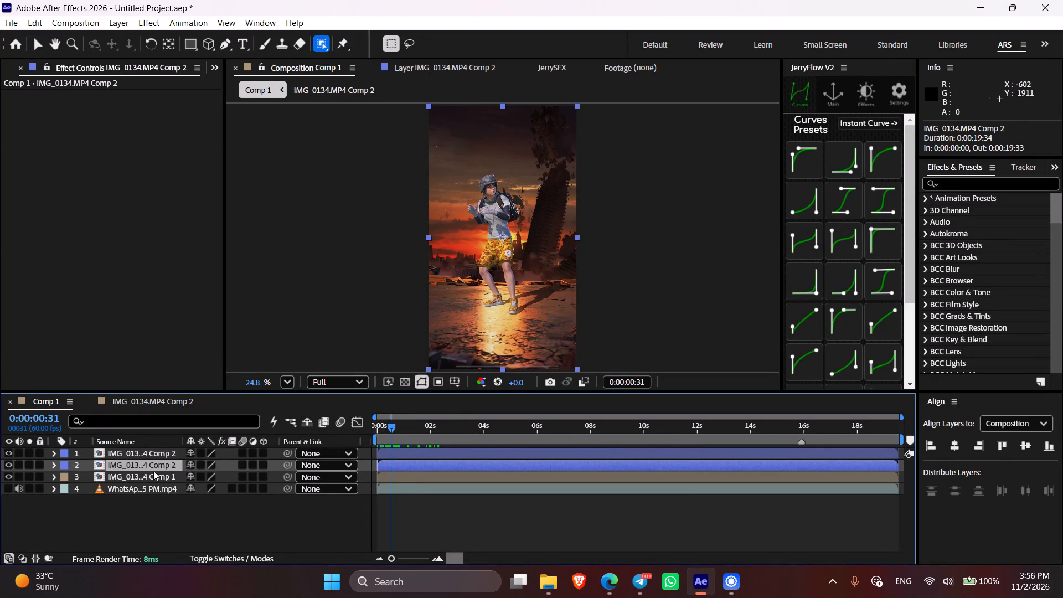
{"action": "left_click", "coordinate": [125, 480]}
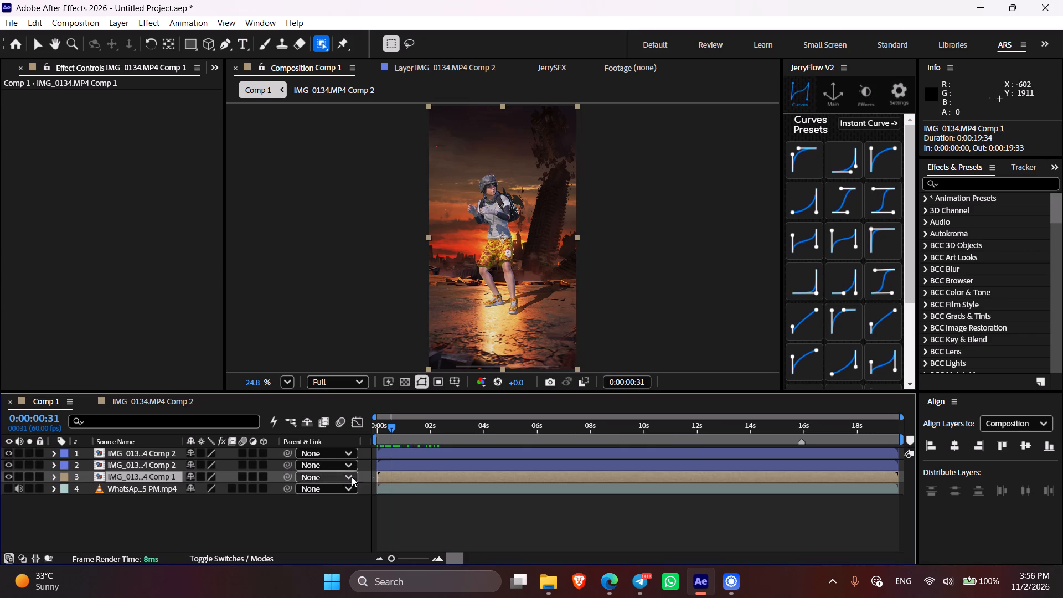
{"action": "left_click_drag", "start_coordinate": [405, 430], "coordinate": [429, 435]}
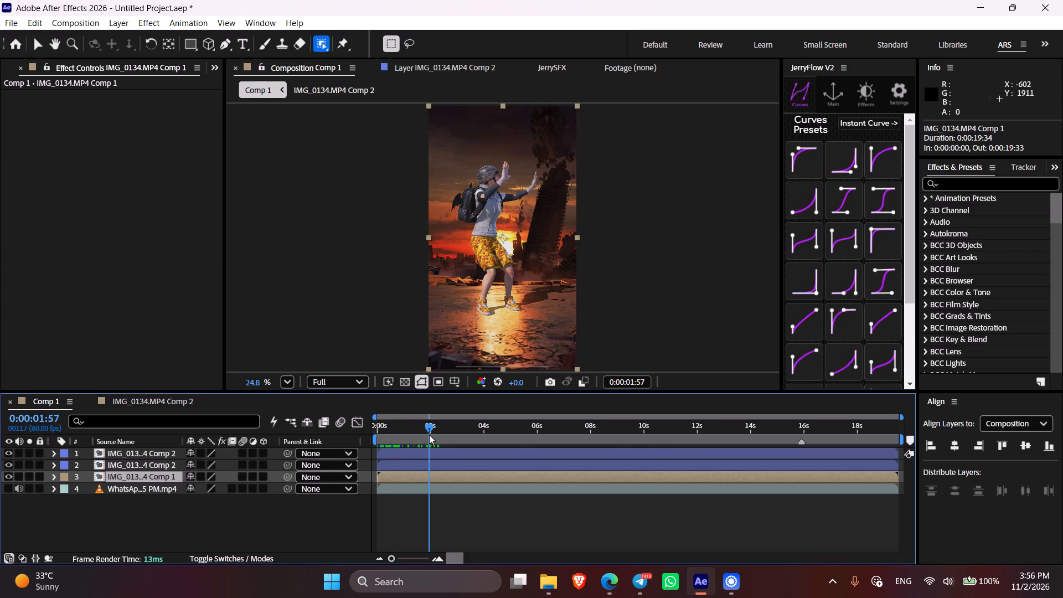
{"action": "left_click_drag", "start_coordinate": [429, 435], "coordinate": [369, 435]}
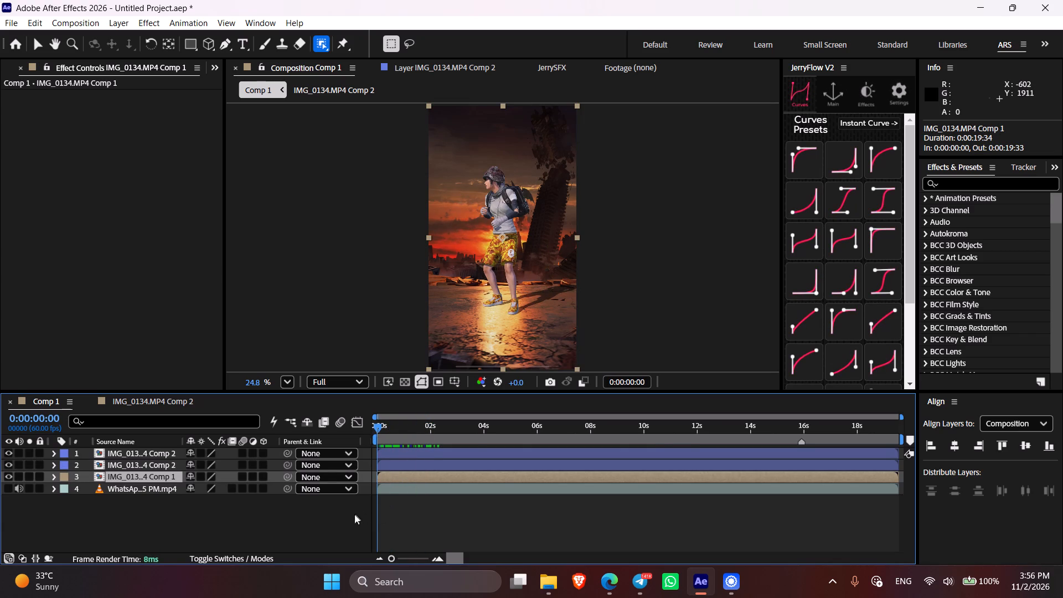
Solo the IMG_0134.MP4 Comp 1 background layer, keeping it selected with the playhead at 0:00:00:00.
{"action": "left_click", "coordinate": [156, 476]}
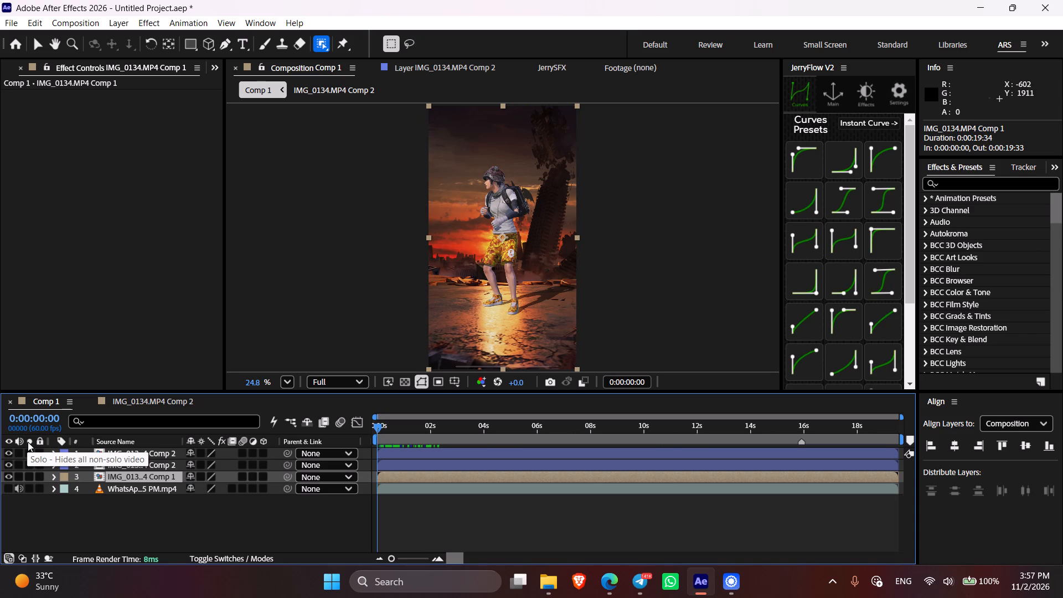
{"action": "left_click", "coordinate": [30, 476]}
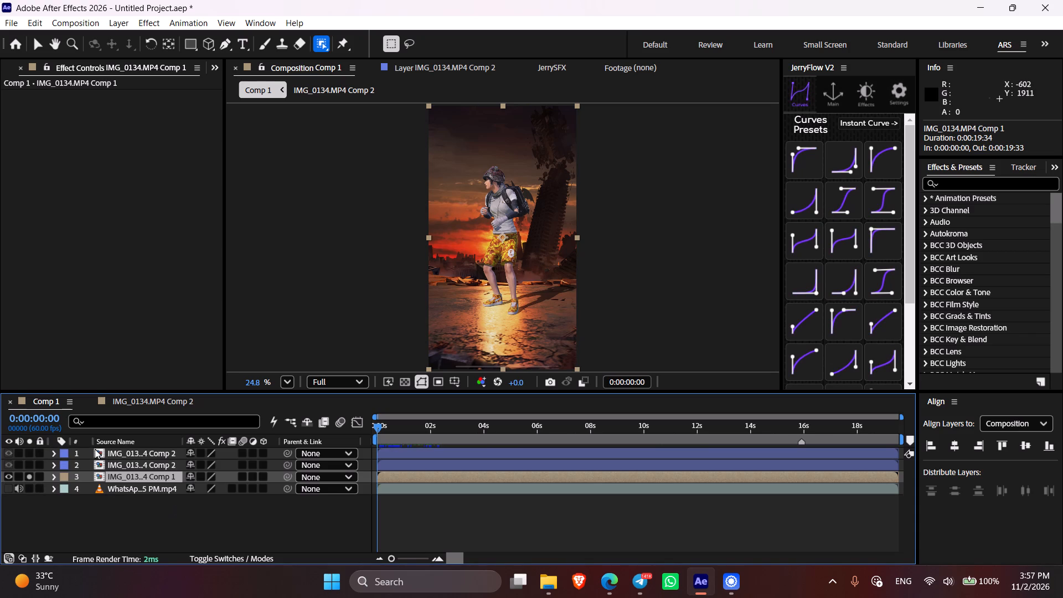
{"action": "left_click_drag", "start_coordinate": [86, 450], "coordinate": [99, 463]}
{"action": "left_click", "coordinate": [115, 487]}
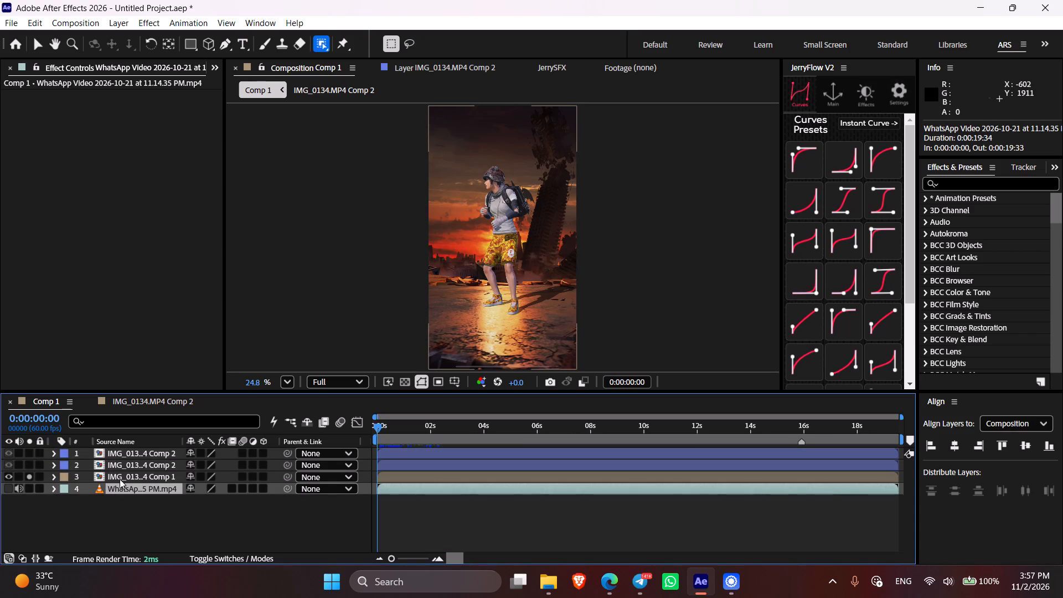
{"action": "left_click", "coordinate": [126, 473]}
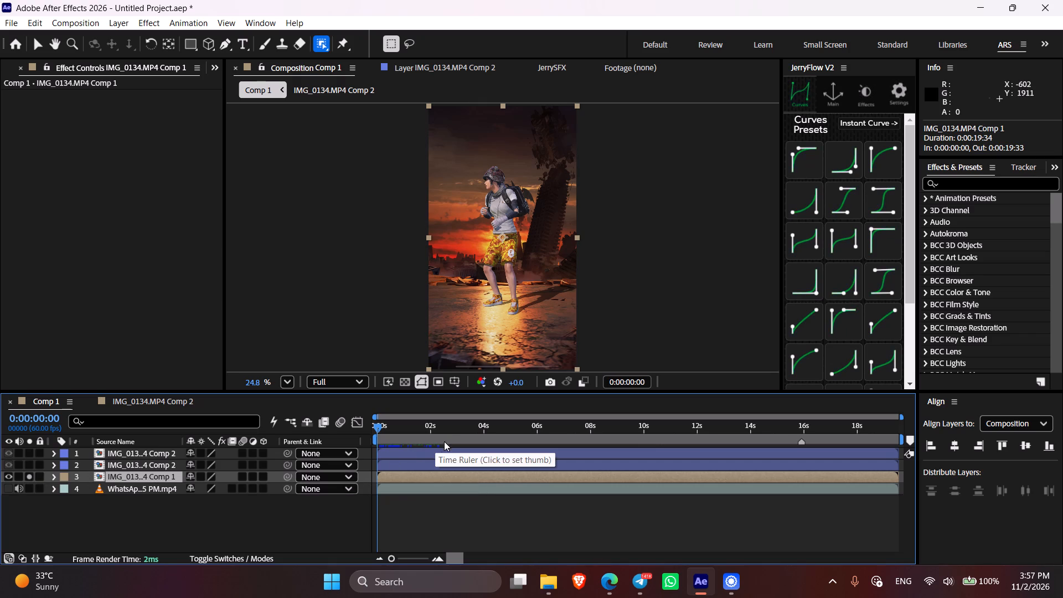
{"action": "left_click_drag", "start_coordinate": [384, 437], "coordinate": [338, 446]}
{"action": "left_click", "coordinate": [388, 480]}
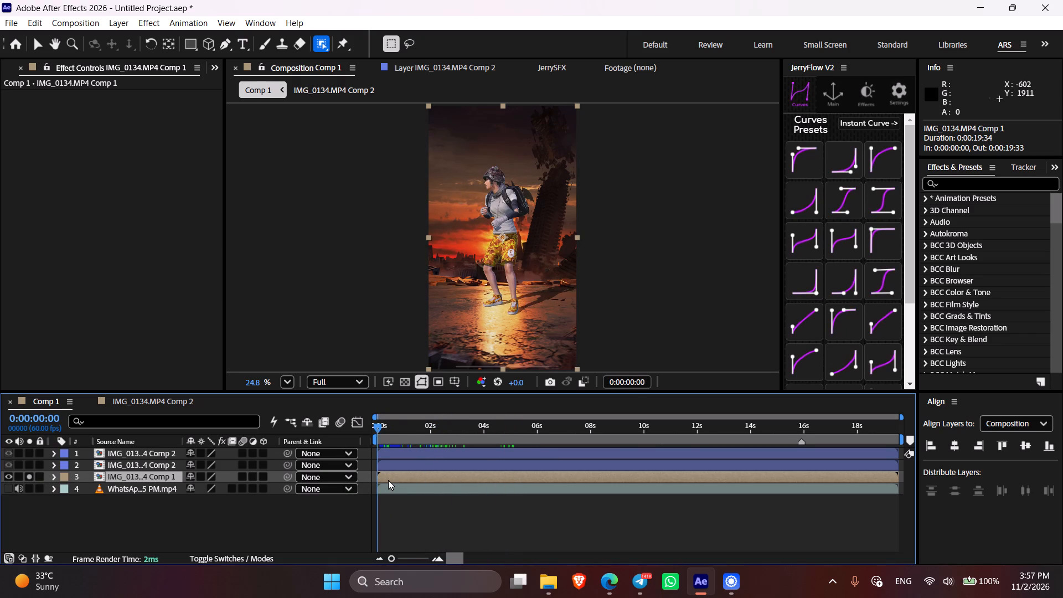
{"action": "key", "text": "i"}
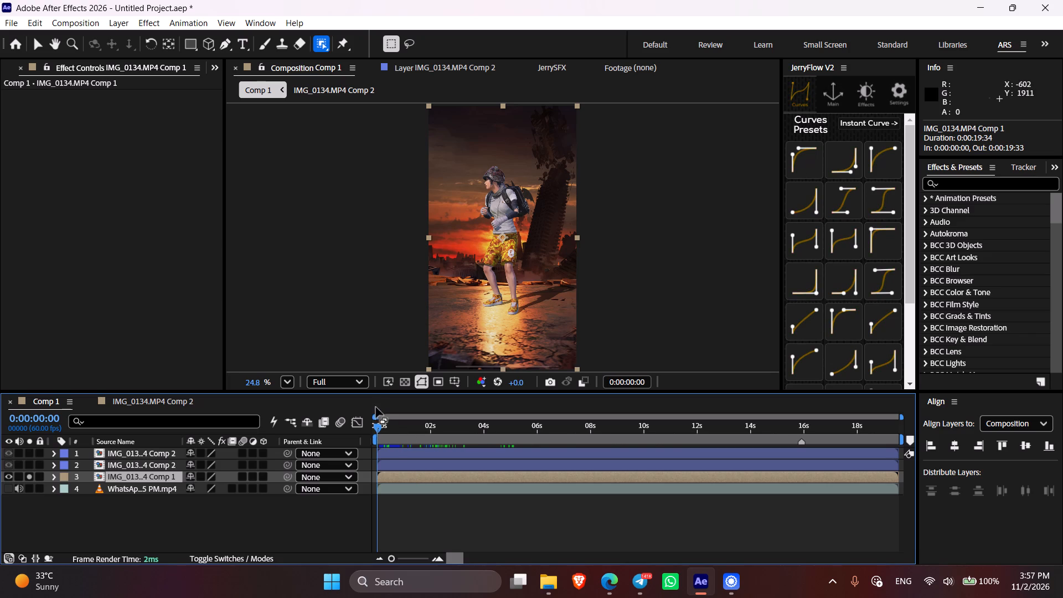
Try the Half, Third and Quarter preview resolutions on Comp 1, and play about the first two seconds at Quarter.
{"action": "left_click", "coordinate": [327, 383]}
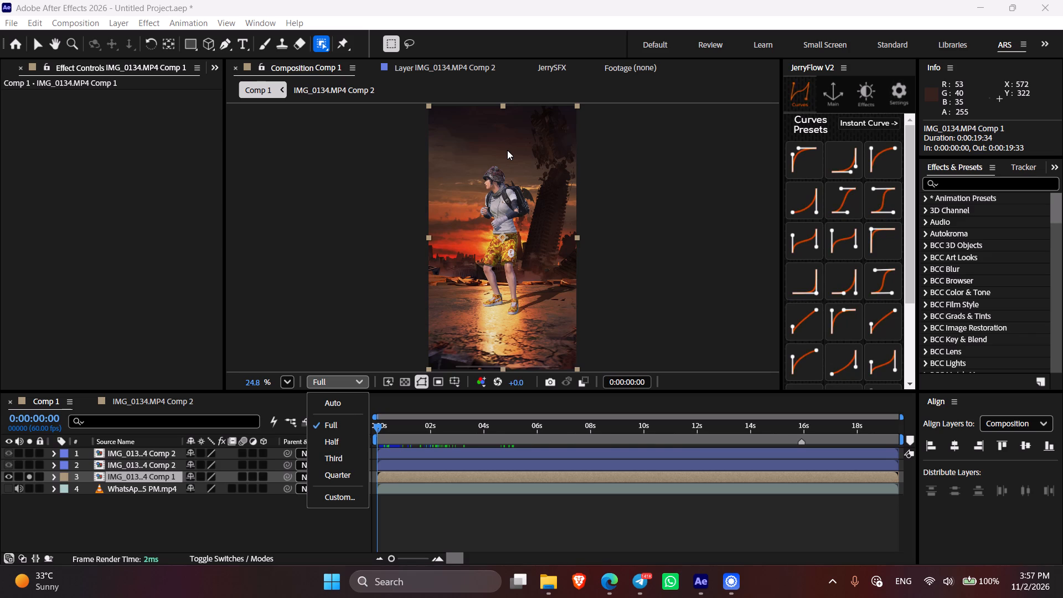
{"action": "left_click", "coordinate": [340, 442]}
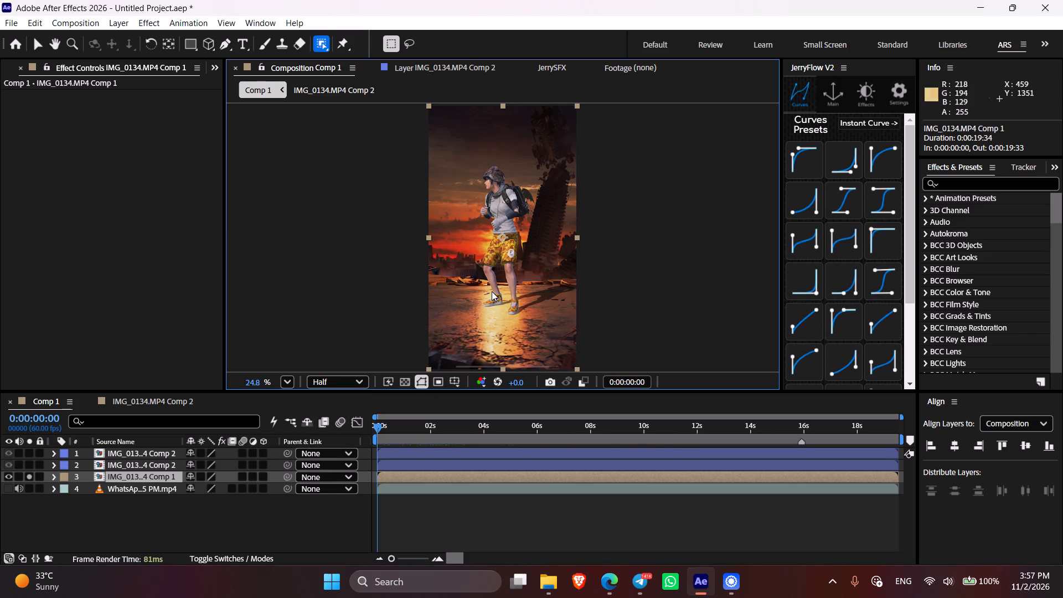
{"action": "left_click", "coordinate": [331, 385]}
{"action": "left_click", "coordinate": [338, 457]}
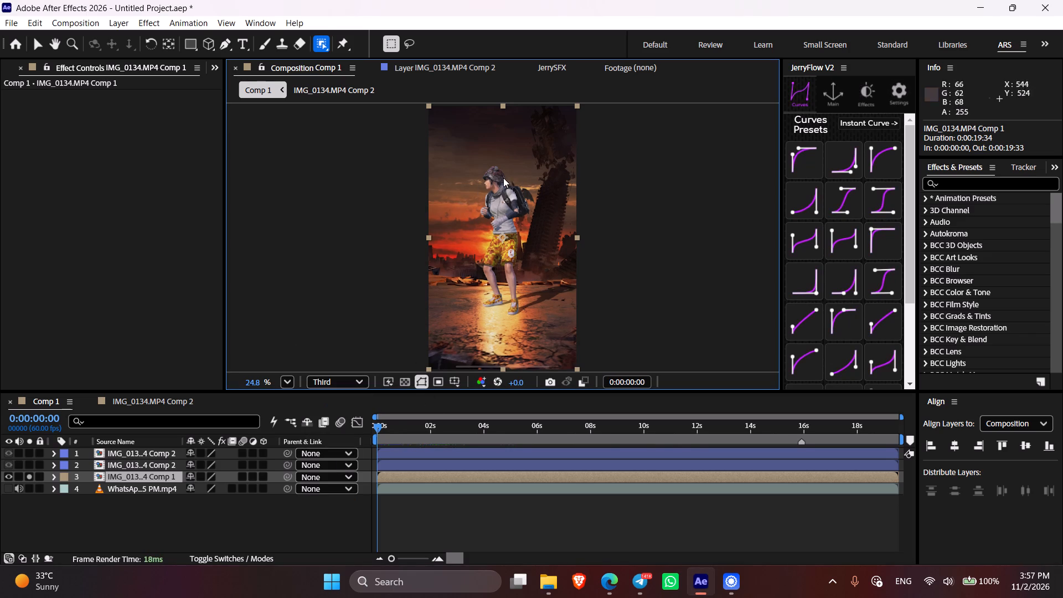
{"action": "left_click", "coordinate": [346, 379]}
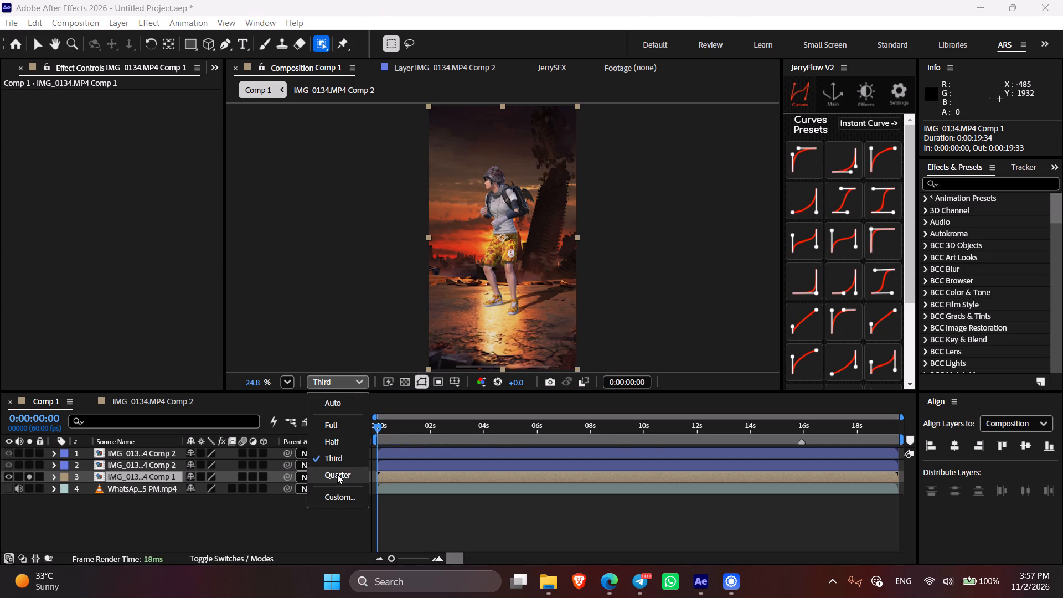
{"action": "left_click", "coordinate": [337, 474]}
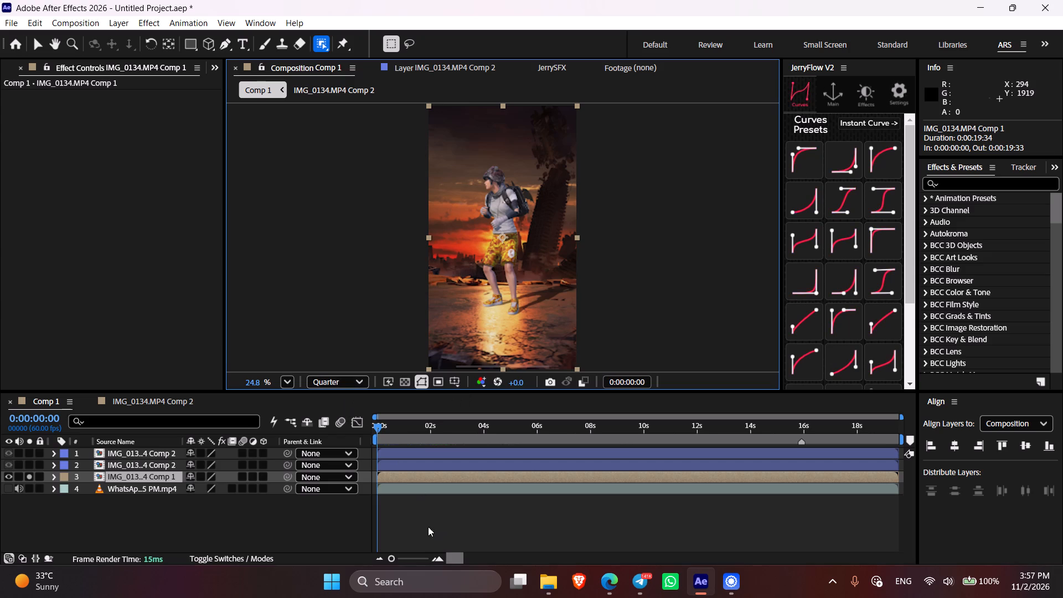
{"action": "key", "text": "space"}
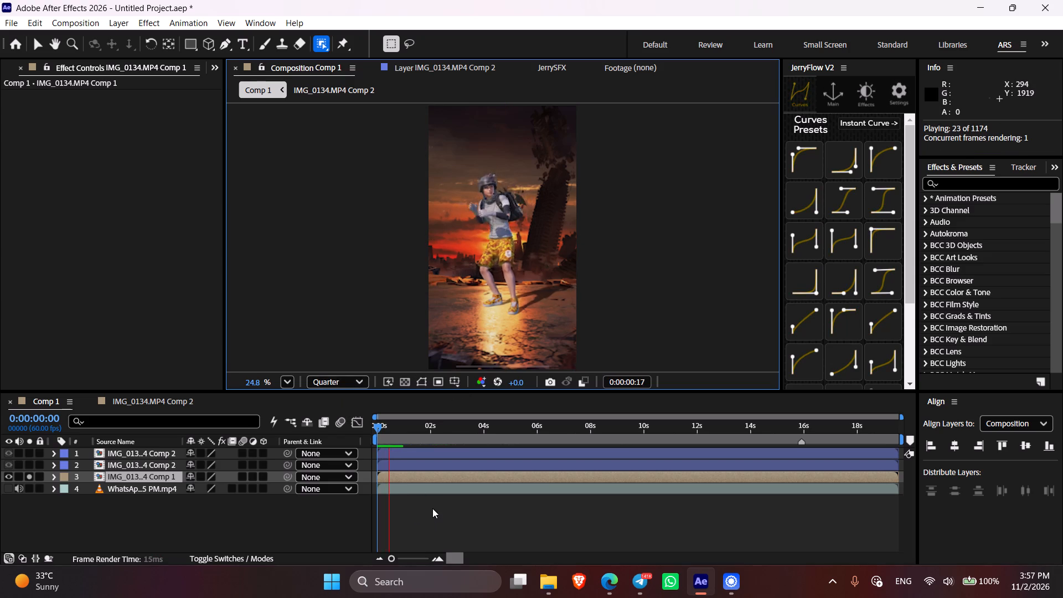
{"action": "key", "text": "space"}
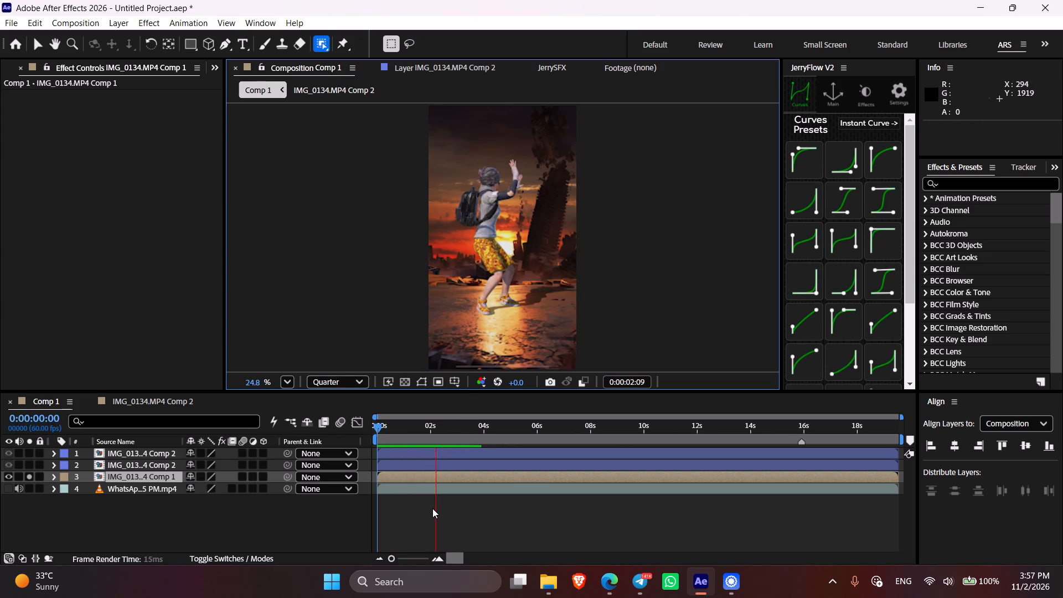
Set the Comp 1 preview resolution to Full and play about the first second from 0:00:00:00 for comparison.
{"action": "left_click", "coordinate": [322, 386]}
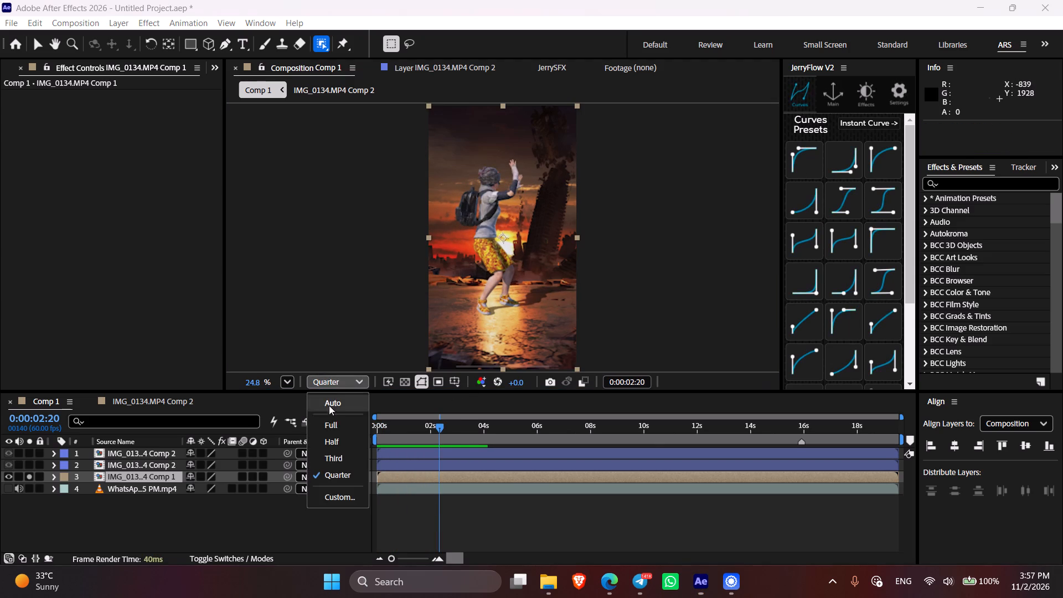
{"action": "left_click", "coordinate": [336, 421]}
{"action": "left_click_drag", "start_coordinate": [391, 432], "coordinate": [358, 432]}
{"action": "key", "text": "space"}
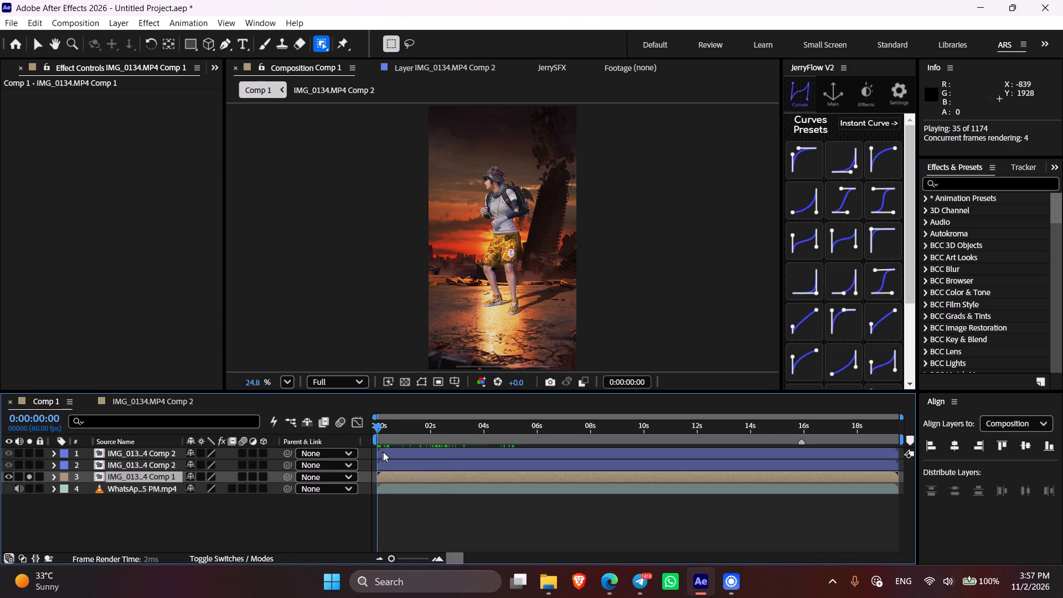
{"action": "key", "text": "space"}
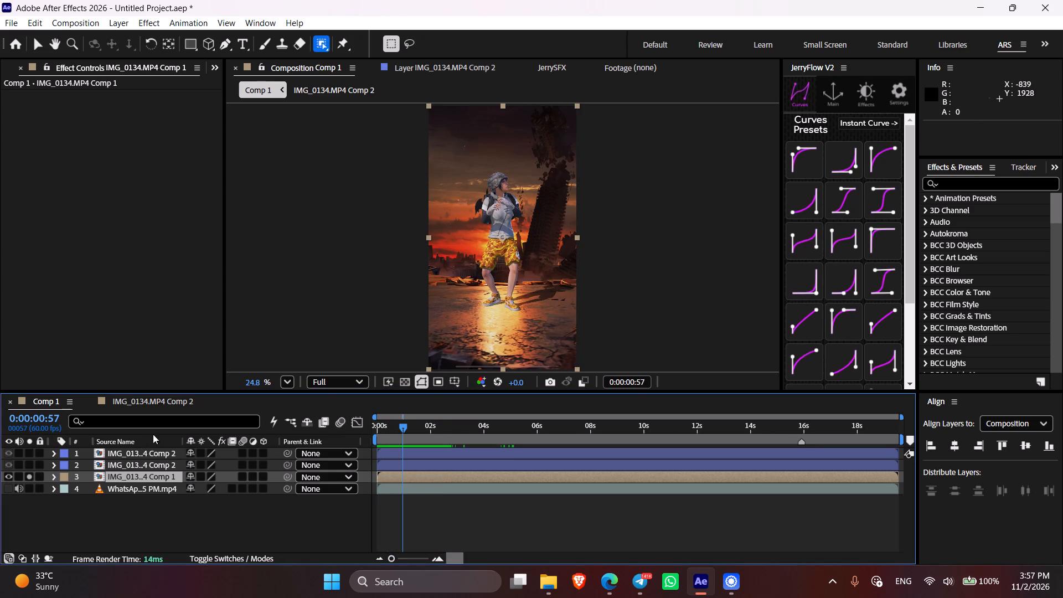
Set the Comp 1 preview resolution to Quarter, return to 0:00:00:00, and select the IMG_0134.MP4 Comp 1 layer.
{"action": "left_click", "coordinate": [326, 385]}
{"action": "left_click", "coordinate": [341, 473]}
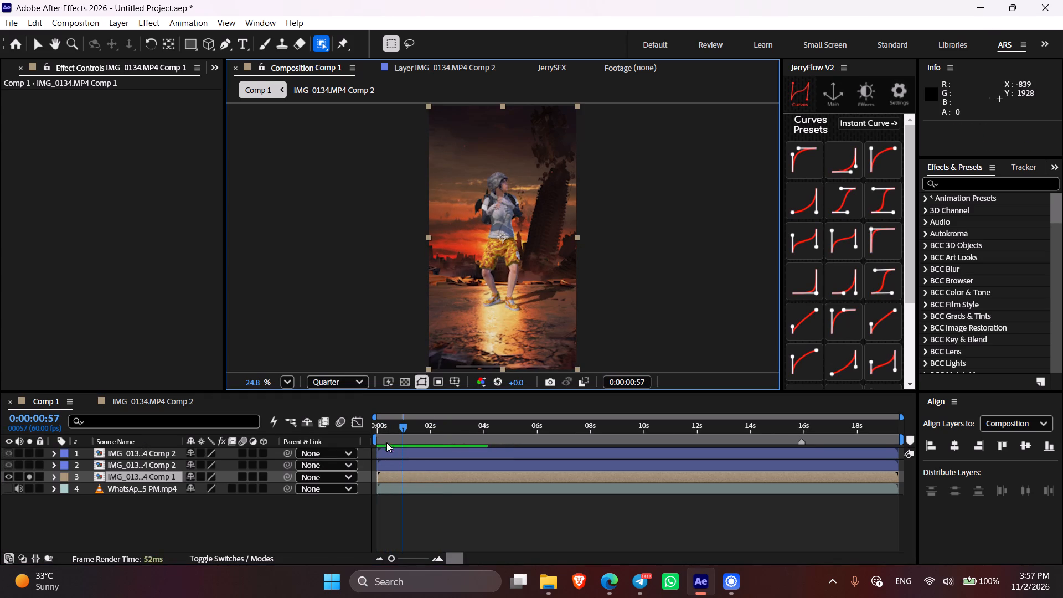
{"action": "left_click_drag", "start_coordinate": [385, 426], "coordinate": [352, 426]}
{"action": "left_click", "coordinate": [409, 470]}
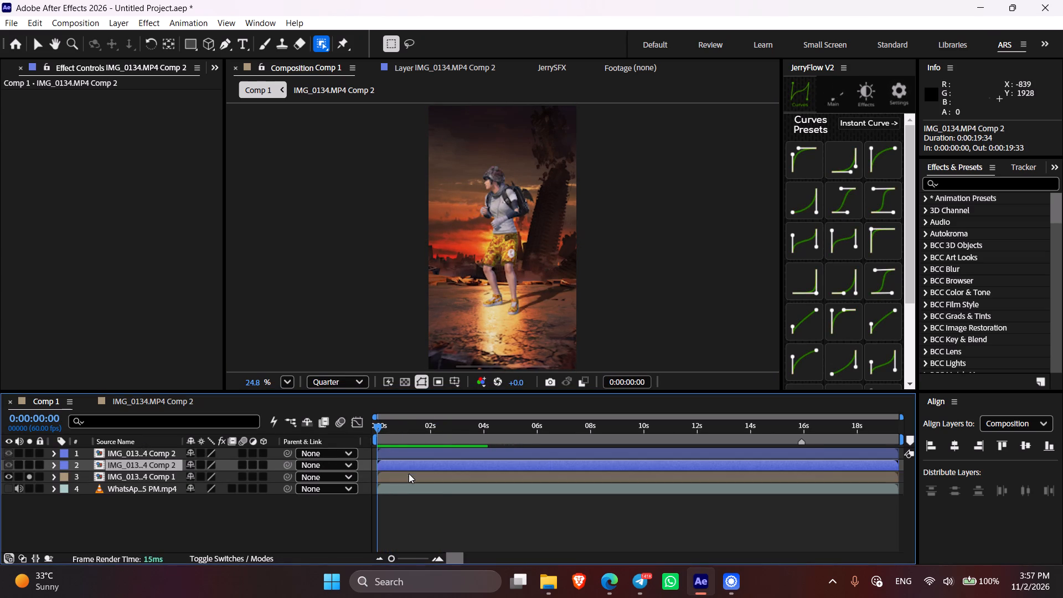
{"action": "left_click", "coordinate": [409, 475]}
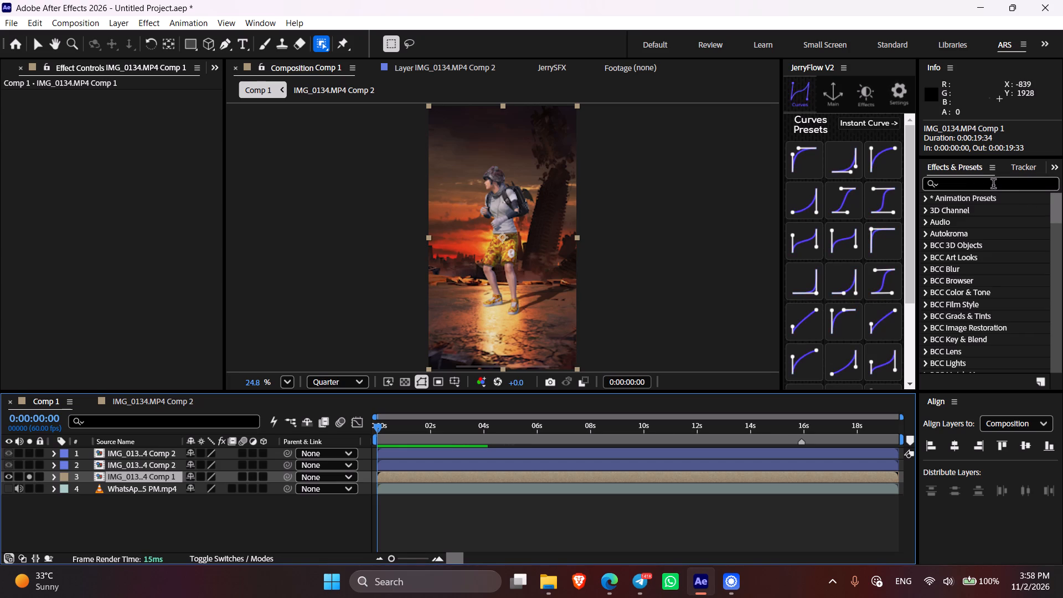
Switch to Recordly to pause and resume the screen recording, and return to After Effects.
{"action": "left_click", "coordinate": [723, 588]}
{"action": "left_click", "coordinate": [559, 521]}
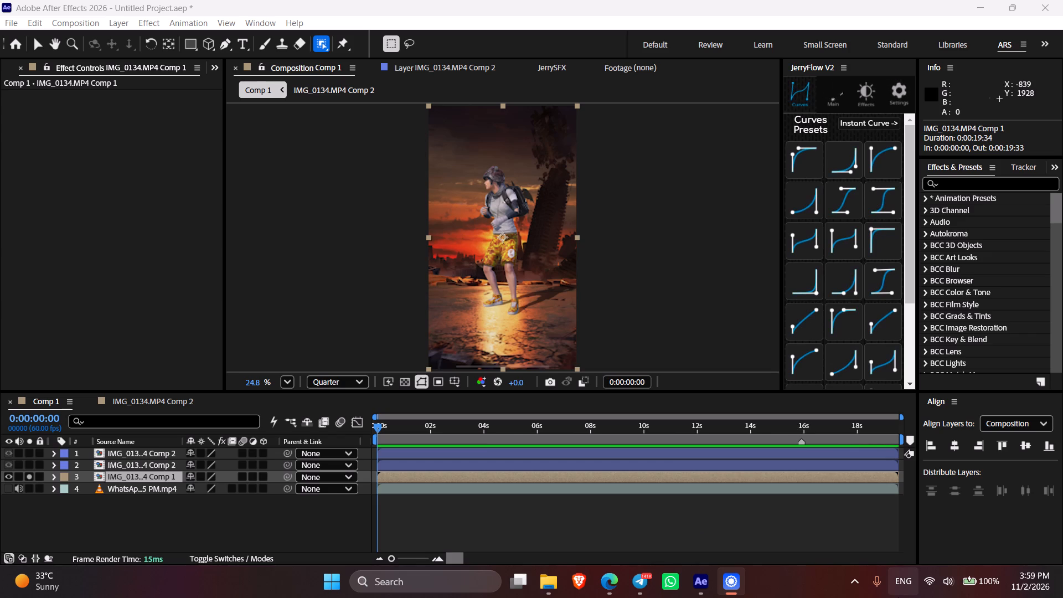
{"action": "left_click", "coordinate": [567, 527]}
{"action": "left_click", "coordinate": [622, 523]}
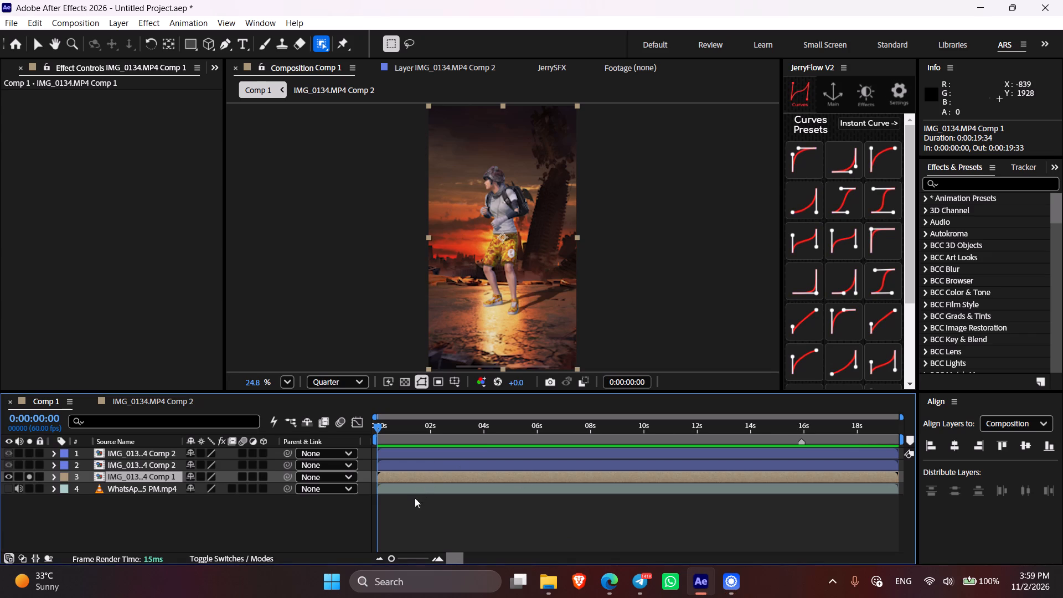
Search the effects for "twixtor" and apply the RE:Vision Plug-ins Twixtor effect to the IMG_0134.MP4 Comp 1 layer.
{"action": "left_click", "coordinate": [145, 474]}
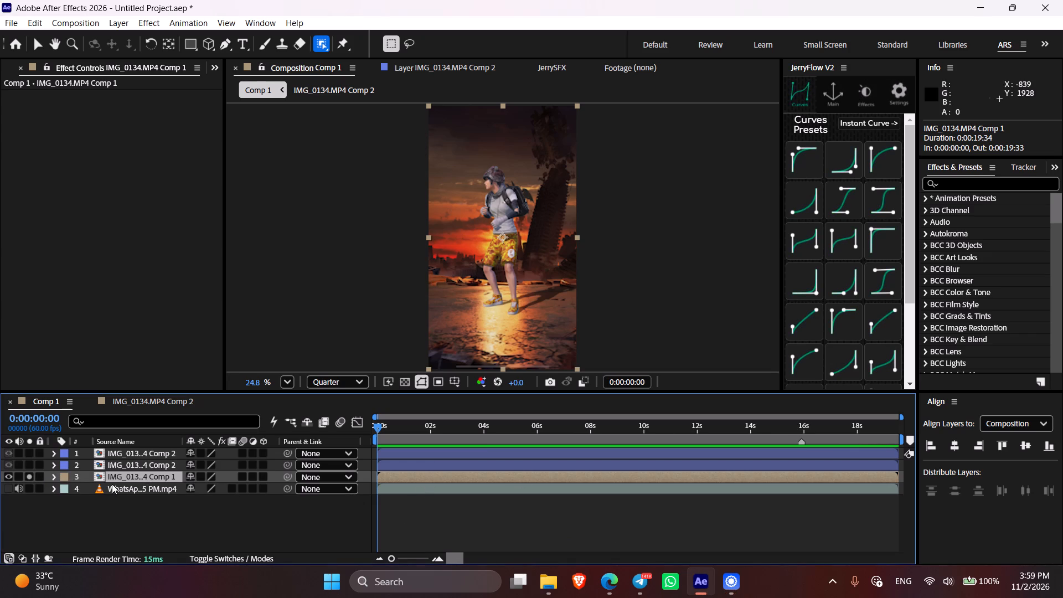
{"action": "left_click_drag", "start_coordinate": [389, 430], "coordinate": [413, 437]}
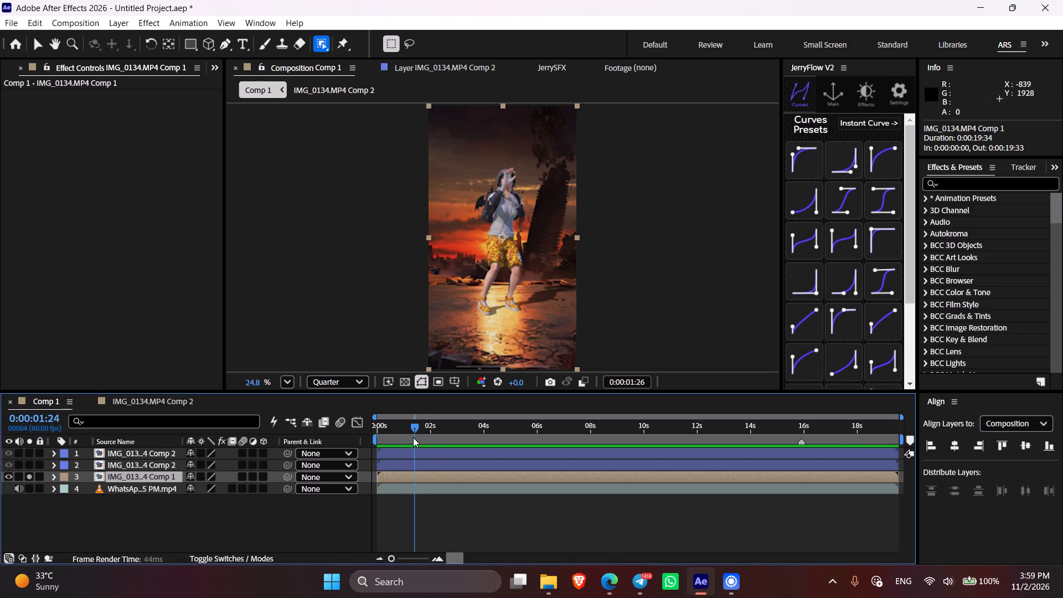
{"action": "left_click_drag", "start_coordinate": [413, 437], "coordinate": [369, 439]}
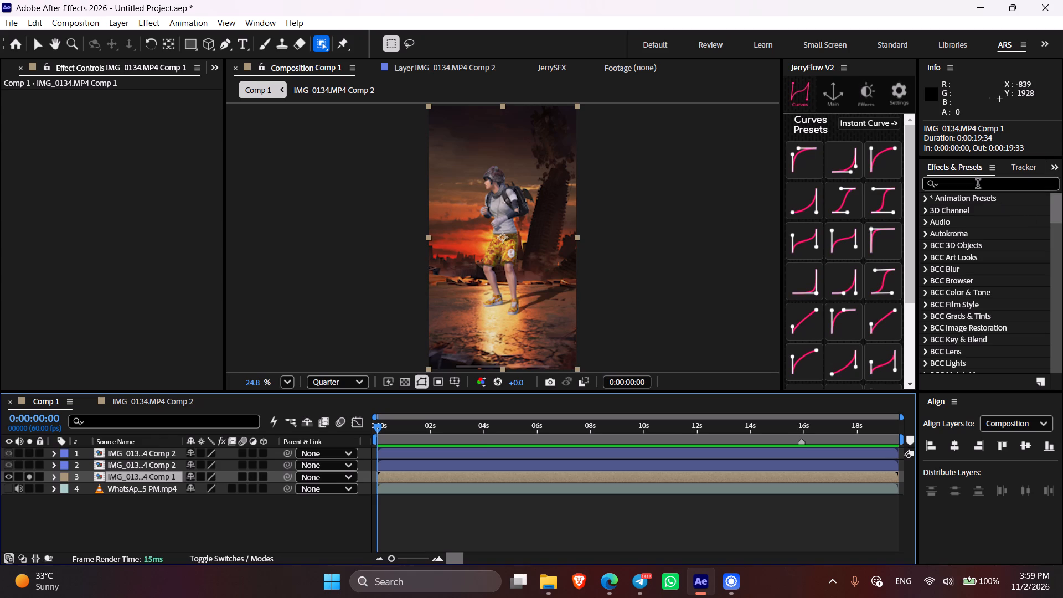
{"action": "left_click", "coordinate": [978, 185]}
{"action": "type", "text": "twix"}
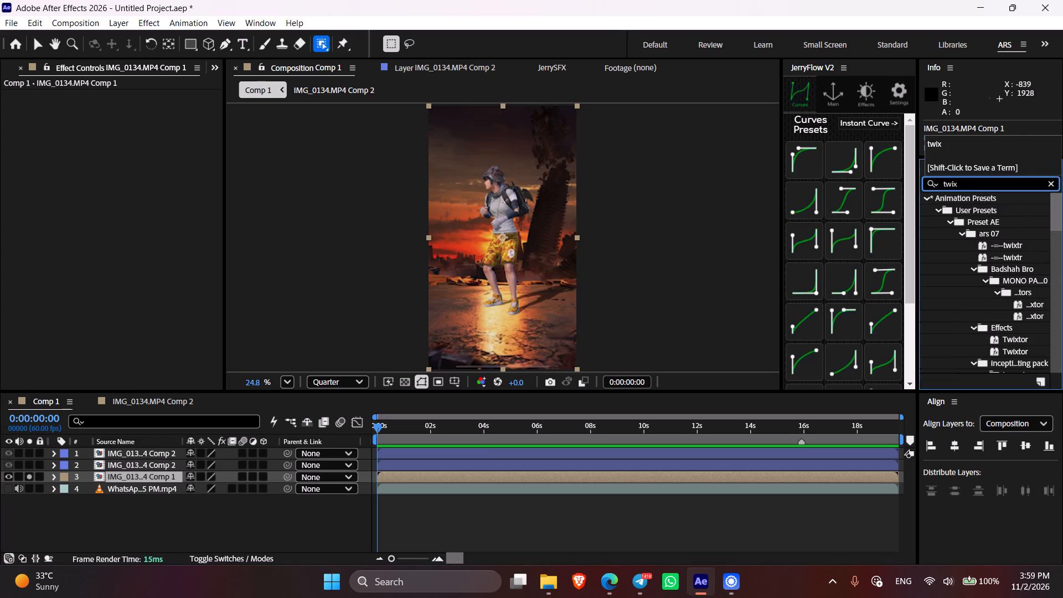
{"action": "type", "text": "tor"}
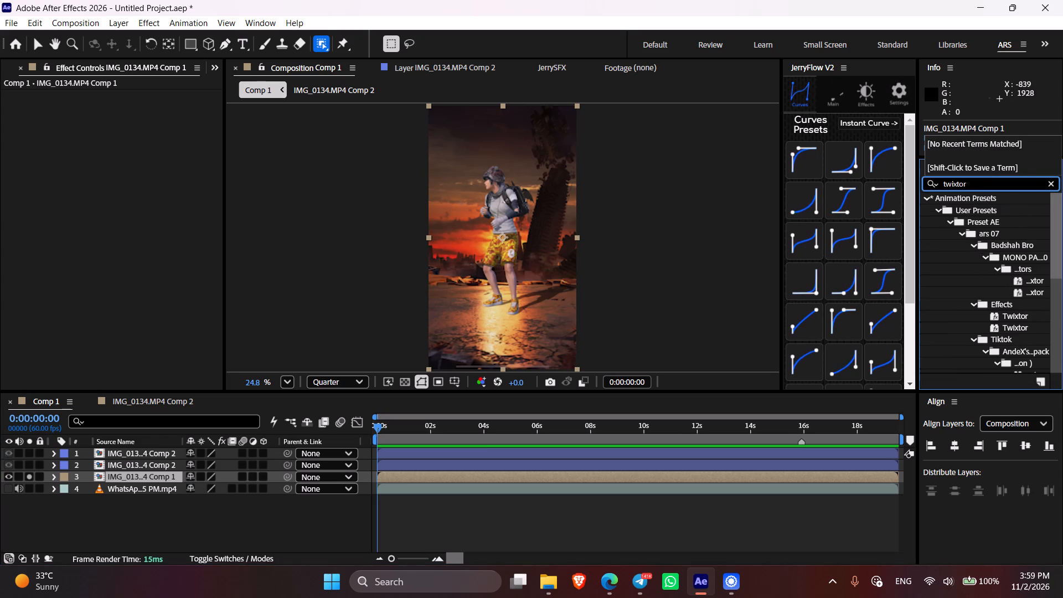
{"action": "left_click_drag", "start_coordinate": [1054, 243], "coordinate": [1057, 356]}
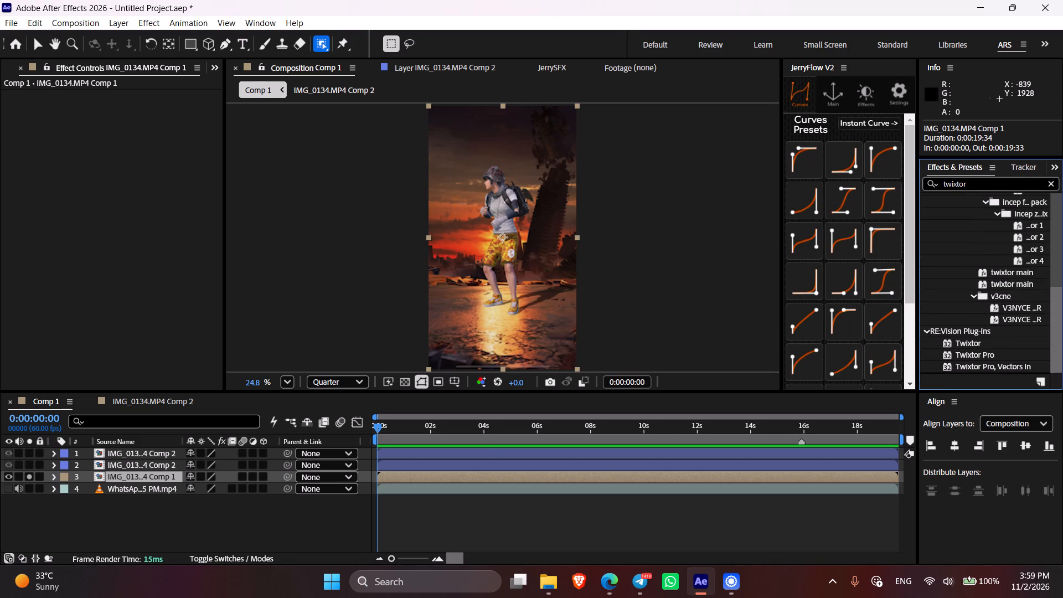
{"action": "left_click_drag", "start_coordinate": [1054, 334], "coordinate": [1044, 228]}
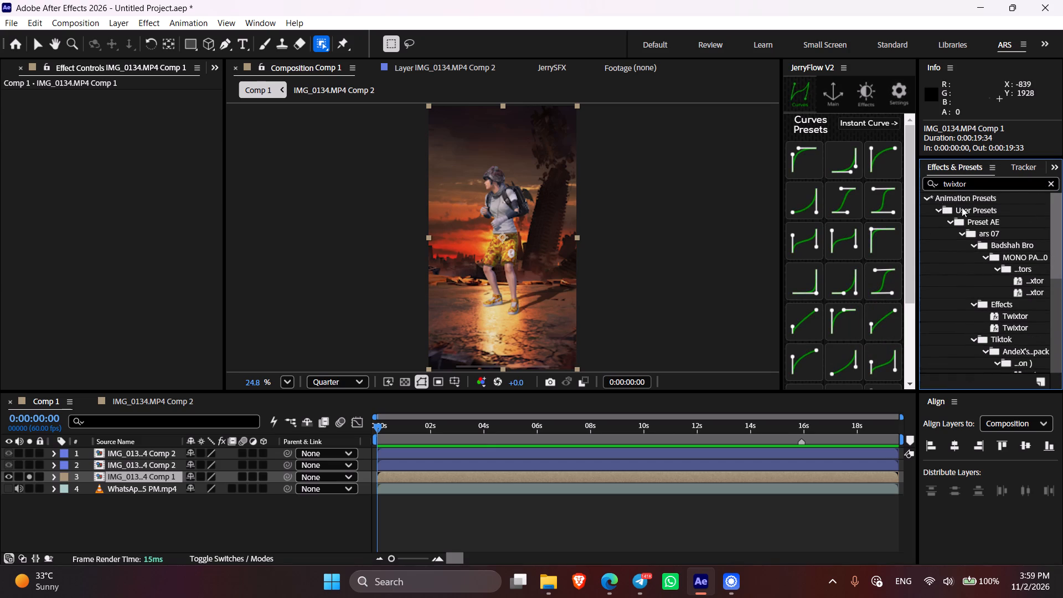
{"action": "left_click", "coordinate": [971, 212]}
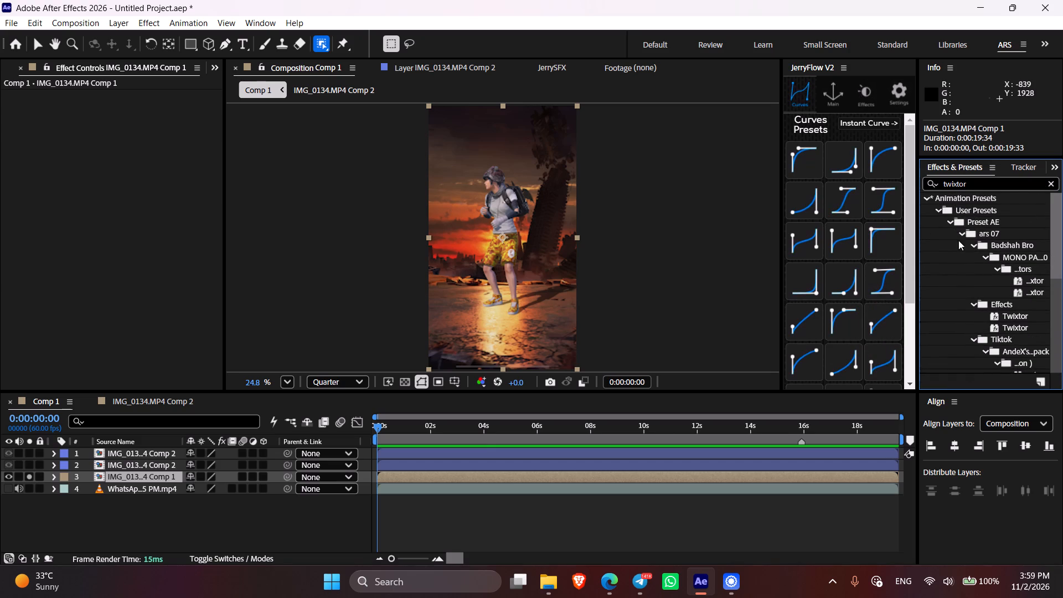
{"action": "left_click", "coordinate": [939, 210]}
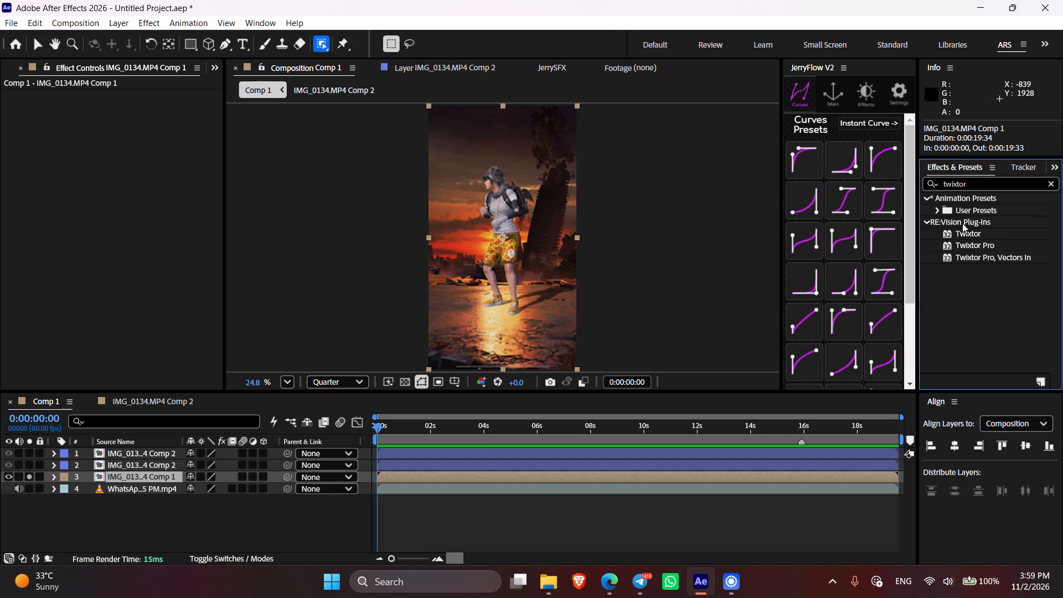
{"action": "left_click", "coordinate": [954, 219]}
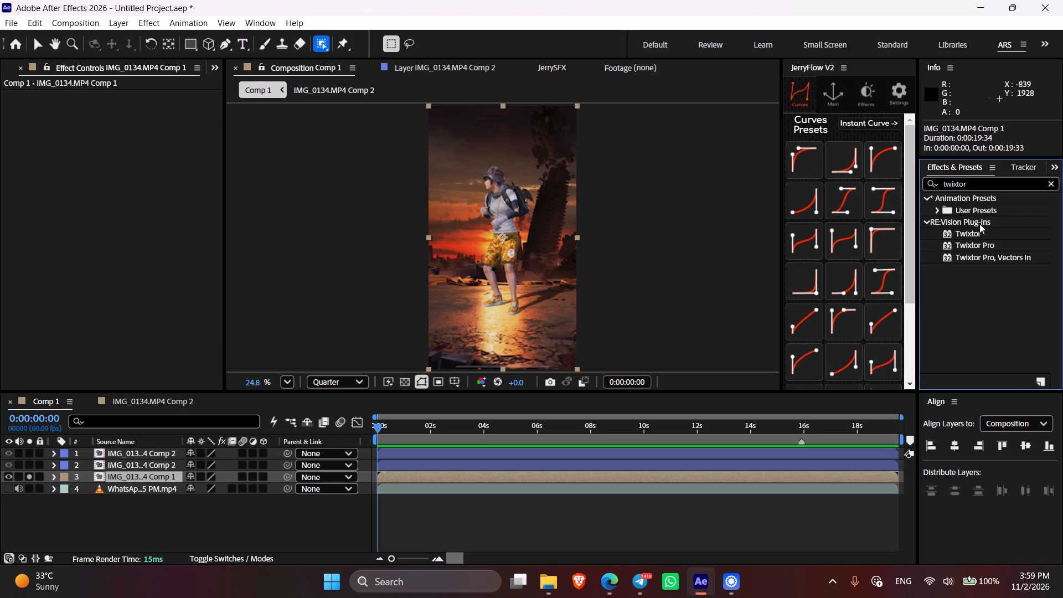
{"action": "left_click", "coordinate": [954, 233]}
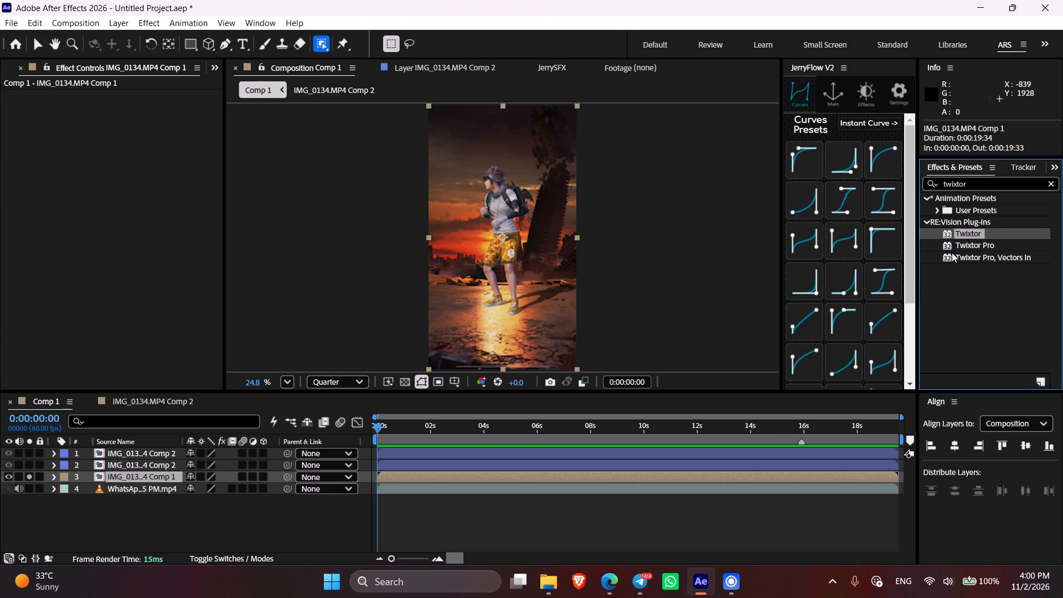
{"action": "left_click_drag", "start_coordinate": [972, 233], "coordinate": [821, 261]}
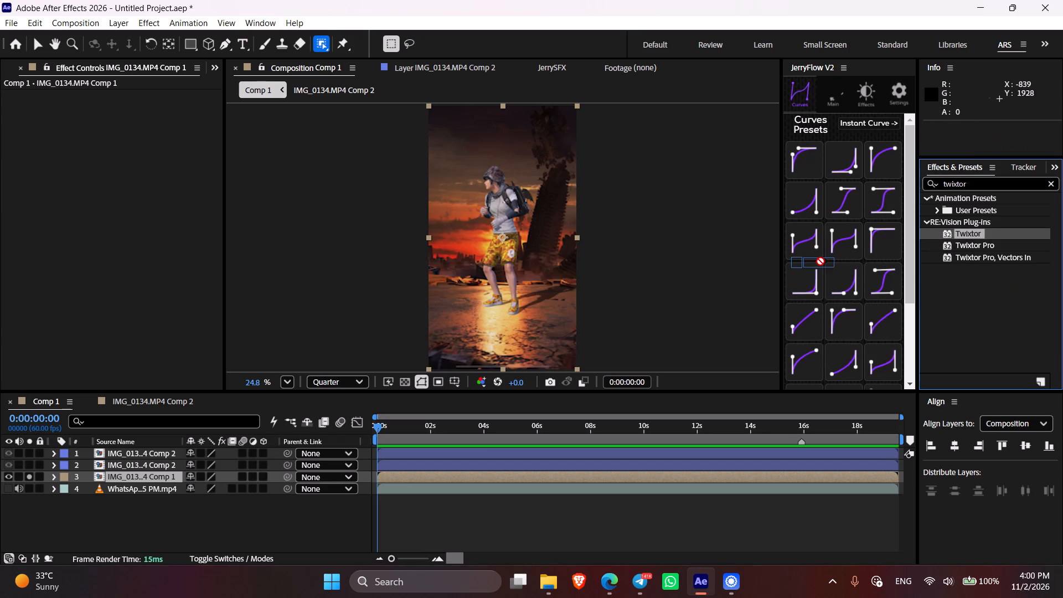
{"action": "left_click_drag", "start_coordinate": [821, 261], "coordinate": [424, 478]}
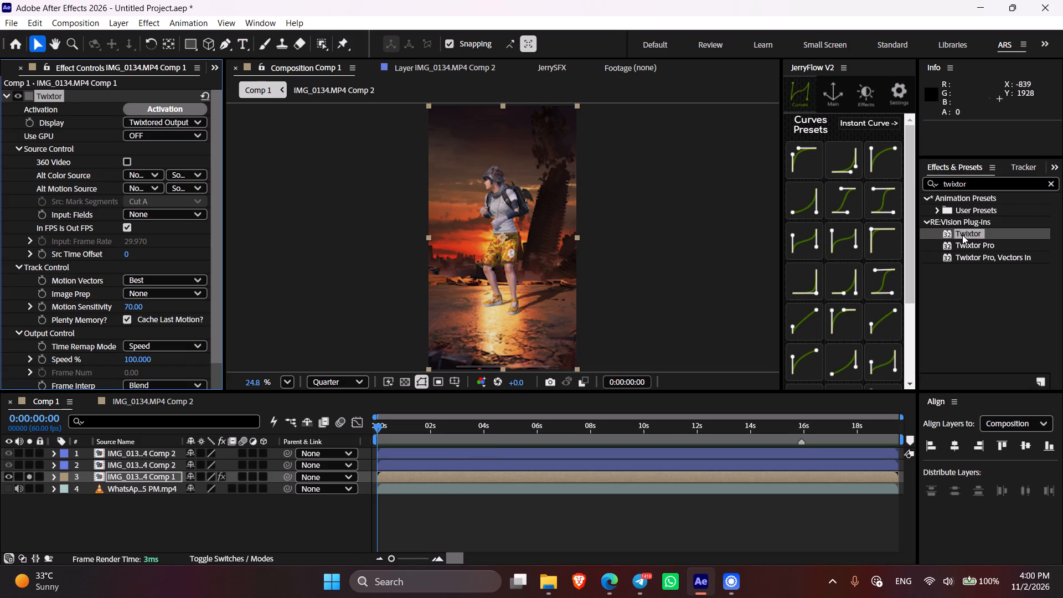
Set Twixtor's Use GPU to ON and disable Less GPU Mem on the IMG_0134.MP4 Comp 1 layer.
{"action": "left_click", "coordinate": [397, 476]}
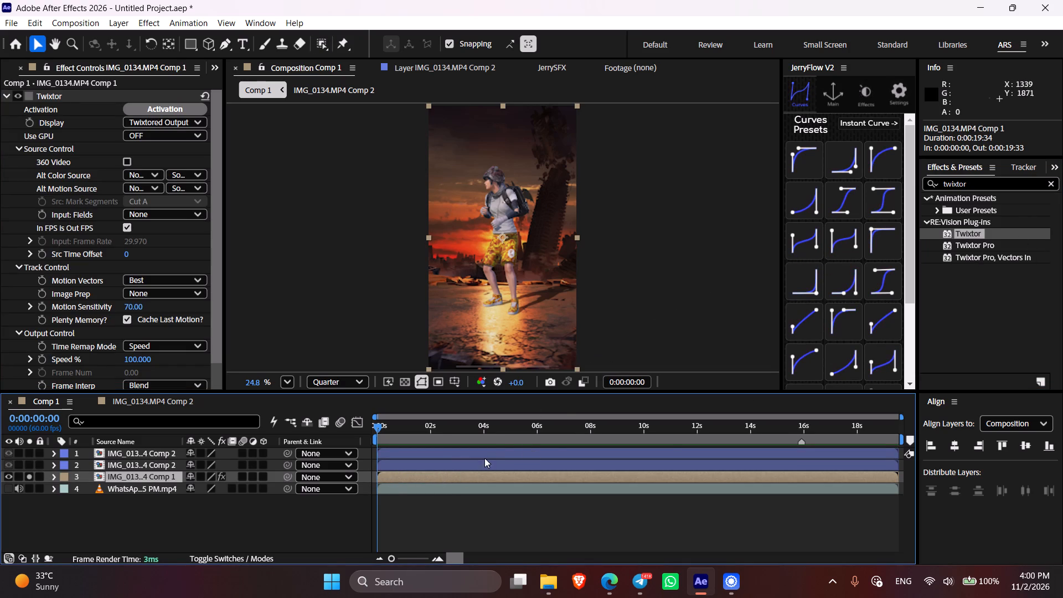
{"action": "left_click", "coordinate": [450, 479]}
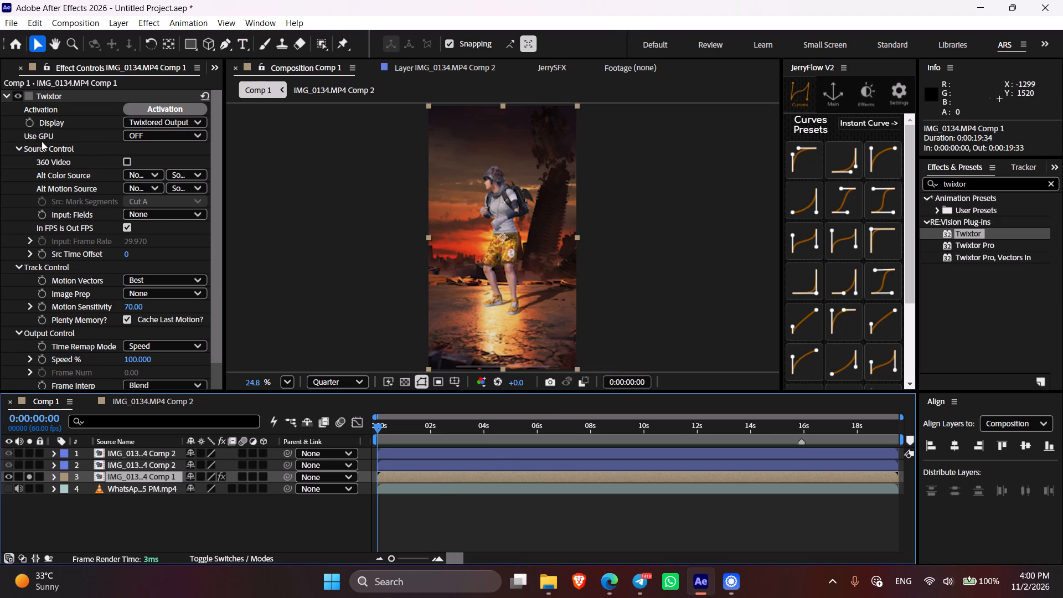
{"action": "left_click", "coordinate": [153, 132]}
{"action": "left_click", "coordinate": [166, 171]}
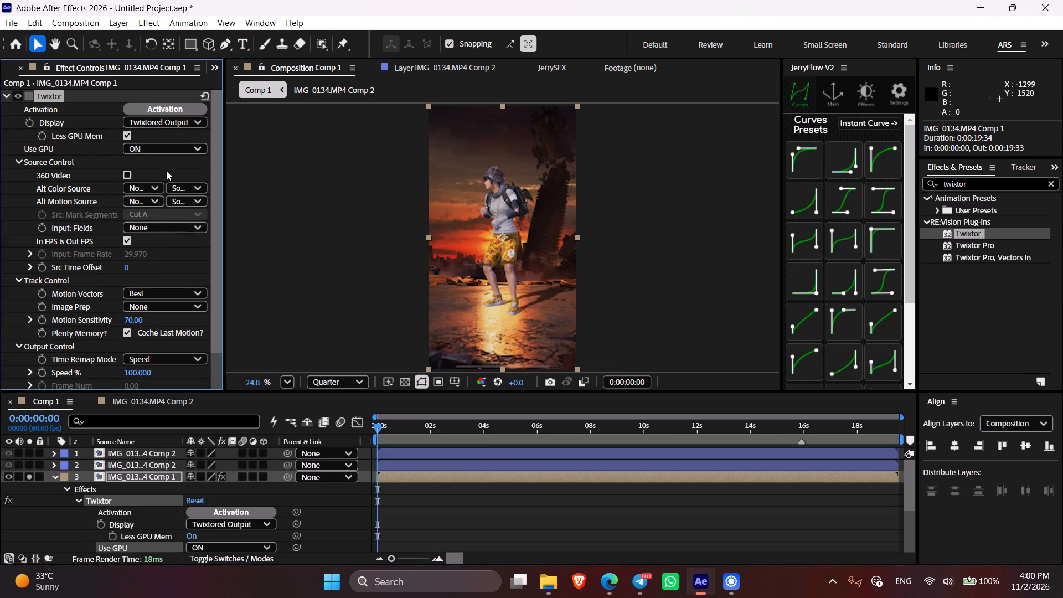
{"action": "left_click", "coordinate": [145, 136]}
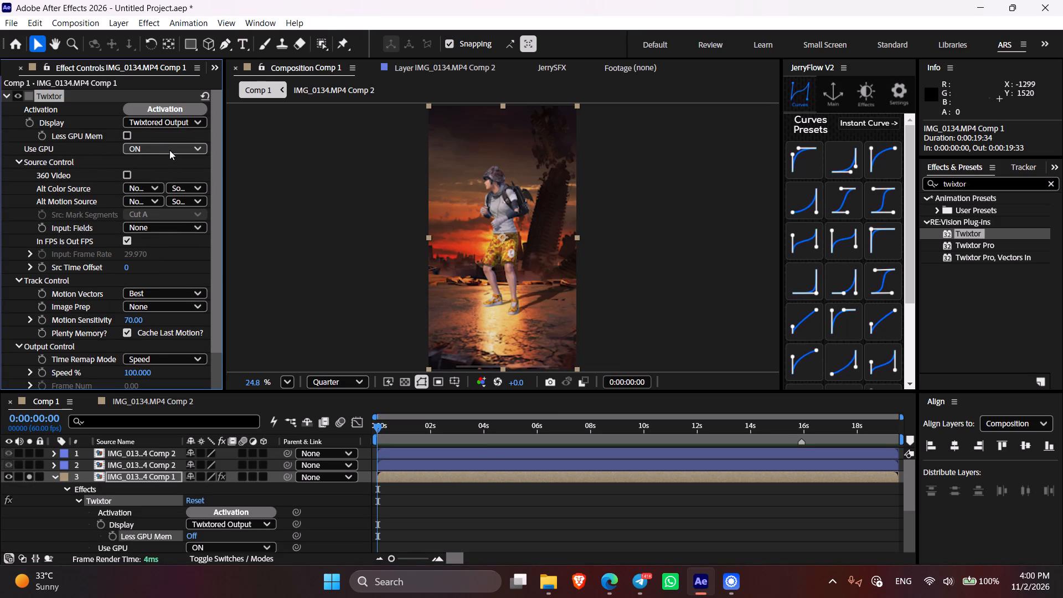
Set Twixtor's Image Prep to Contrast/Edge Enhance and its Motion Sensitivity to 100.
{"action": "left_click_drag", "start_coordinate": [219, 164], "coordinate": [219, 212]}
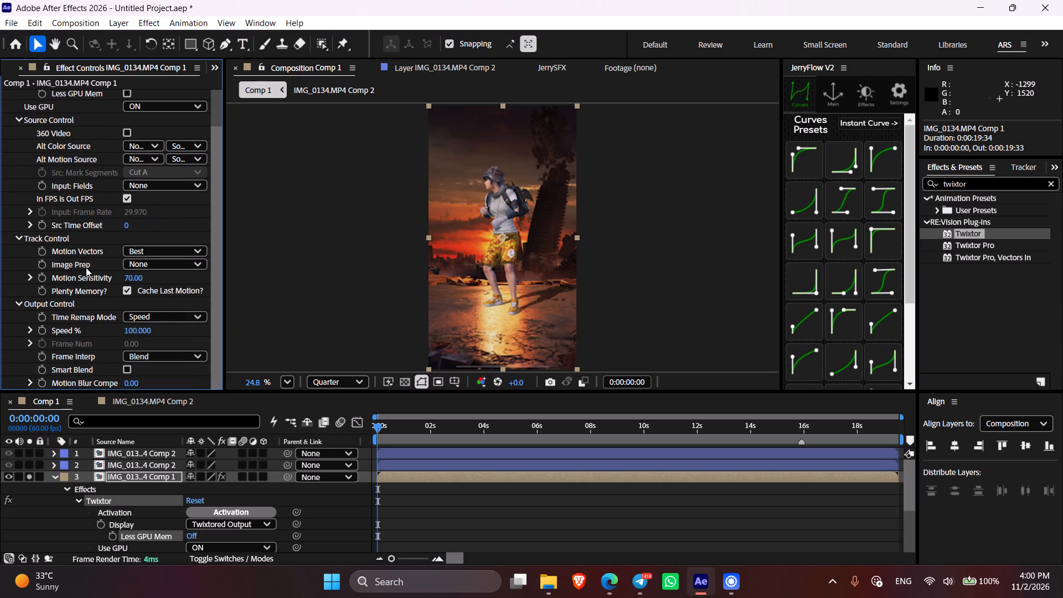
{"action": "left_click", "coordinate": [138, 264]}
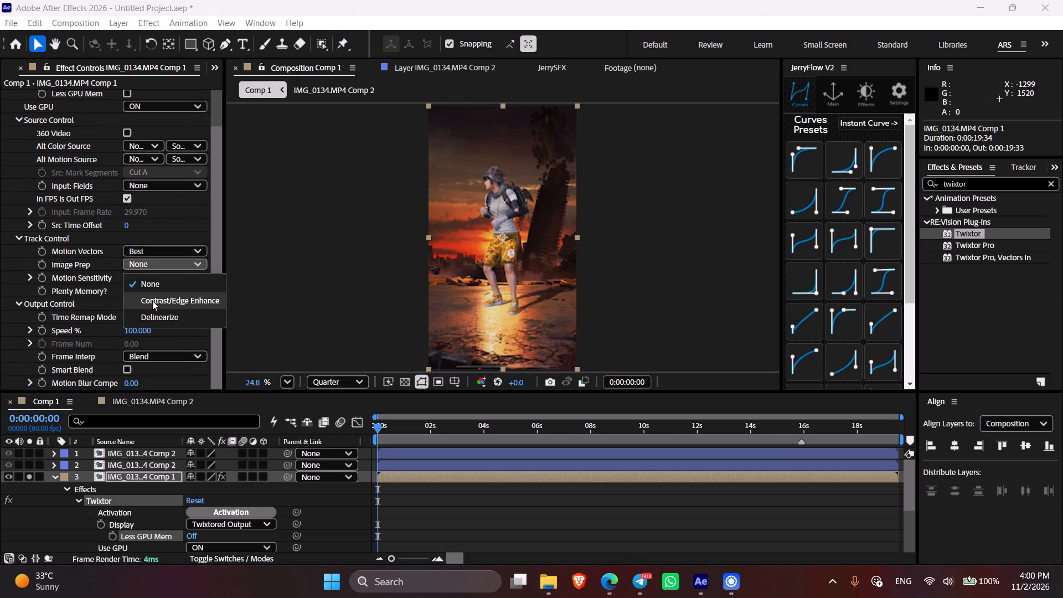
{"action": "left_click", "coordinate": [152, 301]}
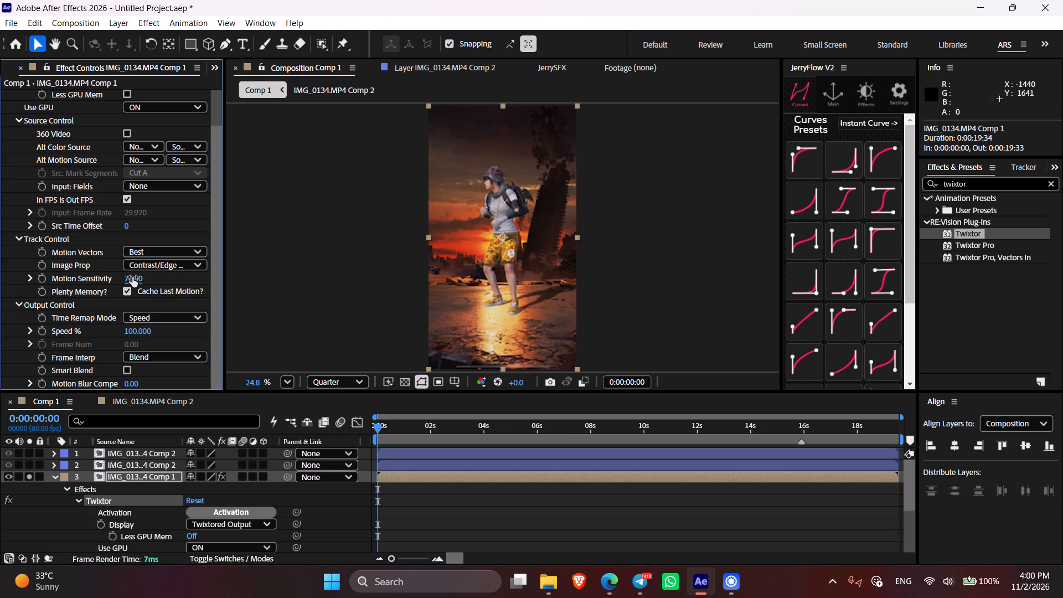
{"action": "left_click_drag", "start_coordinate": [132, 277], "coordinate": [213, 285]}
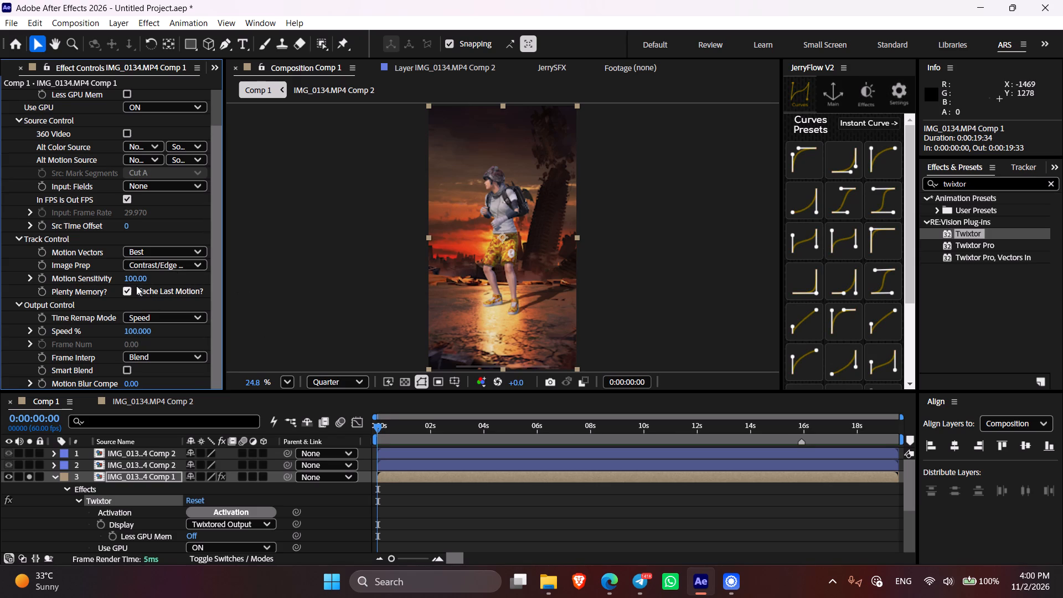
{"action": "left_click_drag", "start_coordinate": [128, 279], "coordinate": [247, 277]}
Set Twixtor's Frame Interp to Motion Weighted Blend and enable Smart Blend.
{"action": "left_click_drag", "start_coordinate": [219, 251], "coordinate": [219, 278]}
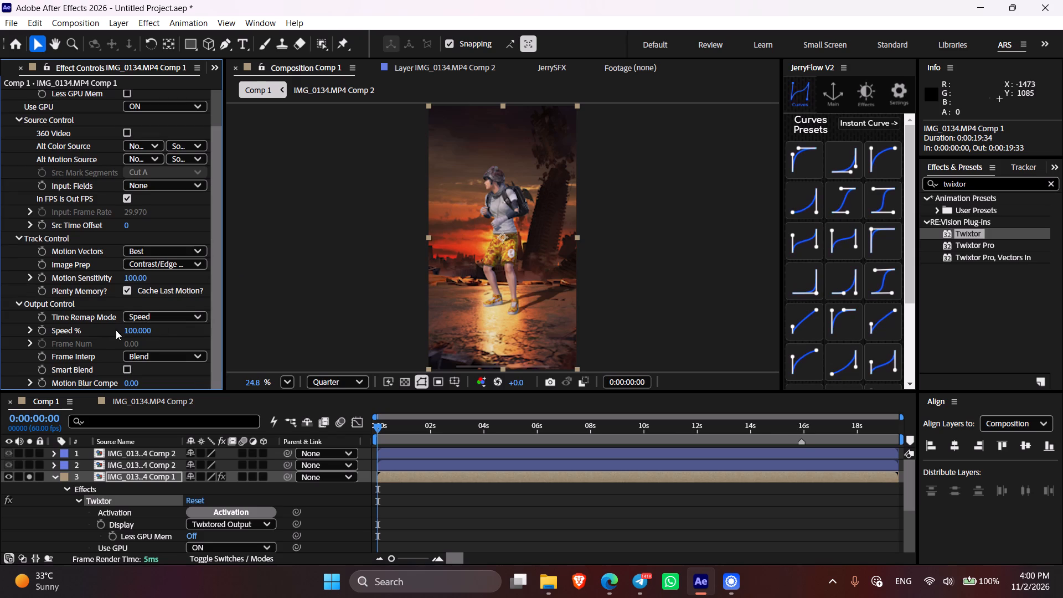
{"action": "left_click", "coordinate": [171, 359]}
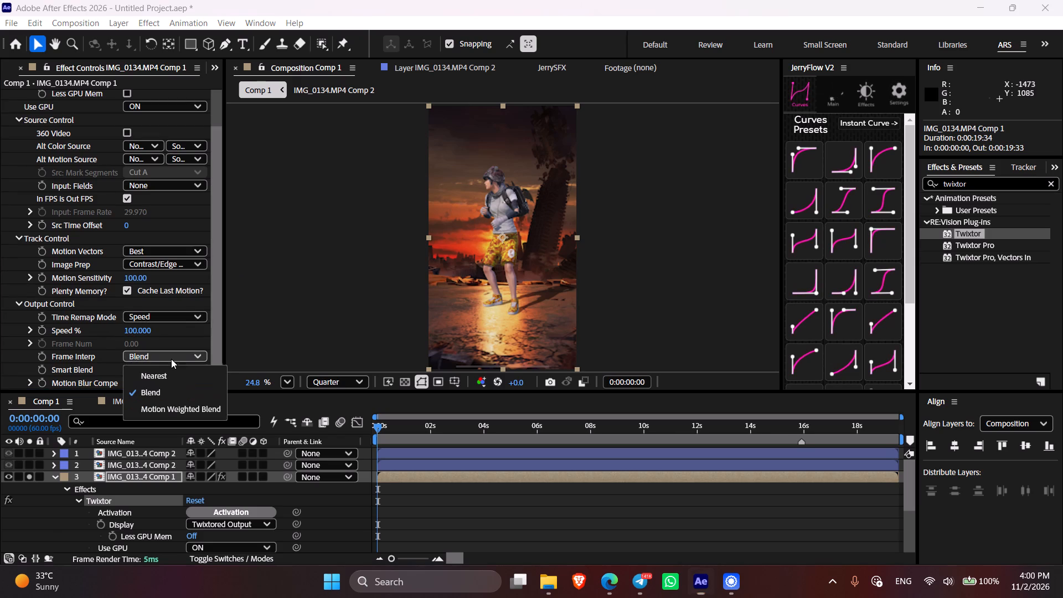
{"action": "left_click", "coordinate": [188, 413]}
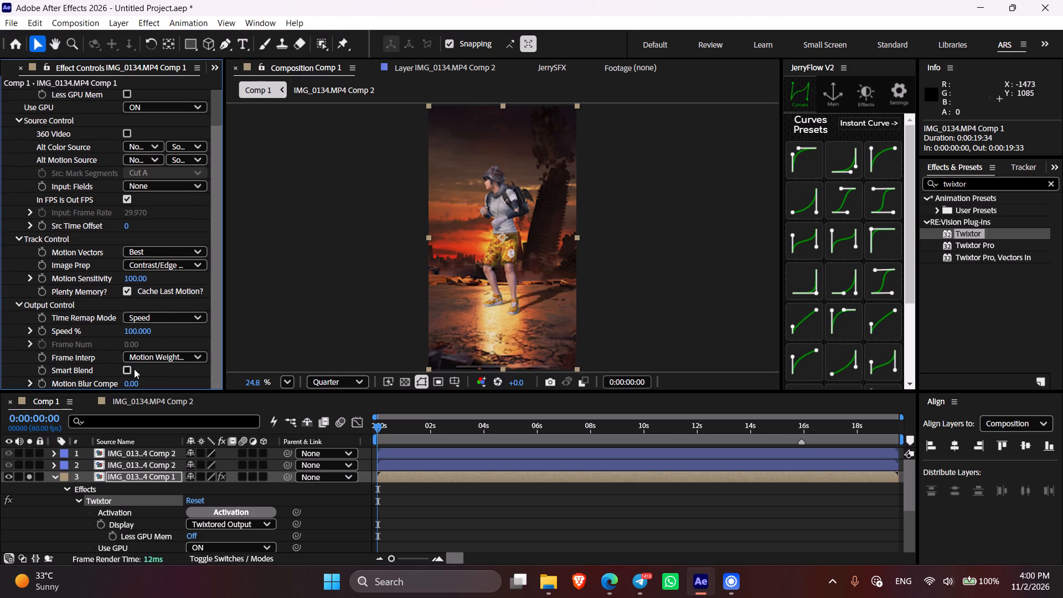
{"action": "left_click", "coordinate": [126, 369]}
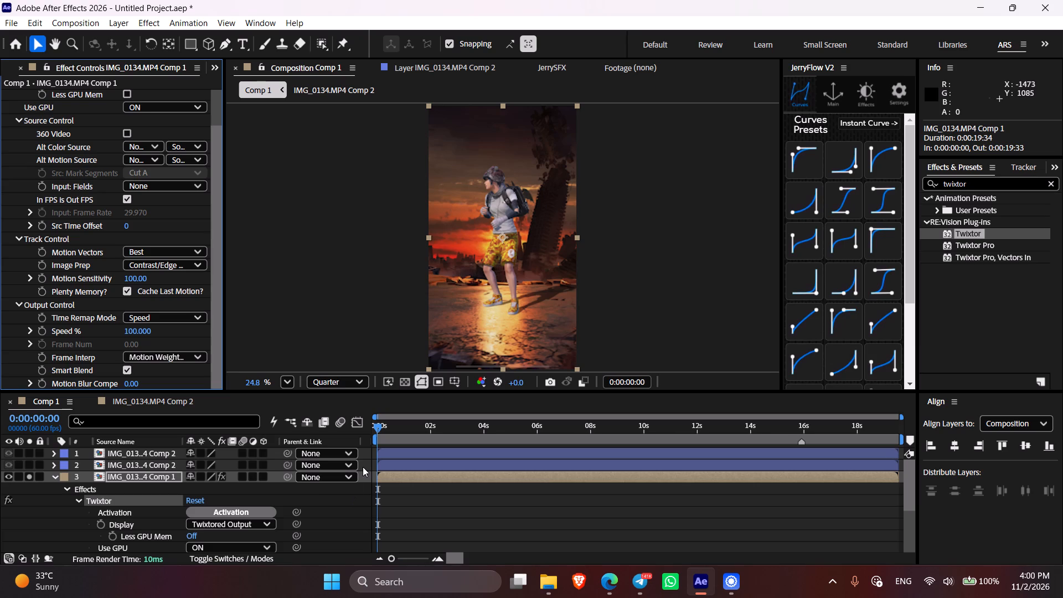
{"action": "key", "text": "u"}
{"action": "type", "text": "uy"}
{"action": "type", "text": "7u"}
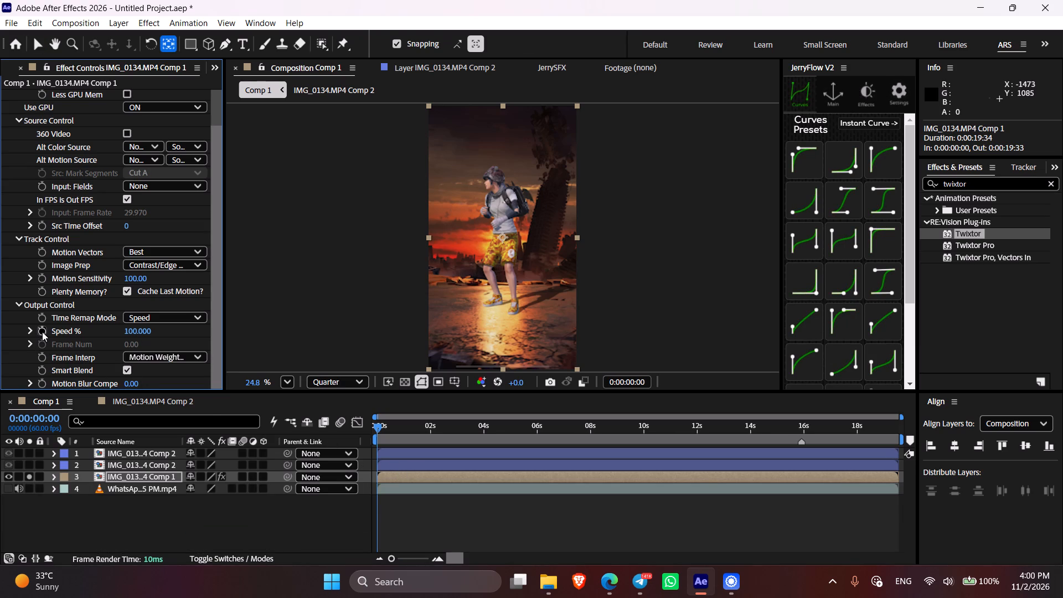
Switch to Recordly to pause and resume the screen recording.
{"action": "left_click", "coordinate": [729, 581]}
{"action": "left_click", "coordinate": [564, 523]}
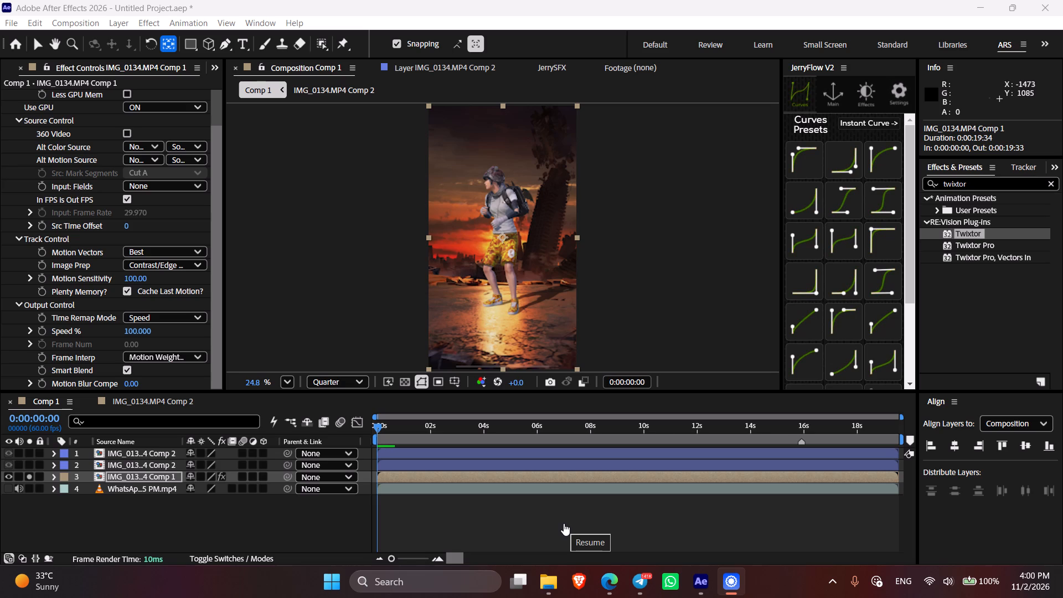
{"action": "left_click", "coordinate": [564, 523]}
{"action": "left_click", "coordinate": [633, 522]}
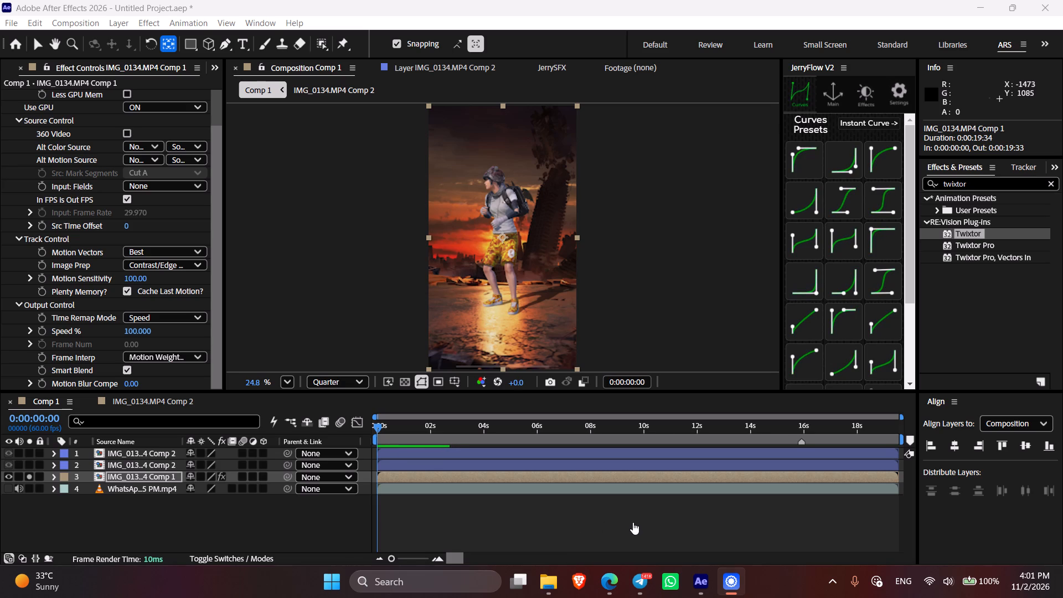
Back in After Effects, add a Twixtor Speed % keyframe at 0:00:00:00 on IMG_0134.MP4 Comp 1 and reveal its animated properties in the timeline.
{"action": "left_click", "coordinate": [411, 470]}
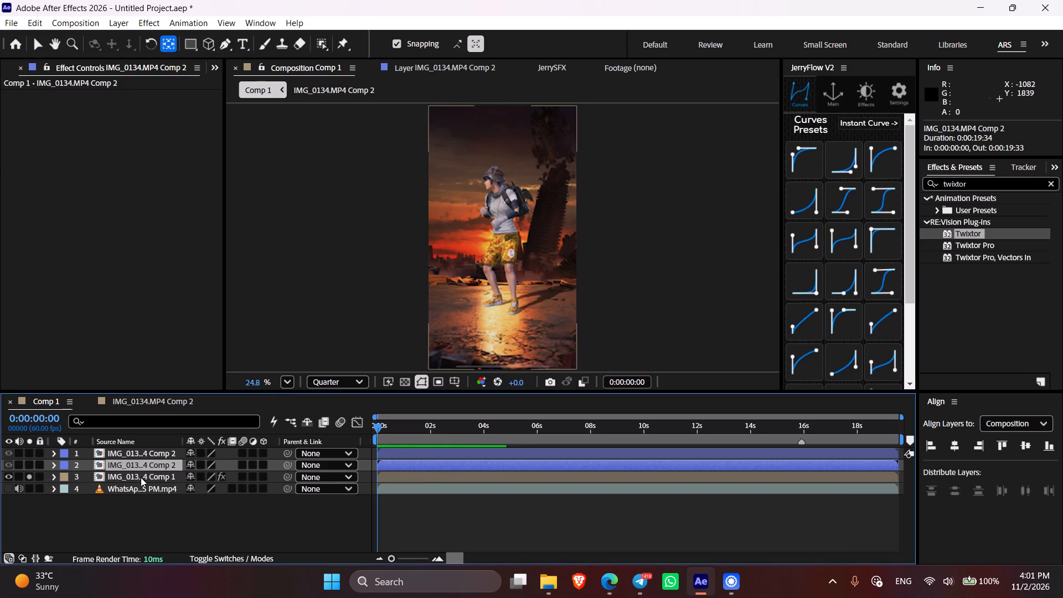
{"action": "left_click", "coordinate": [141, 477]}
{"action": "left_click_drag", "start_coordinate": [215, 198], "coordinate": [215, 304]}
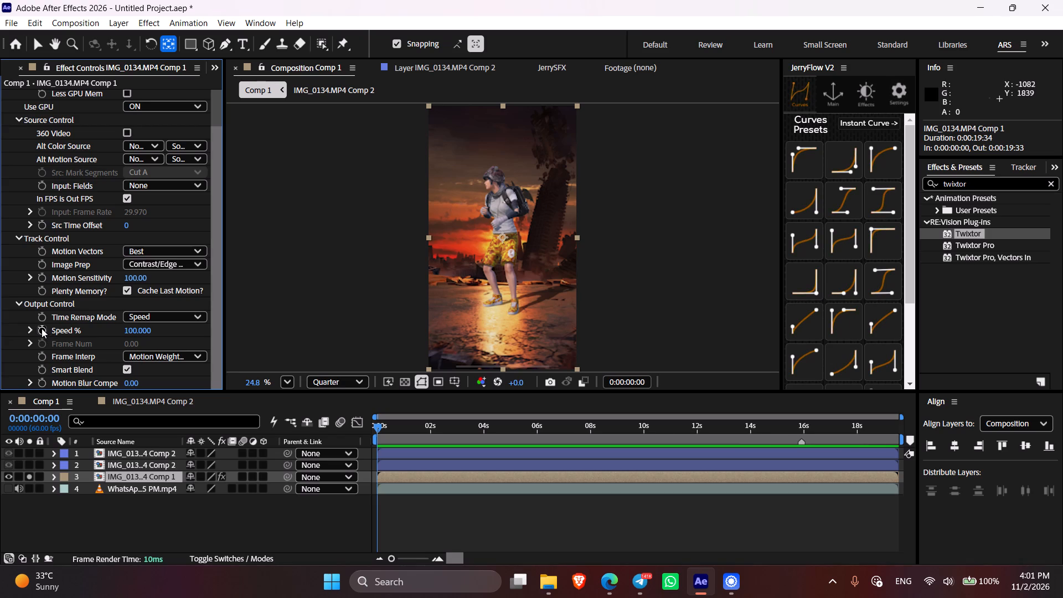
{"action": "left_click", "coordinate": [42, 329]}
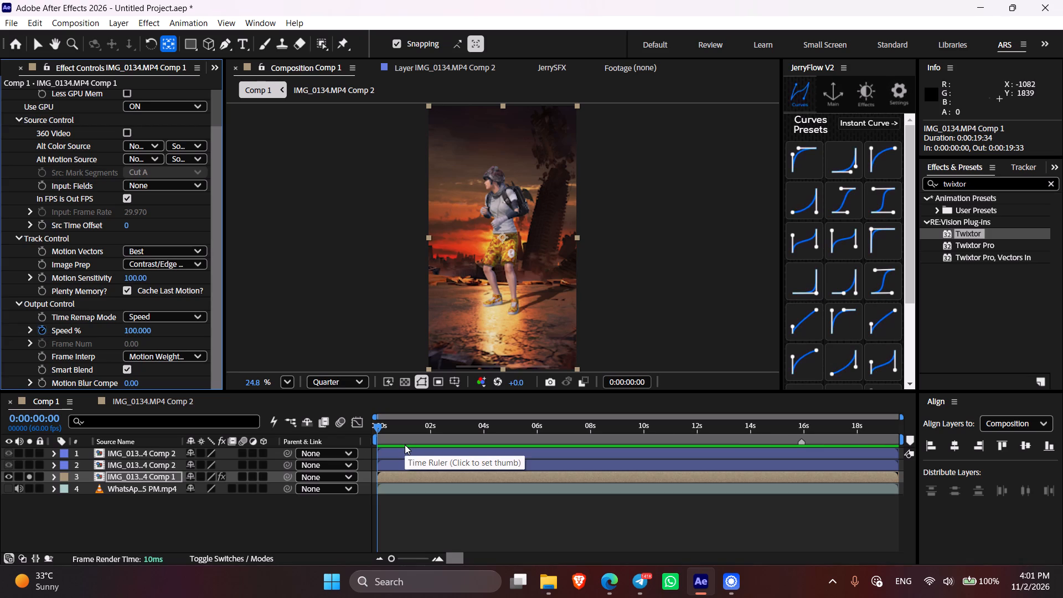
{"action": "left_click", "coordinate": [439, 514]}
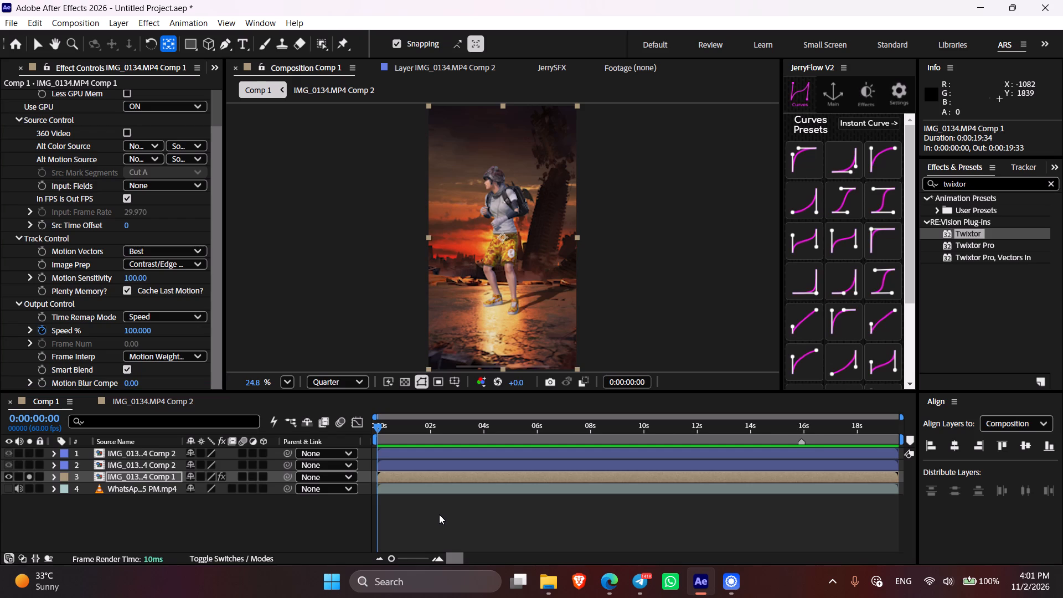
{"action": "left_click", "coordinate": [402, 480]}
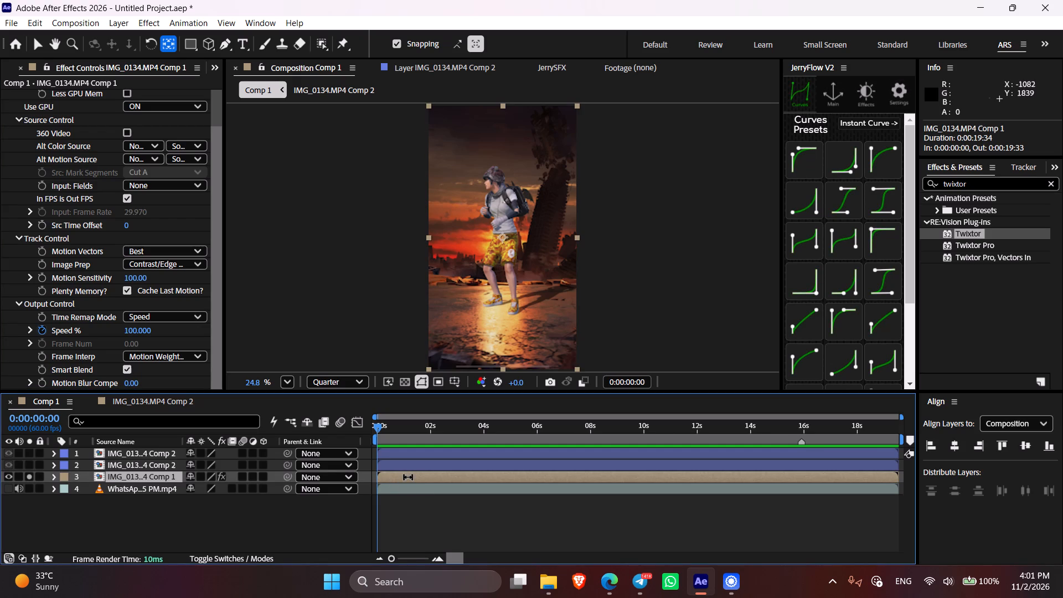
{"action": "key", "text": "u"}
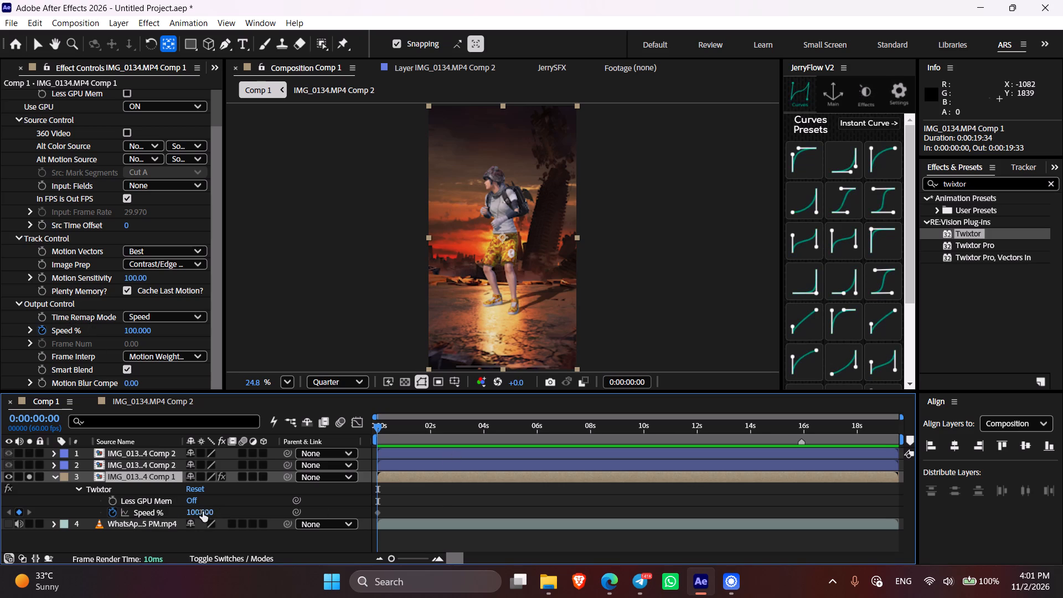
Keyframe Twixtor's Speed % at 40 at 0:00:00:58 on IMG_0134.MP4 Comp 1.
{"action": "left_click_drag", "start_coordinate": [385, 430], "coordinate": [408, 435]}
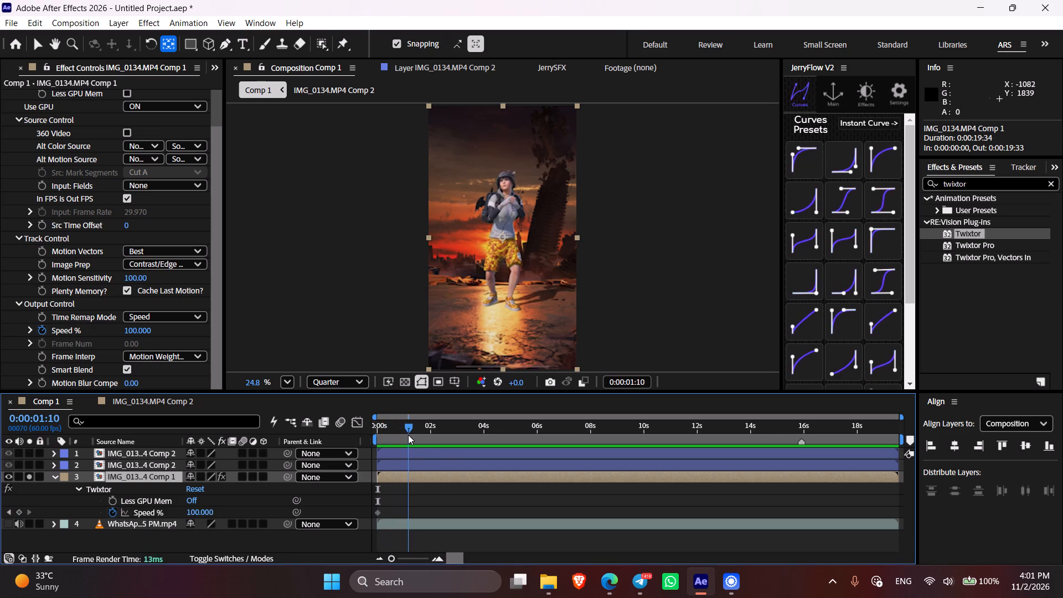
{"action": "left_click_drag", "start_coordinate": [408, 435], "coordinate": [404, 436]}
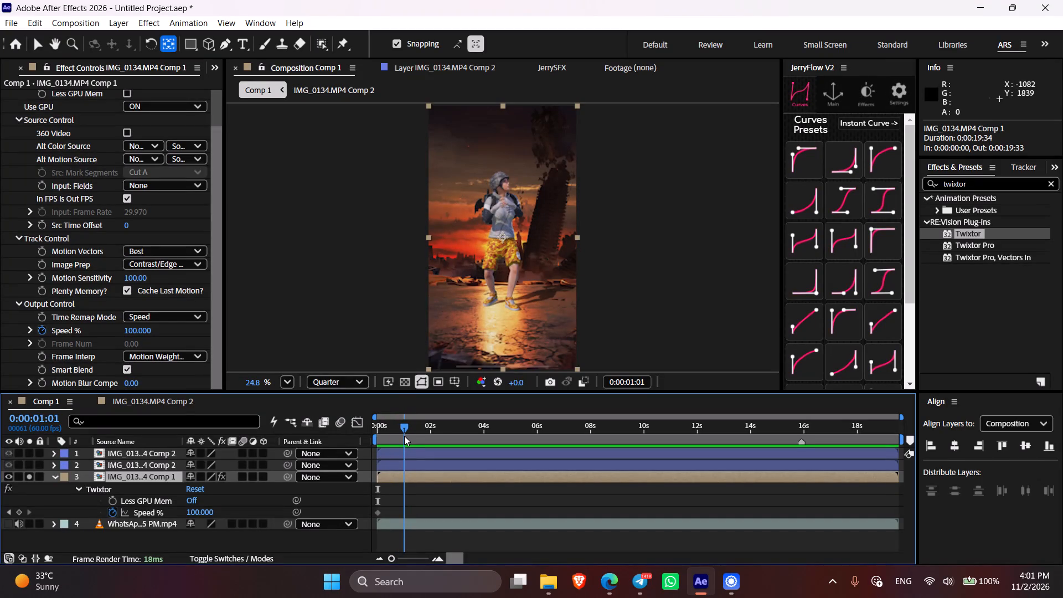
{"action": "left_click_drag", "start_coordinate": [404, 436], "coordinate": [403, 436]}
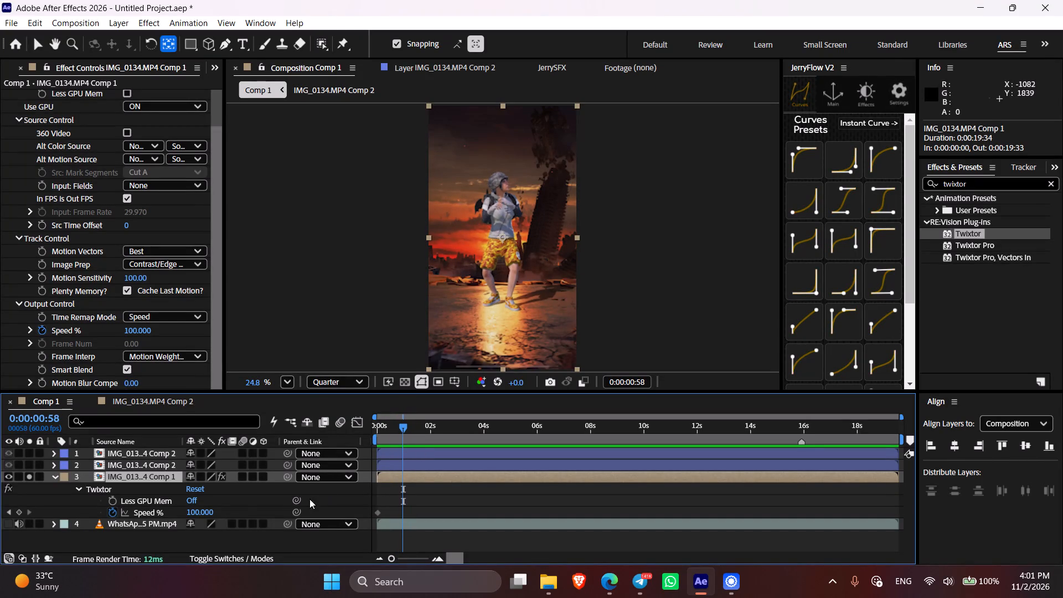
{"action": "left_click", "coordinate": [203, 514]}
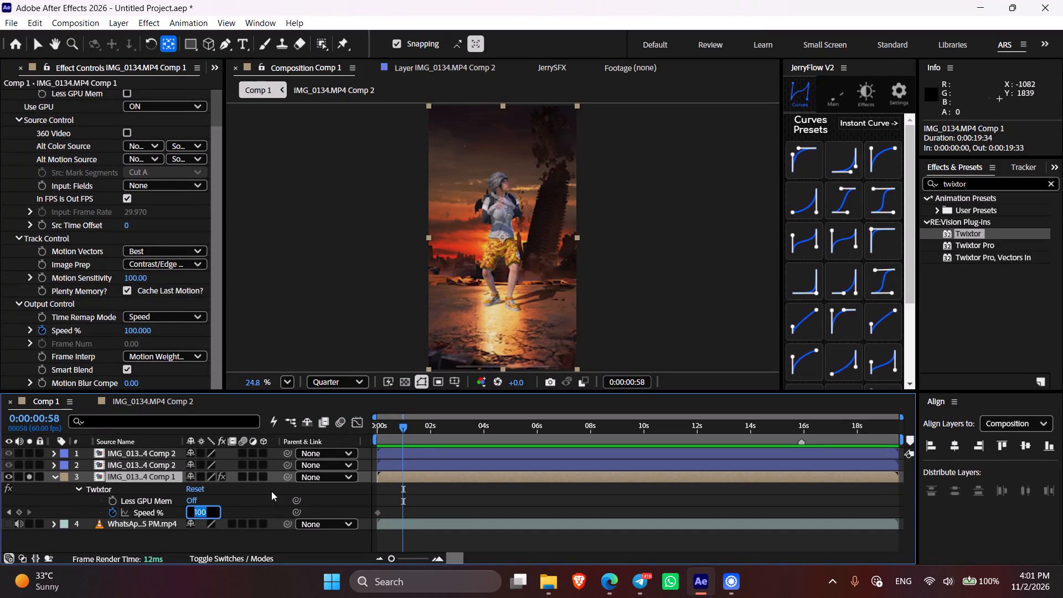
{"action": "type", "text": "40"}
{"action": "left_click", "coordinate": [264, 490]}
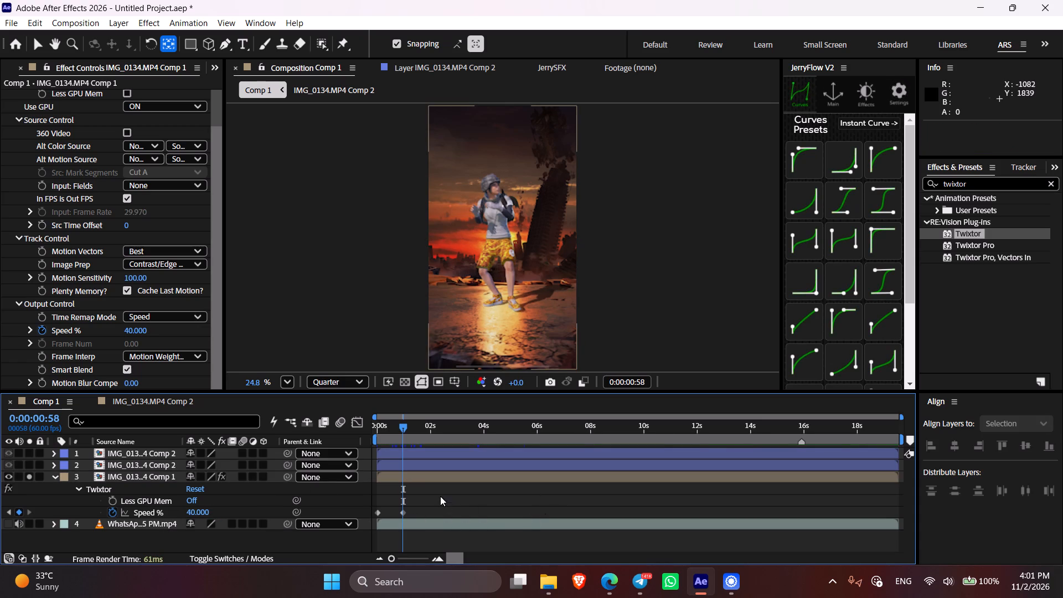
Apply JerryFlow's third curve preset, a fast start easing out, to both Twixtor Speed % keyframes.
{"action": "left_click_drag", "start_coordinate": [438, 490], "coordinate": [409, 504]}
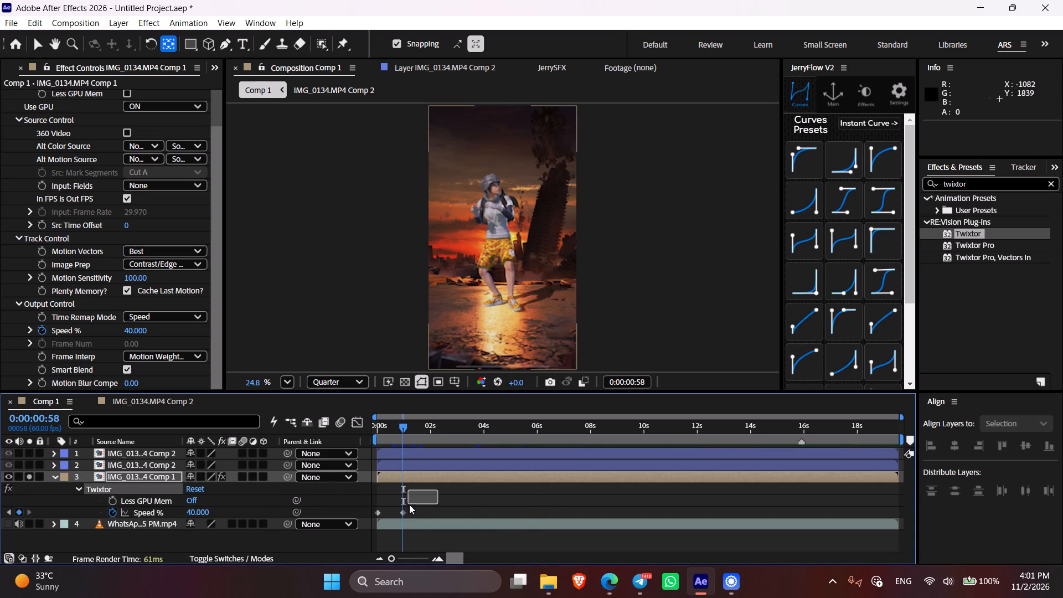
{"action": "left_click_drag", "start_coordinate": [409, 504], "coordinate": [369, 532]}
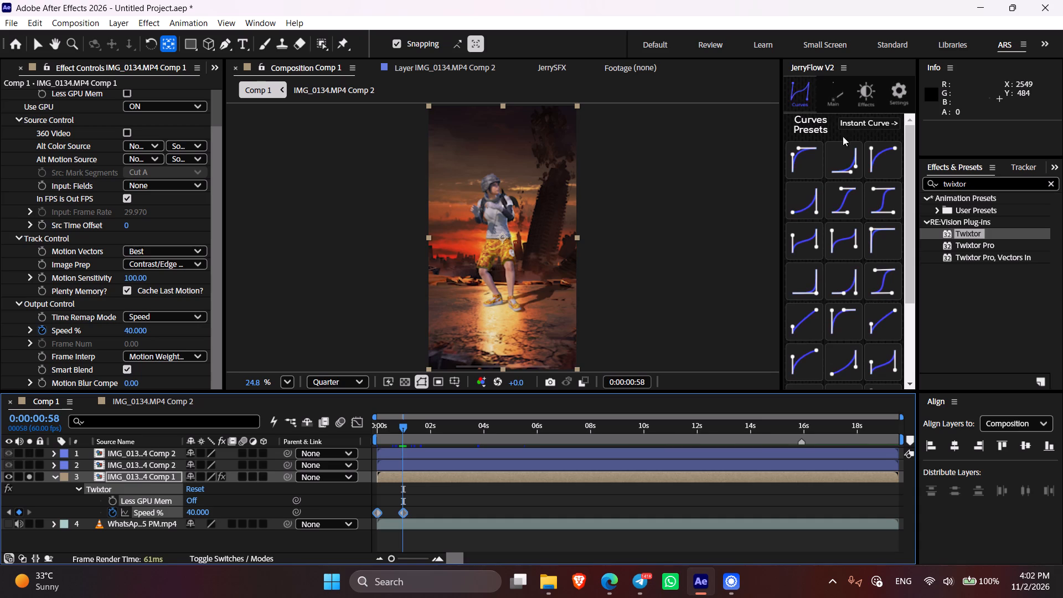
{"action": "left_click", "coordinate": [867, 162]}
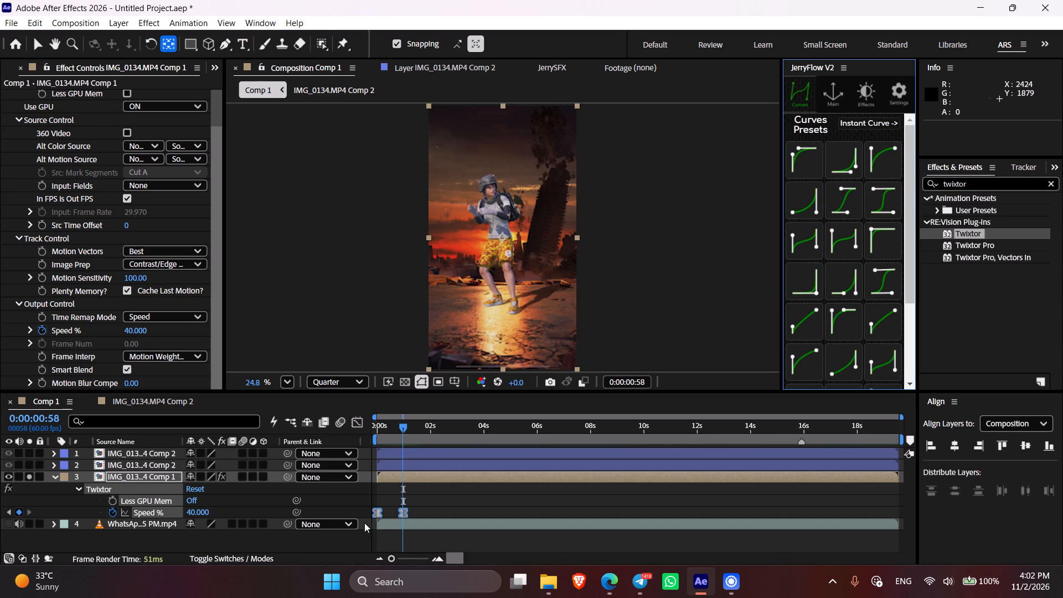
Switch the Graph Editor to the value graph for the Speed % keyframes, inspect the curve and return to the layer bars.
{"action": "left_click_drag", "start_coordinate": [430, 492], "coordinate": [368, 528]}
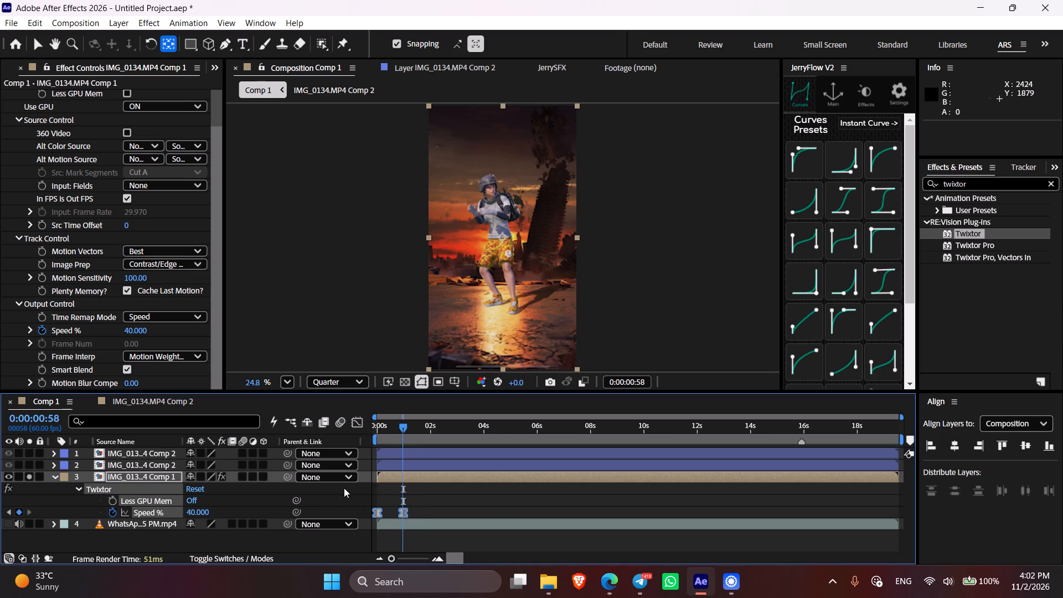
{"action": "left_click", "coordinate": [357, 422]}
{"action": "left_click", "coordinate": [404, 451]}
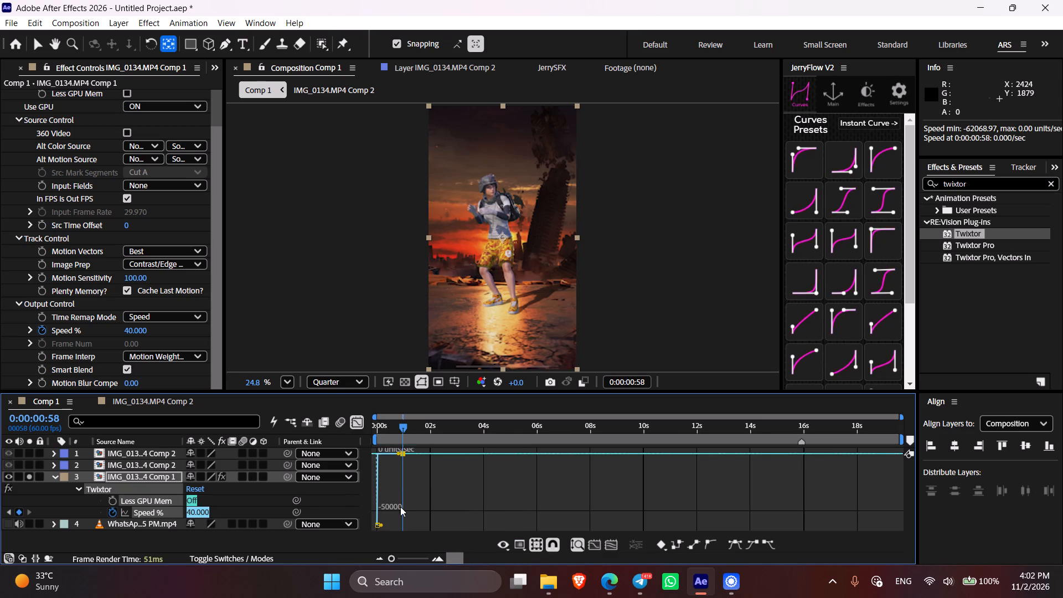
{"action": "left_click", "coordinate": [518, 548]}
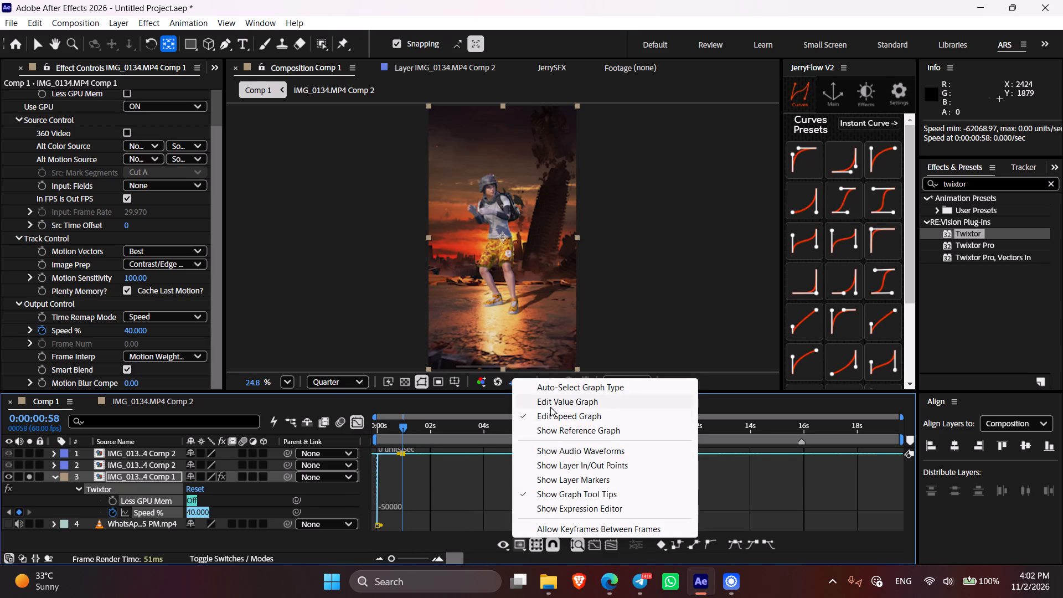
{"action": "left_click", "coordinate": [546, 401]}
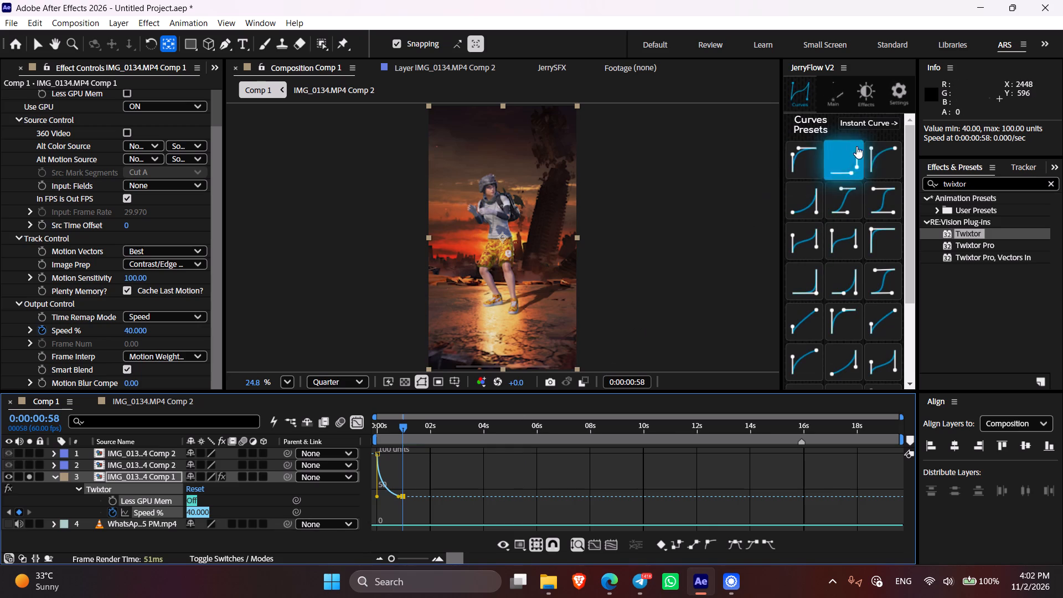
{"action": "left_click", "coordinate": [356, 424]}
Scrub Comp 1 from the start to about 0:00:15:54 to examine the Twixtor slowdown.
{"action": "left_click_drag", "start_coordinate": [400, 433], "coordinate": [381, 439]}
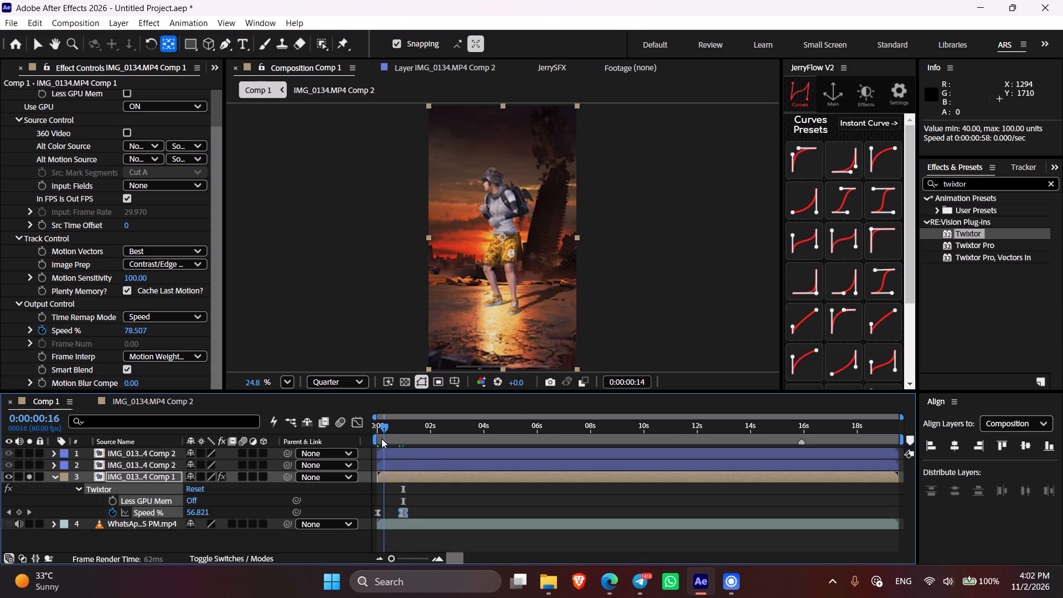
{"action": "left_click_drag", "start_coordinate": [381, 439], "coordinate": [469, 468]}
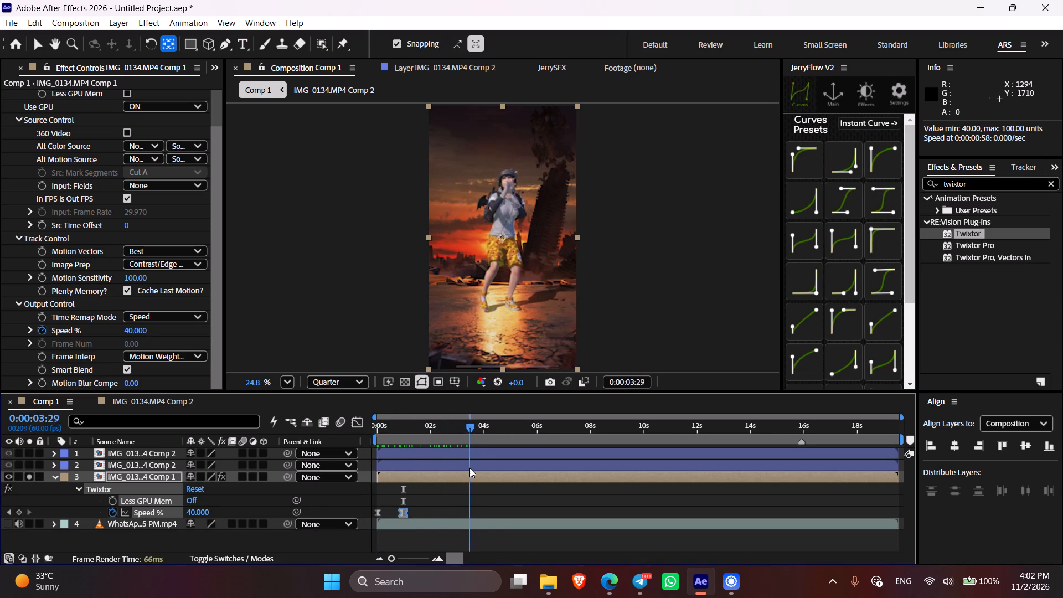
{"action": "left_click_drag", "start_coordinate": [469, 468], "coordinate": [507, 478]}
{"action": "left_click", "coordinate": [498, 504]}
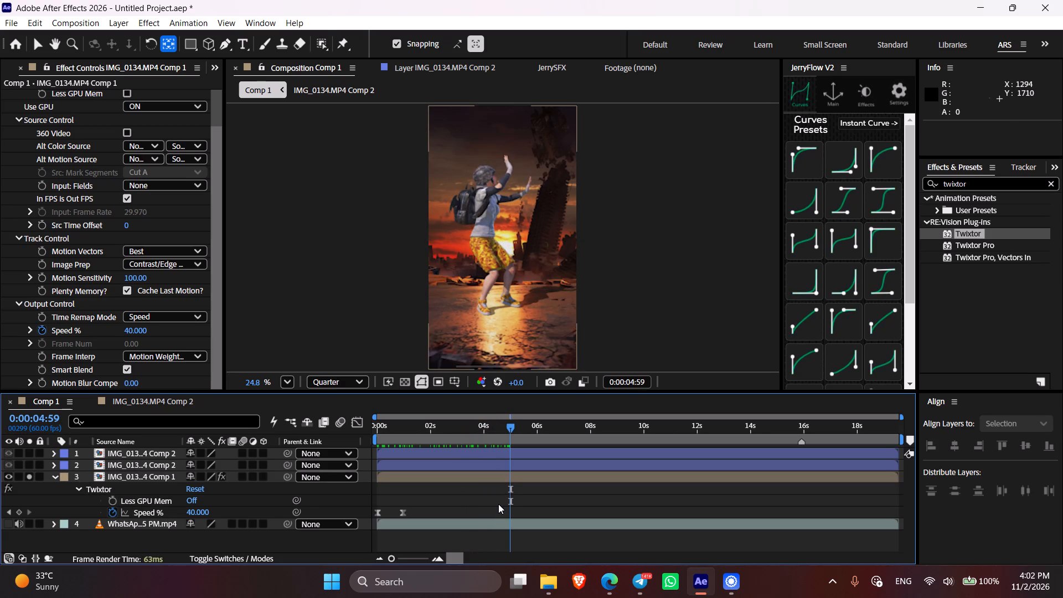
{"action": "key", "text": "h"}
{"action": "left_click_drag", "start_coordinate": [527, 437], "coordinate": [657, 452]}
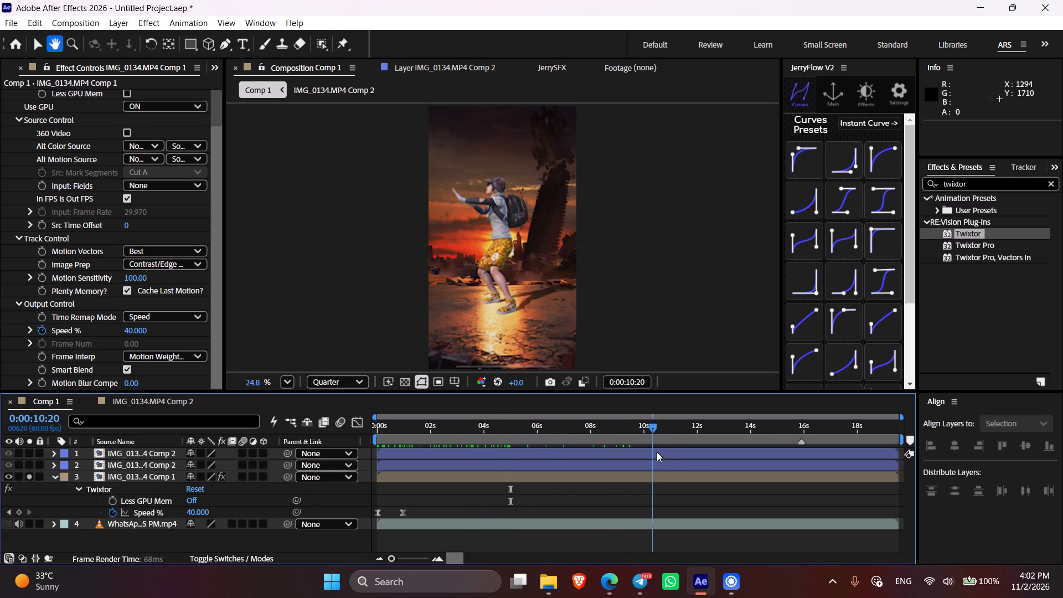
{"action": "left_click_drag", "start_coordinate": [657, 452], "coordinate": [689, 467]}
{"action": "left_click_drag", "start_coordinate": [702, 428], "coordinate": [734, 437]}
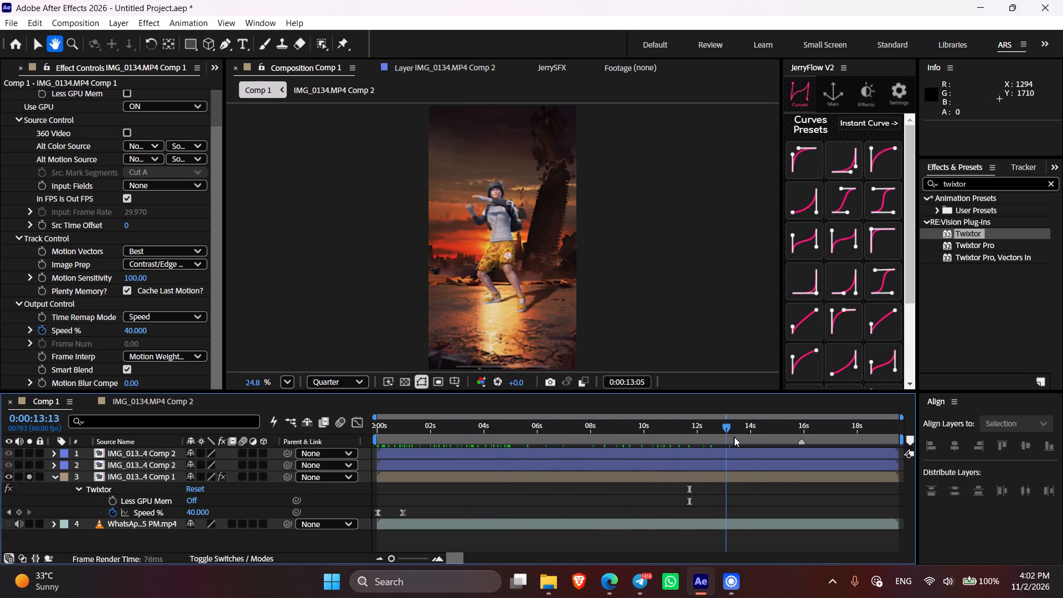
{"action": "left_click_drag", "start_coordinate": [734, 437], "coordinate": [802, 453]}
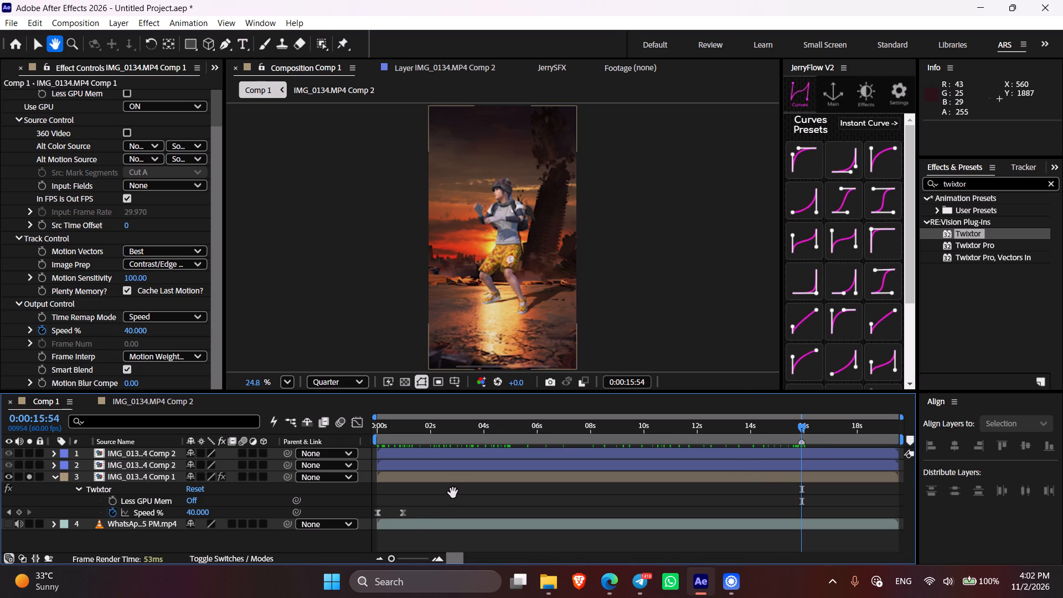
Move both Speed % keyframes together along the timeline, placing them at 0:00:06:57 and 0:00:07:55.
{"action": "key", "text": "v"}
{"action": "left_click_drag", "start_coordinate": [417, 493], "coordinate": [361, 523]}
{"action": "left_click_drag", "start_coordinate": [403, 514], "coordinate": [404, 514]}
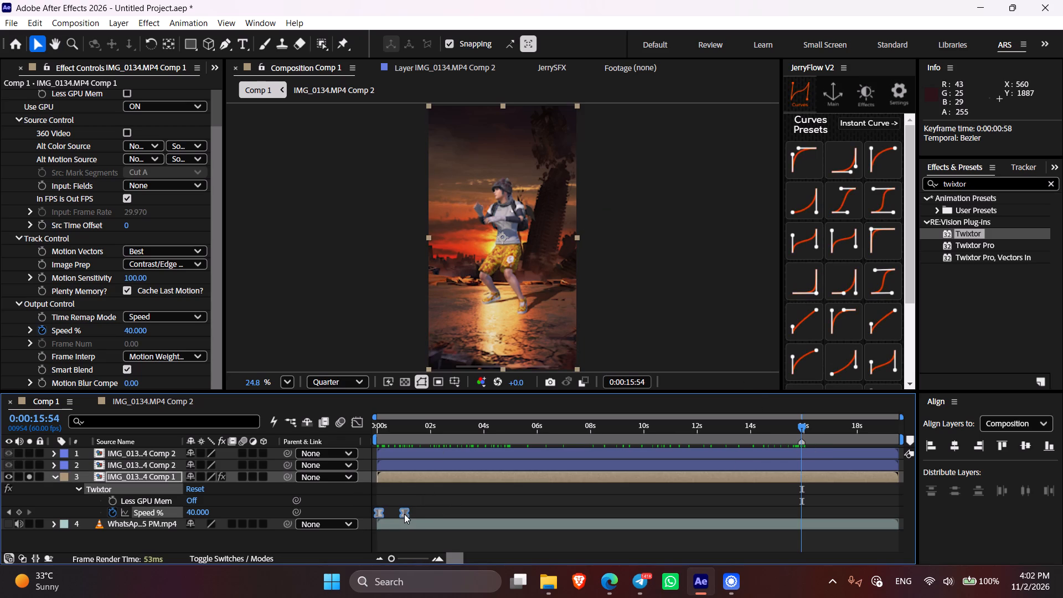
{"action": "left_click_drag", "start_coordinate": [404, 514], "coordinate": [447, 521]}
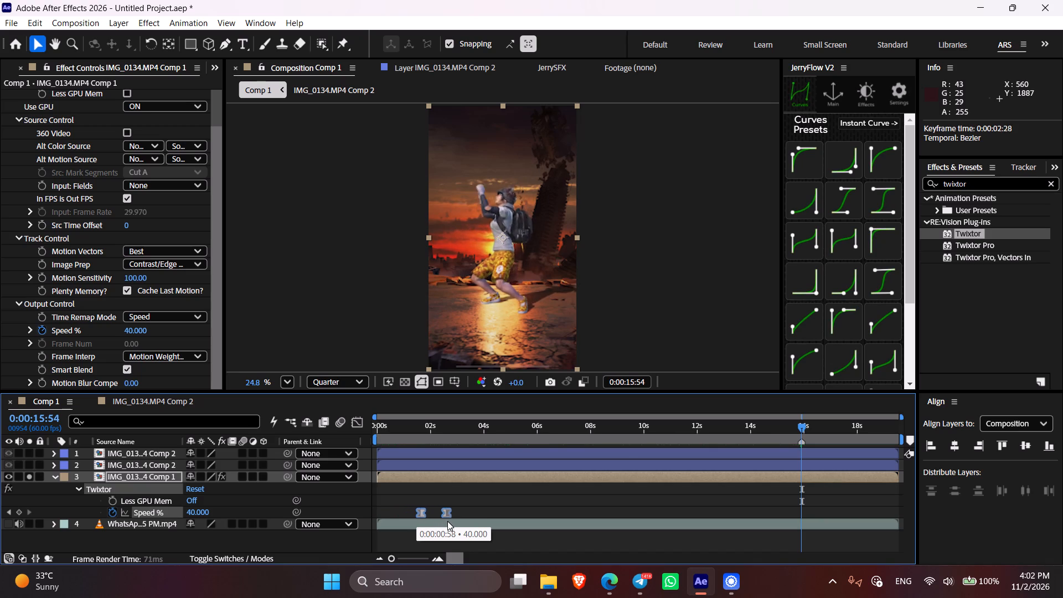
{"action": "left_click_drag", "start_coordinate": [447, 521], "coordinate": [502, 524]}
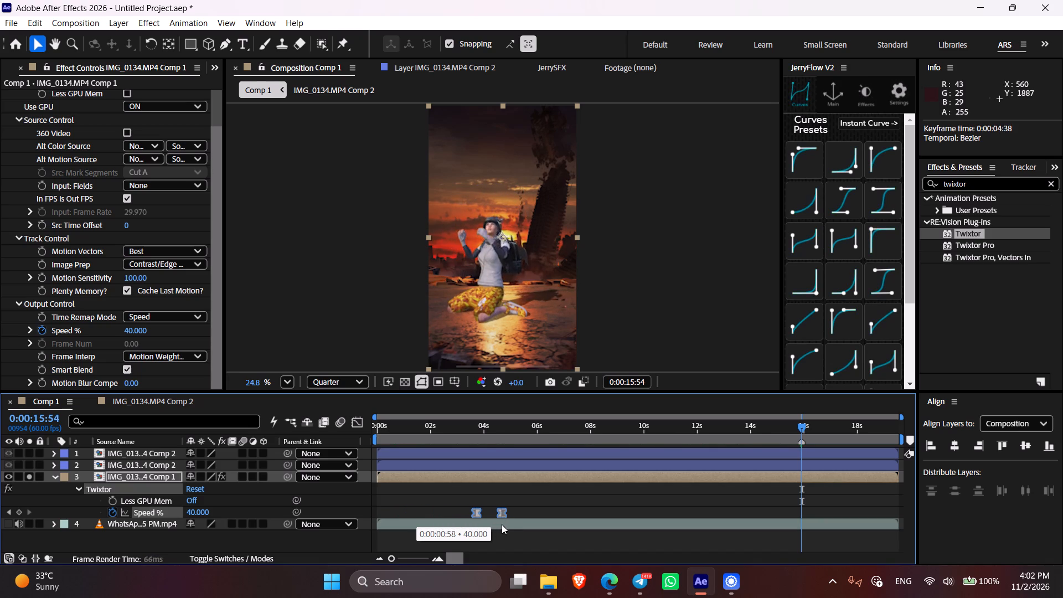
{"action": "left_click_drag", "start_coordinate": [502, 524], "coordinate": [520, 525]}
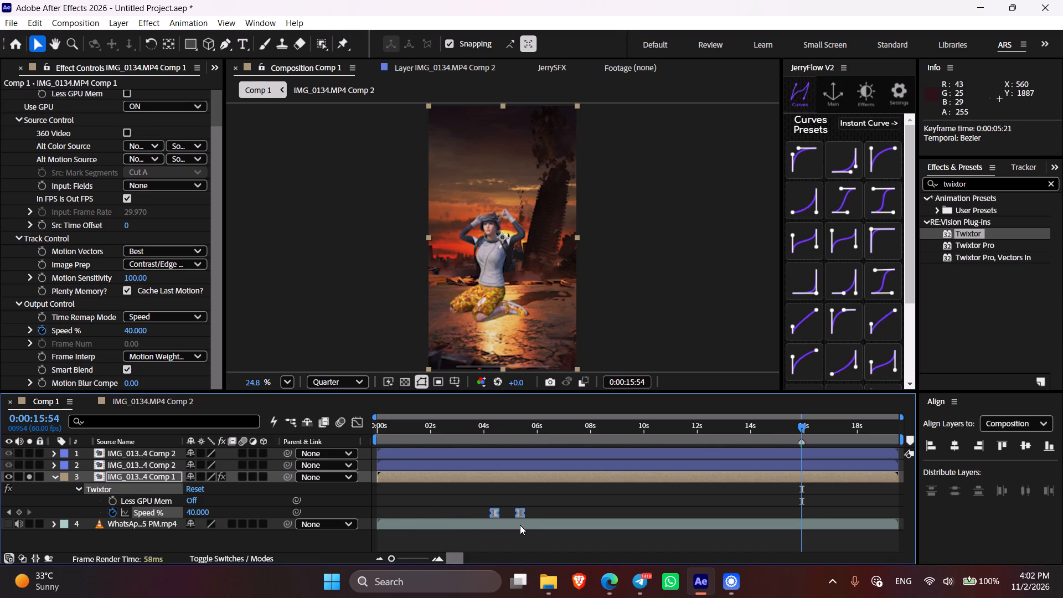
{"action": "left_click_drag", "start_coordinate": [520, 525], "coordinate": [541, 527]}
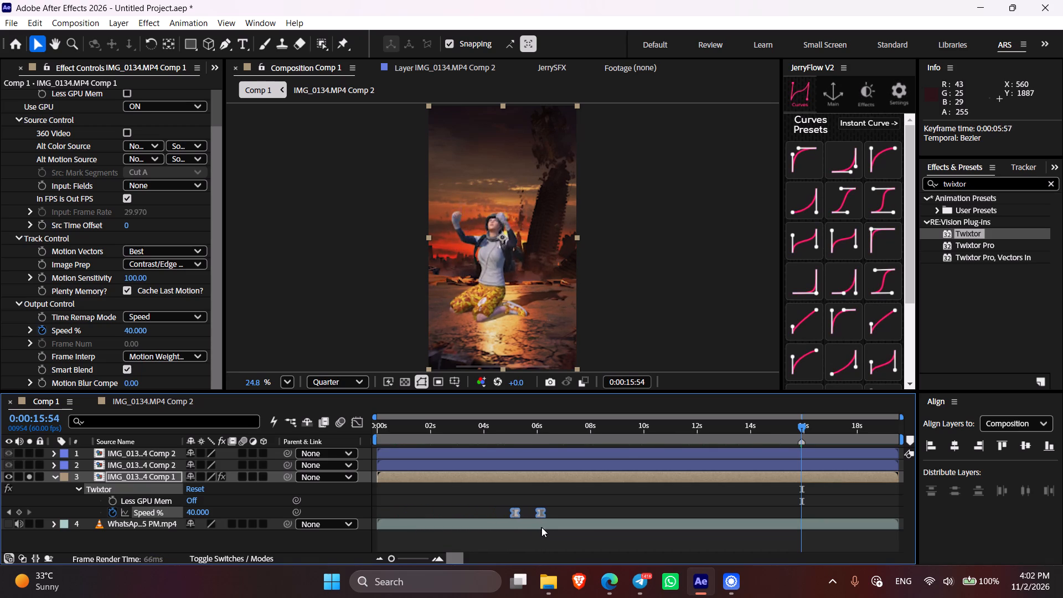
{"action": "left_click_drag", "start_coordinate": [541, 527], "coordinate": [592, 530]}
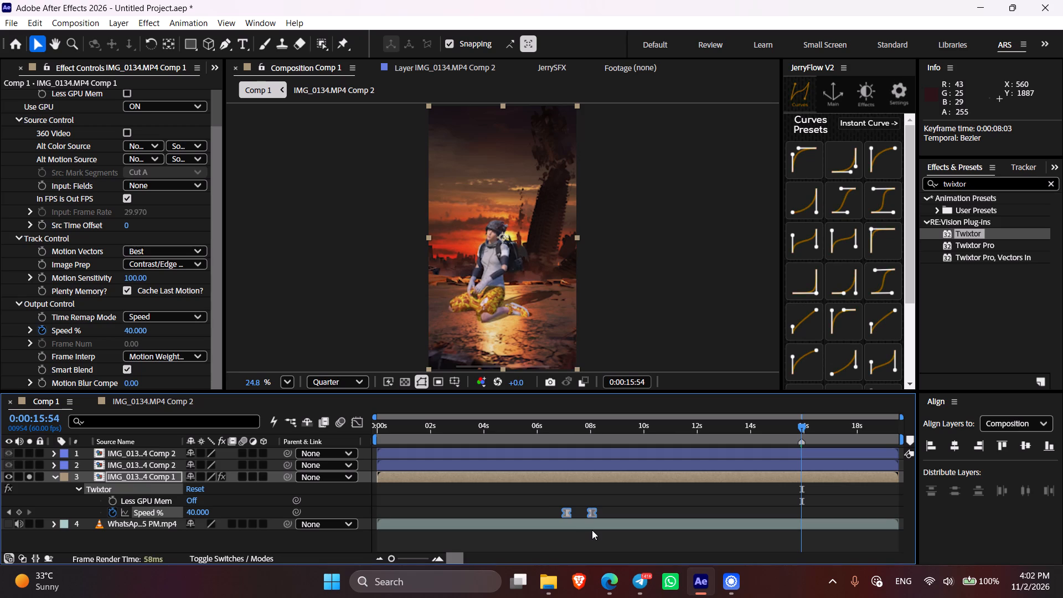
{"action": "left_click_drag", "start_coordinate": [592, 530], "coordinate": [588, 532]}
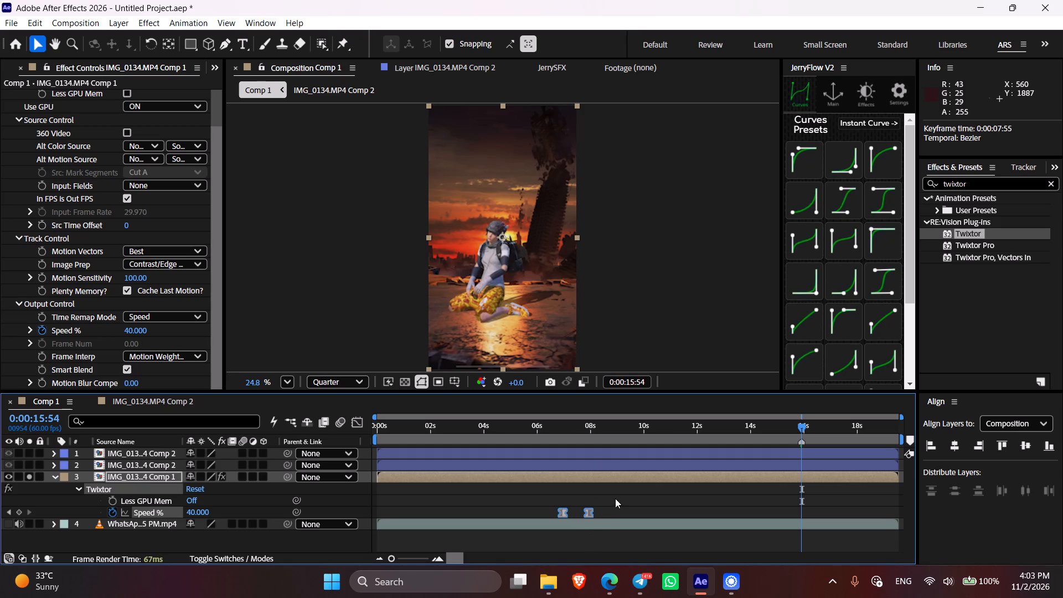
{"action": "left_click_drag", "start_coordinate": [538, 499], "coordinate": [620, 524]}
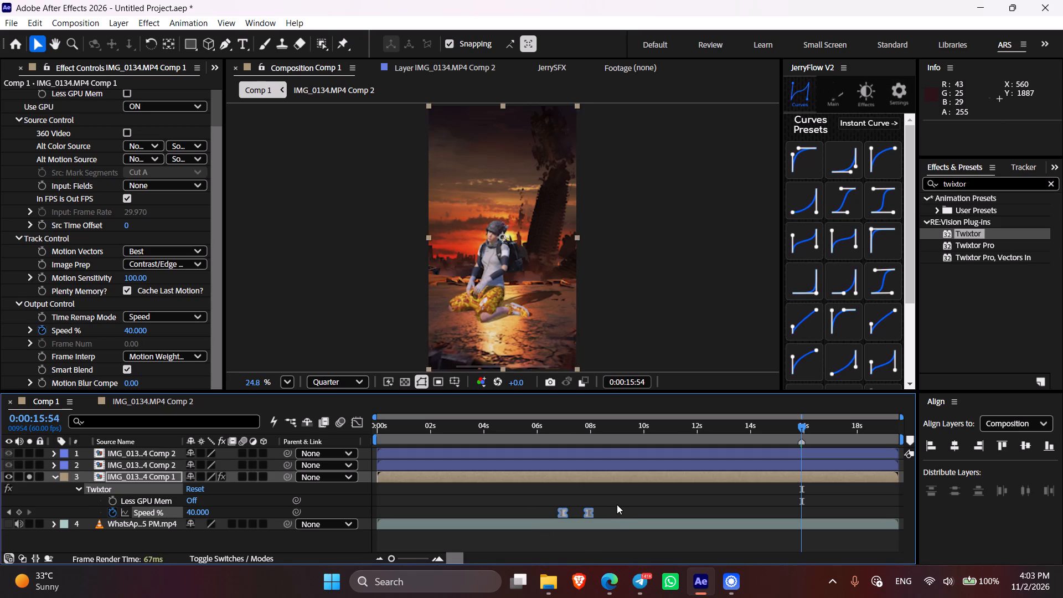
{"action": "left_click", "coordinate": [617, 504]}
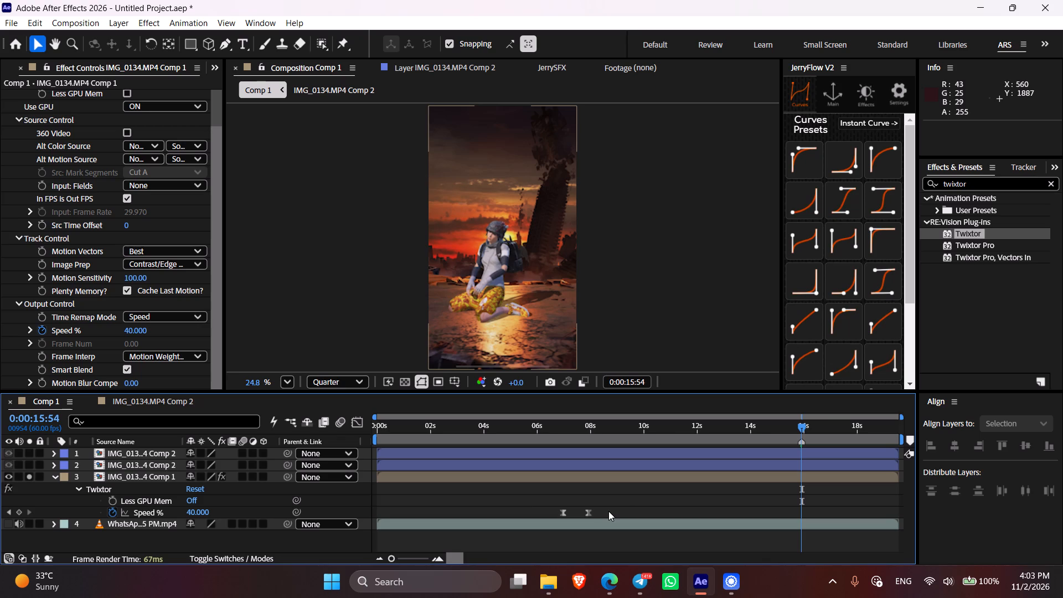
{"action": "left_click_drag", "start_coordinate": [525, 500], "coordinate": [597, 518]}
{"action": "left_click", "coordinate": [426, 488]}
Scrub Comp 1 from the start to about 0:00:10:52, and again around 0:00:02:20 to 0:00:06:32, to examine the repositioned Twixtor slowdown.
{"action": "left_click_drag", "start_coordinate": [414, 427], "coordinate": [358, 429]}
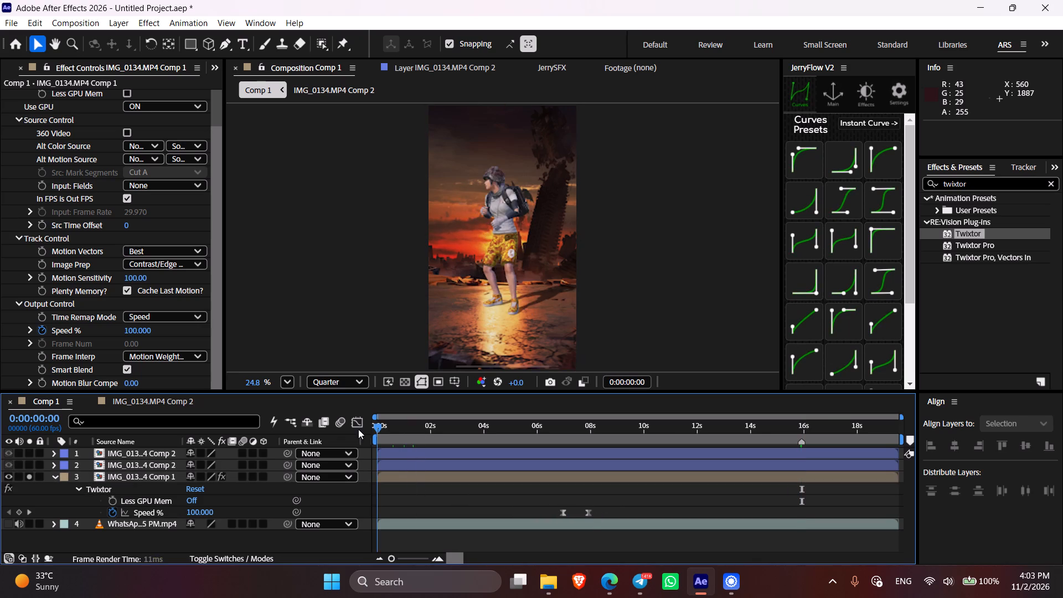
{"action": "left_click_drag", "start_coordinate": [358, 429], "coordinate": [387, 453]}
{"action": "left_click", "coordinate": [385, 476]}
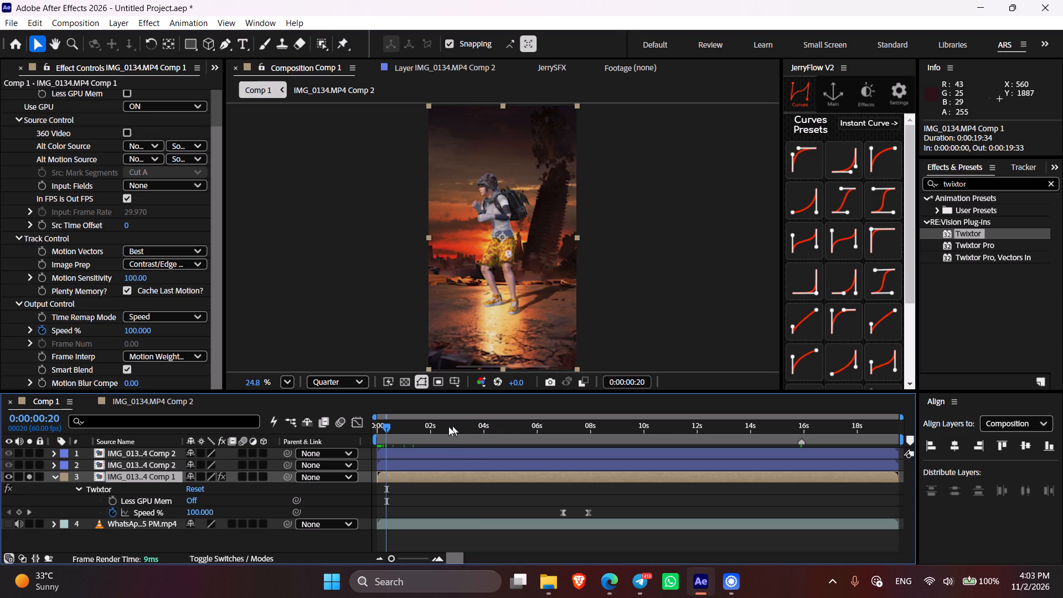
{"action": "left_click_drag", "start_coordinate": [414, 429], "coordinate": [481, 440]}
{"action": "left_click_drag", "start_coordinate": [522, 430], "coordinate": [563, 440]}
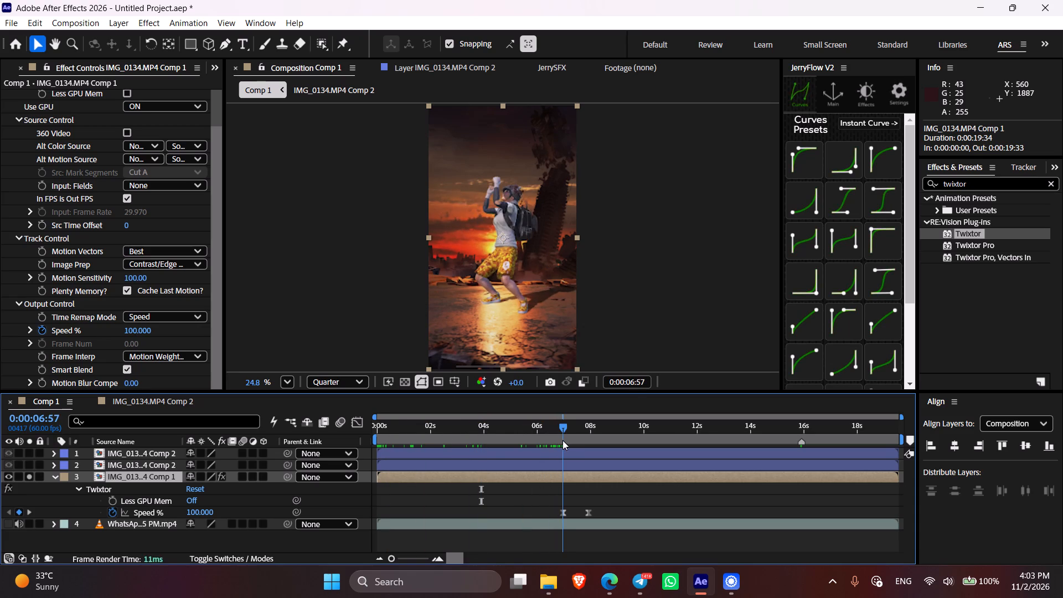
{"action": "left_click_drag", "start_coordinate": [563, 440], "coordinate": [608, 461]}
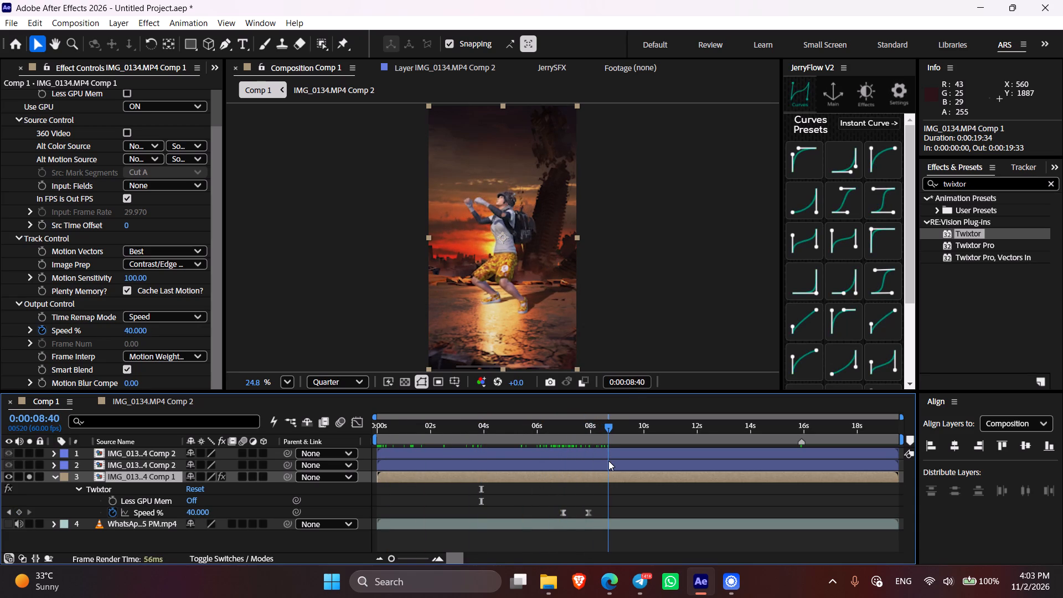
{"action": "left_click_drag", "start_coordinate": [608, 461], "coordinate": [664, 473]}
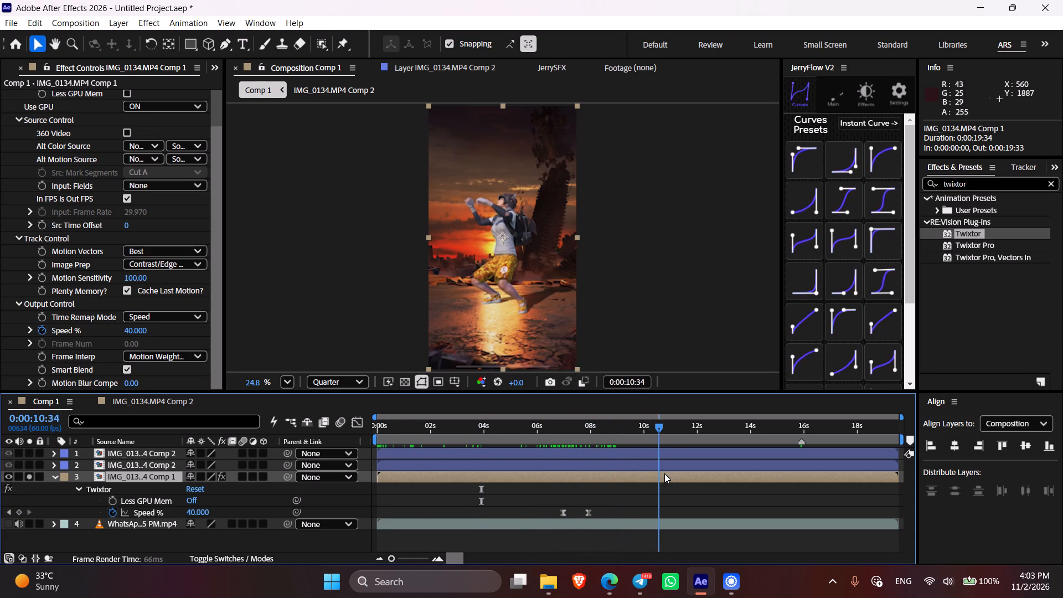
{"action": "left_click_drag", "start_coordinate": [664, 473], "coordinate": [667, 476]}
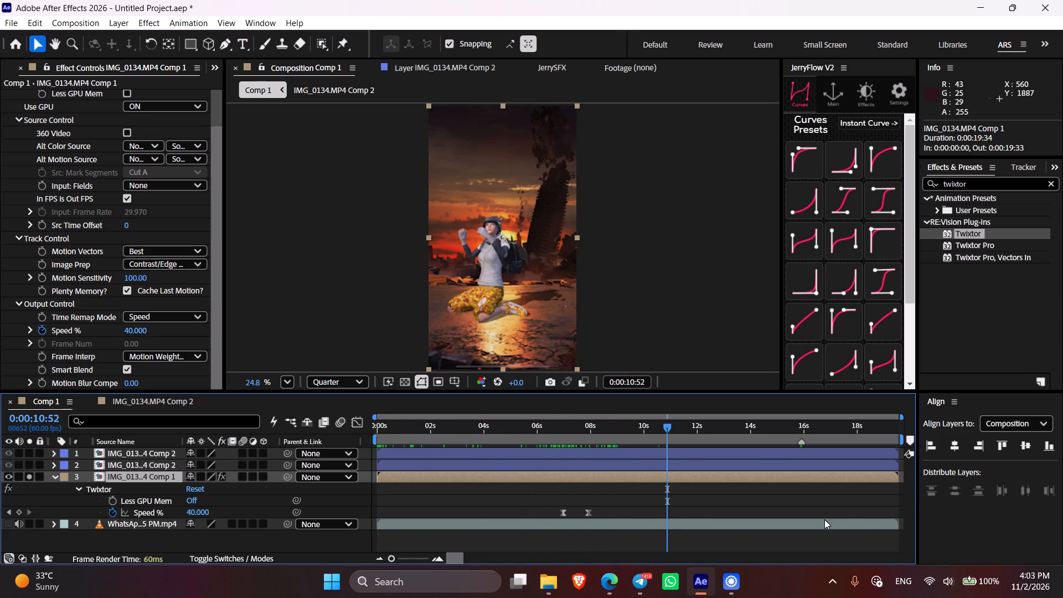
{"action": "left_click_drag", "start_coordinate": [509, 428], "coordinate": [456, 444]}
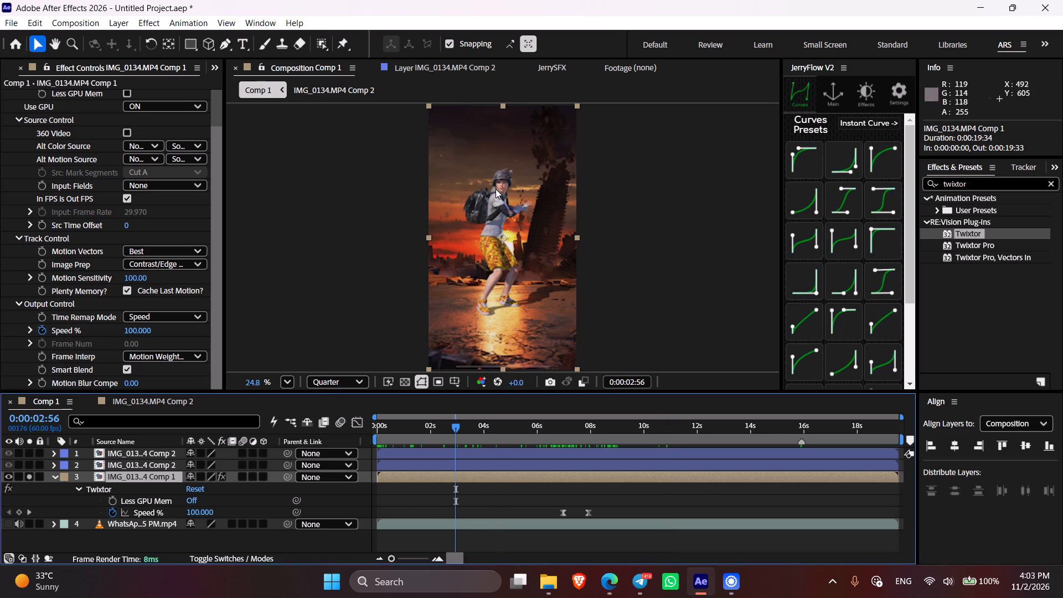
{"action": "left_click_drag", "start_coordinate": [440, 433], "coordinate": [442, 433]}
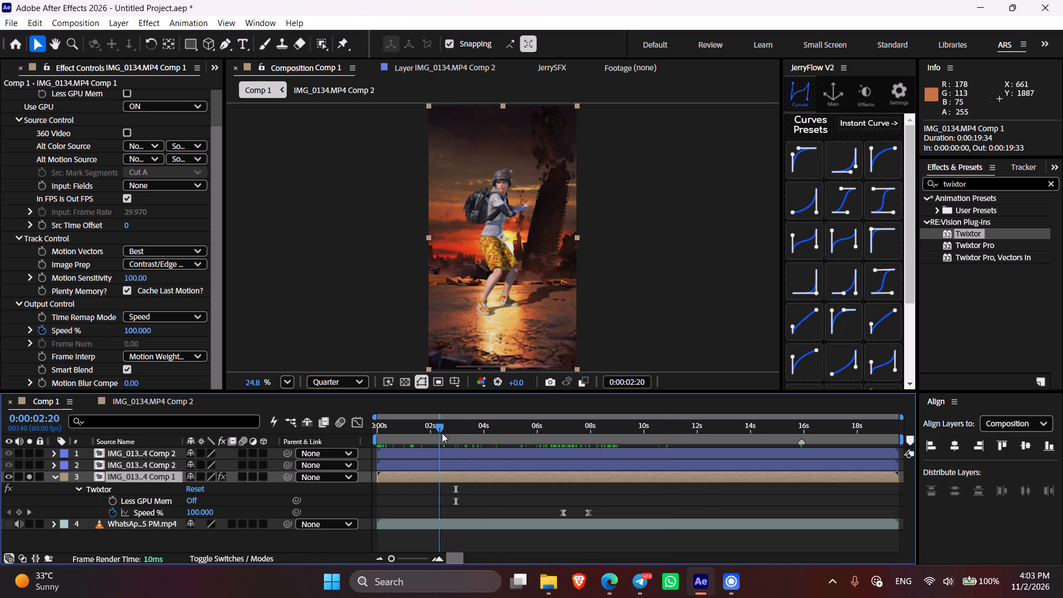
{"action": "left_click_drag", "start_coordinate": [442, 433], "coordinate": [545, 462]}
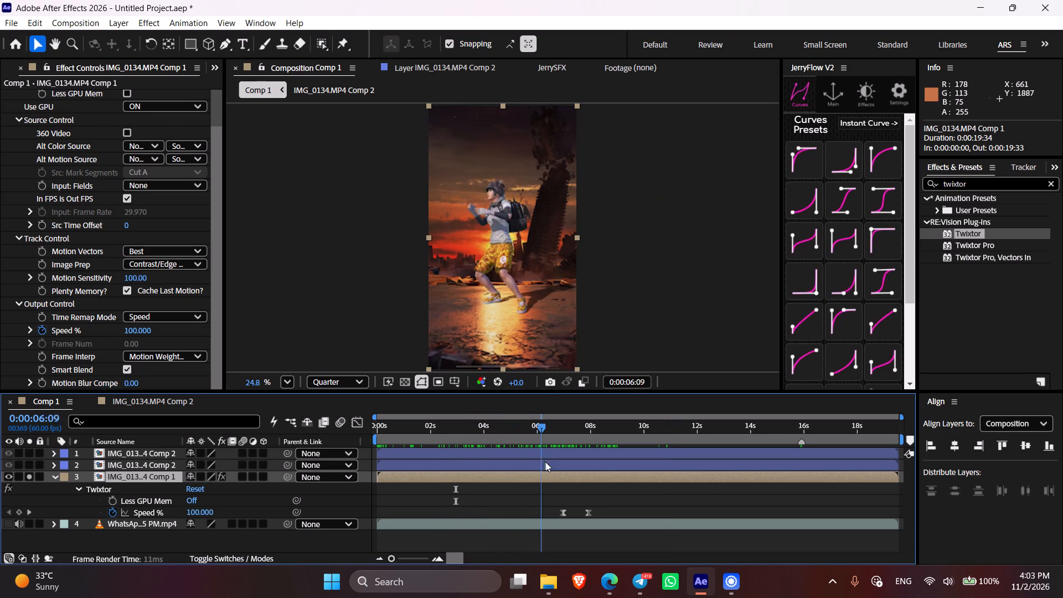
{"action": "left_click_drag", "start_coordinate": [545, 462], "coordinate": [551, 465]}
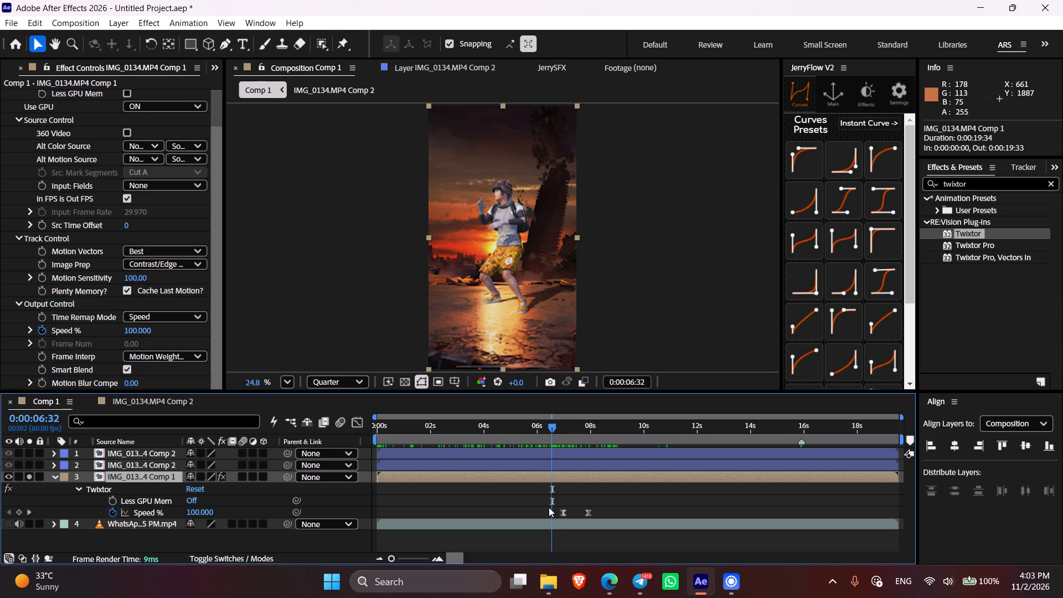
Undo the last move of the two Twixtor Speed % keyframes on the IMG_0134.MP4 Comp 1 layer.
{"action": "left_click_drag", "start_coordinate": [622, 492], "coordinate": [560, 530]}
{"action": "left_click", "coordinate": [445, 482]}
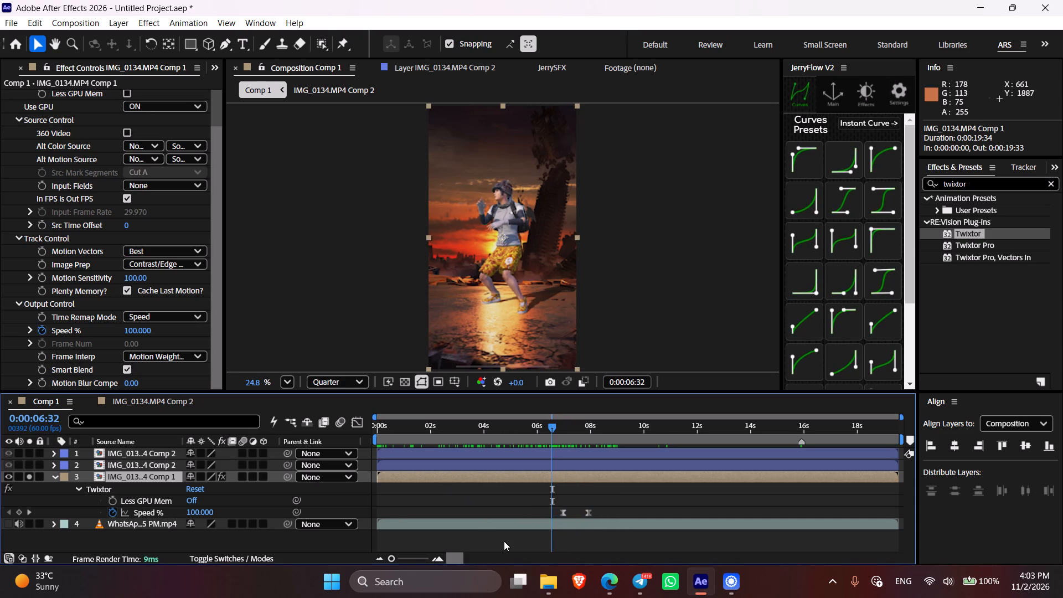
{"action": "key", "text": "ctrl+z"}
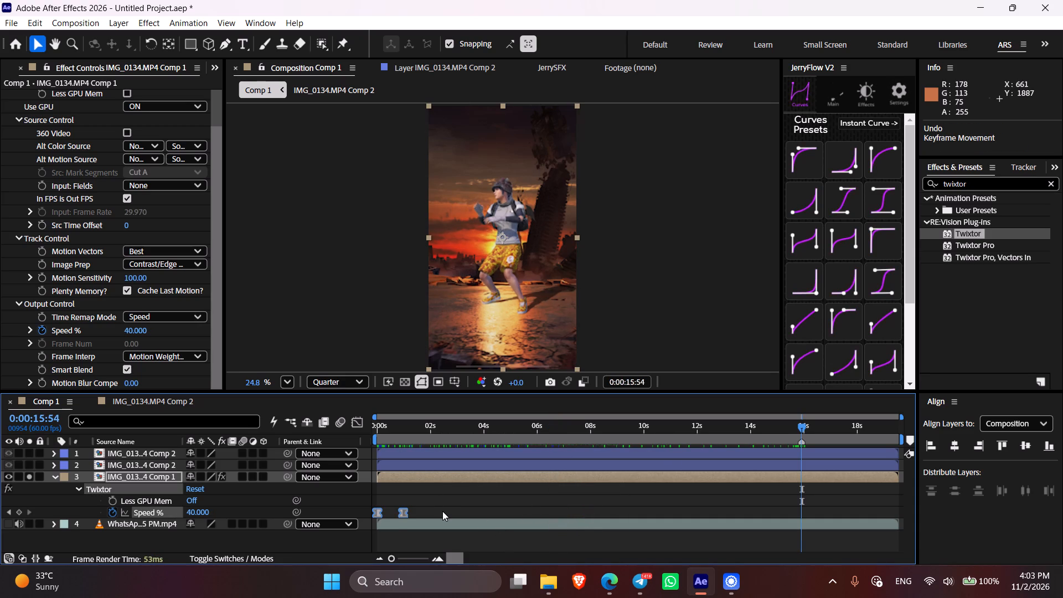
Set the second Twixtor Speed % keyframe, at 0:00:00:58, to 50.
{"action": "left_click_drag", "start_coordinate": [404, 421], "coordinate": [434, 461]}
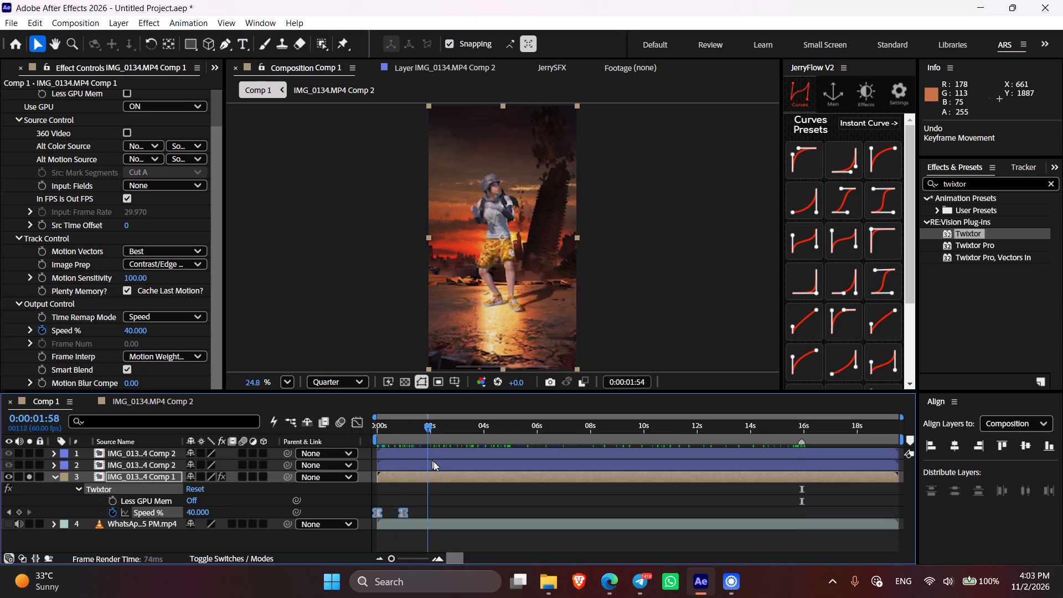
{"action": "left_click_drag", "start_coordinate": [434, 461], "coordinate": [437, 463]}
{"action": "left_click", "coordinate": [438, 488]}
{"action": "key", "text": "j"}
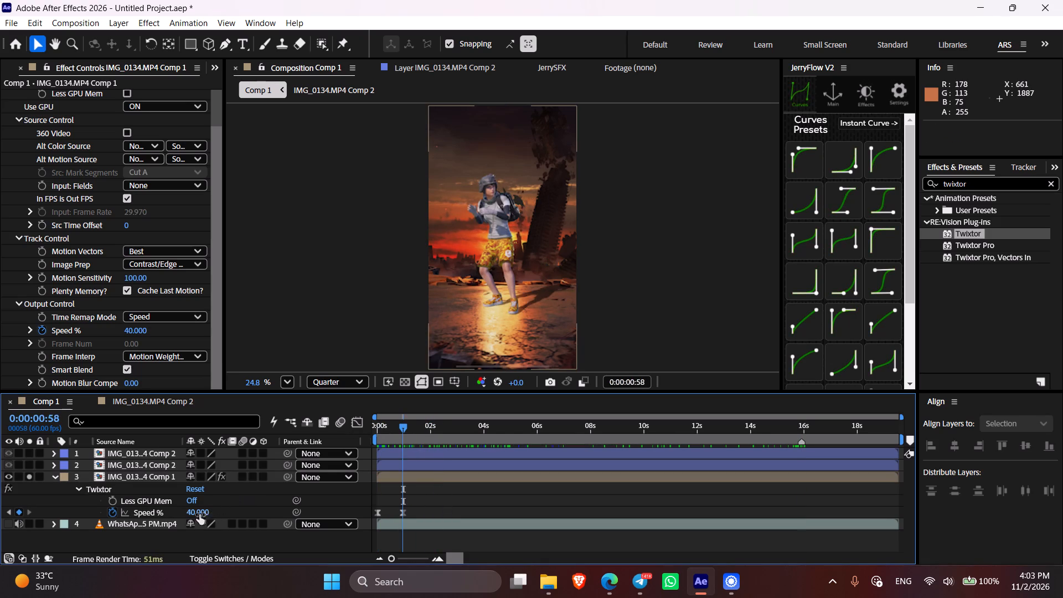
{"action": "left_click", "coordinate": [197, 516]}
{"action": "key", "text": "5"}
{"action": "key", "text": "0"}
{"action": "left_click", "coordinate": [265, 483]}
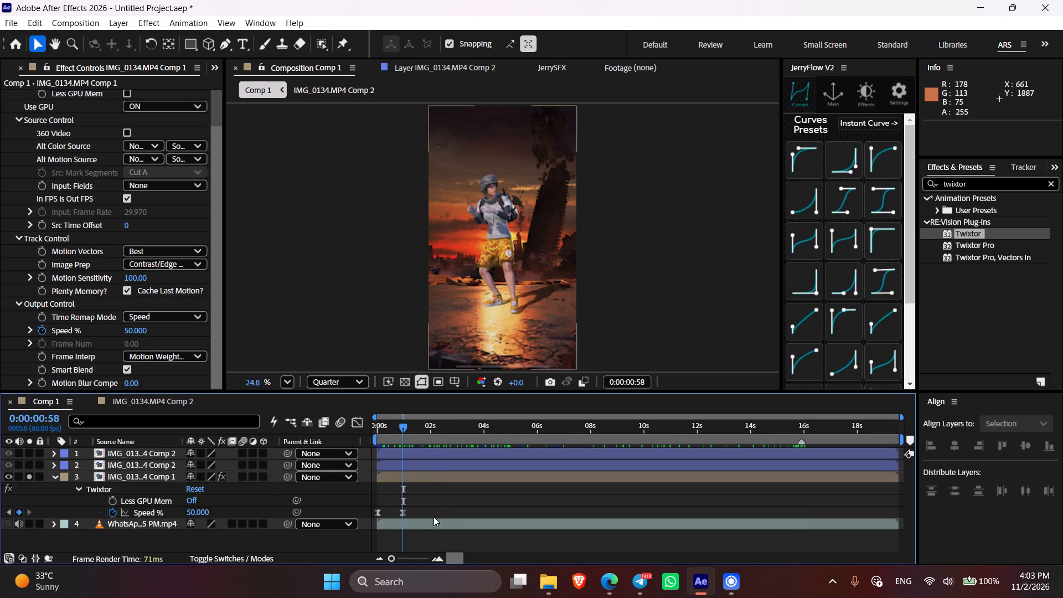
Scrub Comp 1 from about 0:00:01:41 to the marker at 0:00:15:54 to examine the clip at its new speed.
{"action": "left_click_drag", "start_coordinate": [413, 429], "coordinate": [422, 430]}
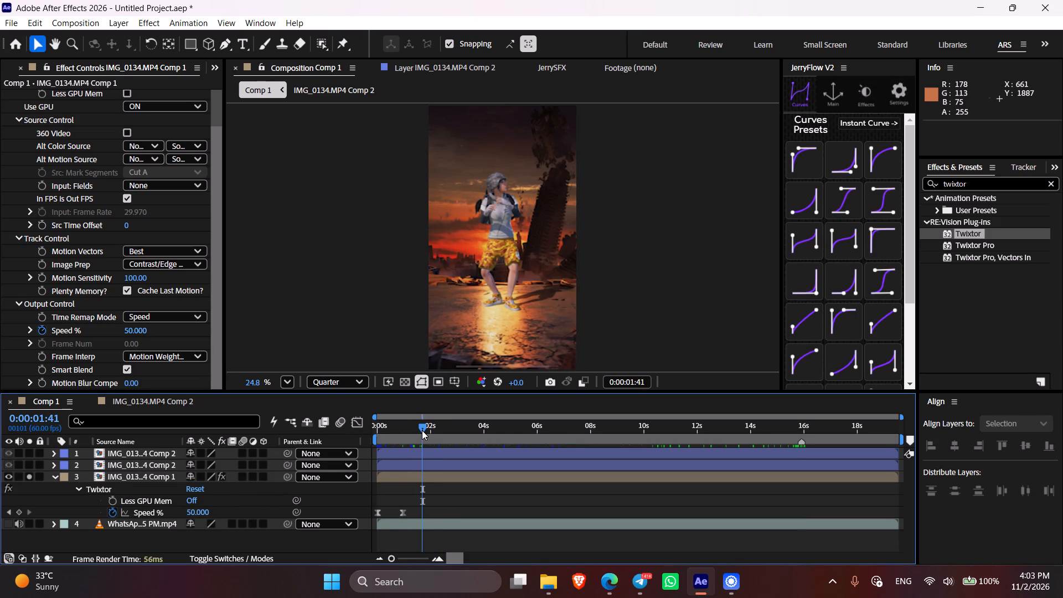
{"action": "left_click_drag", "start_coordinate": [424, 428], "coordinate": [430, 428]}
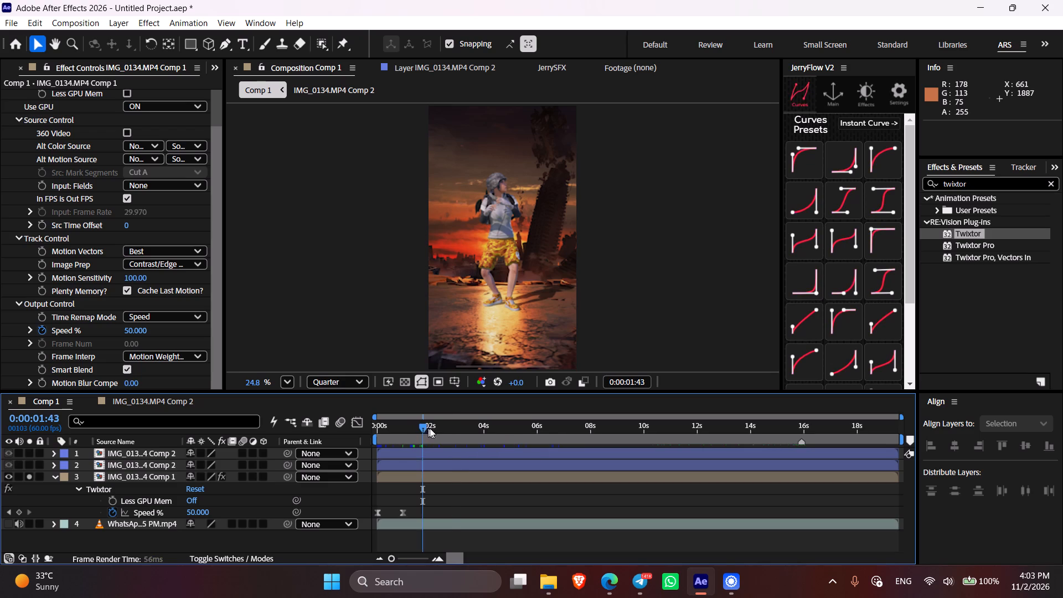
{"action": "left_click_drag", "start_coordinate": [430, 428], "coordinate": [461, 440]}
{"action": "left_click", "coordinate": [805, 427], "text": "shift"}
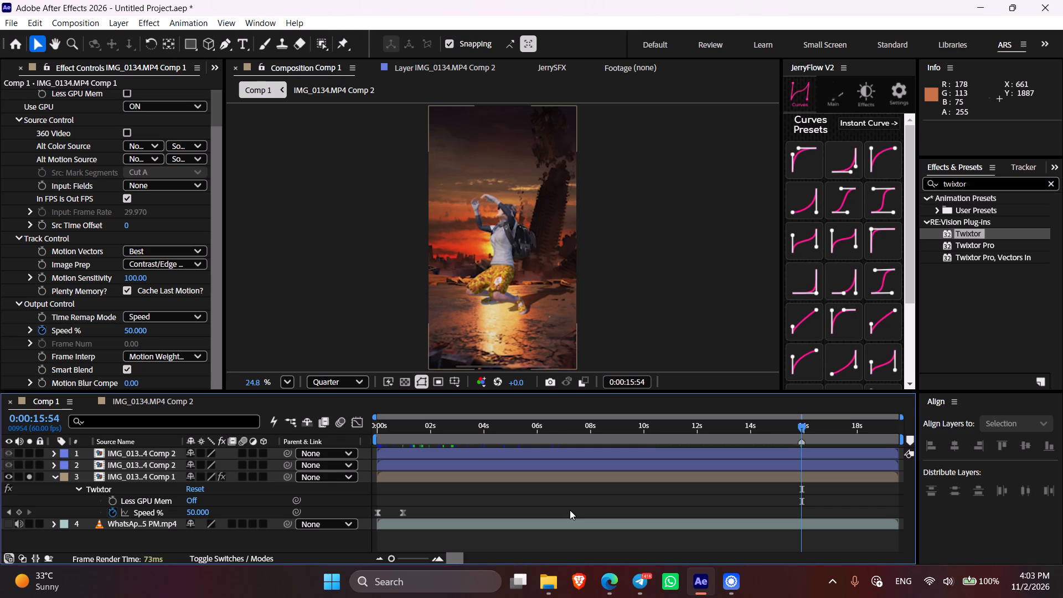
{"action": "left_click_drag", "start_coordinate": [440, 429], "coordinate": [450, 432]}
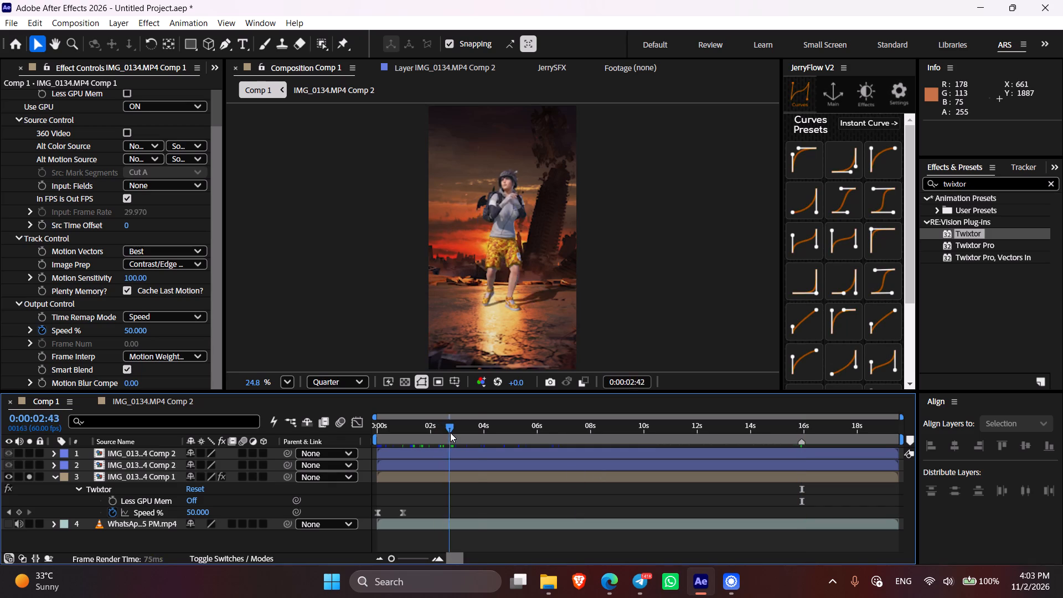
{"action": "left_click_drag", "start_coordinate": [450, 432], "coordinate": [690, 461]}
{"action": "left_click", "coordinate": [804, 424], "text": "shift"}
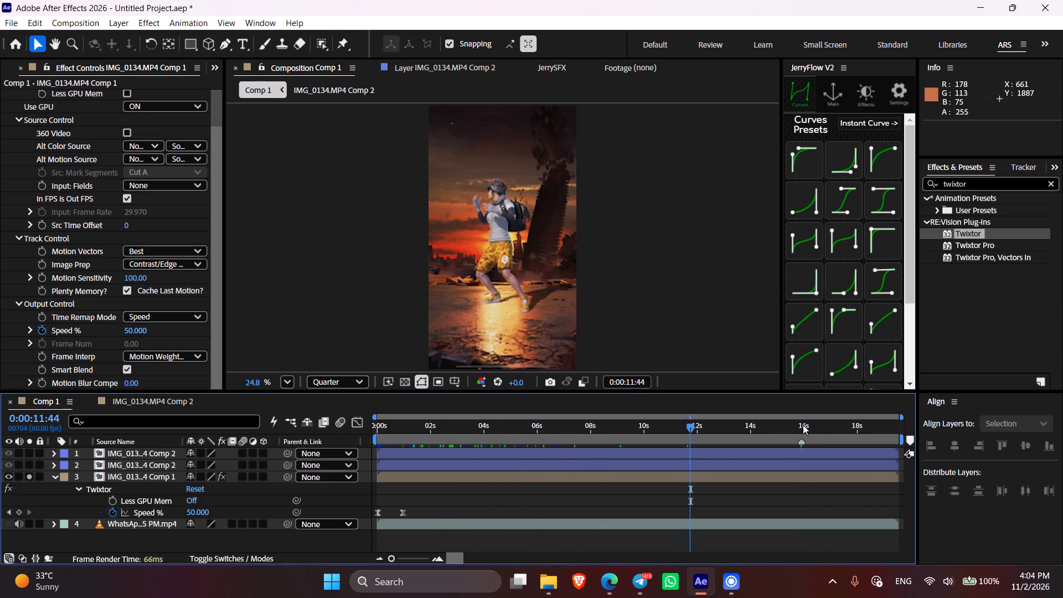
{"action": "left_click", "coordinate": [713, 506]}
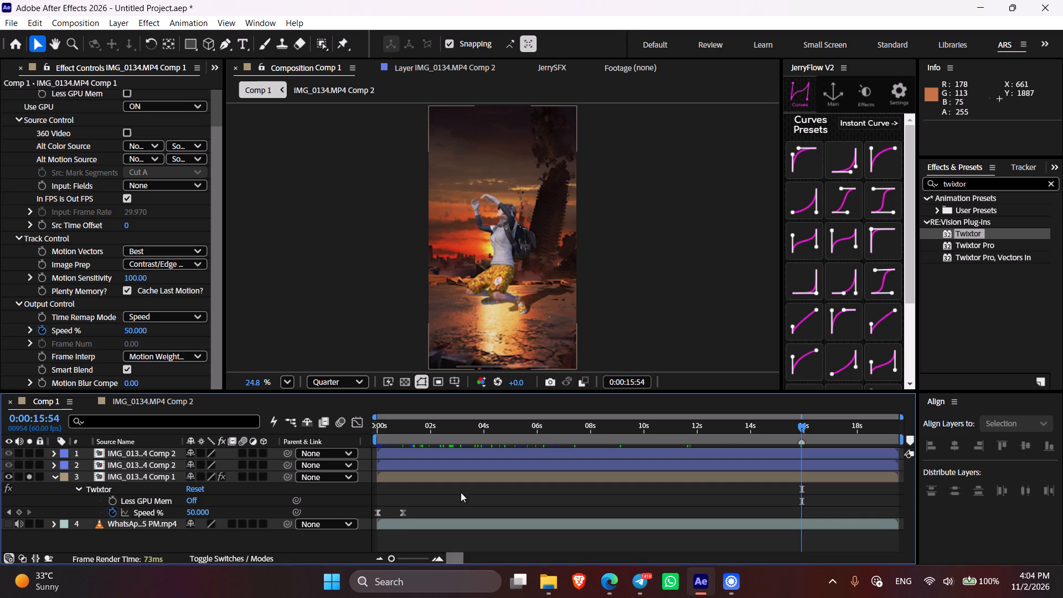
Move both Speed % keyframes together along the timeline so the second lands at 0:00:06:34, and return to the start of Comp 1.
{"action": "left_click_drag", "start_coordinate": [417, 504], "coordinate": [361, 512]}
{"action": "left_click_drag", "start_coordinate": [374, 513], "coordinate": [386, 520]}
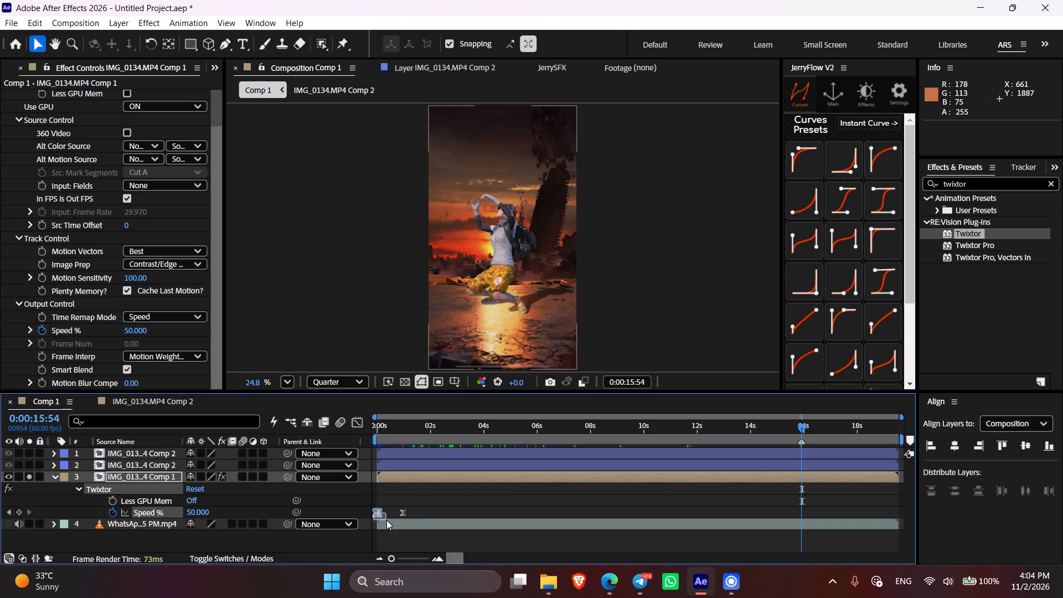
{"action": "left_click_drag", "start_coordinate": [386, 520], "coordinate": [414, 534]}
{"action": "left_click_drag", "start_coordinate": [403, 512], "coordinate": [445, 524]}
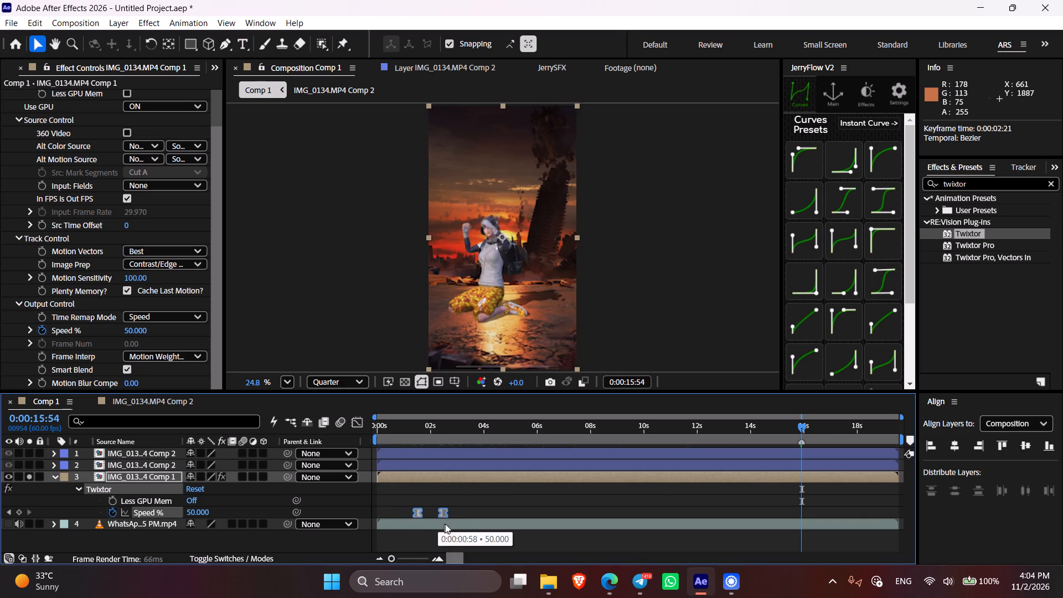
{"action": "left_click_drag", "start_coordinate": [445, 524], "coordinate": [546, 547]}
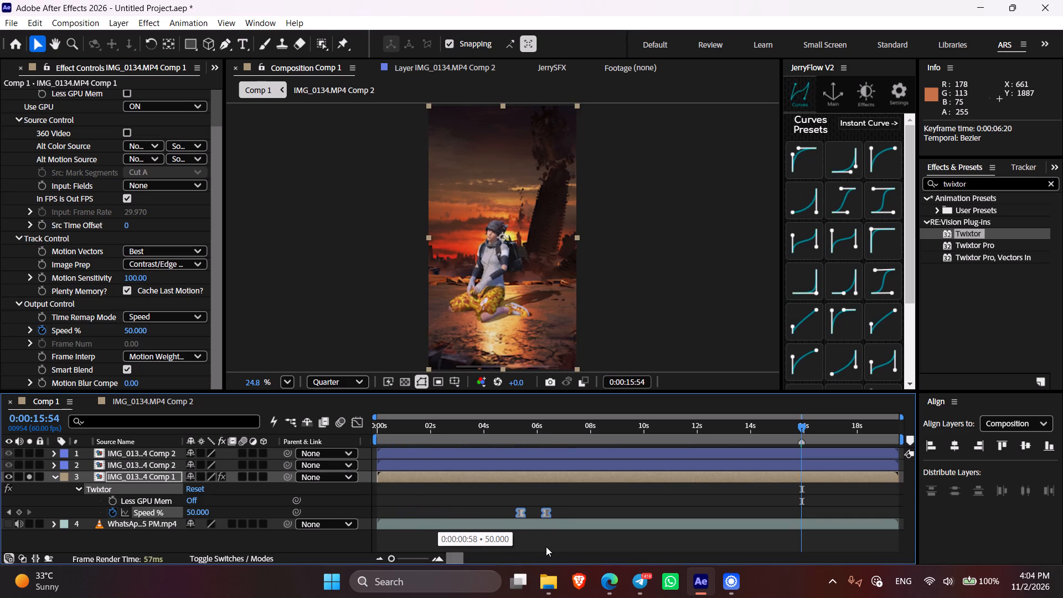
{"action": "left_click_drag", "start_coordinate": [546, 547], "coordinate": [553, 550]}
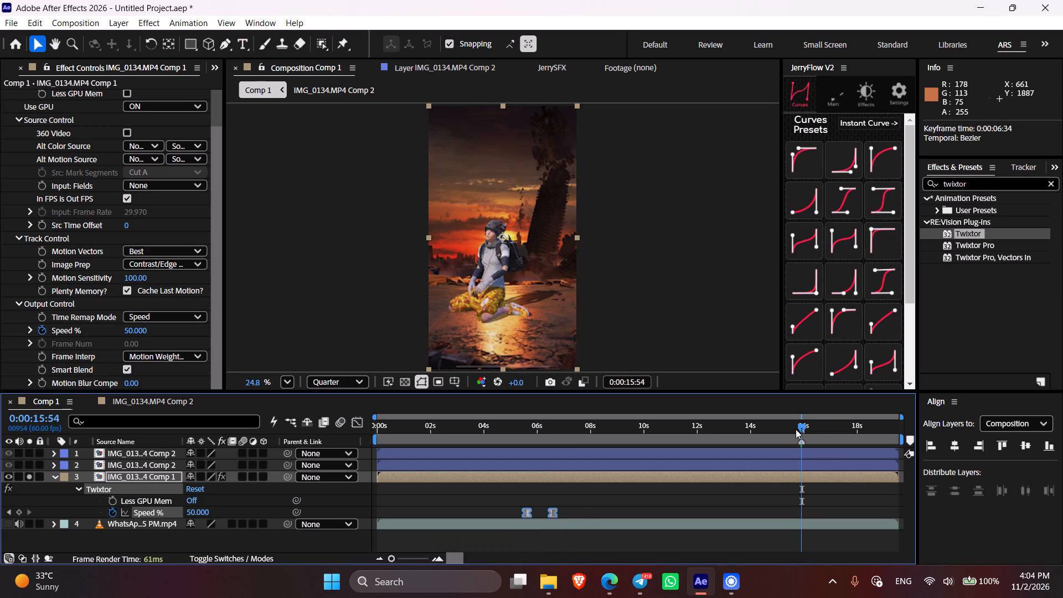
{"action": "left_click_drag", "start_coordinate": [808, 430], "coordinate": [885, 453]}
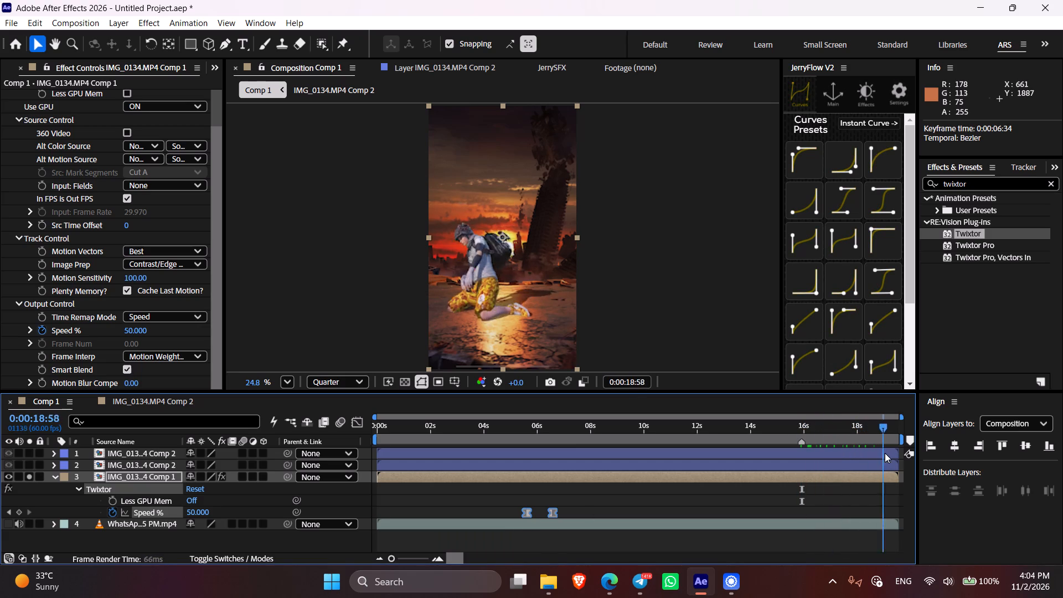
{"action": "left_click_drag", "start_coordinate": [885, 453], "coordinate": [257, 538]}
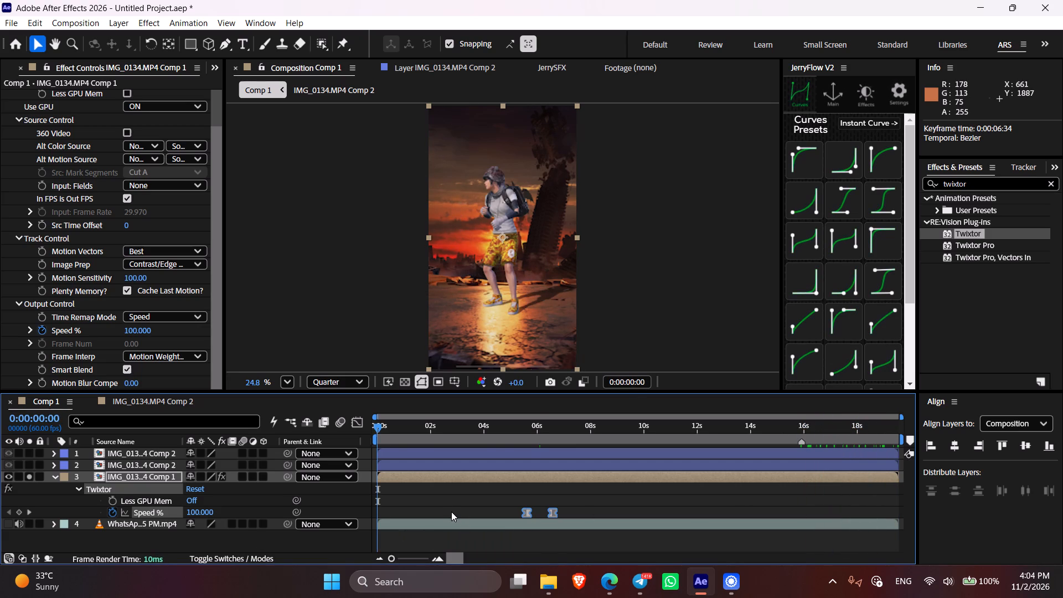
Collapse the IMG_0134.MP4 Comp 1 layer's open Speed % properties and reveal only its Twixtor effect in the timeline.
{"action": "left_click", "coordinate": [451, 512]}
{"action": "key", "text": "e"}
{"action": "type", "text": "we"}
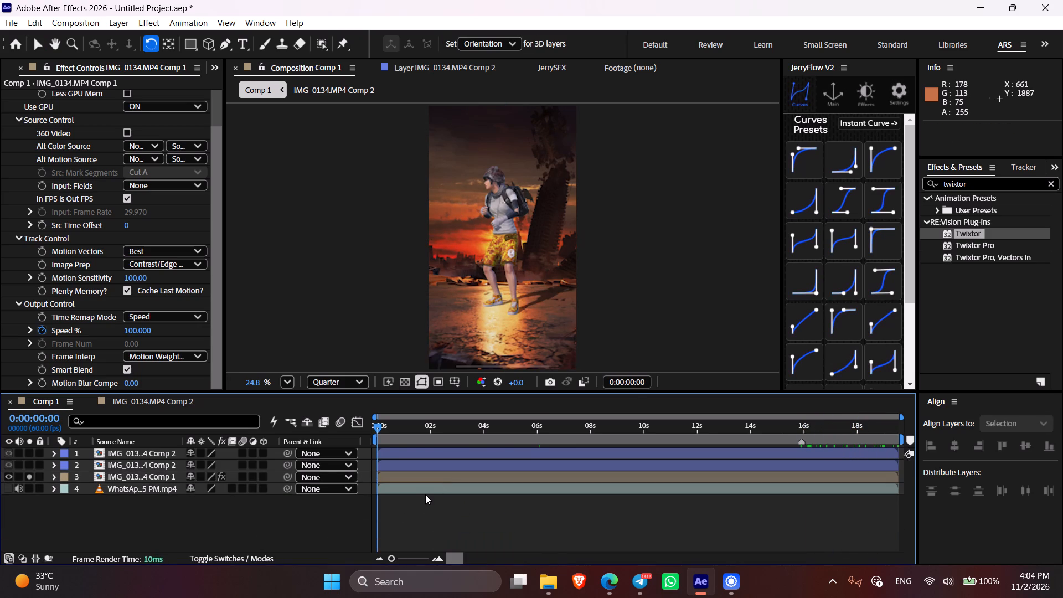
{"action": "left_click", "coordinate": [409, 471]}
{"action": "left_click", "coordinate": [414, 475]}
{"action": "key", "text": "e"}
{"action": "key", "text": "e"}
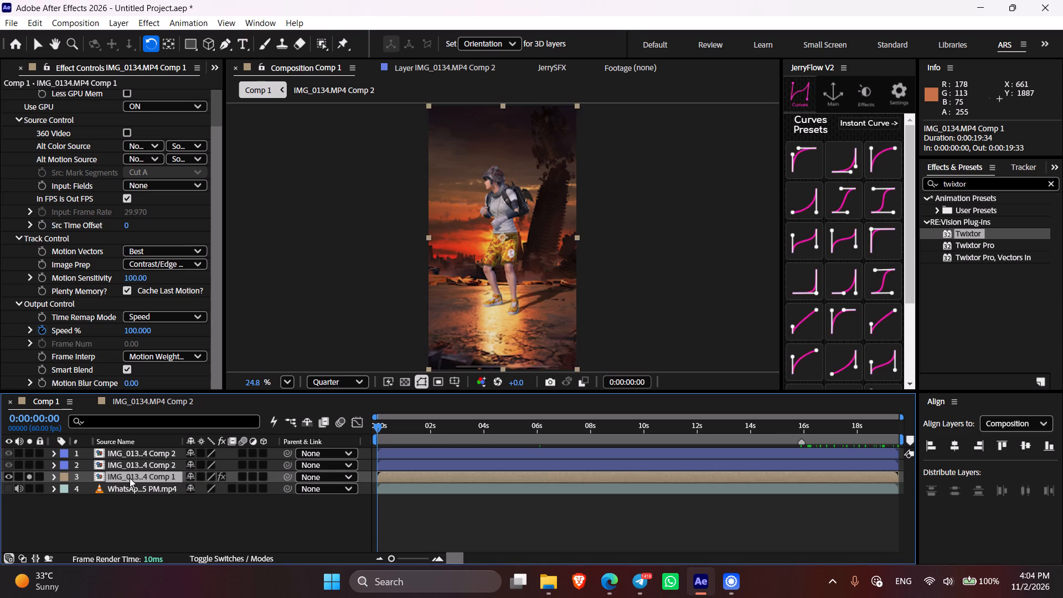
{"action": "key", "text": "e"}
{"action": "key", "text": "e"}
{"action": "type", "text": "ee"}
{"action": "left_click", "coordinate": [470, 515]}
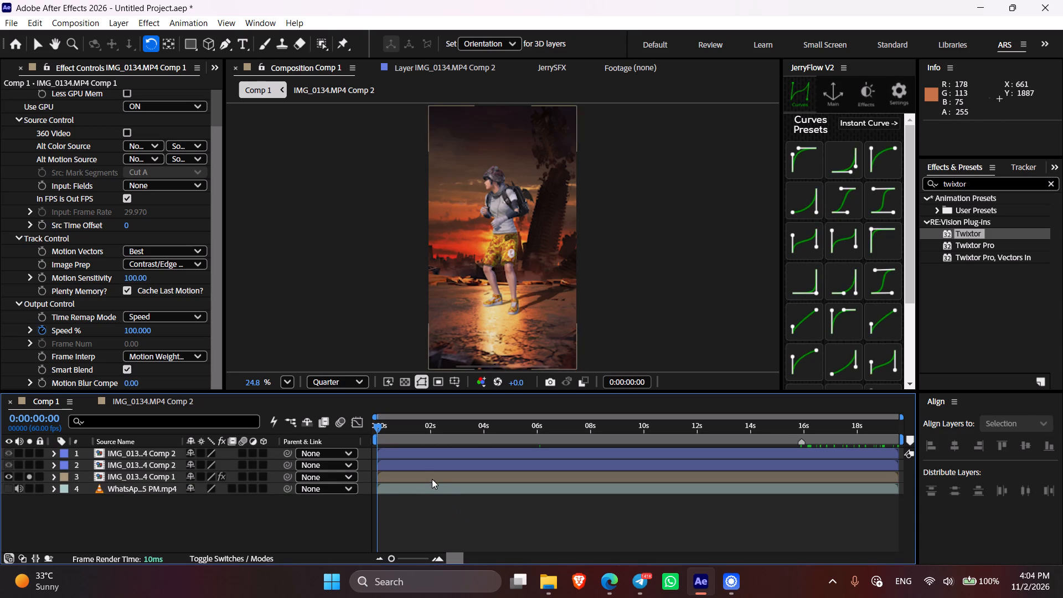
{"action": "left_click", "coordinate": [422, 475]}
{"action": "key", "text": "e"}
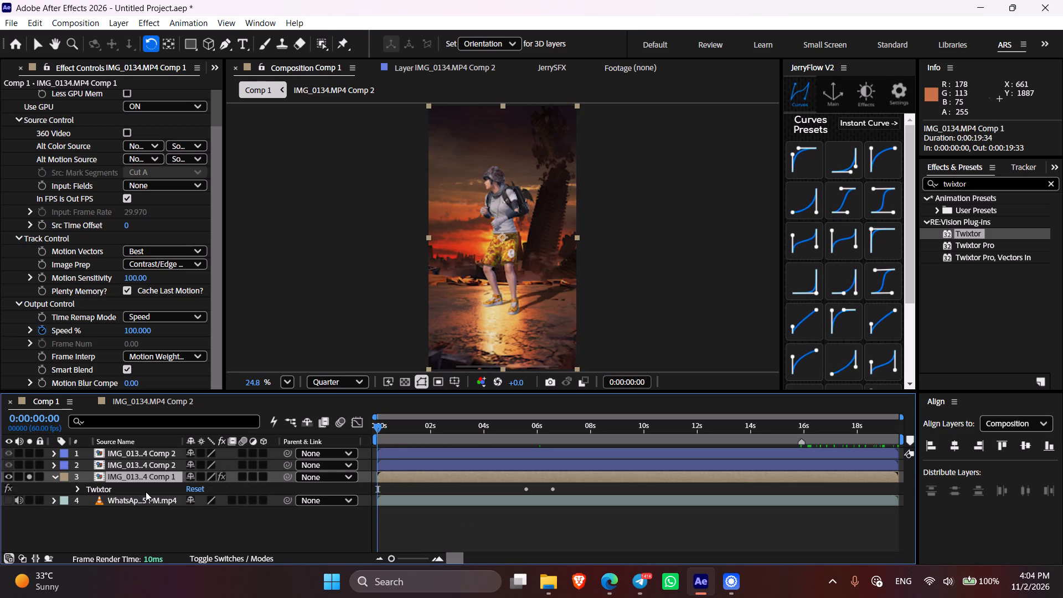
Turn off solo for the IMG_0134.MP4 Comp 1 layer.
{"action": "left_click", "coordinate": [131, 476]}
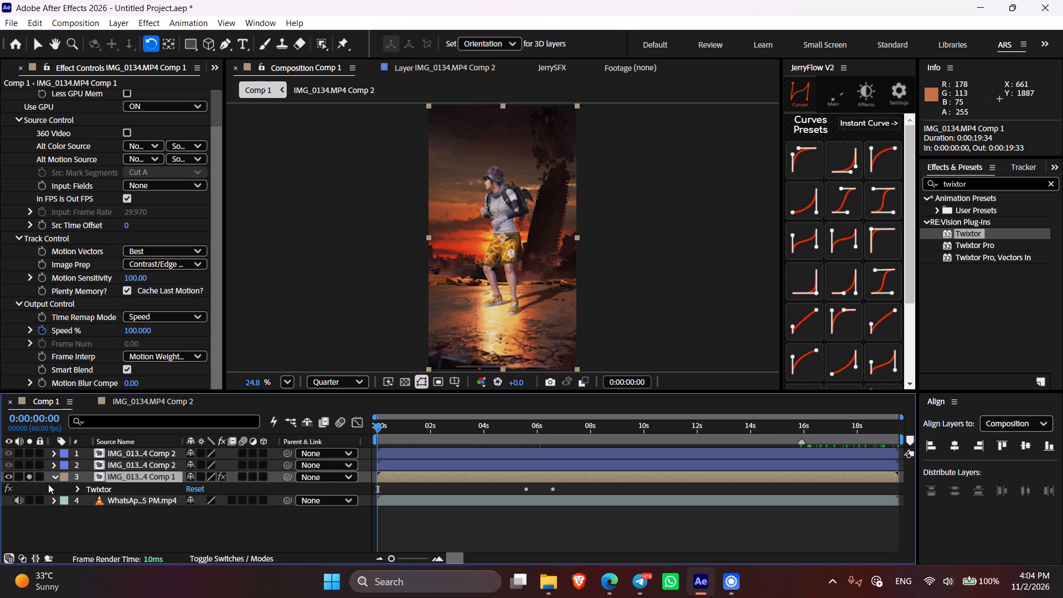
{"action": "left_click", "coordinate": [31, 478]}
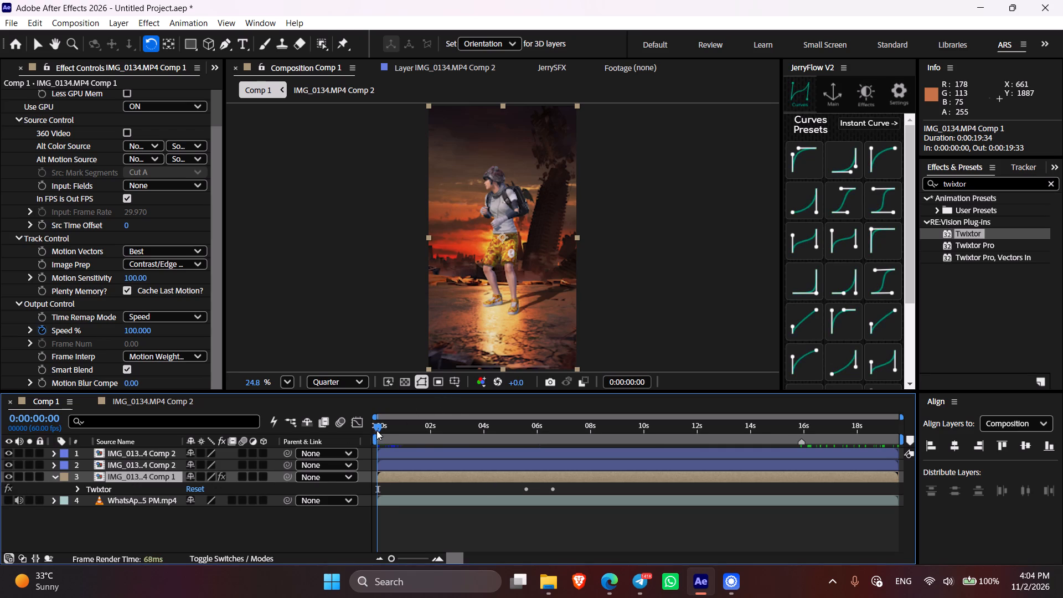
Scrub Comp 1 from its start to 0:00:08:45 to examine how the stacked IMG_0134.MP4 layers line up.
{"action": "left_click_drag", "start_coordinate": [376, 430], "coordinate": [458, 451]}
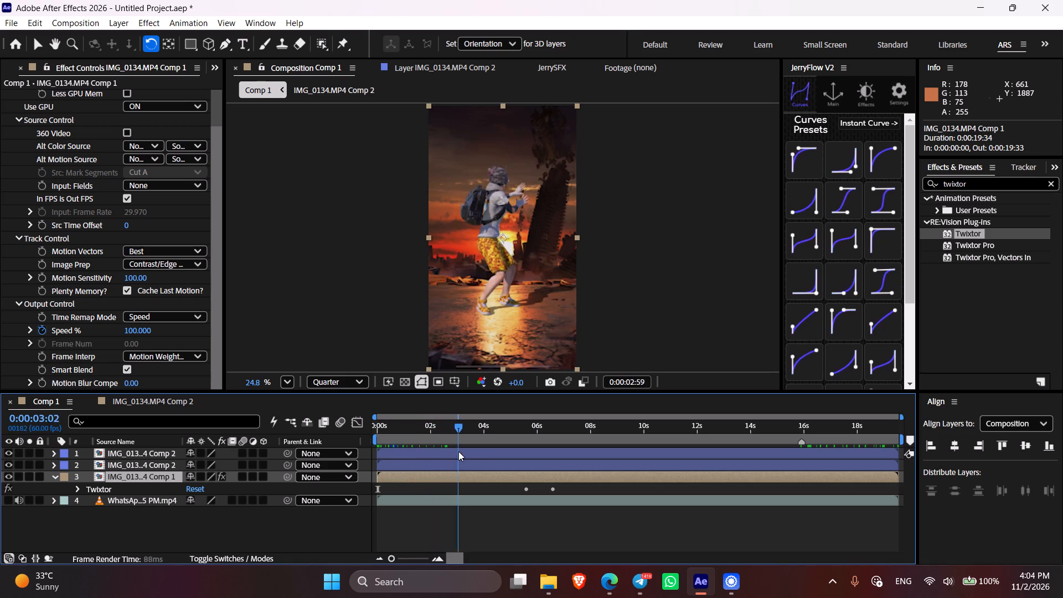
{"action": "left_click_drag", "start_coordinate": [458, 451], "coordinate": [585, 466]}
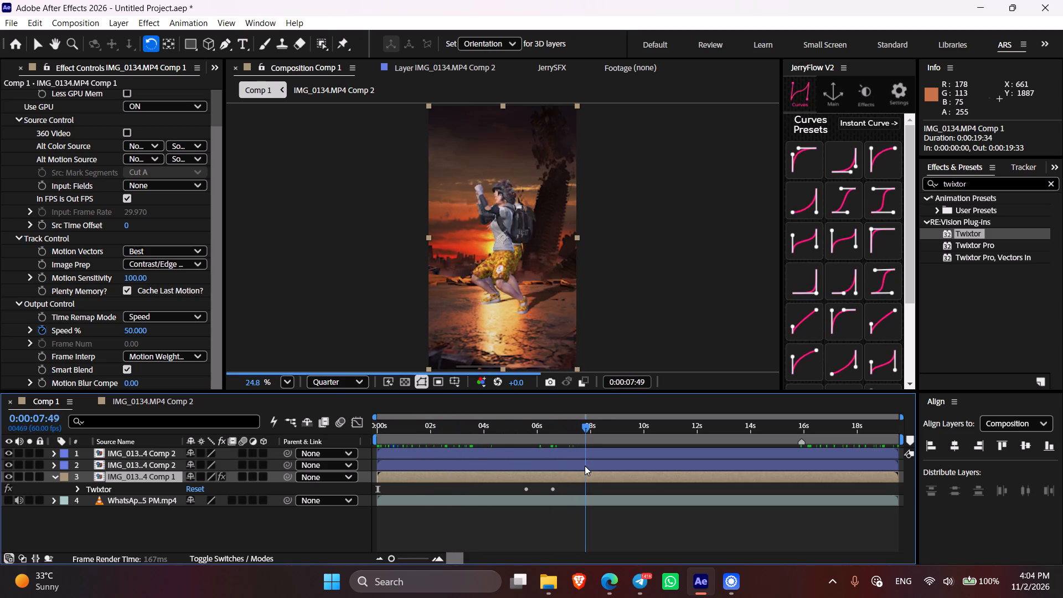
{"action": "left_click_drag", "start_coordinate": [585, 466], "coordinate": [610, 470]}
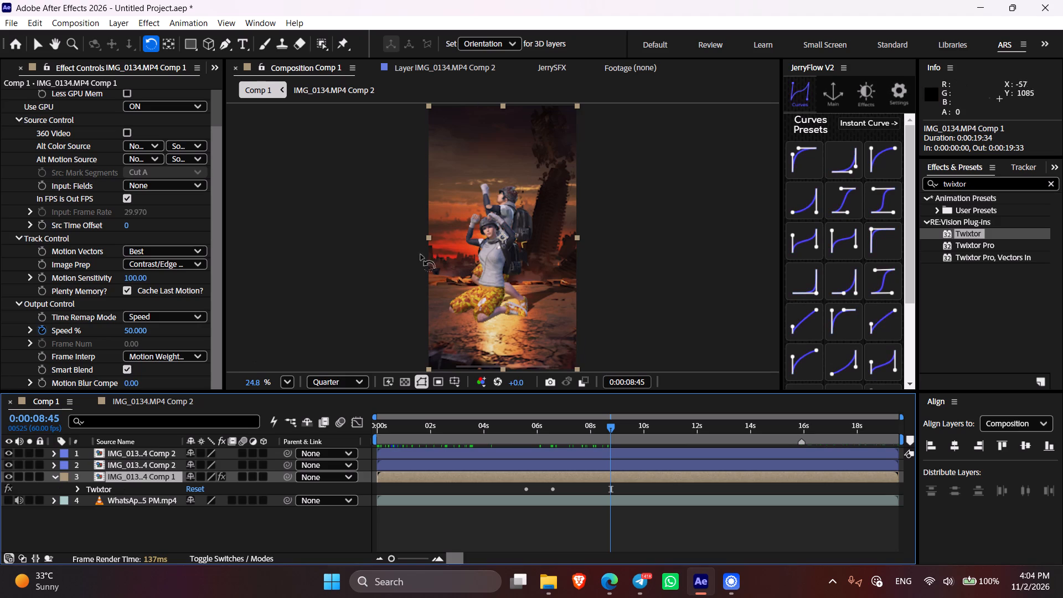
Copy the Twixtor effect from the IMG_0134.MP4 Comp 1 layer.
{"action": "left_click", "coordinate": [123, 466]}
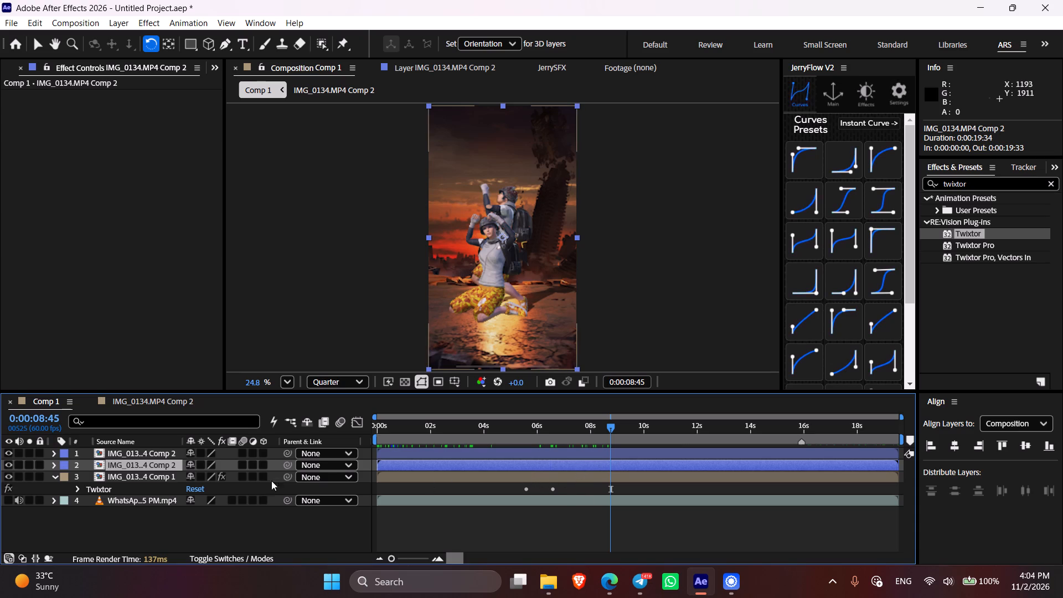
{"action": "left_click", "coordinate": [159, 477]}
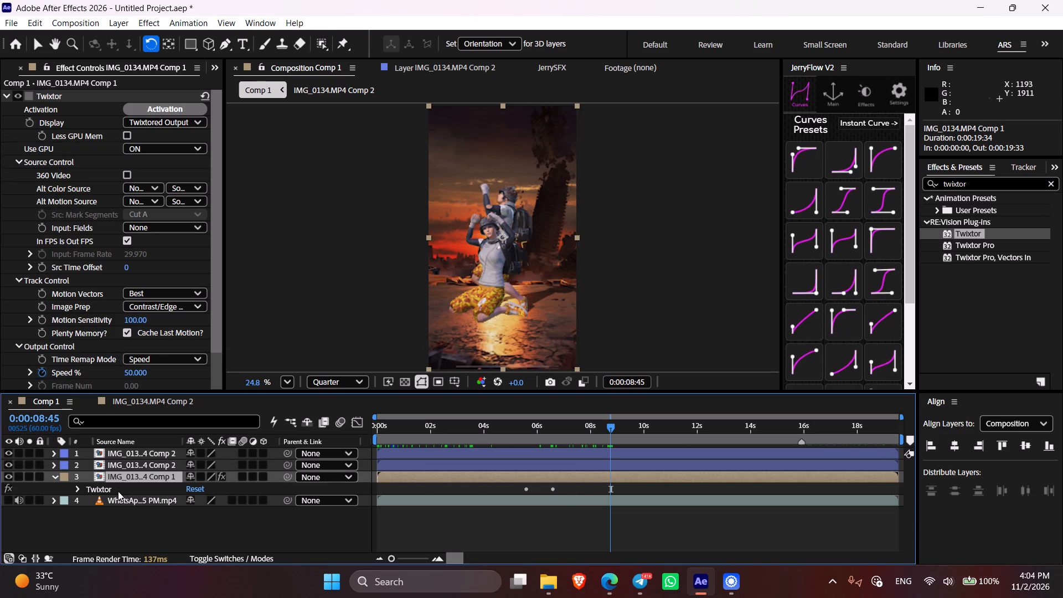
{"action": "left_click", "coordinate": [118, 491]}
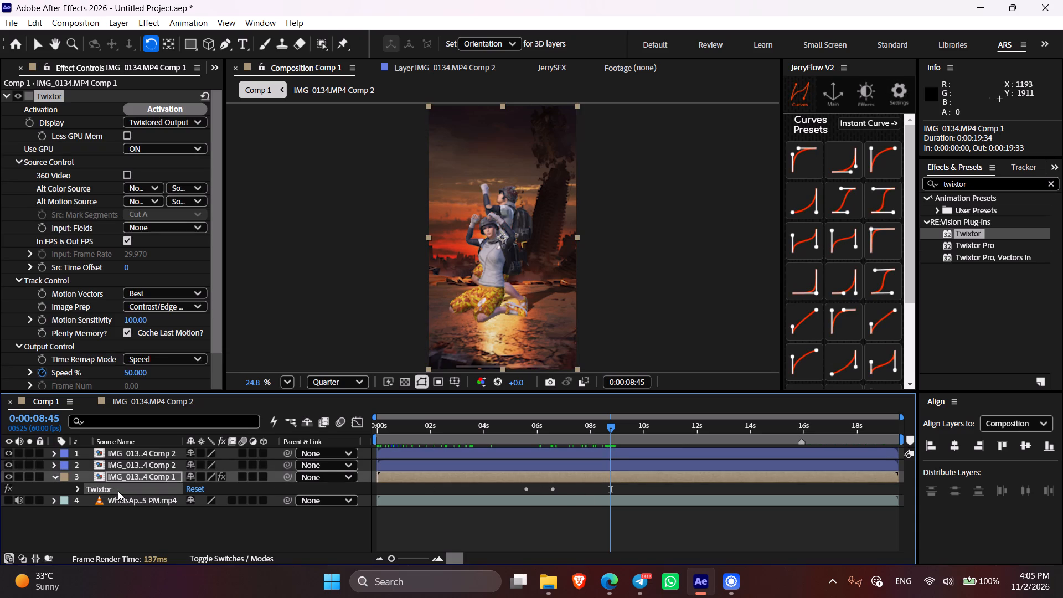
{"action": "left_click", "coordinate": [157, 522]}
{"action": "double_click", "coordinate": [125, 491]}
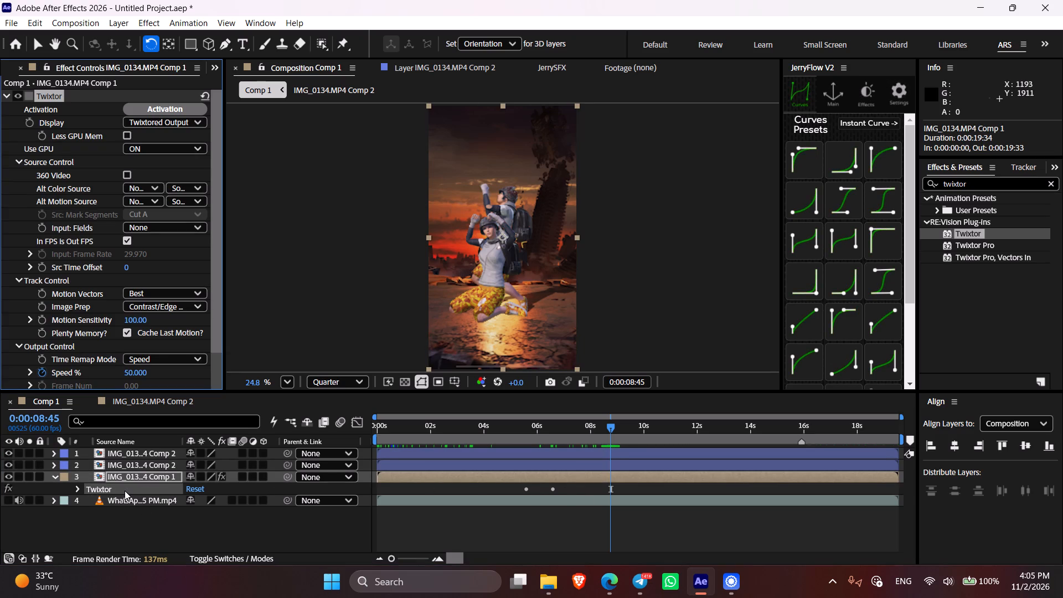
{"action": "left_click", "coordinate": [104, 524]}
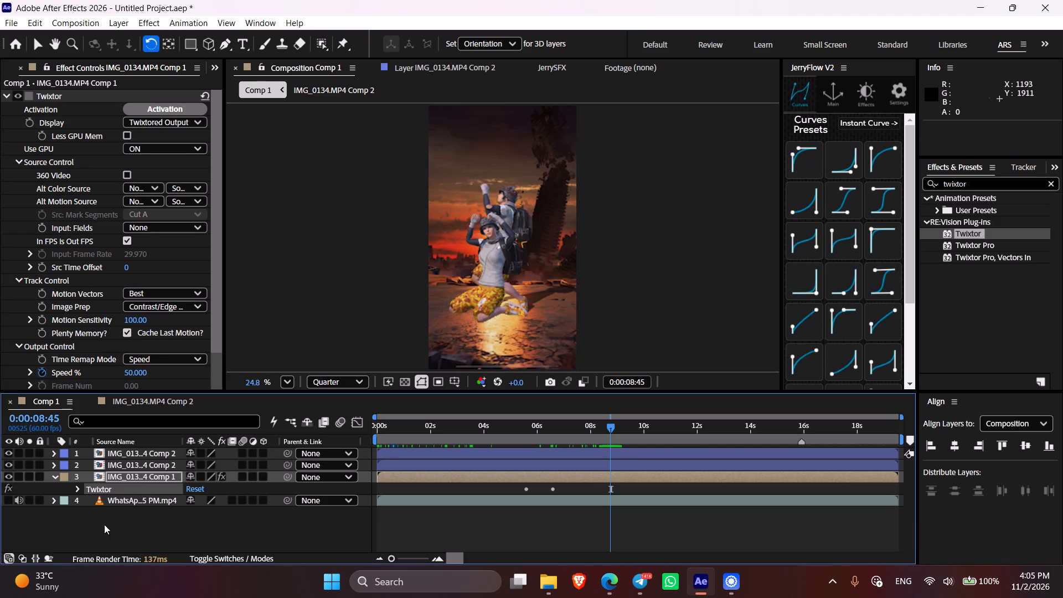
{"action": "left_click", "coordinate": [52, 94]}
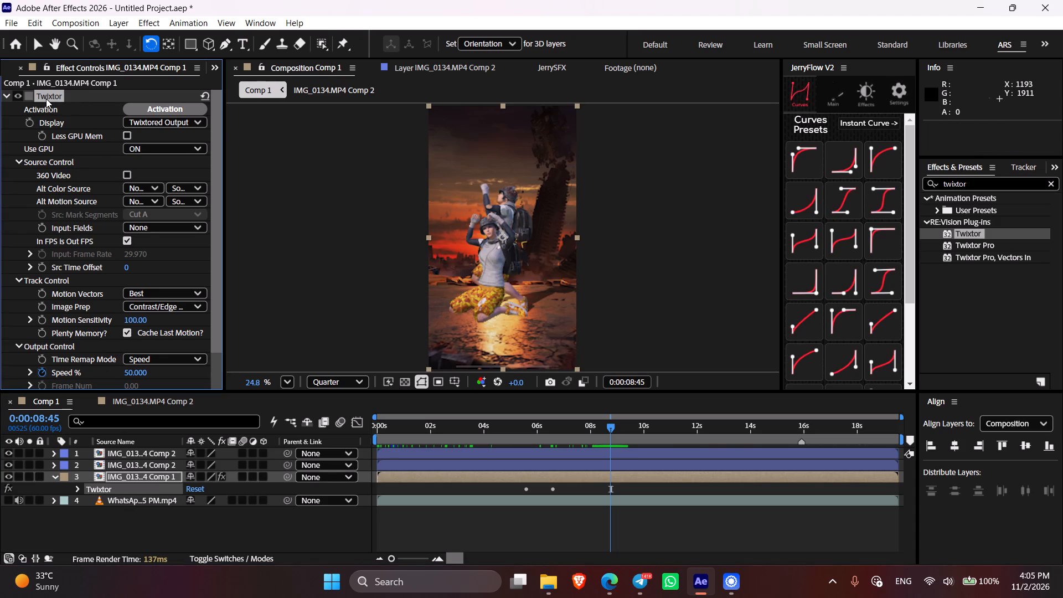
{"action": "key", "text": "ctrl+c"}
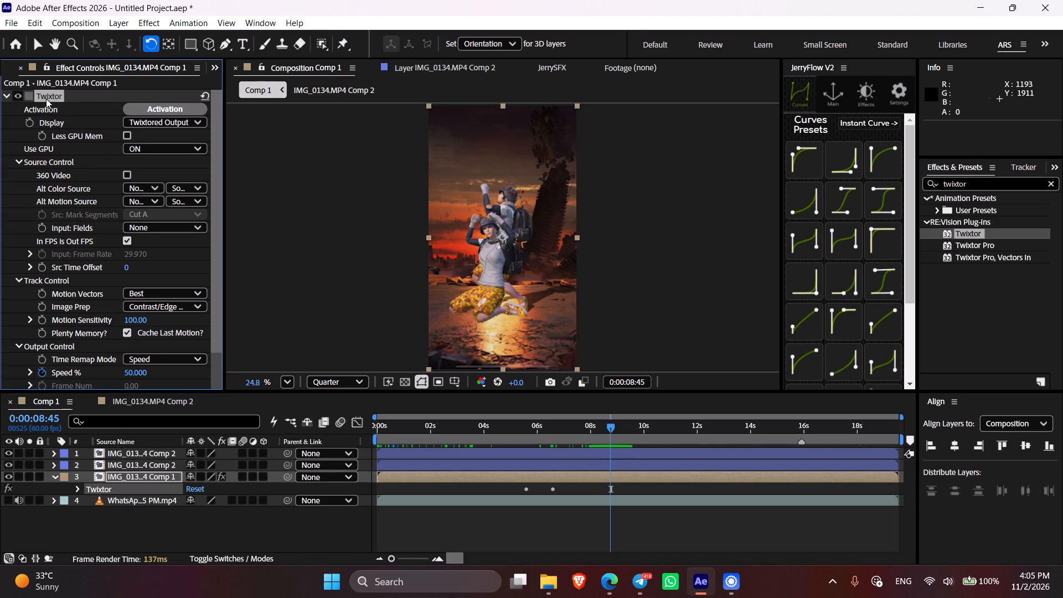
{"action": "right_click_drag", "start_coordinate": [46, 100], "coordinate": [49, 105]}
{"action": "right_click", "coordinate": [17, 115]}
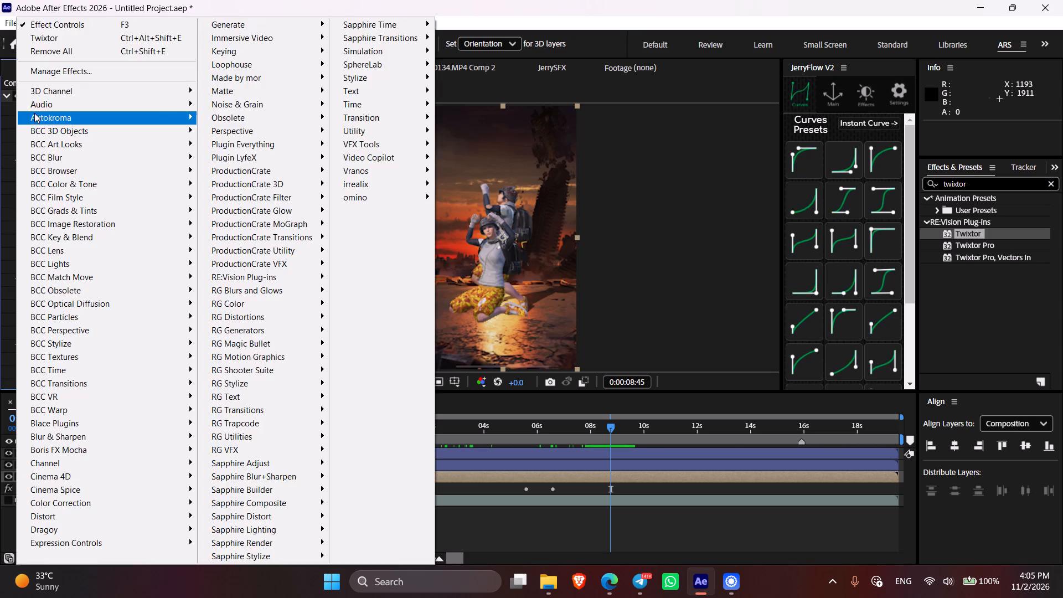
{"action": "left_click", "coordinate": [1, 107]}
{"action": "right_click", "coordinate": [52, 95]}
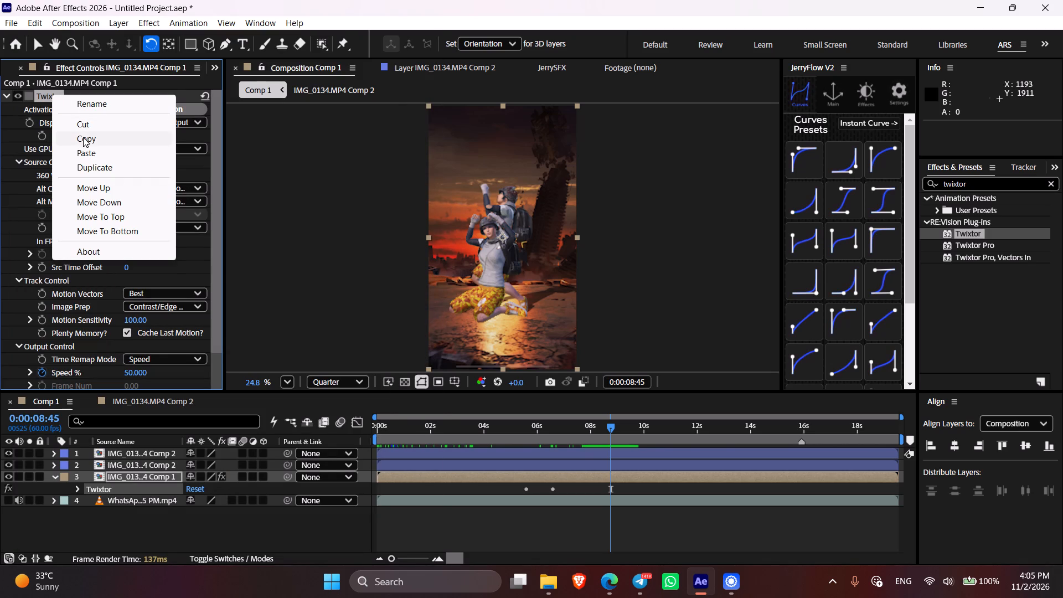
{"action": "left_click", "coordinate": [104, 137]}
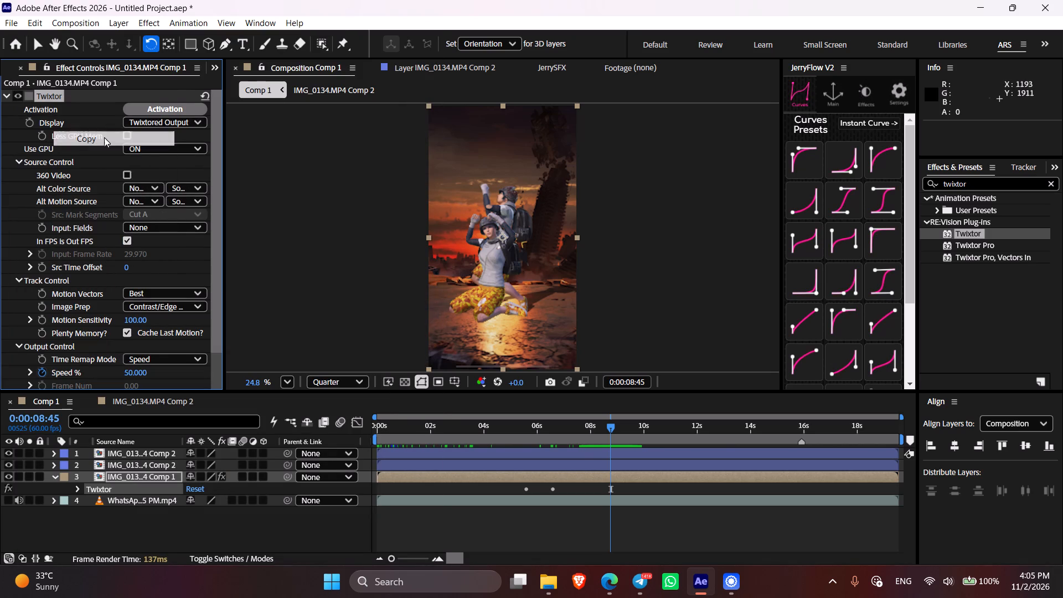
Reveal the IMG_0134.MP4 Comp 1 layer's animated properties and step between its Speed % keyframes at 0:00:05:36 and 0:00:06:34 to check them.
{"action": "key", "text": "u"}
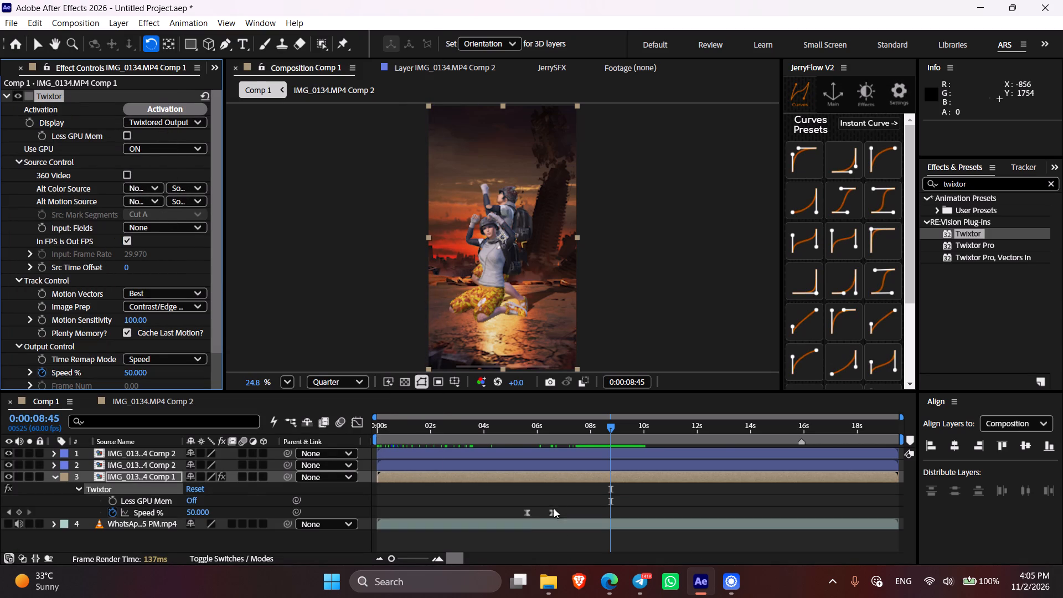
{"action": "left_click_drag", "start_coordinate": [518, 432], "coordinate": [528, 435]}
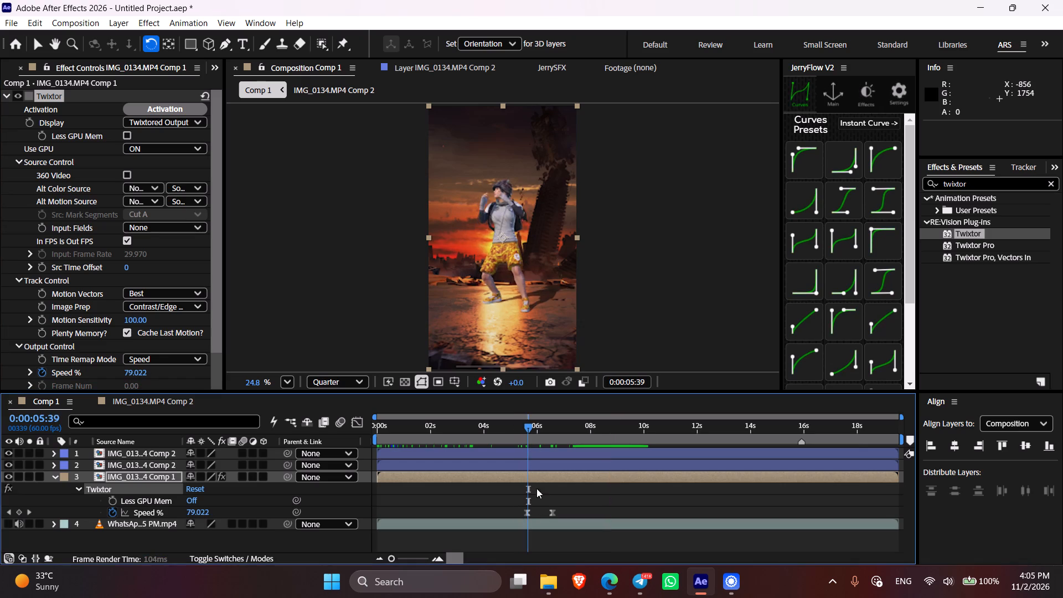
{"action": "left_click", "coordinate": [535, 430]}
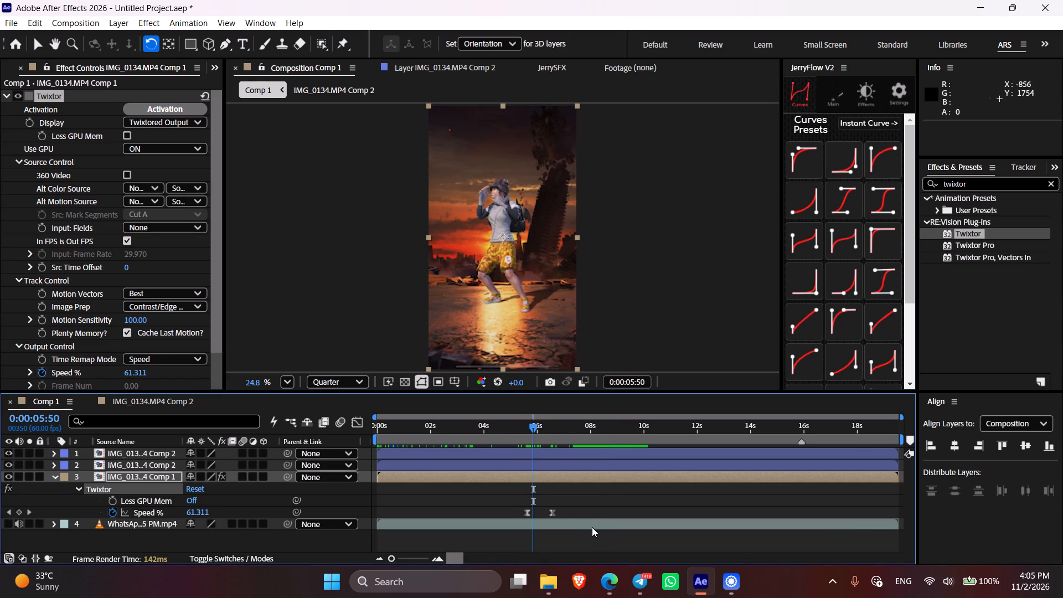
{"action": "key", "text": "j"}
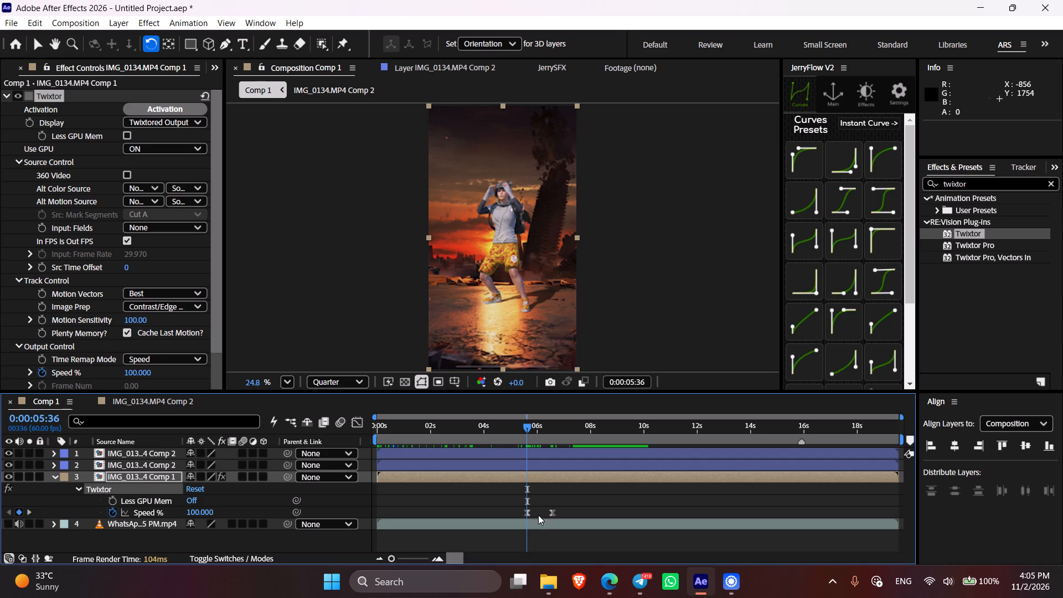
{"action": "key", "text": "k"}
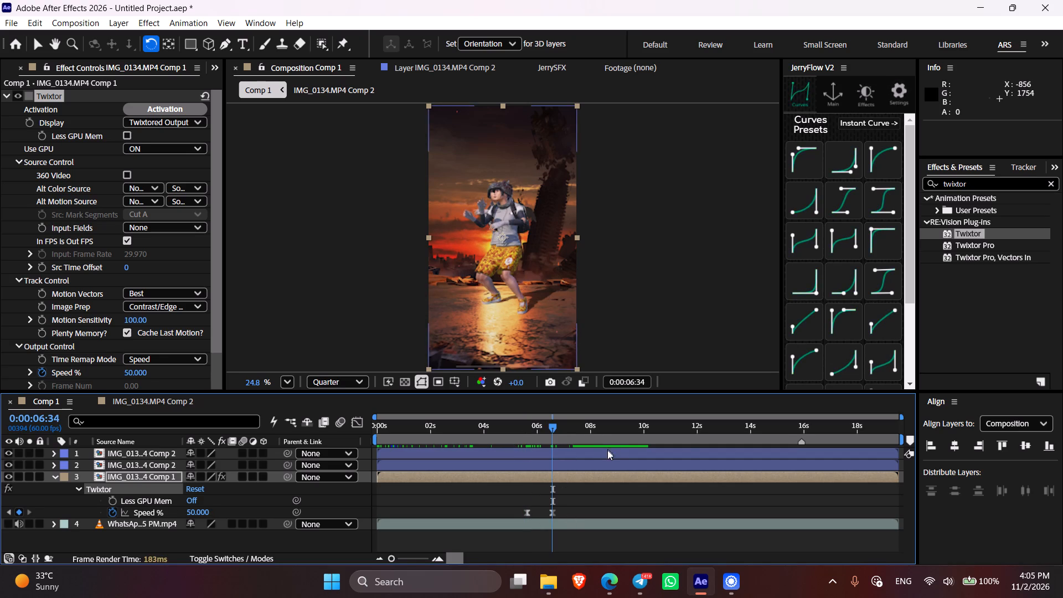
{"action": "key", "text": "j"}
{"action": "key", "text": "k"}
{"action": "type", "text": "jk"}
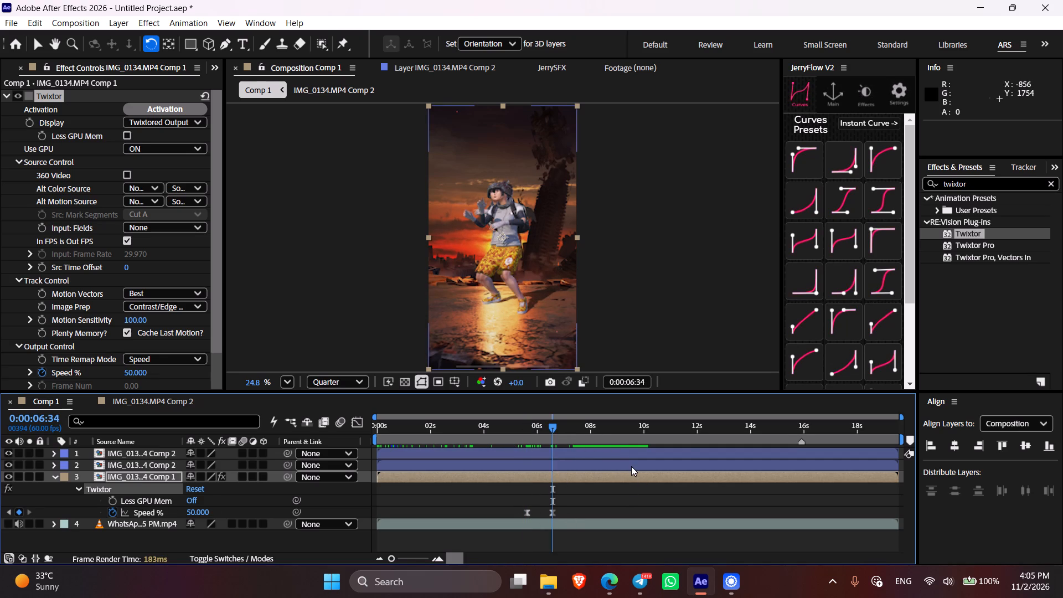
{"action": "key", "text": "j"}
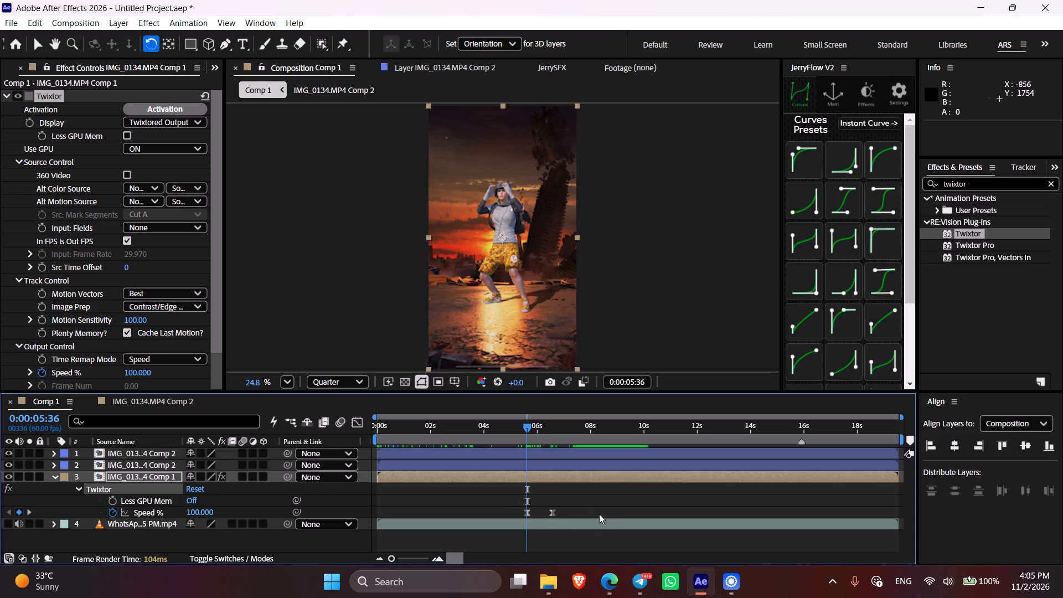
{"action": "left_click", "coordinate": [529, 513]}
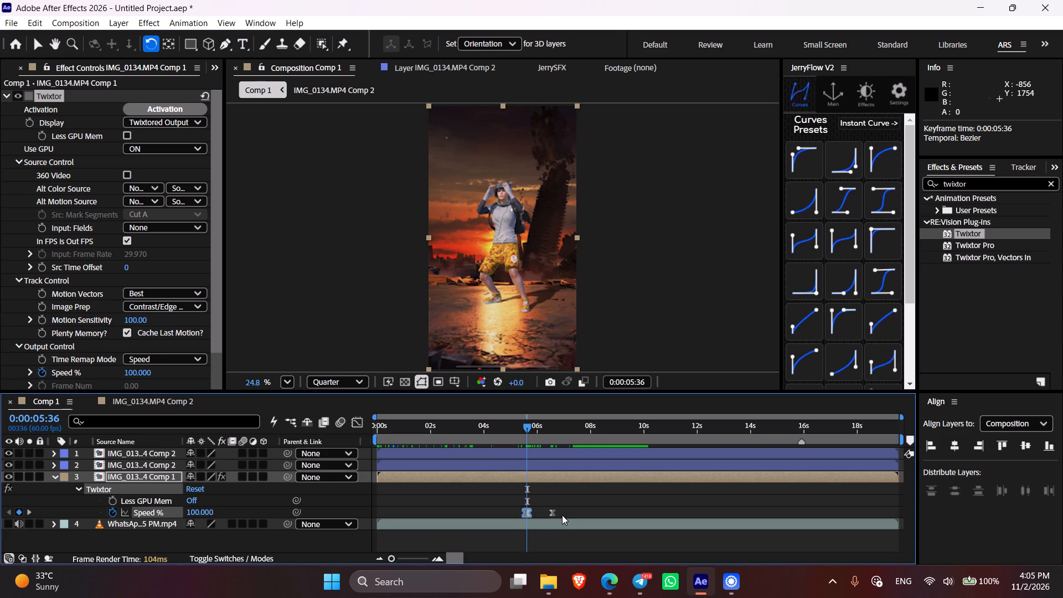
{"action": "key", "text": "k"}
{"action": "left_click", "coordinate": [551, 514]}
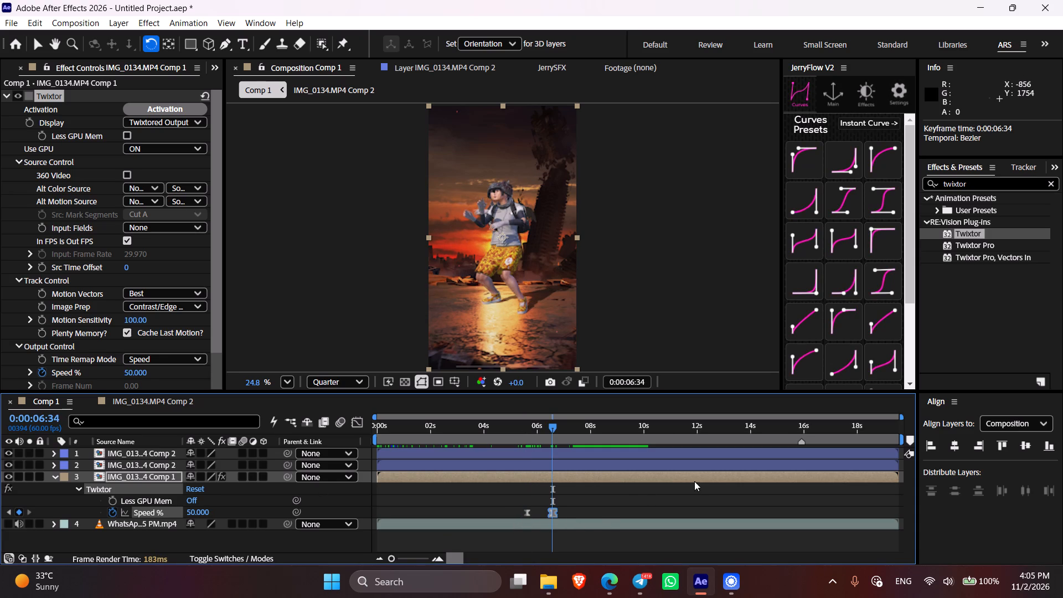
{"action": "key", "text": "j"}
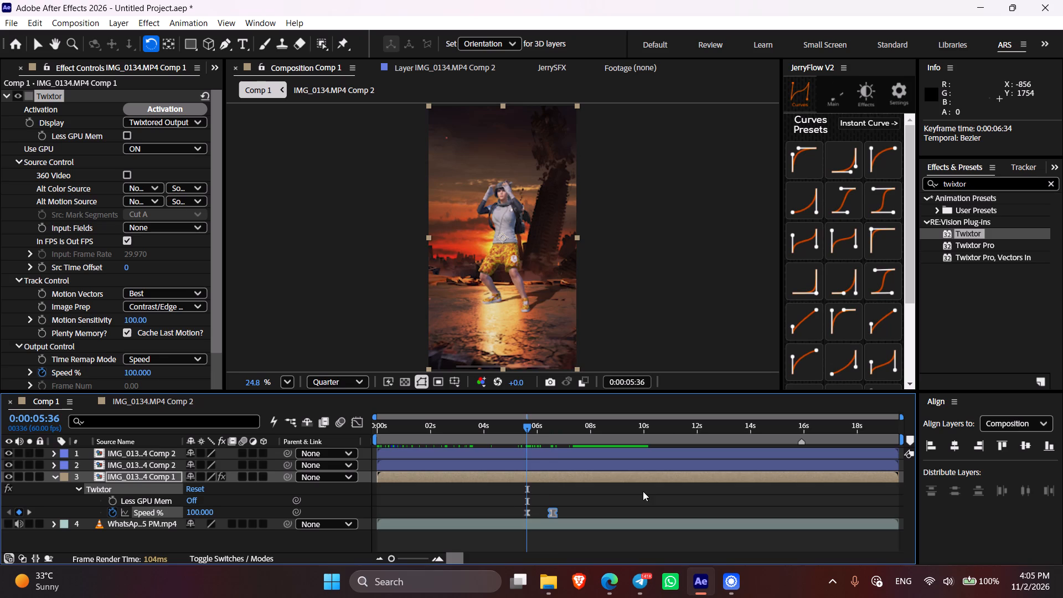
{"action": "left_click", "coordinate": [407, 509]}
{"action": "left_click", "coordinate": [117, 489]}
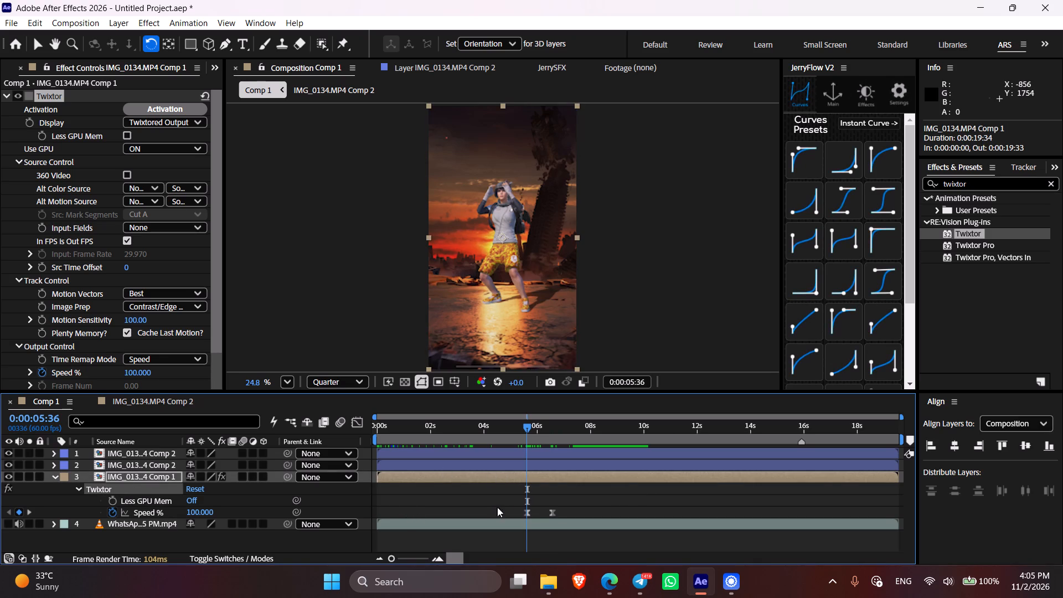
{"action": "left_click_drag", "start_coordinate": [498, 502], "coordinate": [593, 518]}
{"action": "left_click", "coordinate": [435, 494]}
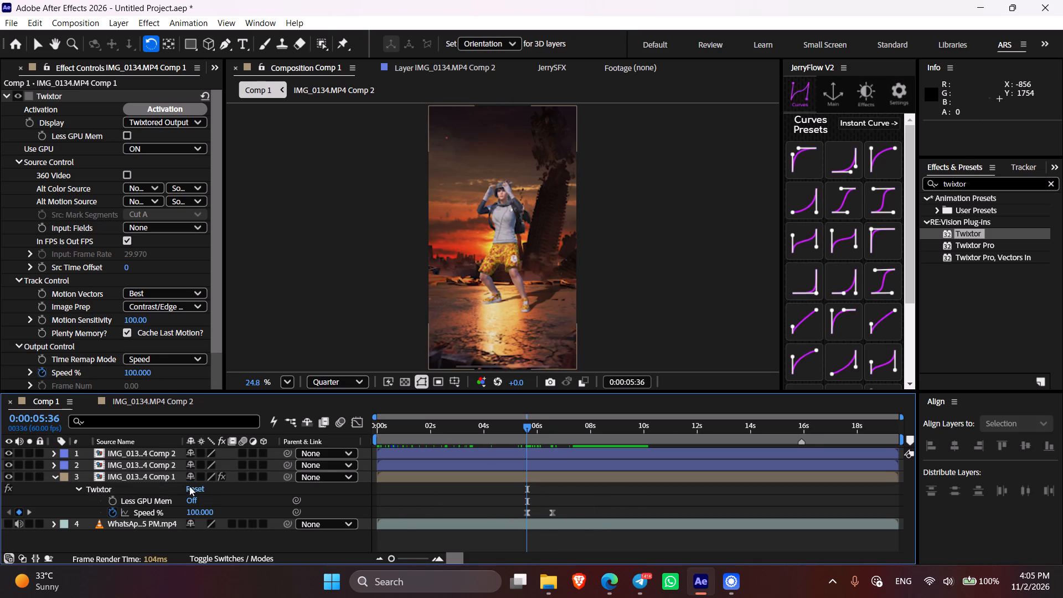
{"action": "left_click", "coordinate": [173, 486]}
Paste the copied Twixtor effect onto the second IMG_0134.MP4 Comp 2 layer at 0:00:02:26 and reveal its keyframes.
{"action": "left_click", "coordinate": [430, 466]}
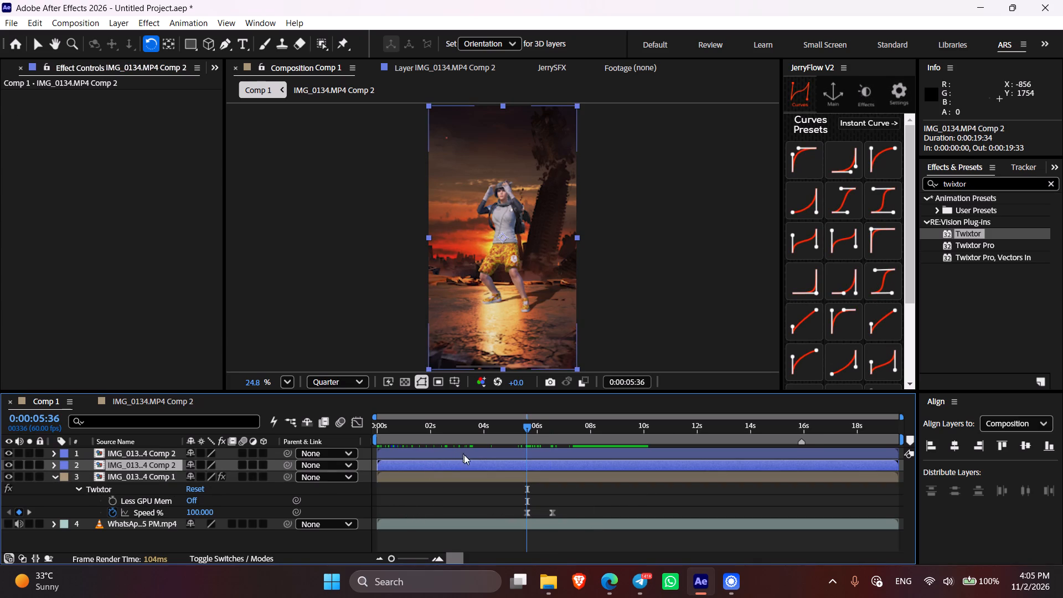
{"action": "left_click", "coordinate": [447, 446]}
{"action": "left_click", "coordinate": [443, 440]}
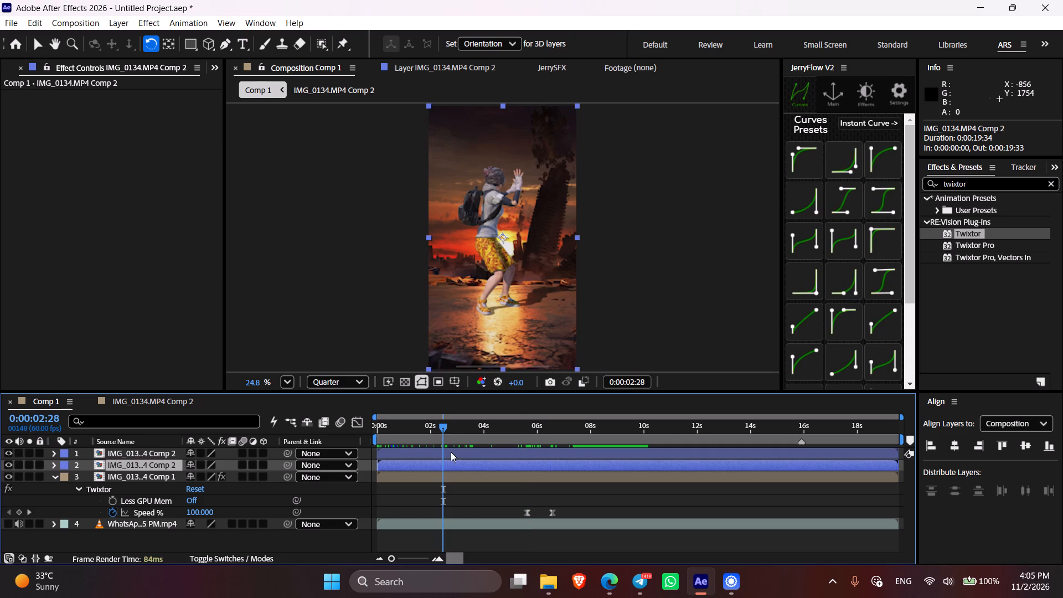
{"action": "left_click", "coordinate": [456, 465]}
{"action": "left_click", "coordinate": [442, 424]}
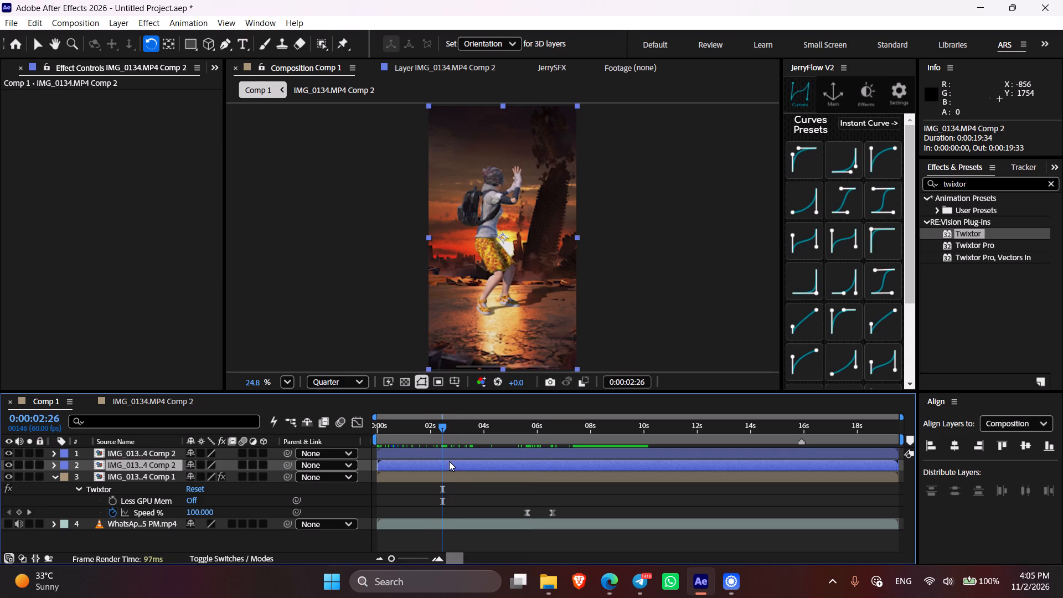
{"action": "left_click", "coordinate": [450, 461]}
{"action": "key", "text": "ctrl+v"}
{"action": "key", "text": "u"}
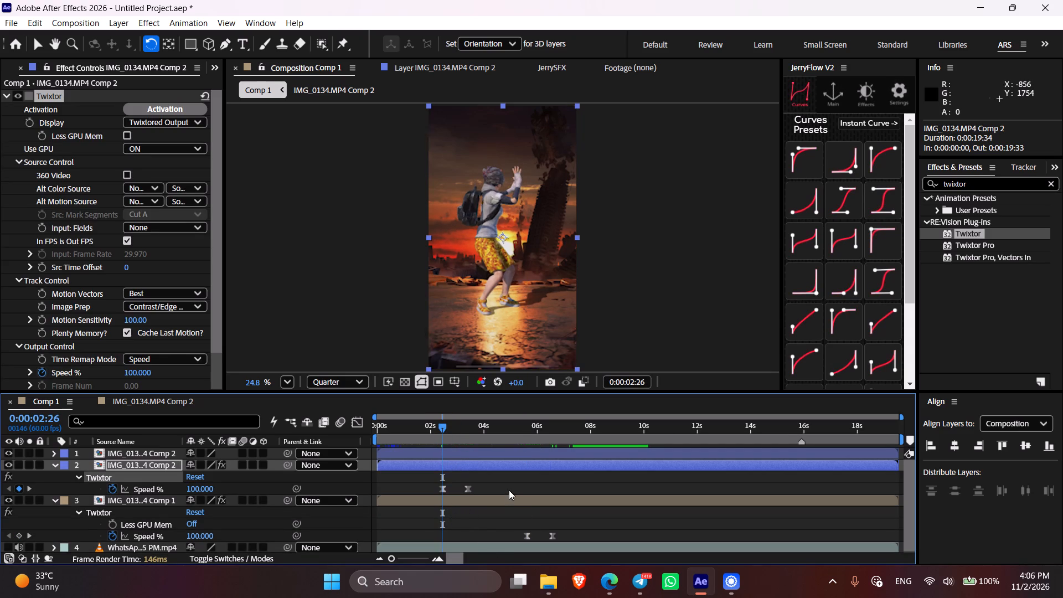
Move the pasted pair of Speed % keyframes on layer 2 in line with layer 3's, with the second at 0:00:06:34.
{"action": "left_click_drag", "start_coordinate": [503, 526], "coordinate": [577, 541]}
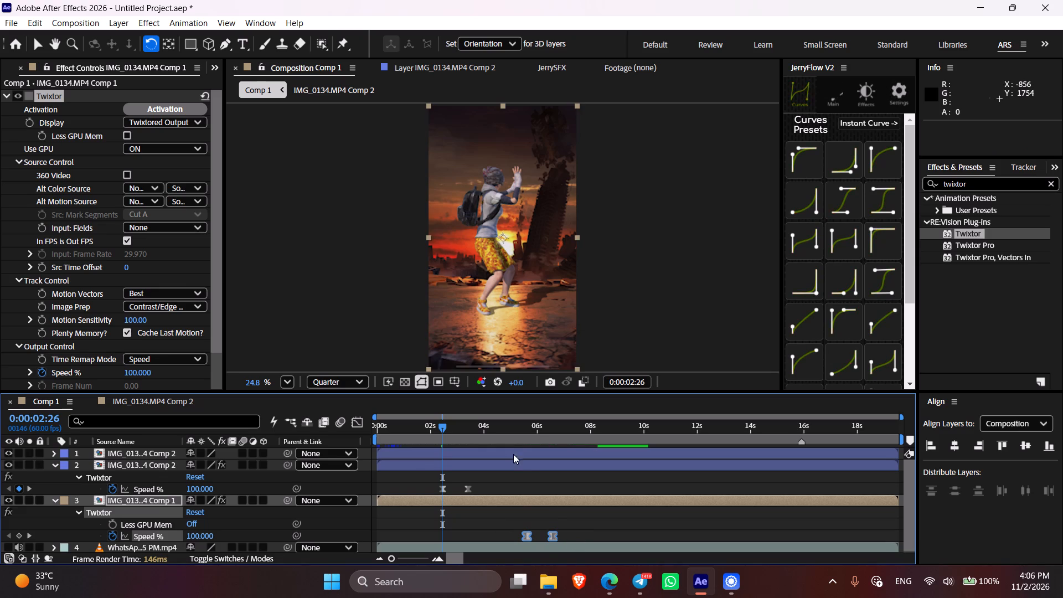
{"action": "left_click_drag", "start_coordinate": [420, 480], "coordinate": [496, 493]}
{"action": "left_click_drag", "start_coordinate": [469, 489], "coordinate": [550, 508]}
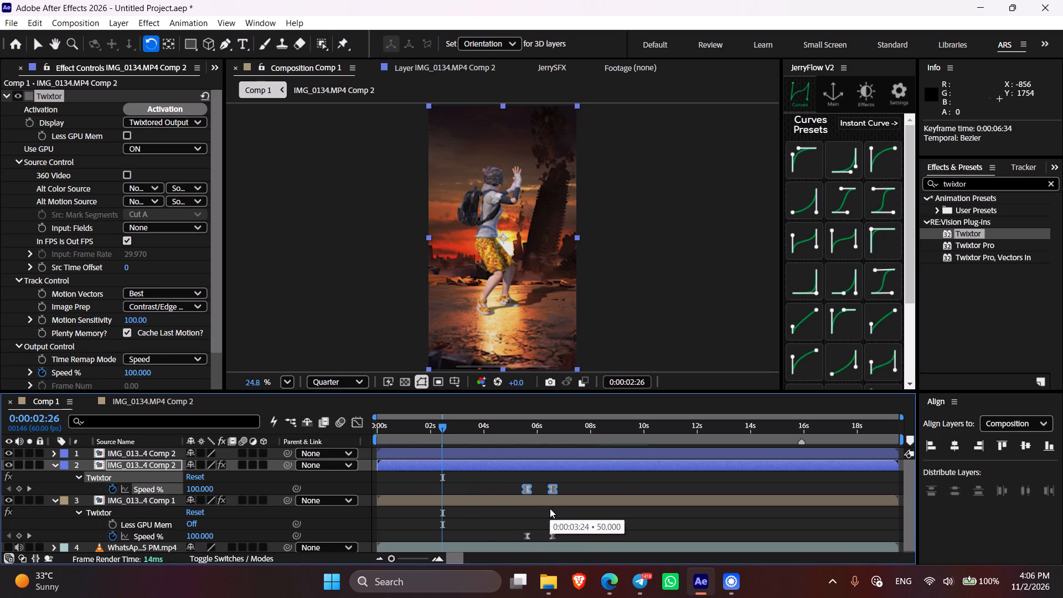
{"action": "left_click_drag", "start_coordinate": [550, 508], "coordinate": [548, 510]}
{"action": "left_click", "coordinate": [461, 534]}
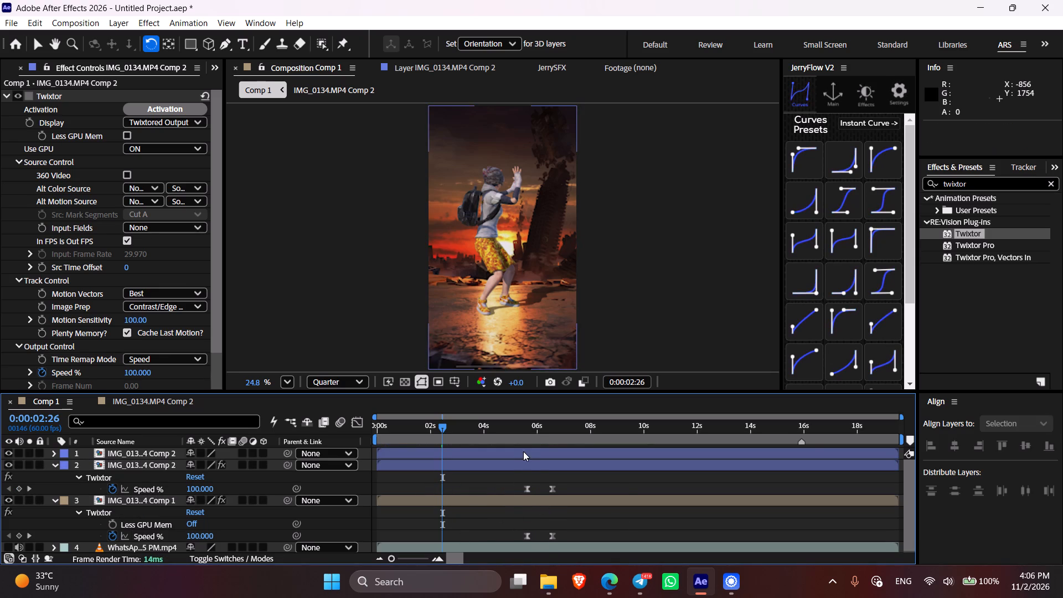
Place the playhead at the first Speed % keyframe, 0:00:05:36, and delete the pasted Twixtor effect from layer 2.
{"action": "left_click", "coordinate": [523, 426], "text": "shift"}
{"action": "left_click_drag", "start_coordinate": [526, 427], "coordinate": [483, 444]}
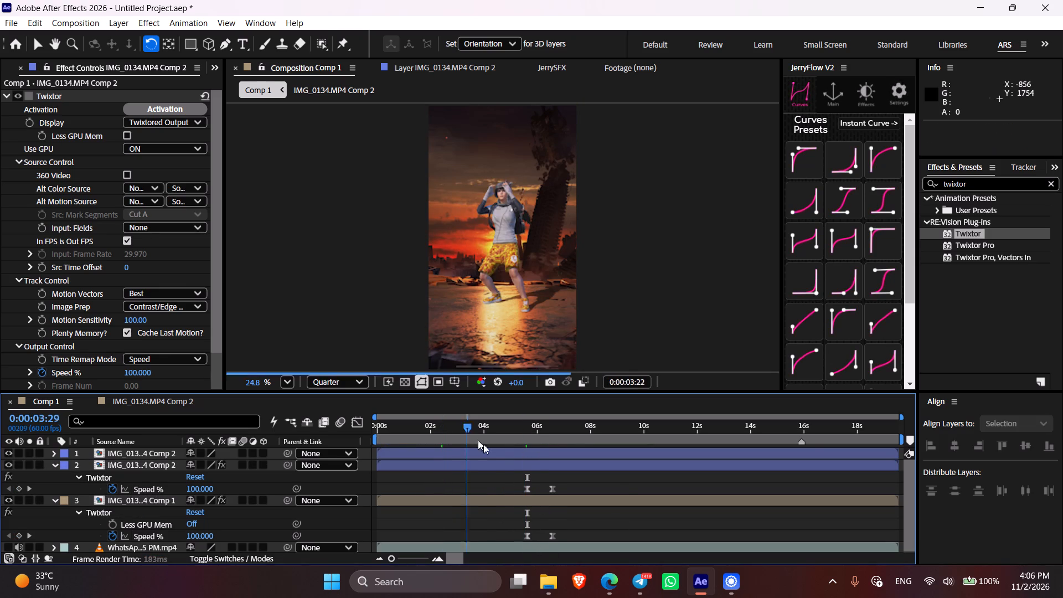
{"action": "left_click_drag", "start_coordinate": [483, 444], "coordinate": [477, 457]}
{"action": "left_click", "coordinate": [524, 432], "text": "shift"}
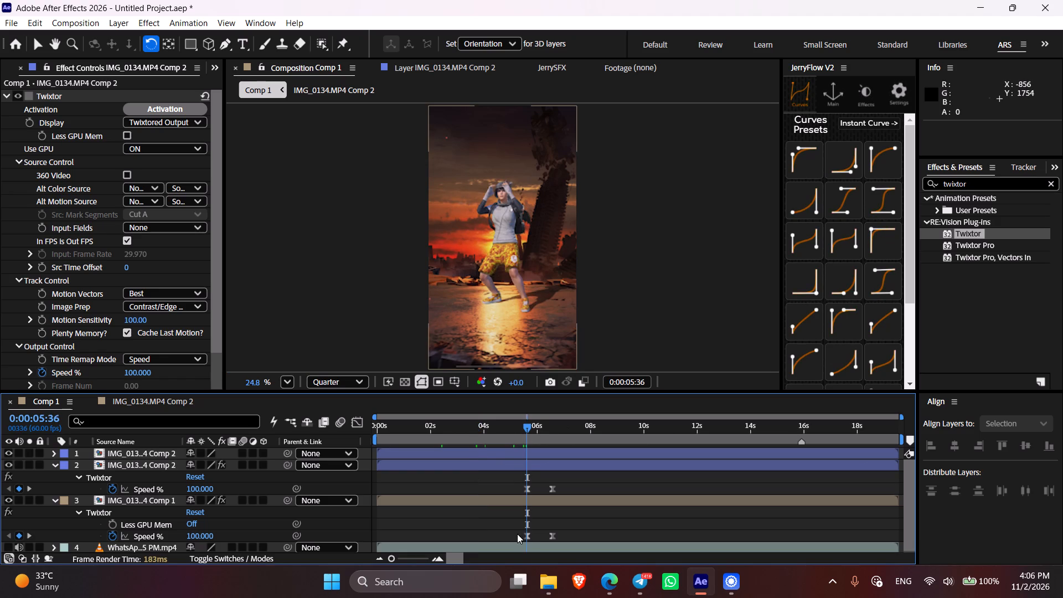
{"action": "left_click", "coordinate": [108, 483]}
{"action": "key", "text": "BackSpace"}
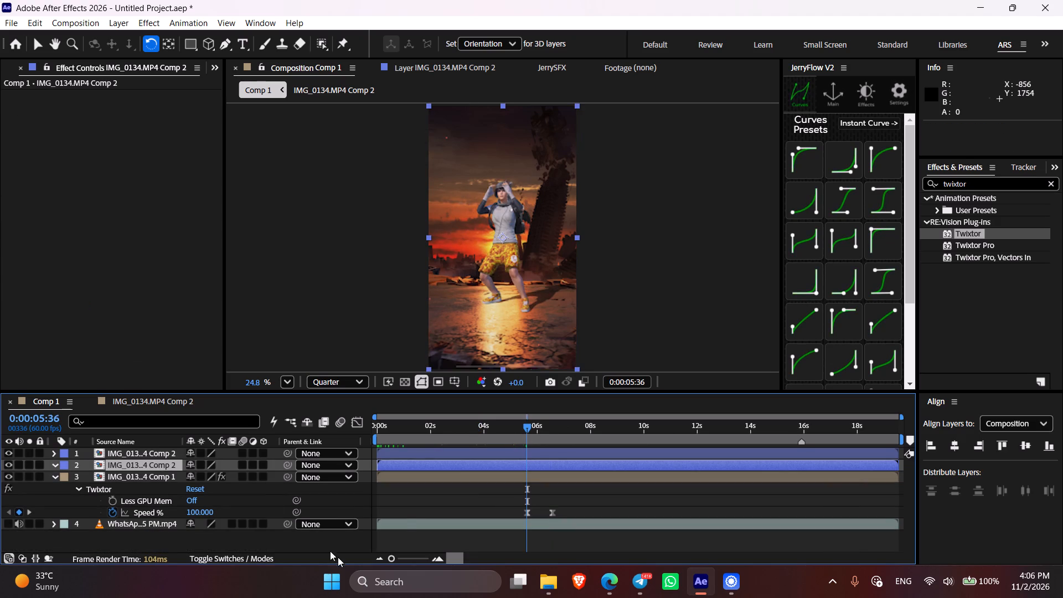
Paste the copied Twixtor effect onto both IMG_0134.MP4 Comp 2 layers at 0:00:05:36 and check their keyframes against layer 3's.
{"action": "left_click", "coordinate": [441, 466]}
{"action": "key", "text": "ctrl+v"}
{"action": "key", "text": "u"}
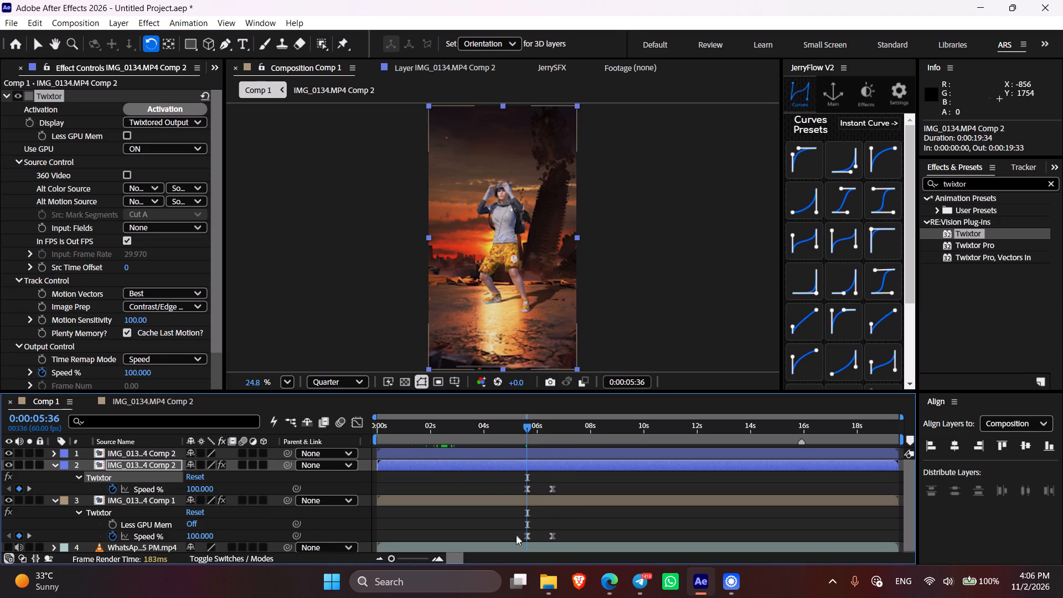
{"action": "left_click", "coordinate": [149, 462]}
{"action": "left_click", "coordinate": [140, 451]}
{"action": "key", "text": "ctrl+v"}
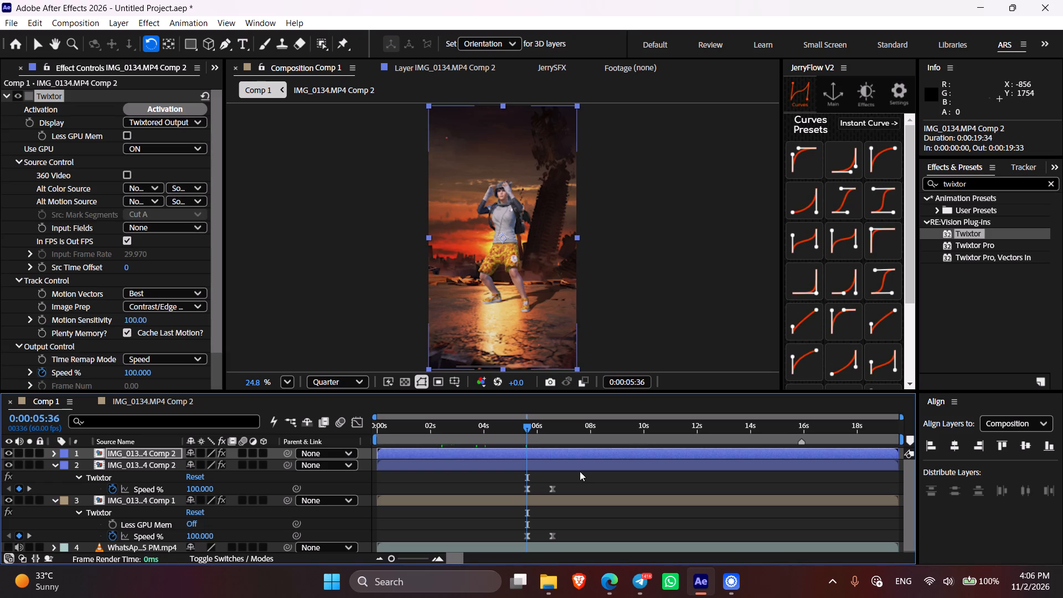
{"action": "key", "text": "u"}
{"action": "left_click_drag", "start_coordinate": [911, 473], "coordinate": [917, 489]}
{"action": "left_click", "coordinate": [584, 490]}
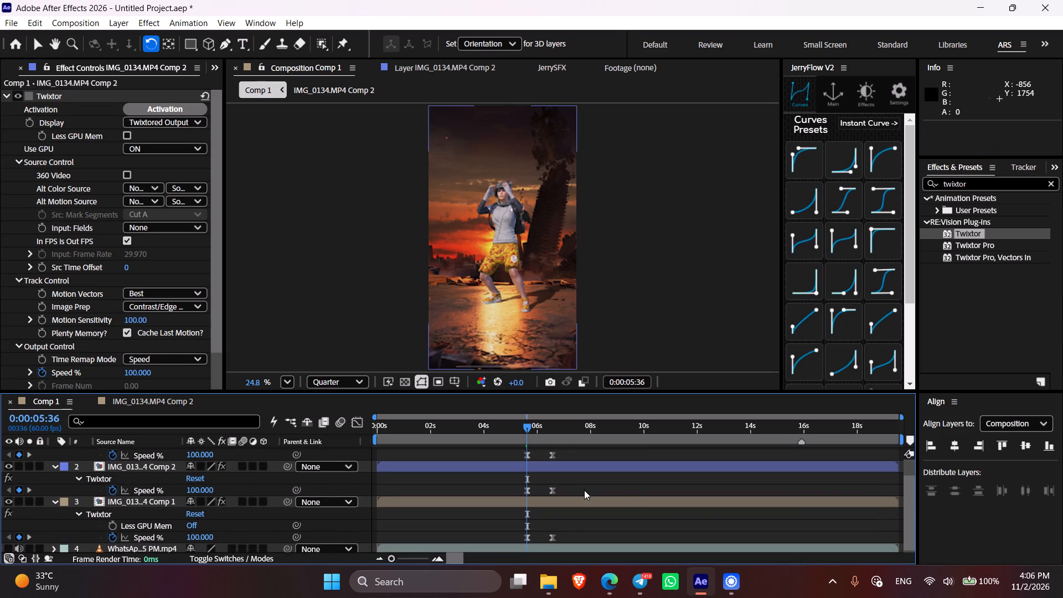
{"action": "key", "text": "e"}
{"action": "key", "text": "e"}
Scrub to the kneeling jump pose at 0:00:13:17 and set the preview resolution to Full.
{"action": "left_click_drag", "start_coordinate": [574, 428], "coordinate": [654, 448]}
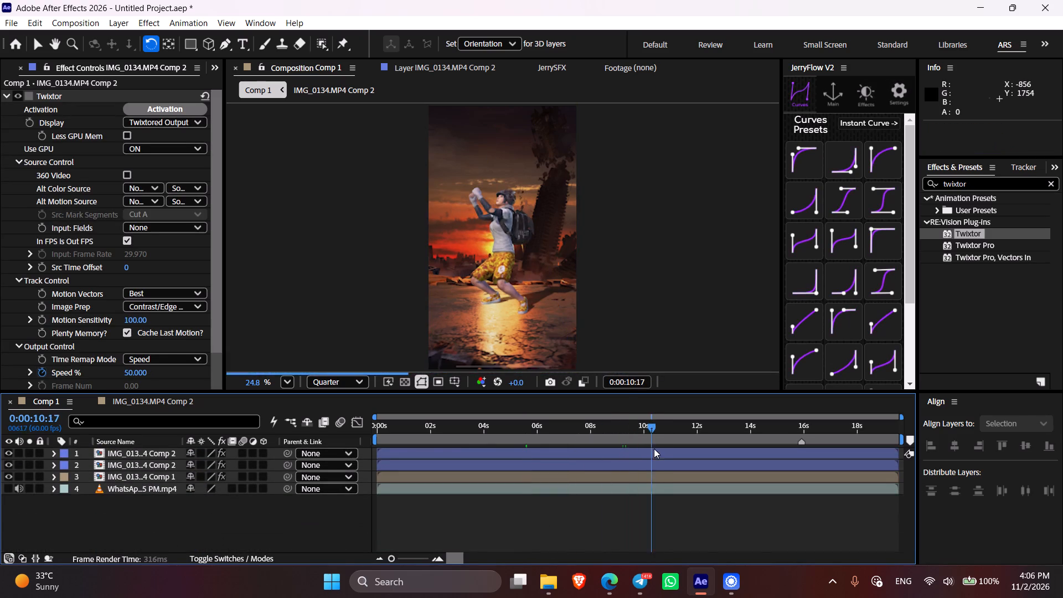
{"action": "left_click_drag", "start_coordinate": [654, 448], "coordinate": [699, 462]}
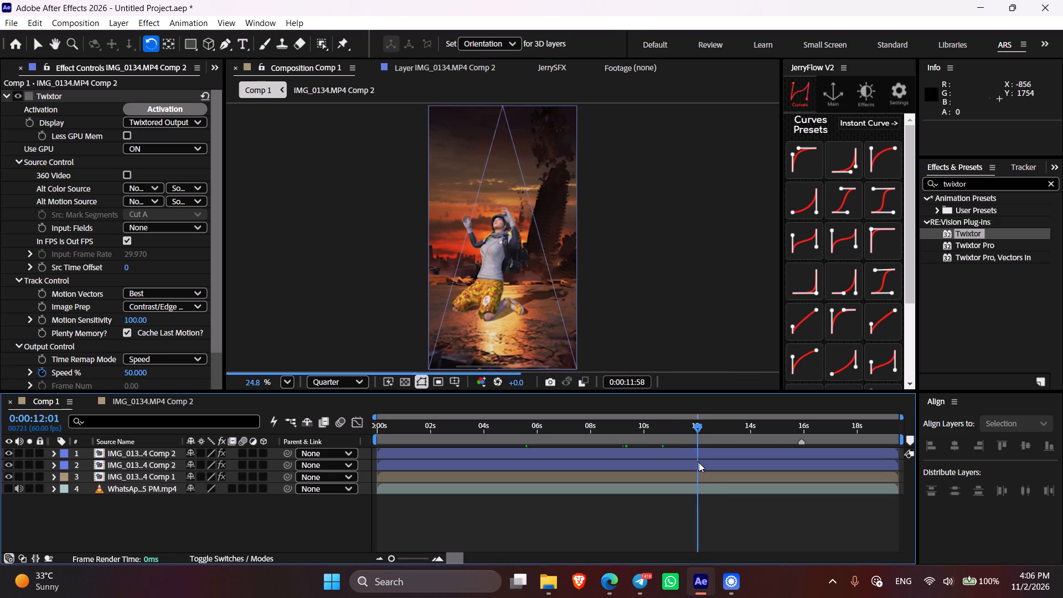
{"action": "left_click_drag", "start_coordinate": [699, 462], "coordinate": [700, 462]}
{"action": "left_click", "coordinate": [705, 508]}
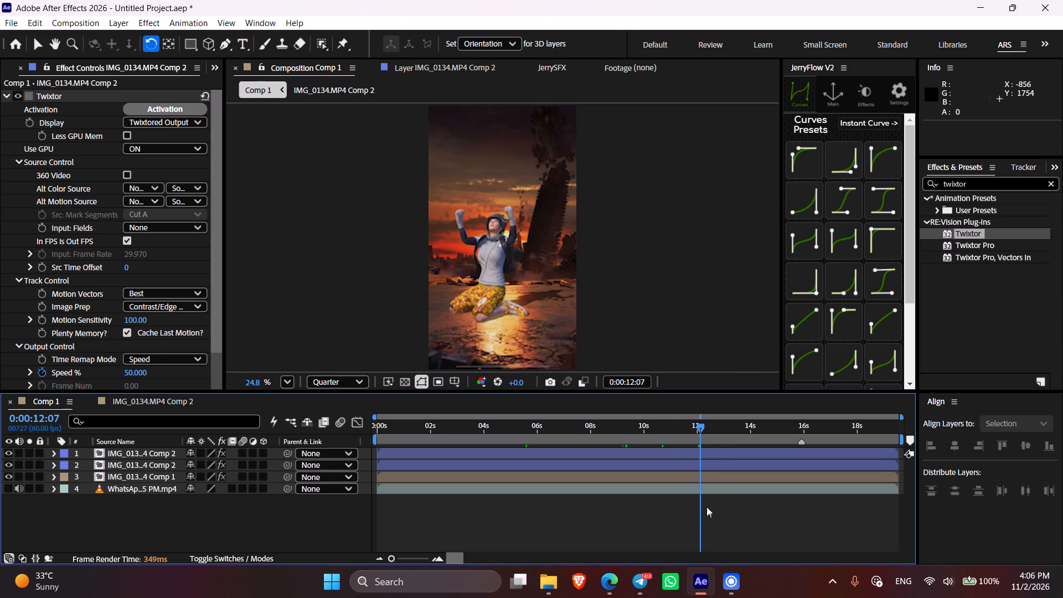
{"action": "left_click_drag", "start_coordinate": [714, 439], "coordinate": [722, 441]}
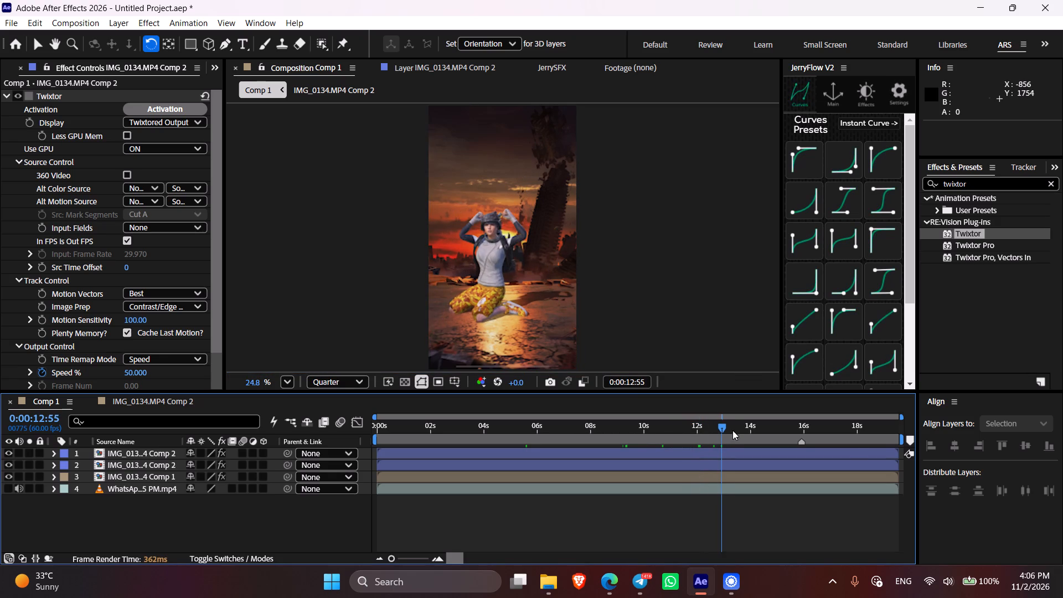
{"action": "left_click_drag", "start_coordinate": [732, 431], "coordinate": [724, 430]}
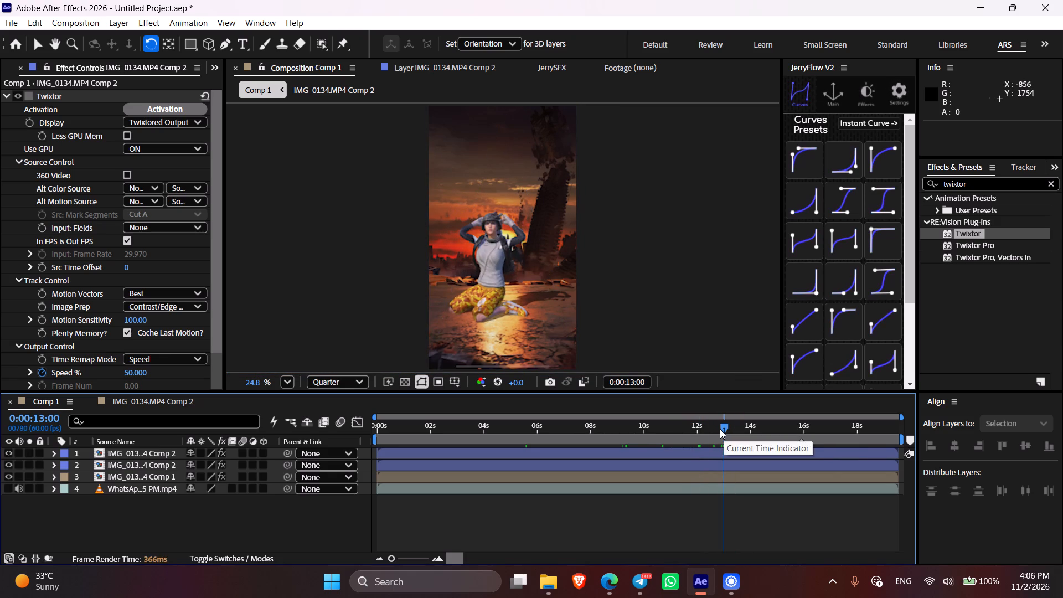
{"action": "left_click_drag", "start_coordinate": [722, 429], "coordinate": [729, 430]}
{"action": "left_click", "coordinate": [336, 377]}
{"action": "left_click", "coordinate": [348, 428]}
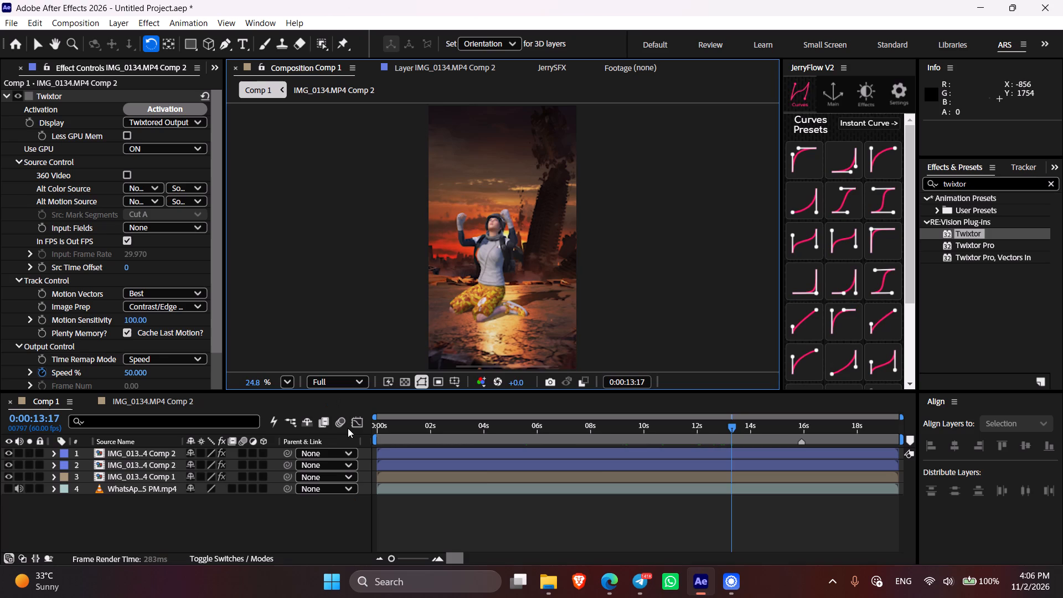
Search the effects for corner and apply the first Badshah Bro Corner … Red preset to layer 2, IMG_0134.MP4 Comp 2.
{"action": "left_click", "coordinate": [596, 462]}
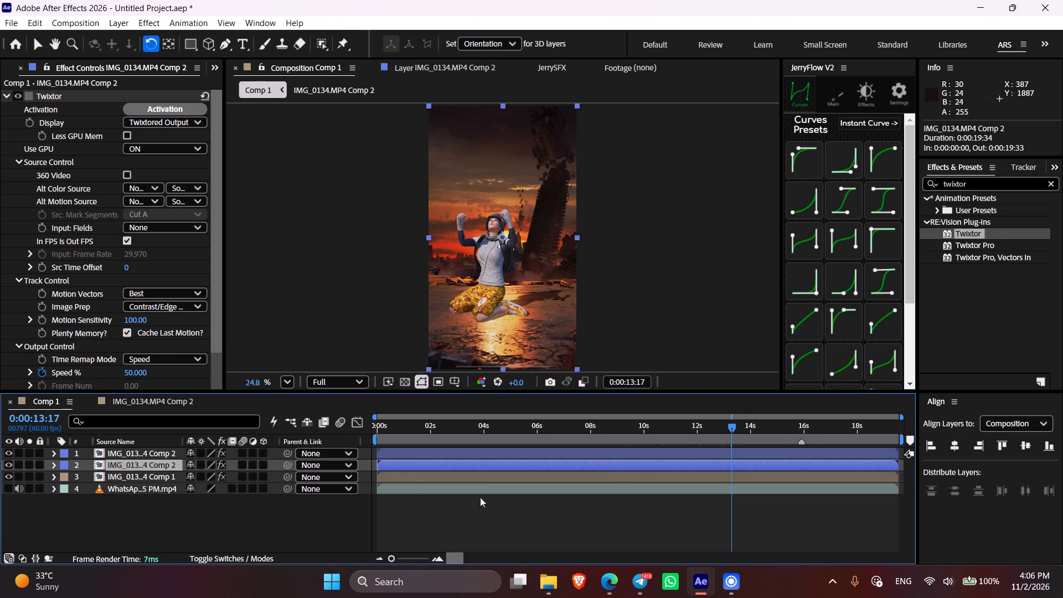
{"action": "left_click", "coordinate": [1047, 183]}
{"action": "left_click", "coordinate": [985, 183]}
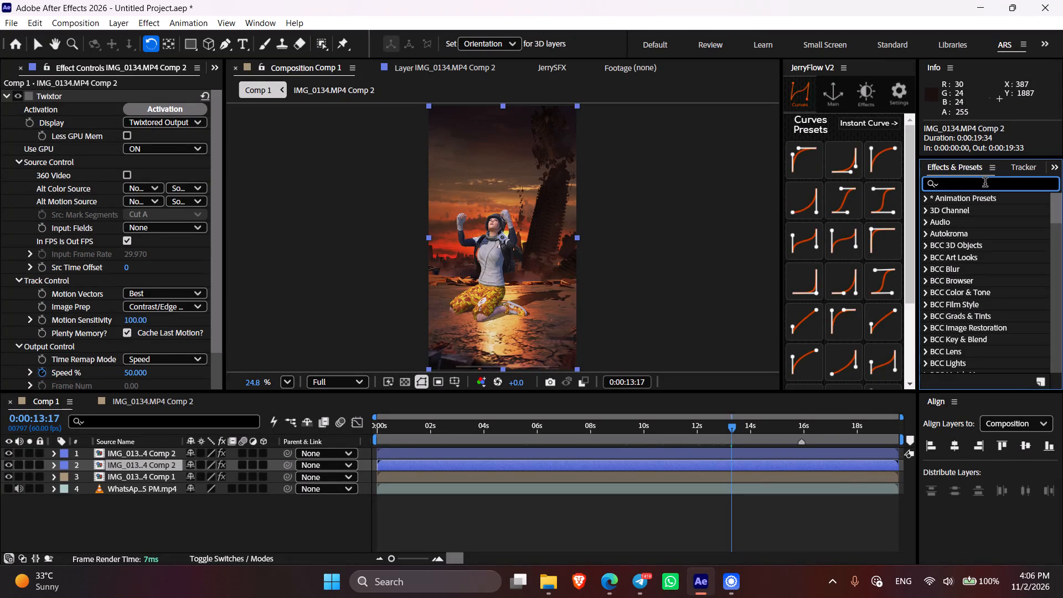
{"action": "left_click", "coordinate": [954, 185]}
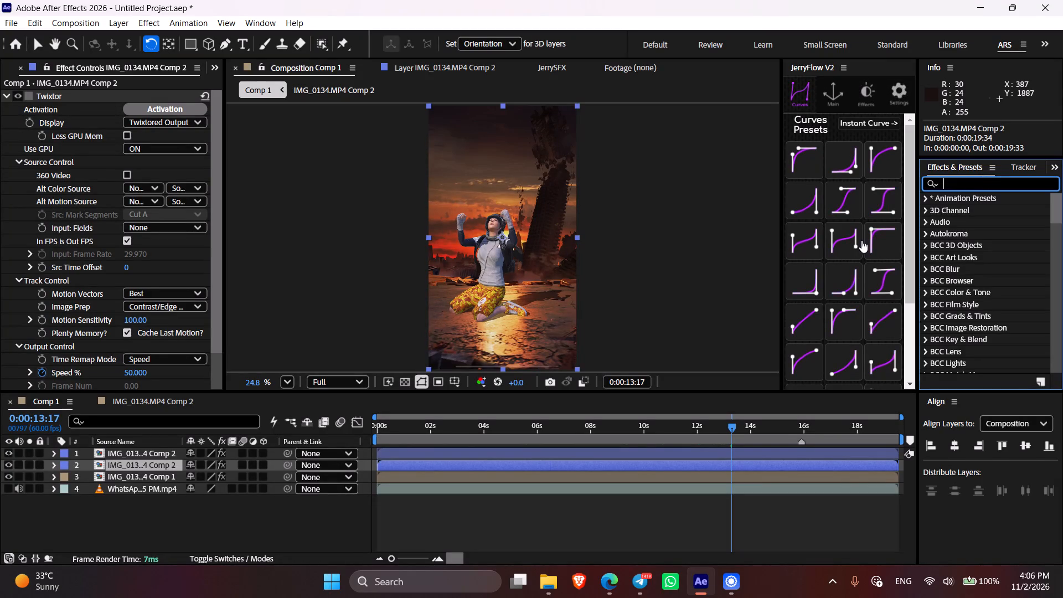
{"action": "left_click", "coordinate": [770, 467]}
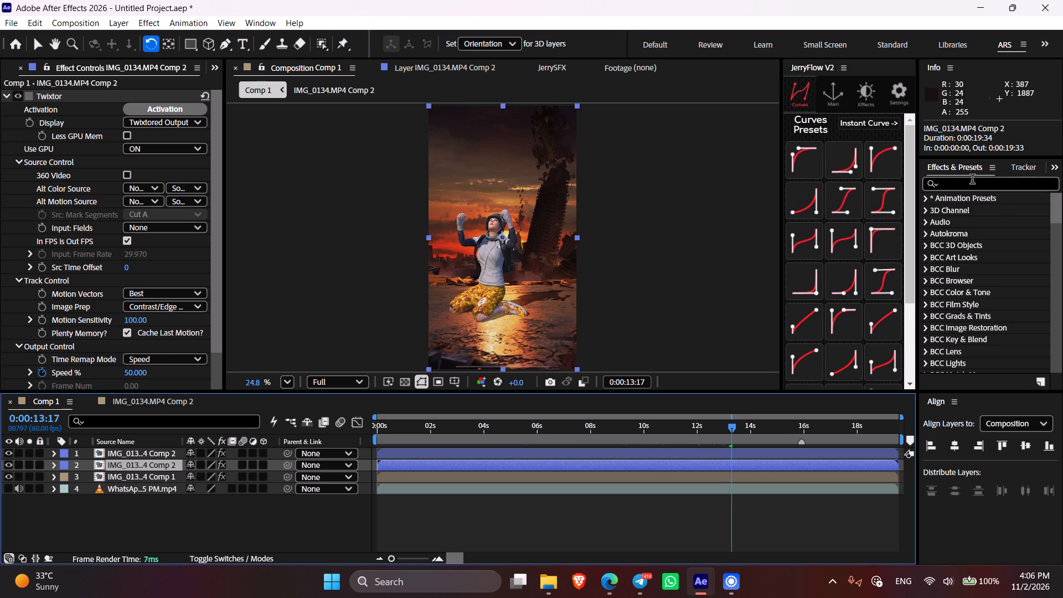
{"action": "left_click", "coordinate": [972, 181]}
{"action": "type", "text": "croner"}
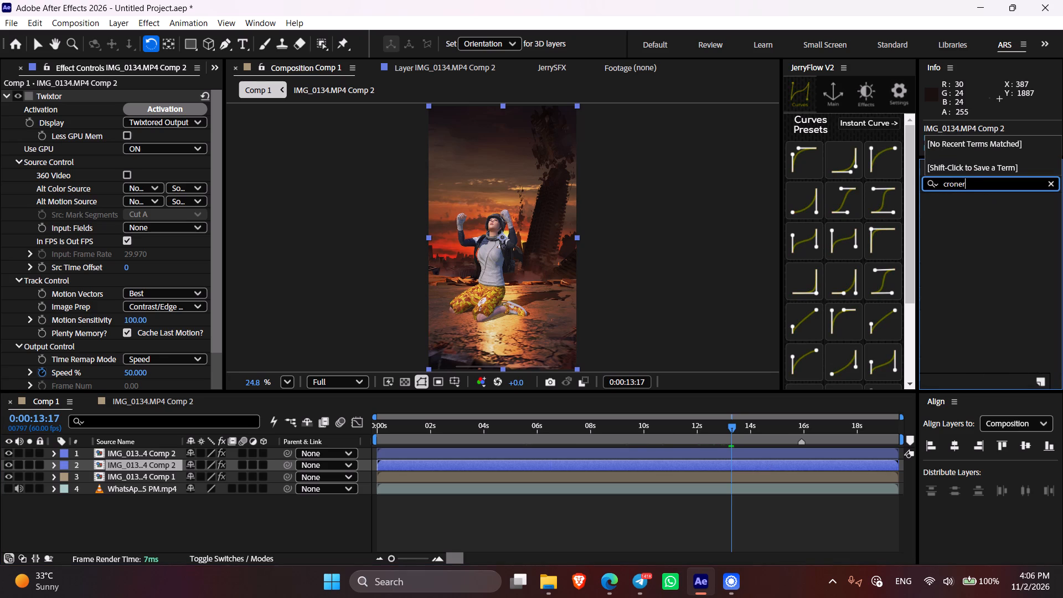
{"action": "key", "text": "space"}
{"action": "key", "text": "BackSpace"}
{"action": "key", "text": "BackSpace"}
{"action": "key", "text": "BackSpace"}
{"action": "key", "text": "BackSpace"}
{"action": "key", "text": "BackSpace"}
{"action": "key", "text": "BackSpace"}
{"action": "type", "text": "orn"}
{"action": "key", "text": "d"}
{"action": "key", "text": "BackSpace"}
{"action": "type", "text": "er"}
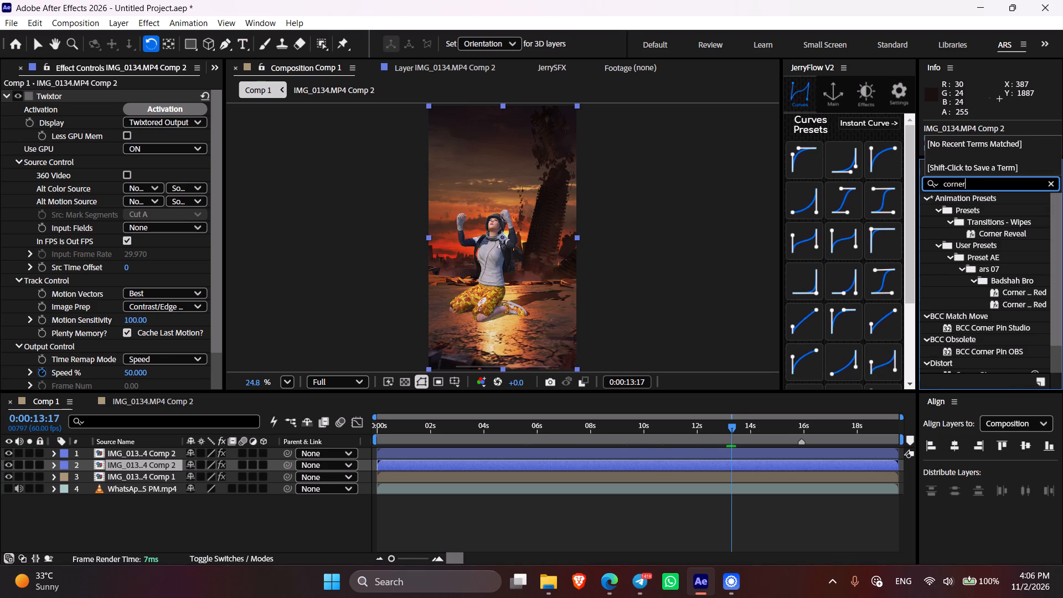
{"action": "left_click", "coordinate": [1015, 296]}
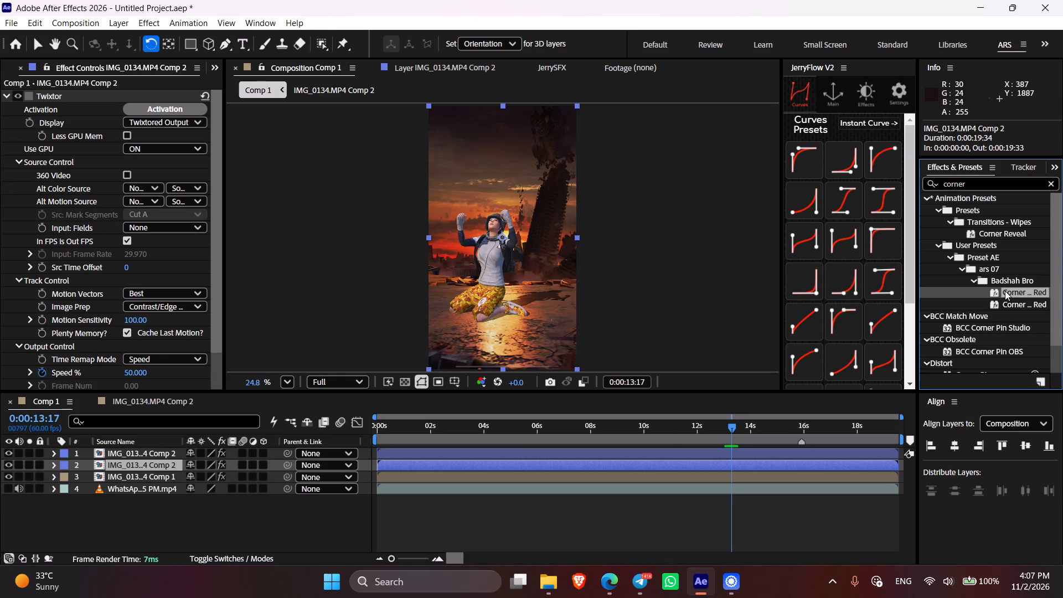
{"action": "left_click_drag", "start_coordinate": [1029, 290], "coordinate": [761, 455]}
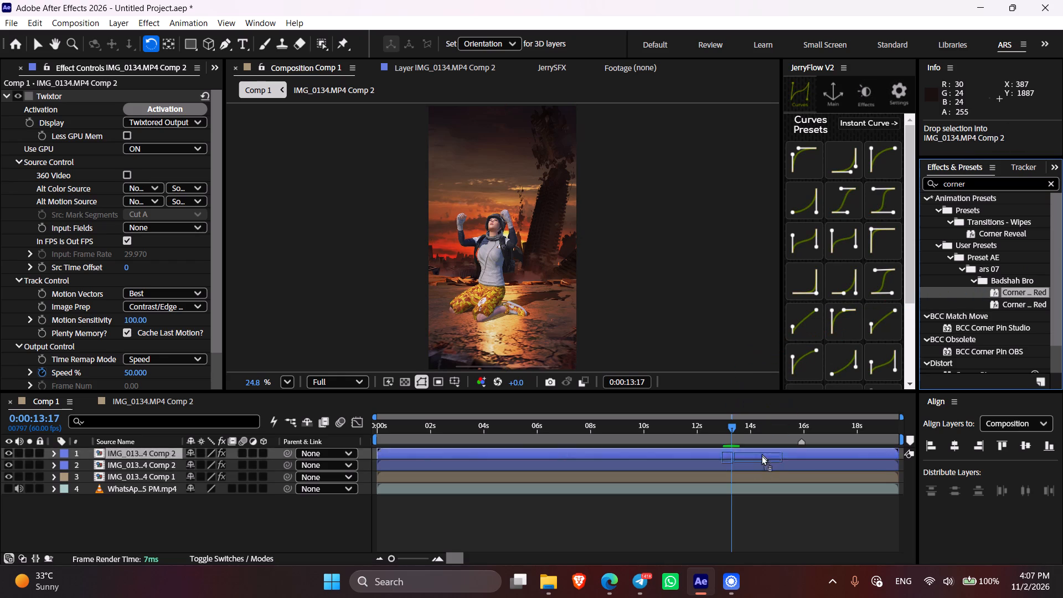
{"action": "left_click_drag", "start_coordinate": [761, 455], "coordinate": [738, 465]}
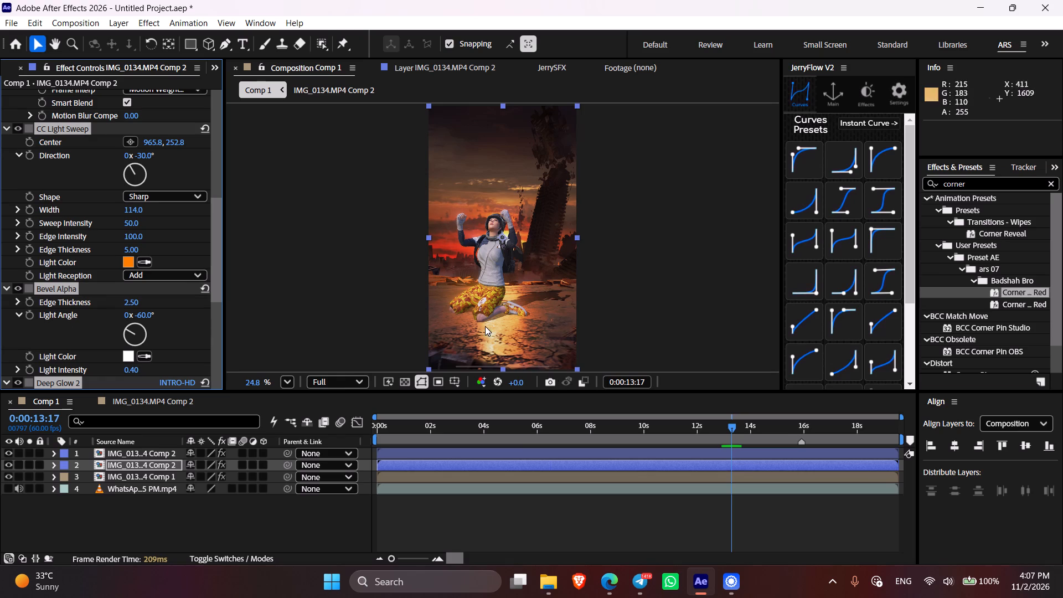
Compare layer 2 with its effects off and on, and examine the list of effects applied to it.
{"action": "left_click", "coordinate": [223, 465]}
{"action": "left_click", "coordinate": [223, 465]}
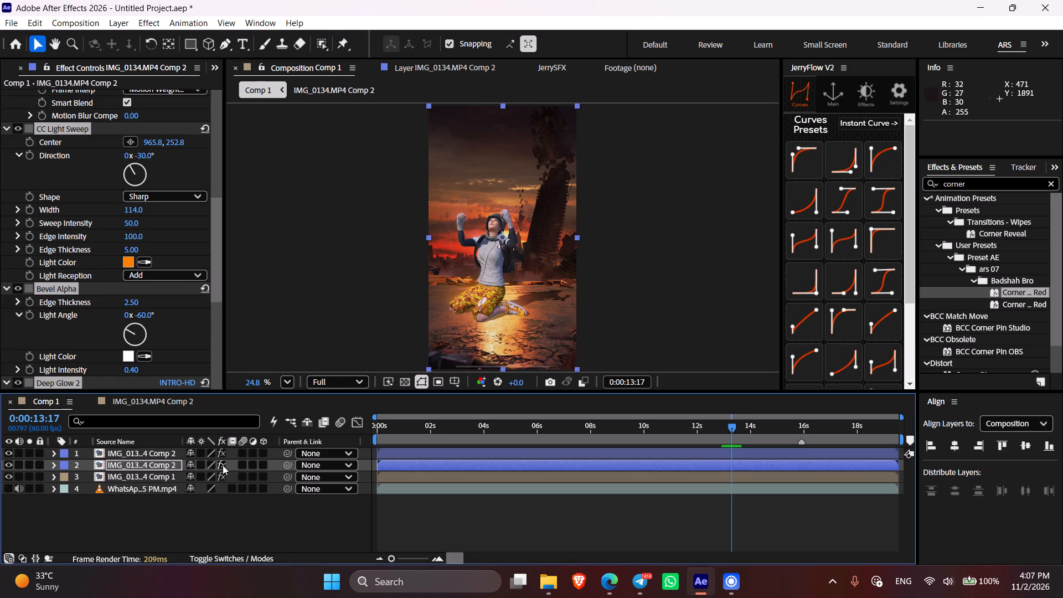
{"action": "left_click", "coordinate": [589, 463]}
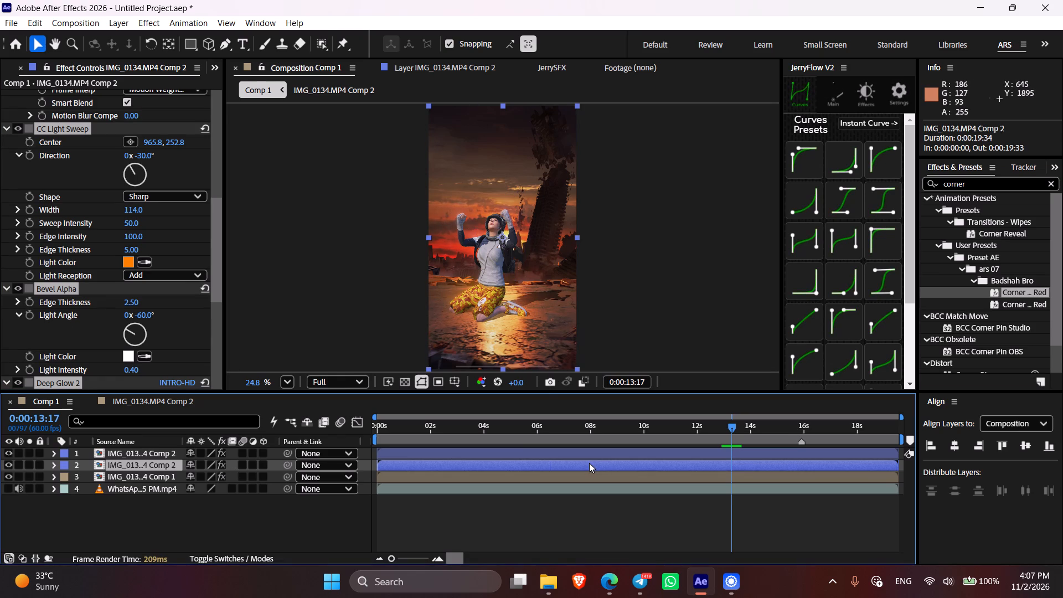
{"action": "key", "text": "e"}
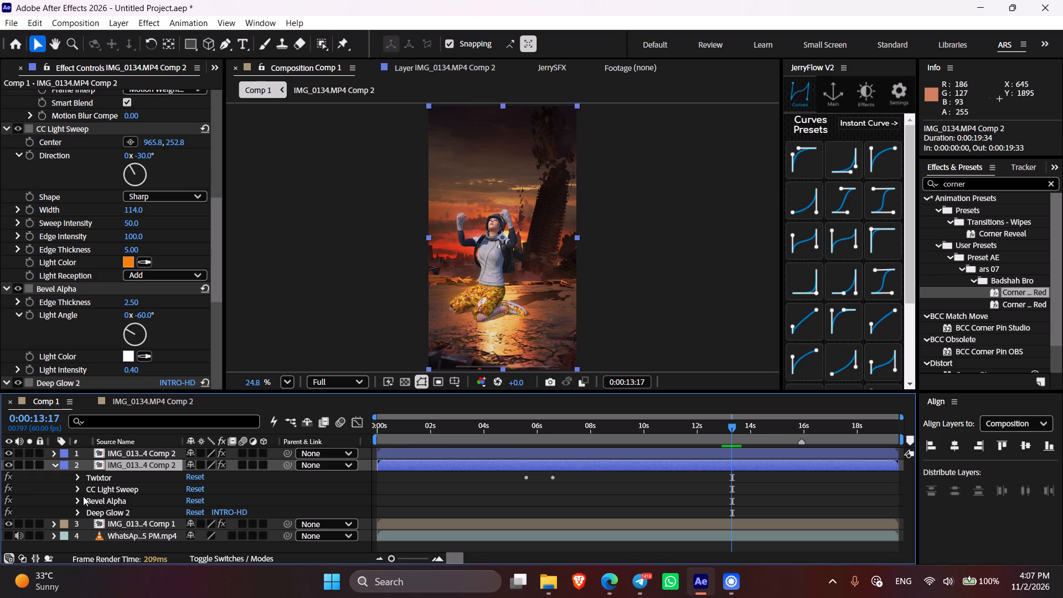
{"action": "left_click_drag", "start_coordinate": [47, 487], "coordinate": [134, 517]}
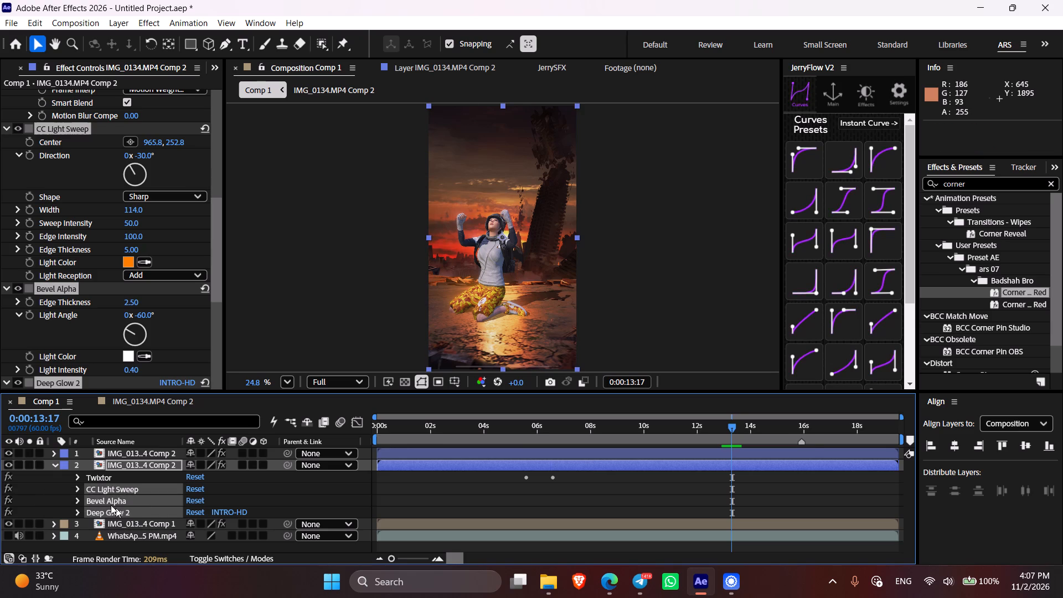
{"action": "left_click", "coordinate": [55, 505]}
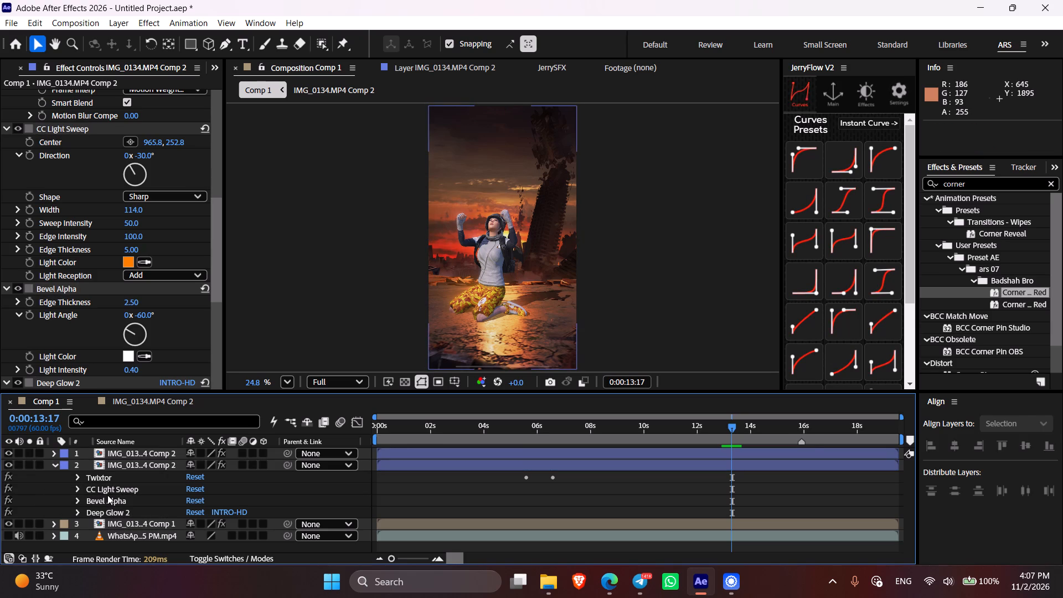
{"action": "left_click", "coordinate": [107, 495]}
{"action": "left_click", "coordinate": [55, 502]}
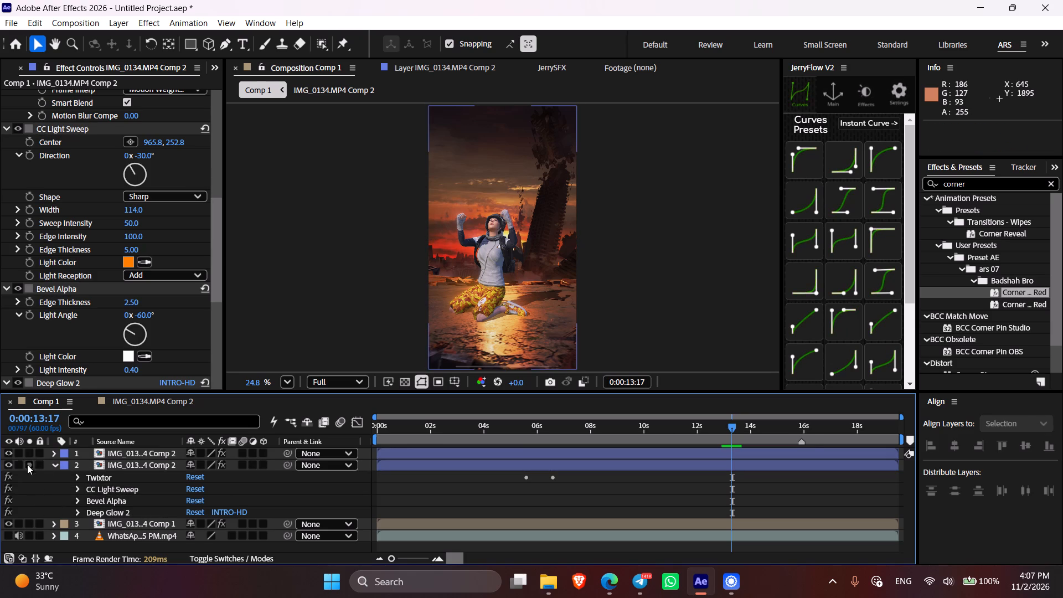
{"action": "left_click", "coordinate": [53, 467]}
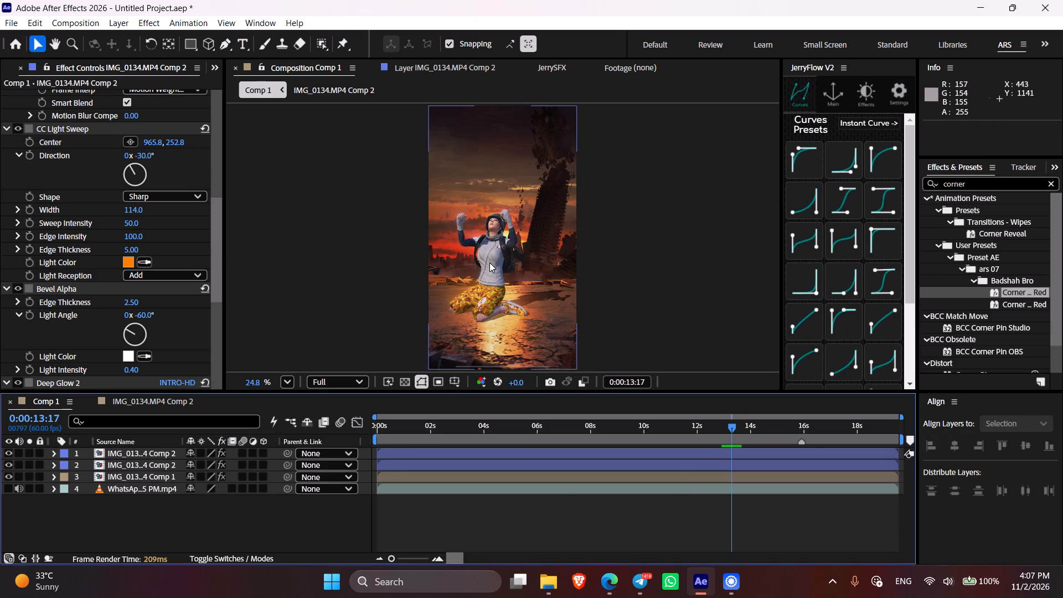
Search the effects for tint and apply the Color Correction Tint effect to layer 3, IMG_0134.MP4 Comp 1.
{"action": "left_click", "coordinate": [564, 475]}
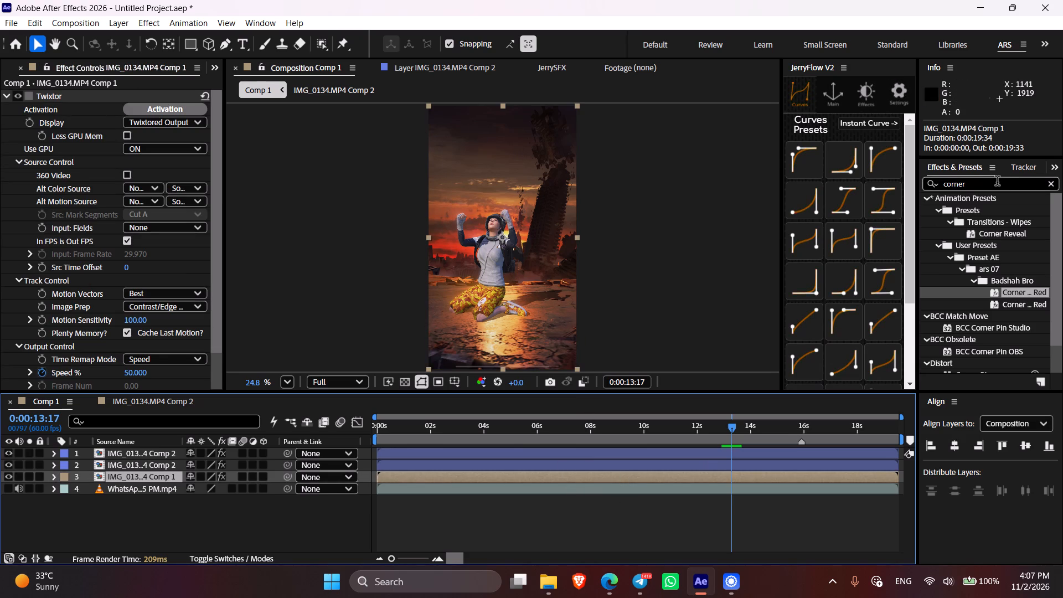
{"action": "left_click_drag", "start_coordinate": [992, 181], "coordinate": [911, 181]}
{"action": "type", "text": "brig"}
{"action": "key", "text": "h"}
{"action": "left_click_drag", "start_coordinate": [972, 180], "coordinate": [922, 182]}
{"action": "type", "text": "tin"}
{"action": "key", "text": "t"}
{"action": "left_click_drag", "start_coordinate": [1059, 220], "coordinate": [1062, 364]}
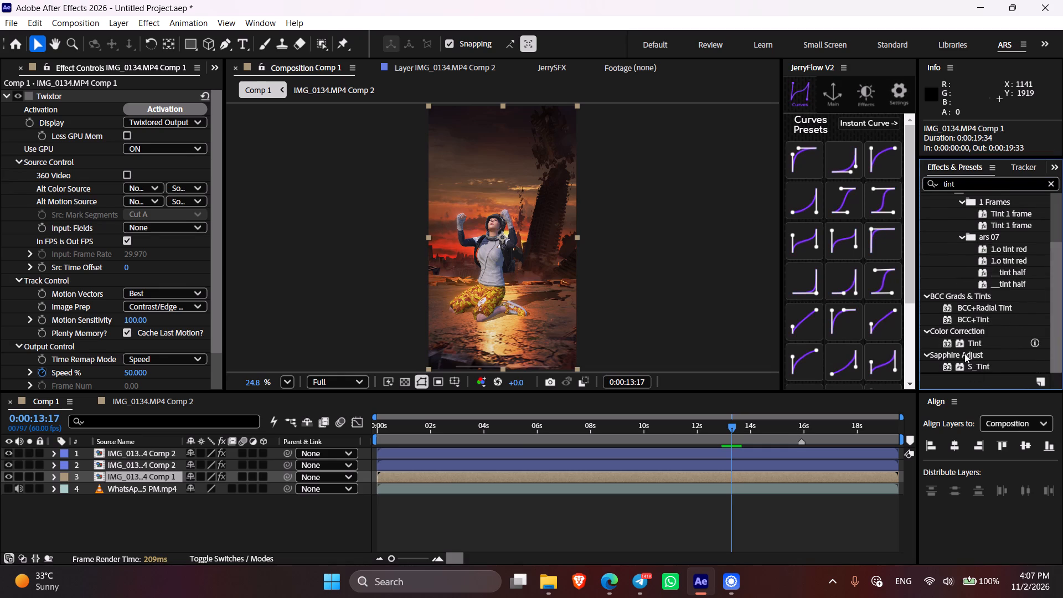
{"action": "left_click", "coordinate": [993, 346]}
{"action": "left_click_drag", "start_coordinate": [994, 340], "coordinate": [843, 473]}
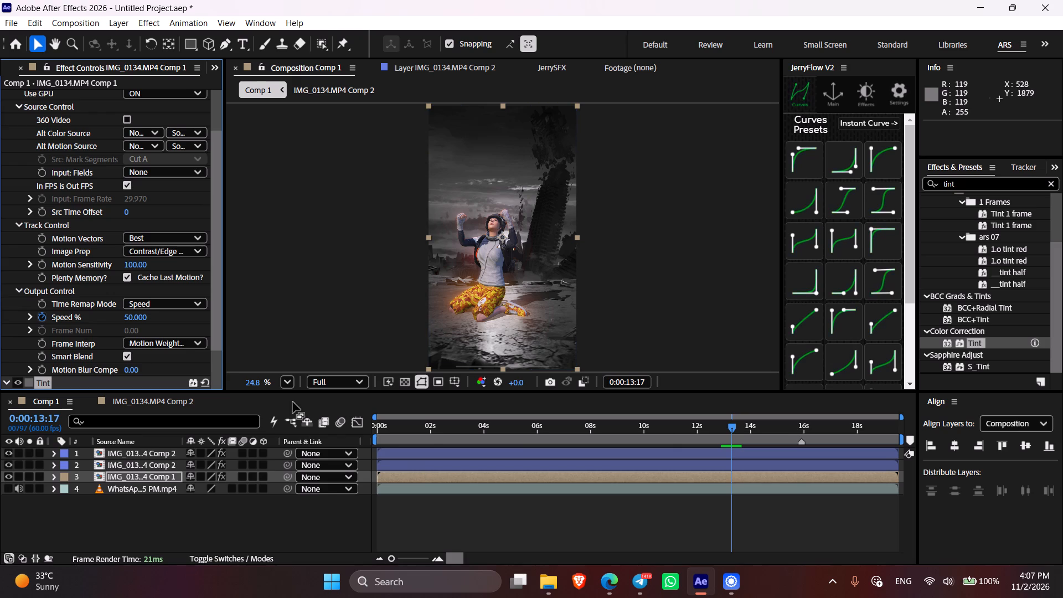
Set the Tint effect's Map White To colour on layer 3 to dark red B72D2D.
{"action": "left_click_drag", "start_coordinate": [219, 254], "coordinate": [218, 317]}
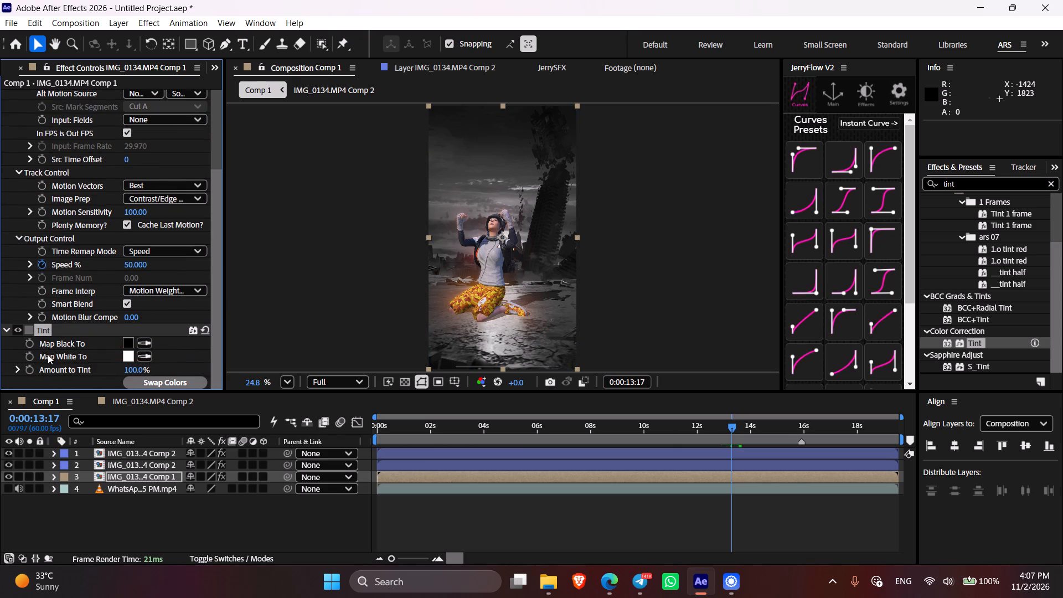
{"action": "left_click", "coordinate": [129, 360]}
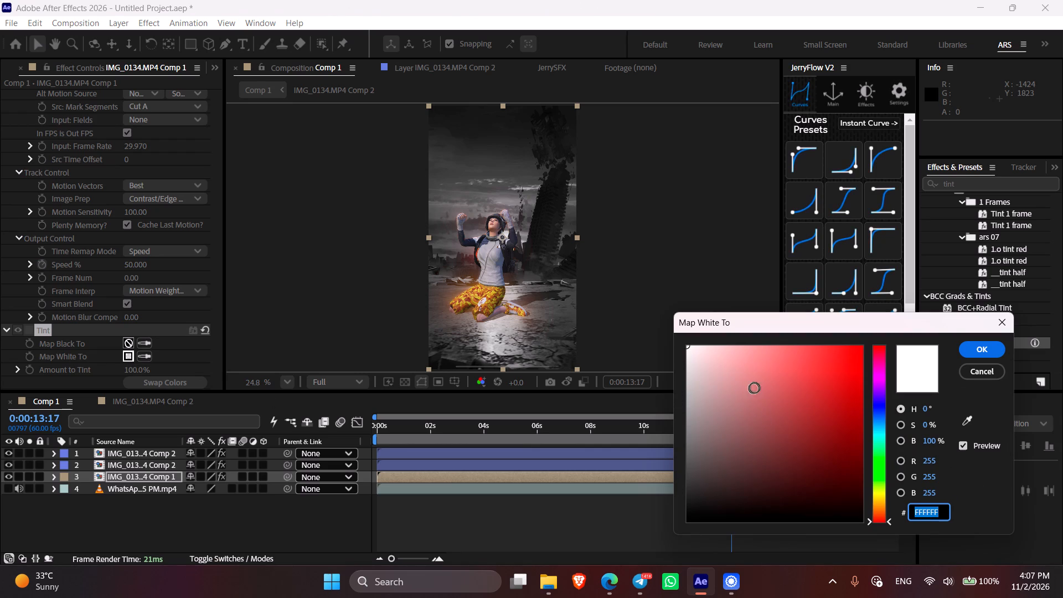
{"action": "left_click_drag", "start_coordinate": [745, 354], "coordinate": [786, 298]}
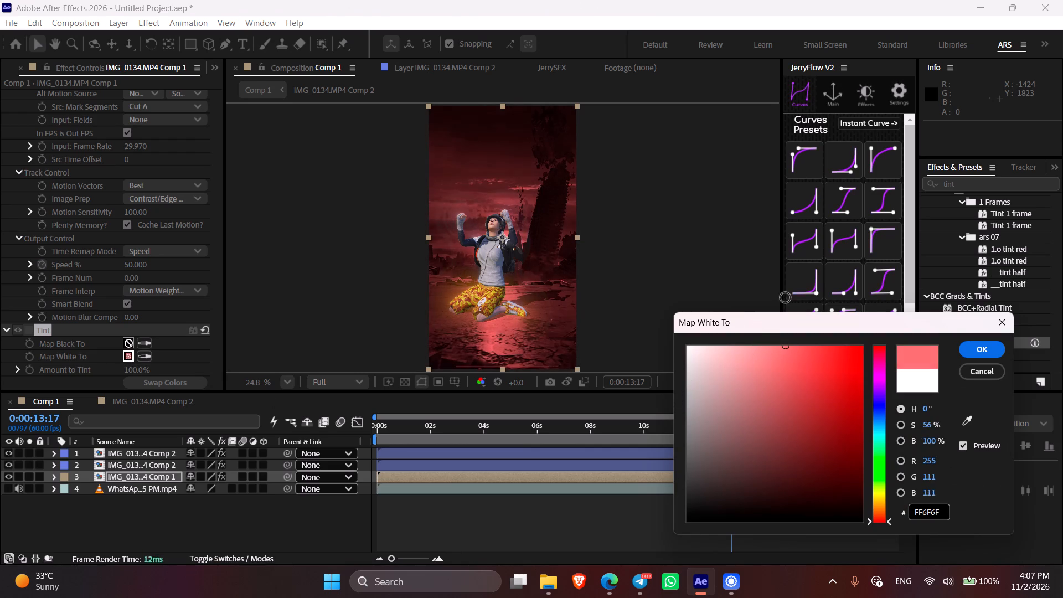
{"action": "left_click_drag", "start_coordinate": [786, 298], "coordinate": [822, 279]}
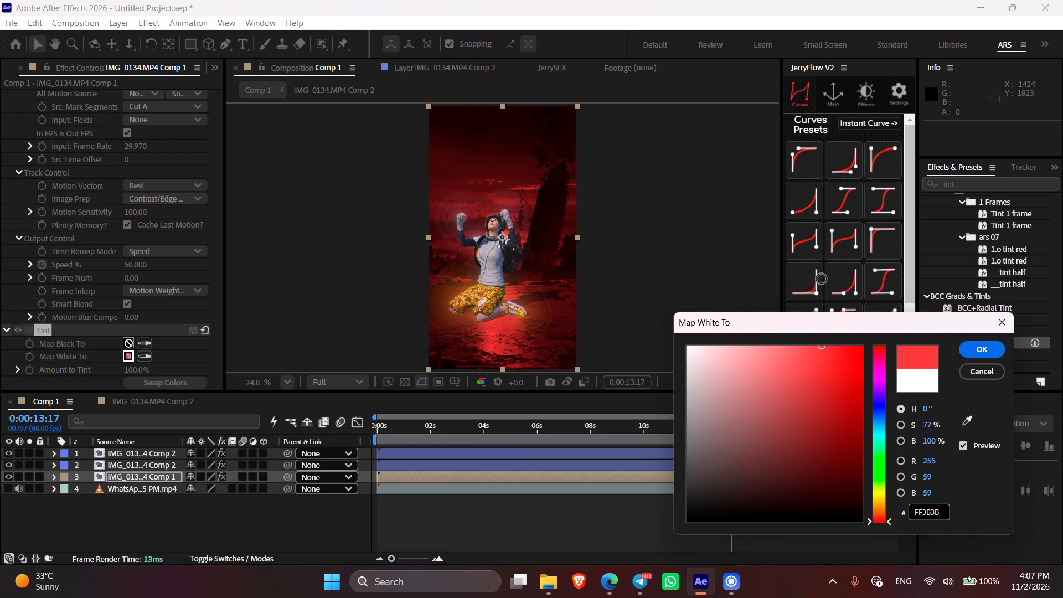
{"action": "left_click_drag", "start_coordinate": [822, 279], "coordinate": [822, 279]}
{"action": "left_click_drag", "start_coordinate": [823, 347], "coordinate": [825, 355]}
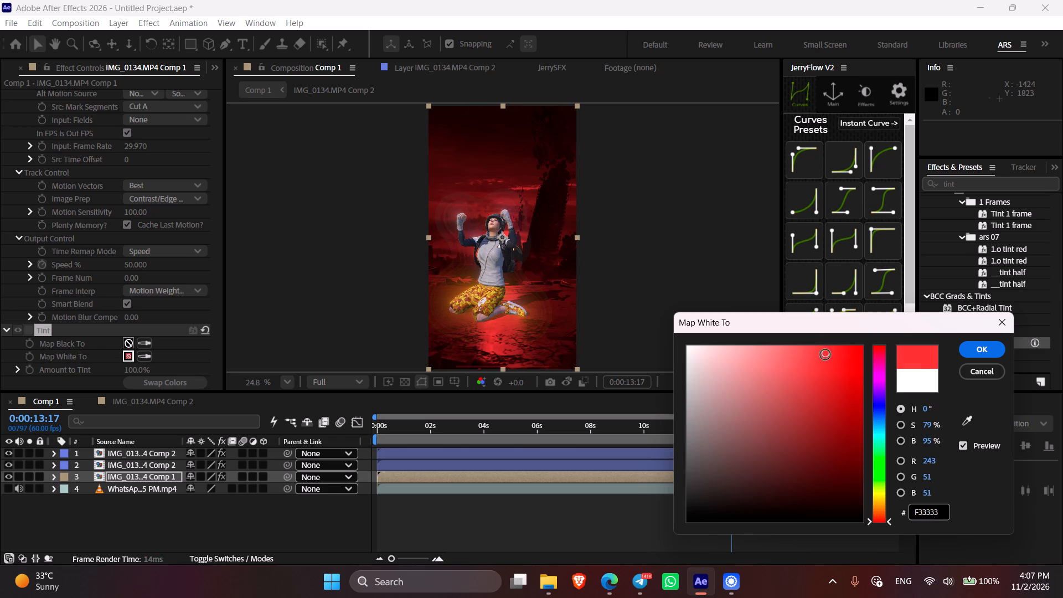
{"action": "left_click_drag", "start_coordinate": [825, 355], "coordinate": [819, 395]}
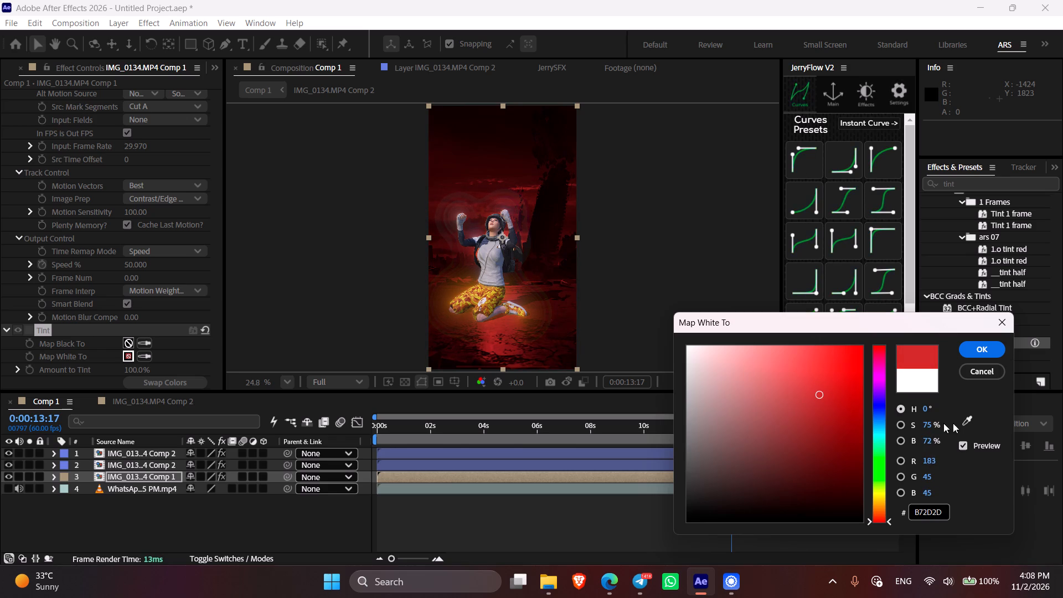
{"action": "left_click", "coordinate": [989, 352]}
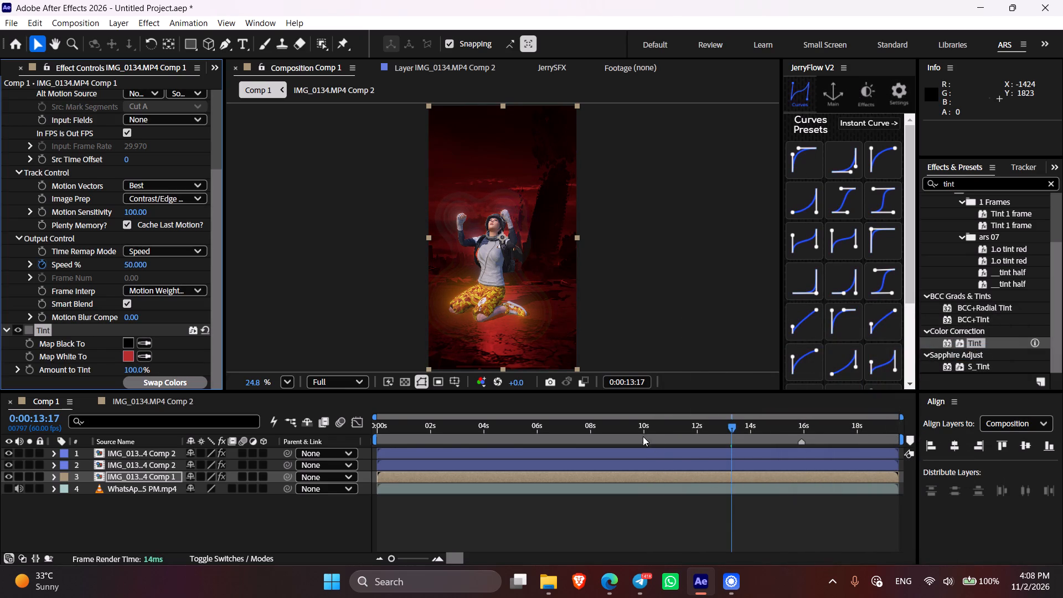
Preview the red-tinted background at several points along the timeline, from about 3:36 to 13:27.
{"action": "left_click_drag", "start_coordinate": [635, 434], "coordinate": [473, 470]}
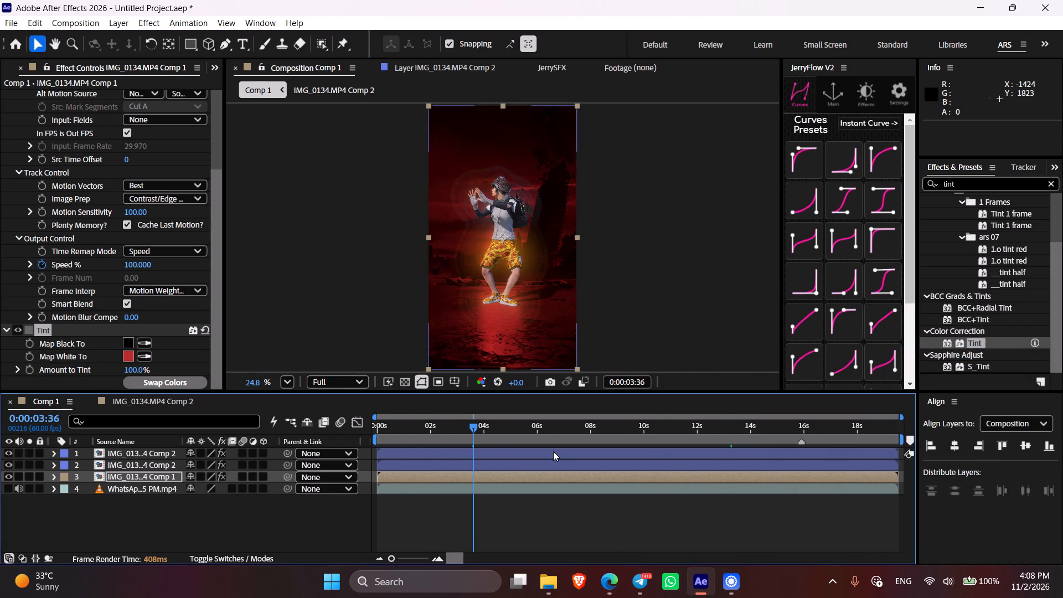
{"action": "left_click_drag", "start_coordinate": [548, 438], "coordinate": [557, 438]}
{"action": "left_click", "coordinate": [659, 430]}
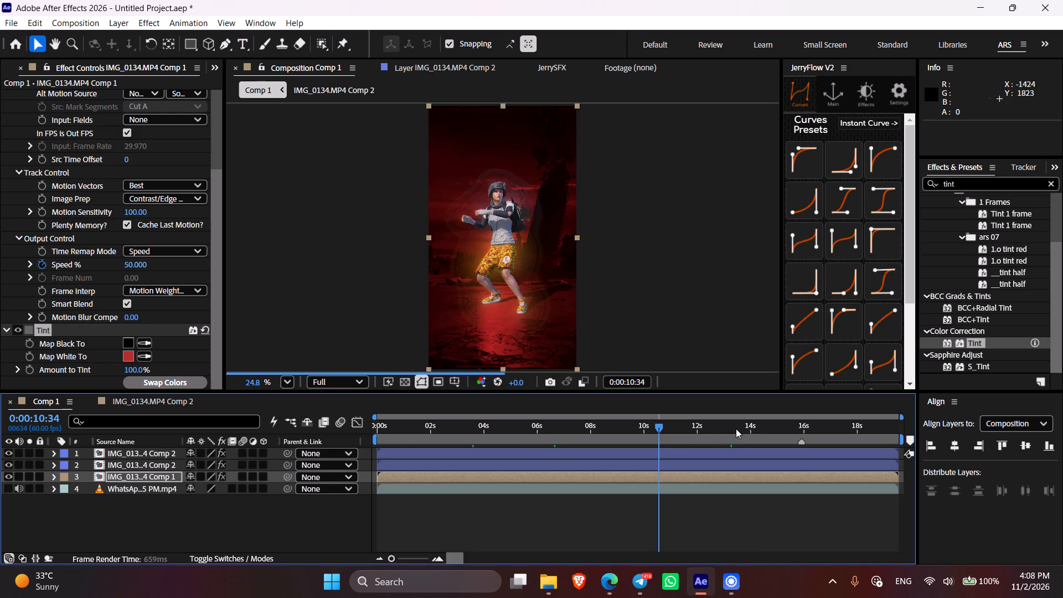
{"action": "left_click", "coordinate": [736, 429]}
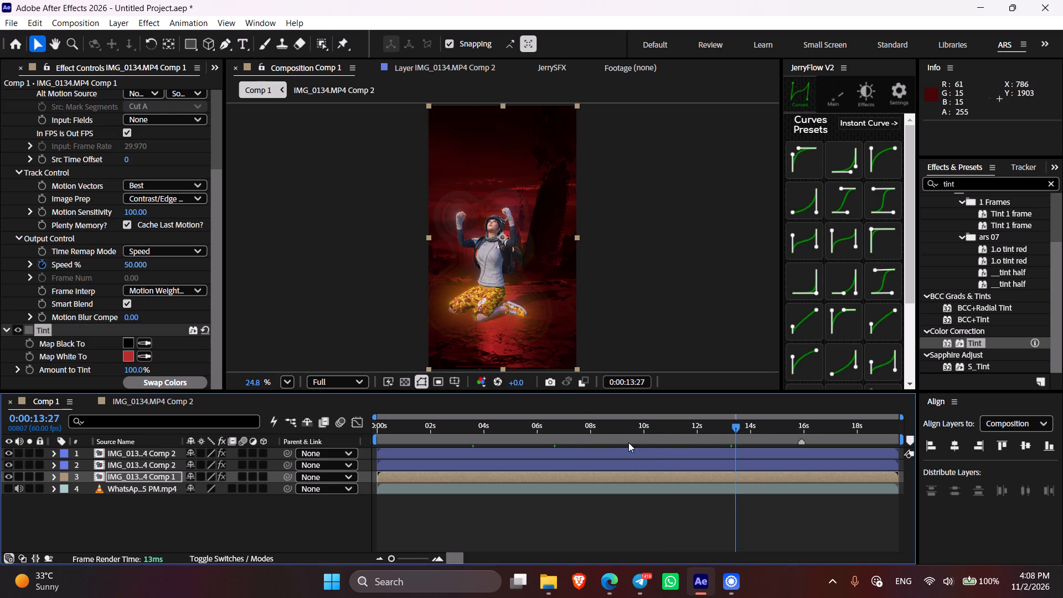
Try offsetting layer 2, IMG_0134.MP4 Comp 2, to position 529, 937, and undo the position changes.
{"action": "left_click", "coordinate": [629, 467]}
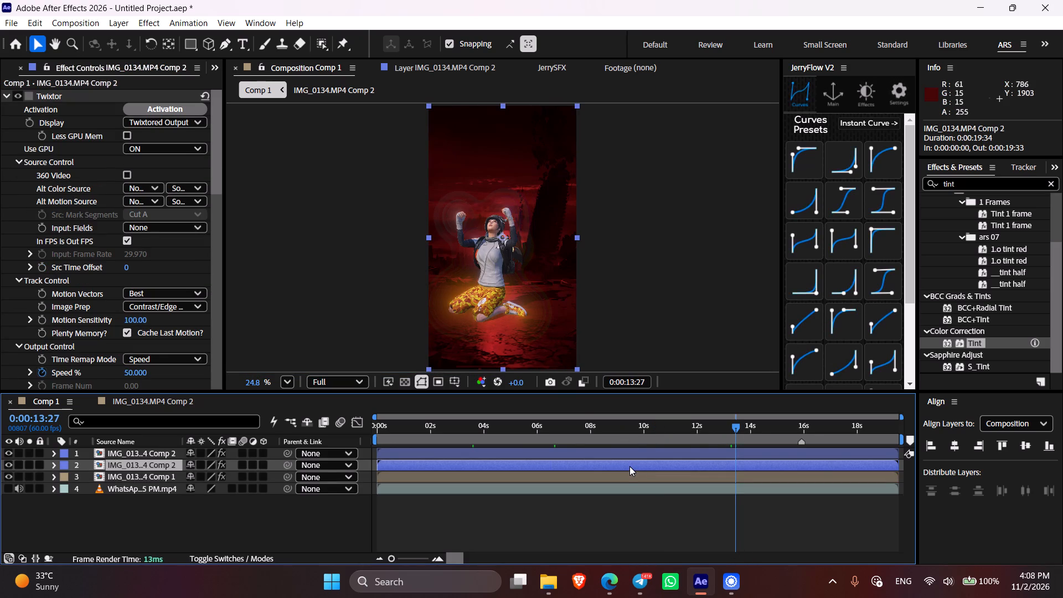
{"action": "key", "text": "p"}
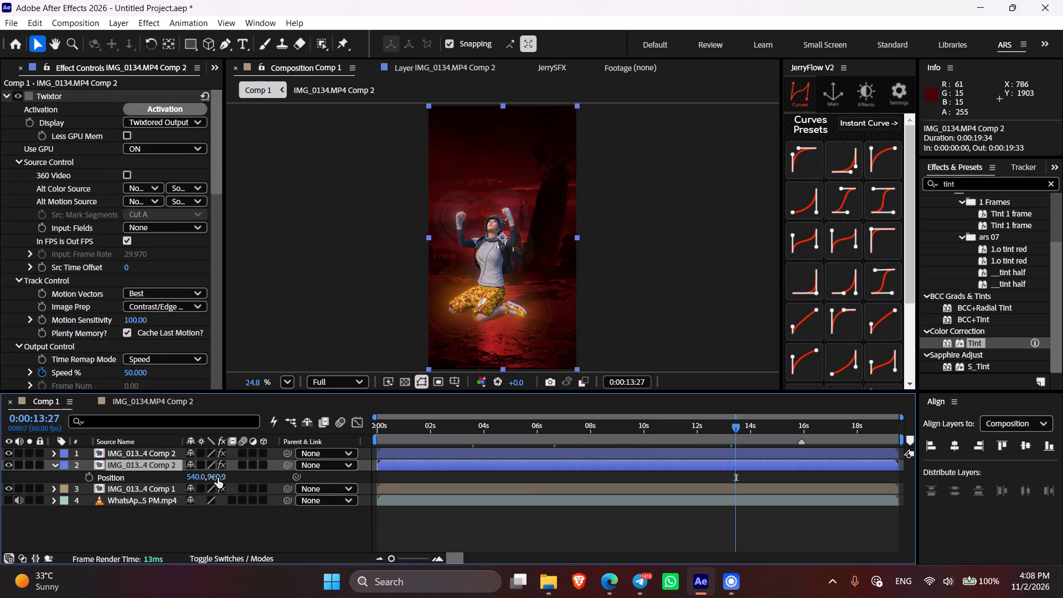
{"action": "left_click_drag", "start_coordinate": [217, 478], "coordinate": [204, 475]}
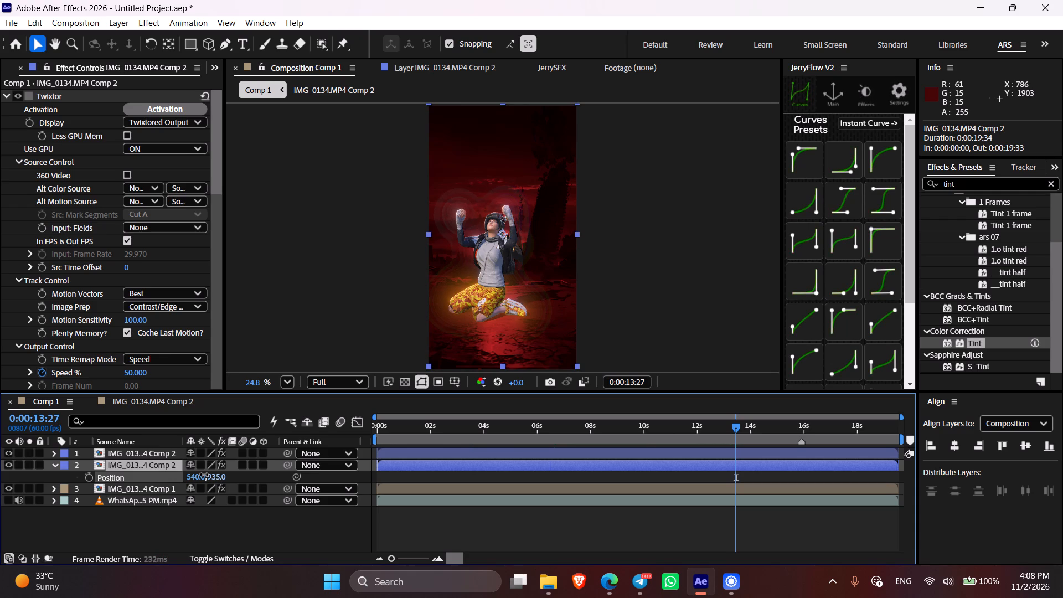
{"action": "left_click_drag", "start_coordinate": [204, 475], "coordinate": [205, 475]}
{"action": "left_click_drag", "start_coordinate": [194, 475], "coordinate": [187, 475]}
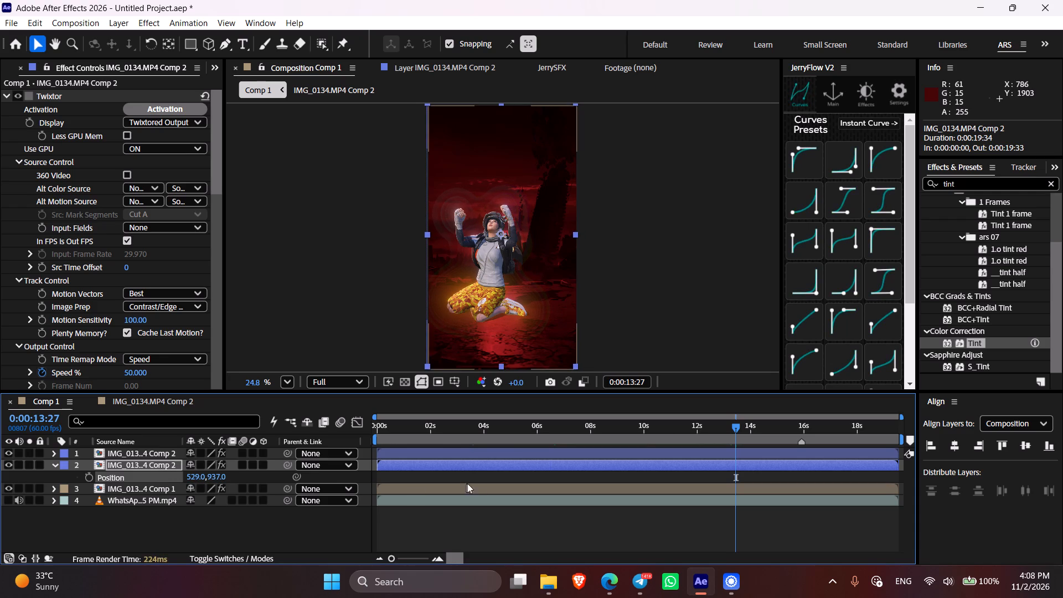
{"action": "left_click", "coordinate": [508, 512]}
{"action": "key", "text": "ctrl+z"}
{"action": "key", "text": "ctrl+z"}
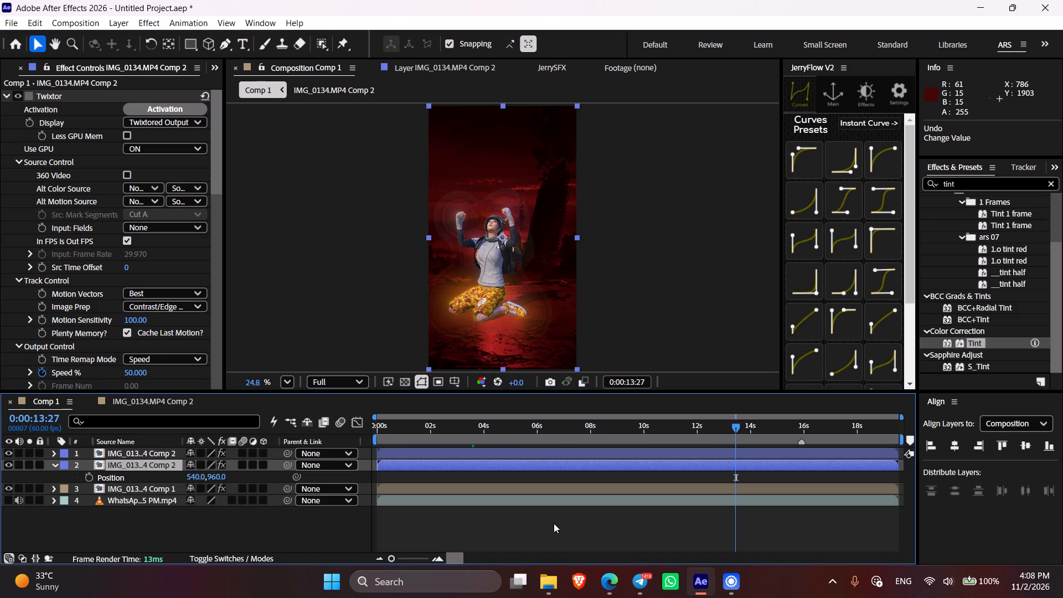
Nudge layer 2, IMG_0134.MP4 Comp 2, slightly up and left to position 532, 952, and collapse its properties.
{"action": "key", "text": "Up"}
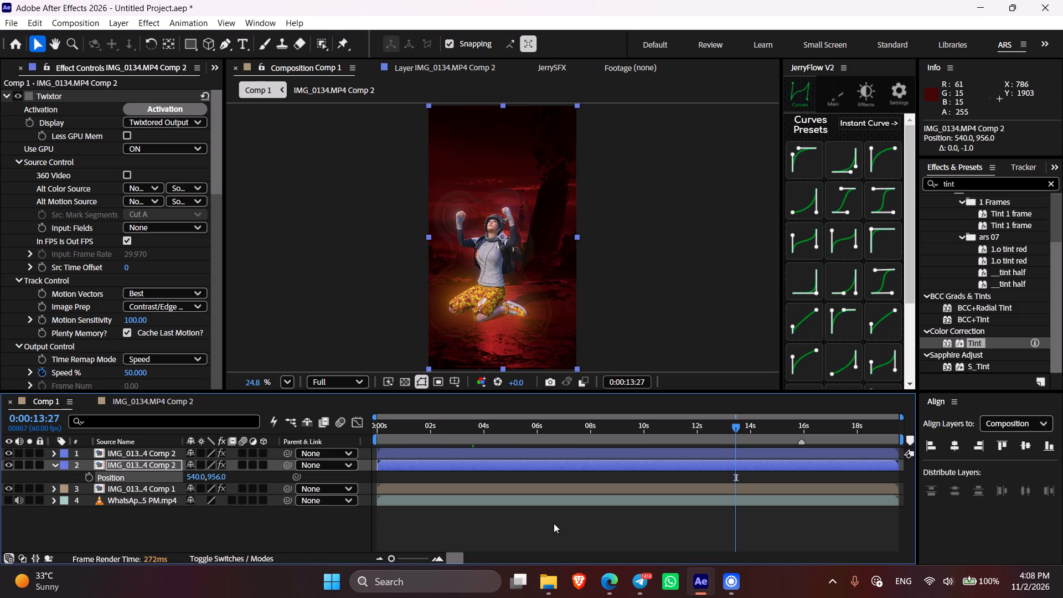
{"action": "key", "text": "Up"}
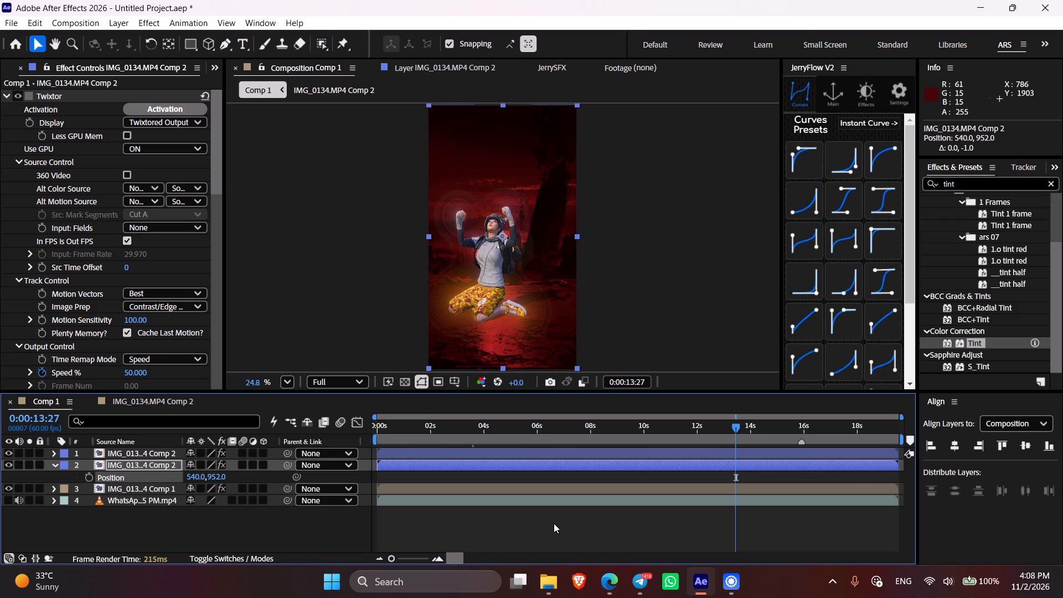
{"action": "key", "text": "Left"}
{"action": "key", "text": "Up"}
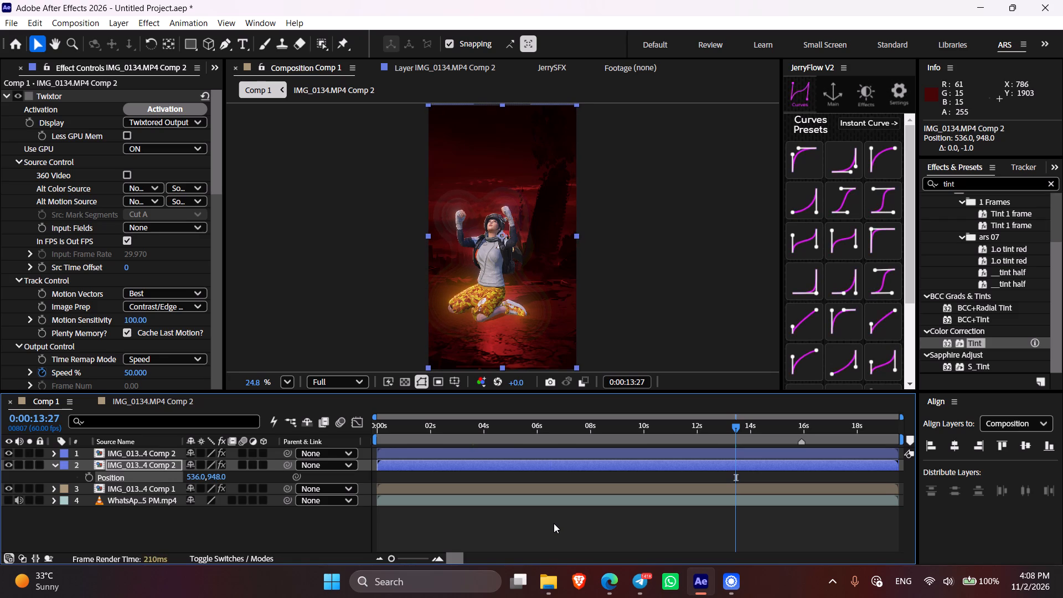
{"action": "key", "text": "Down"}
{"action": "key", "text": "Left"}
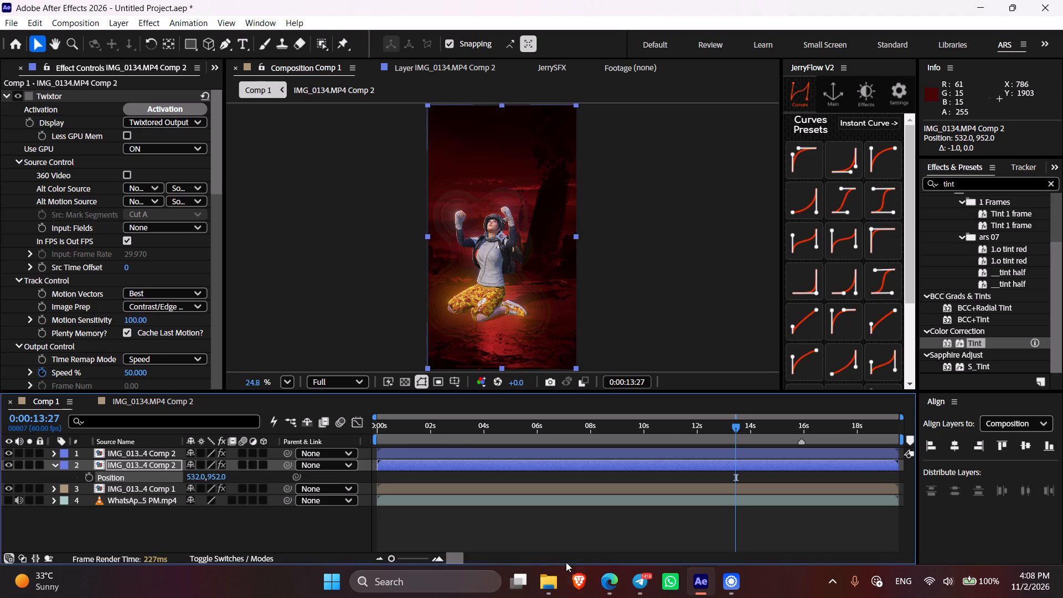
{"action": "left_click", "coordinate": [50, 466]}
{"action": "left_click", "coordinate": [164, 462]}
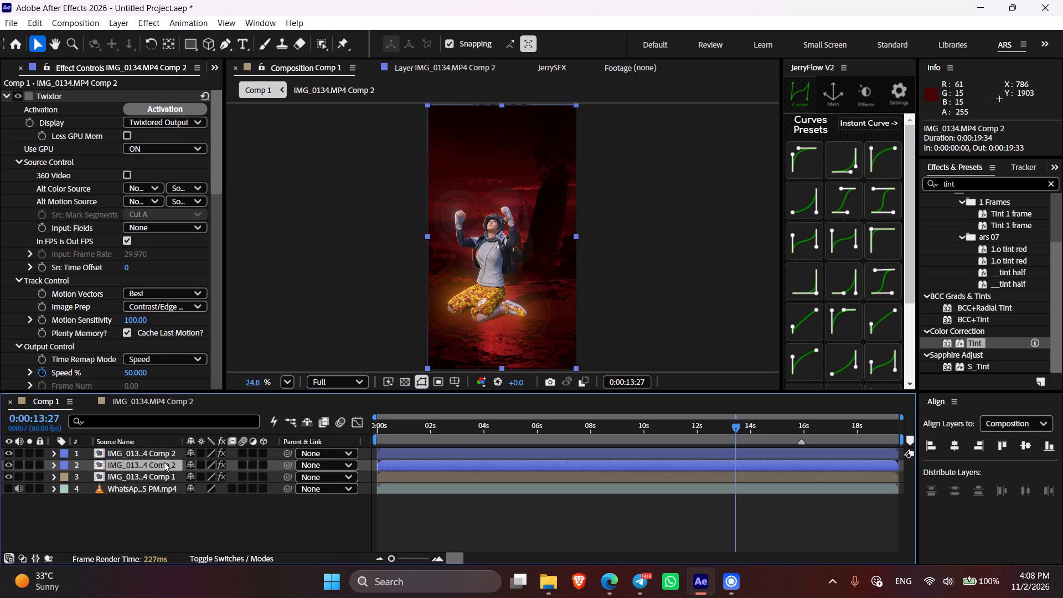
Switch to Recordly and bring up its screen recording controls.
{"action": "left_click", "coordinate": [743, 588]}
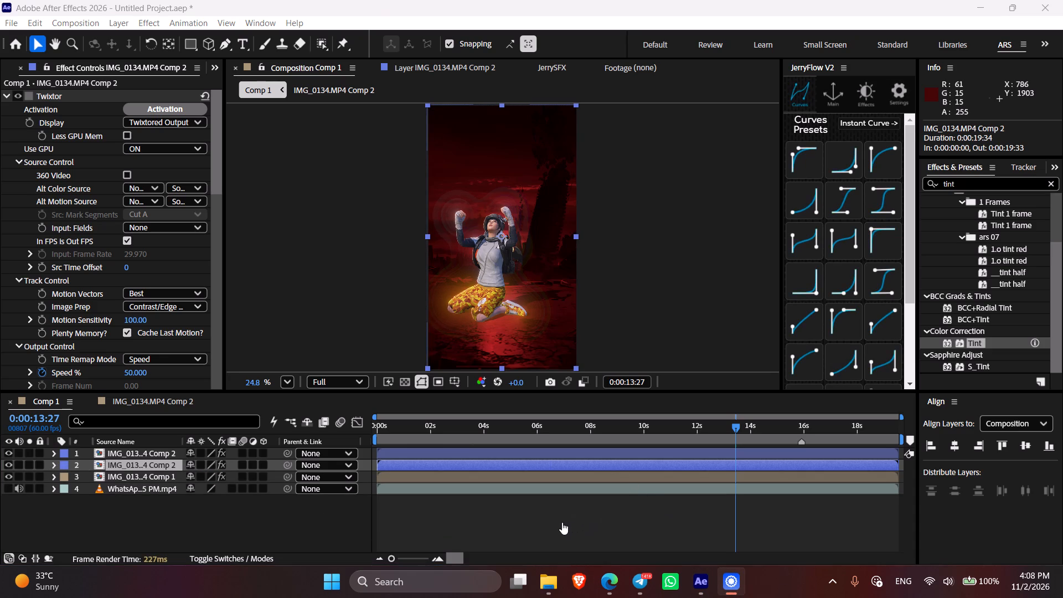
{"action": "left_click", "coordinate": [562, 523]}
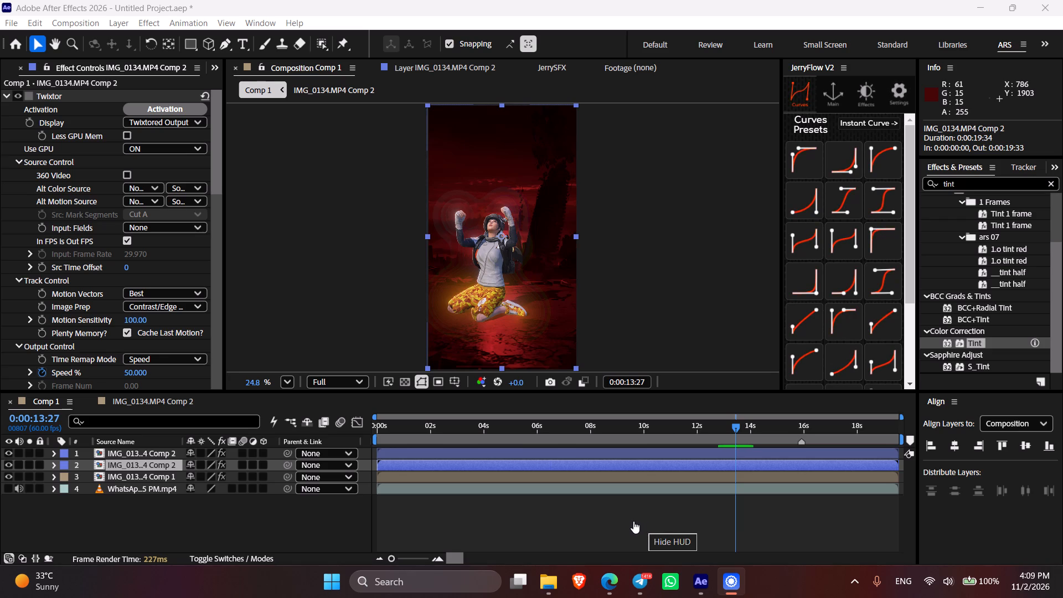
{"action": "scroll", "coordinate": [667, 435], "scroll_direction": "down", "scroll_amount": 1}
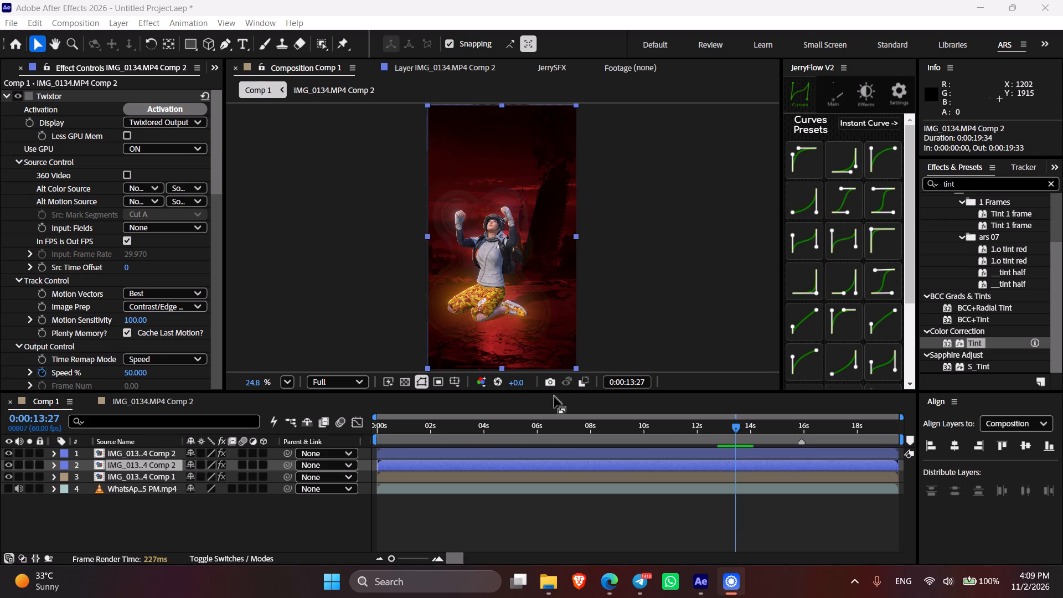
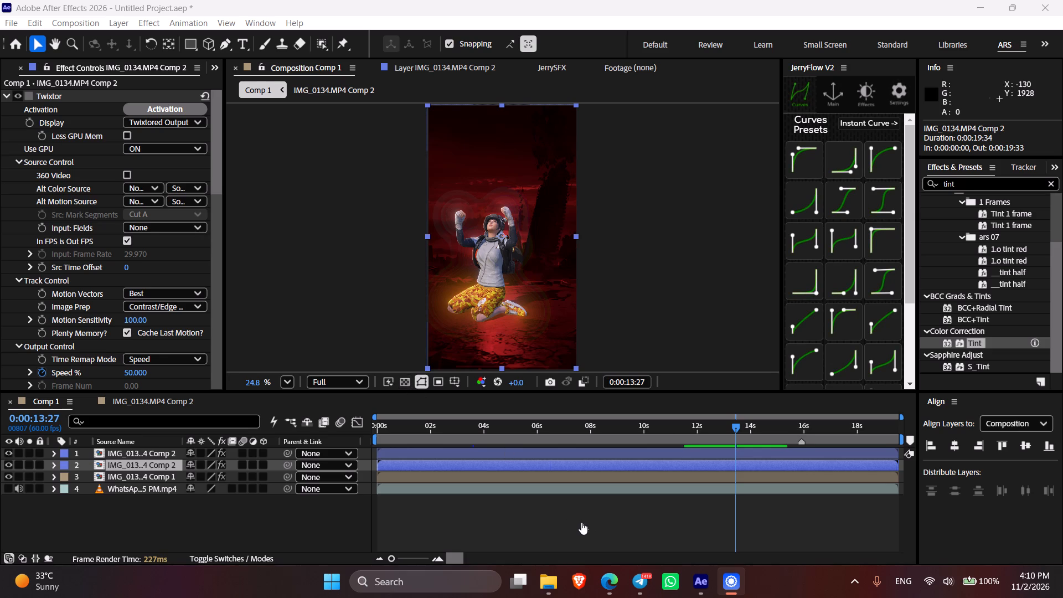
Resume the screen recording in Recordly and return to After Effects.
{"action": "left_click", "coordinate": [567, 519]}
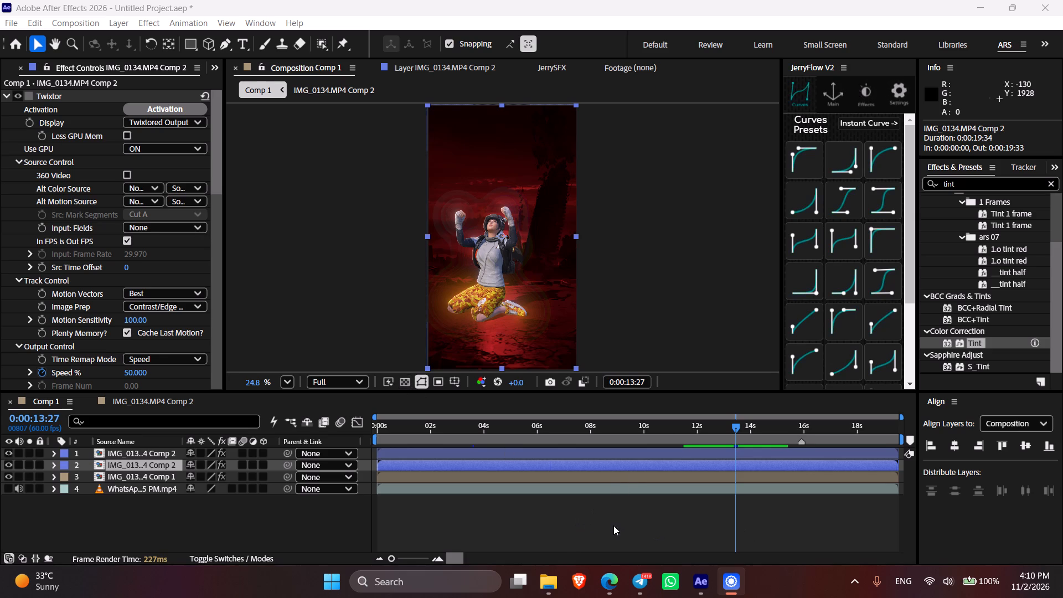
{"action": "left_click", "coordinate": [628, 527]}
Reposition the CC Light Sweep center on layer 2, IMG_0134.MP4 Comp 2, near the character's raised hand, at about 340.6, 773.1.
{"action": "left_click", "coordinate": [573, 465]}
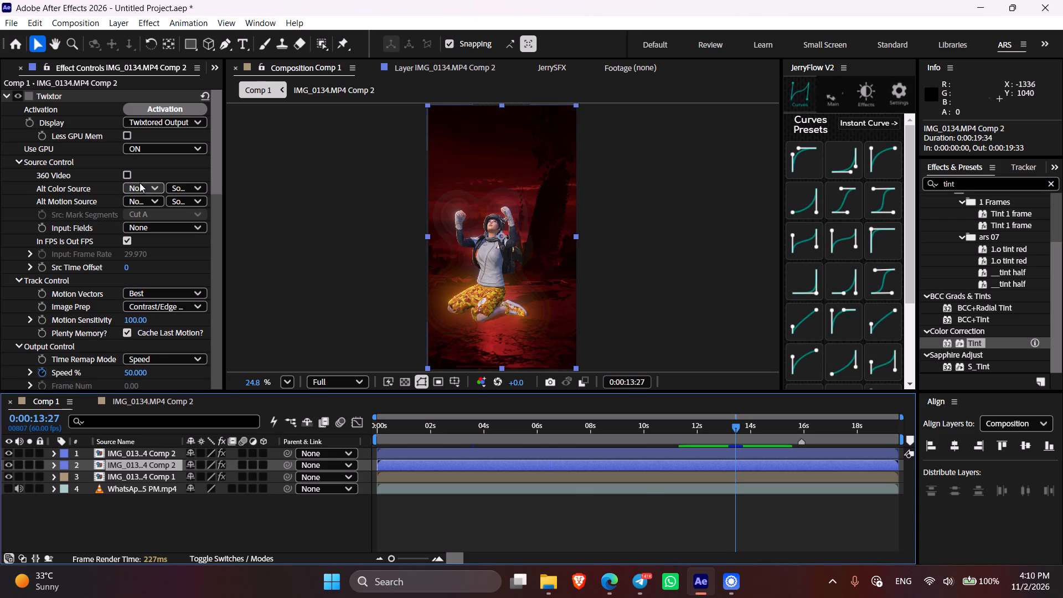
{"action": "left_click", "coordinate": [6, 94]}
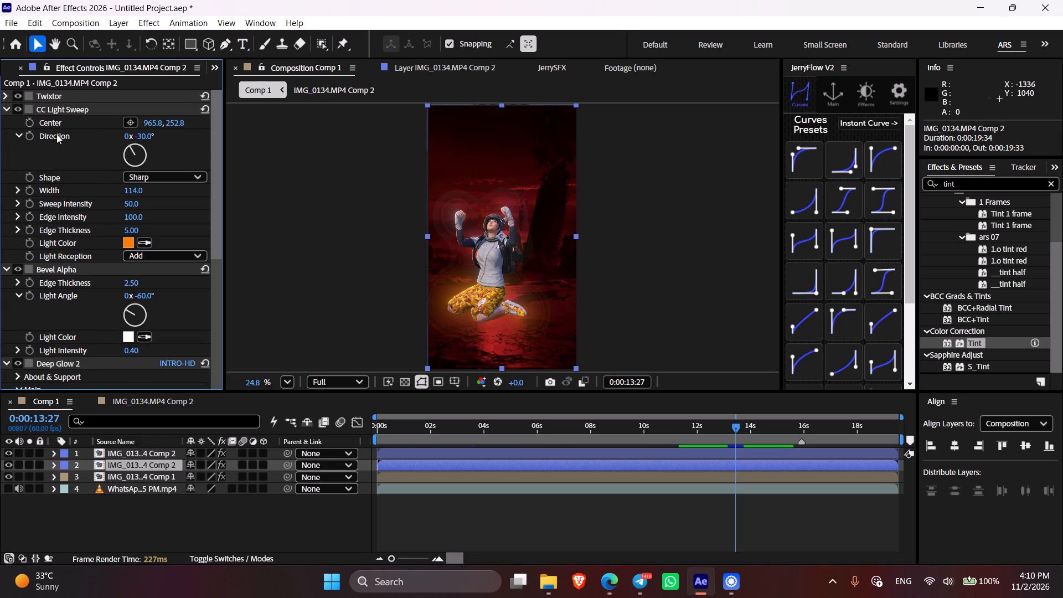
{"action": "left_click", "coordinate": [49, 107]}
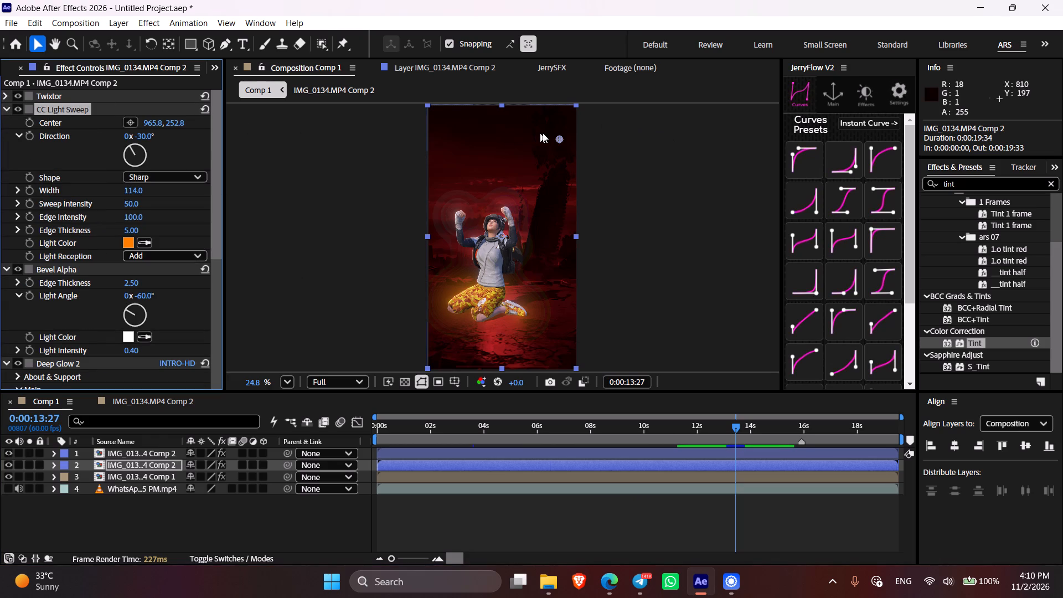
{"action": "left_click_drag", "start_coordinate": [560, 139], "coordinate": [535, 167]}
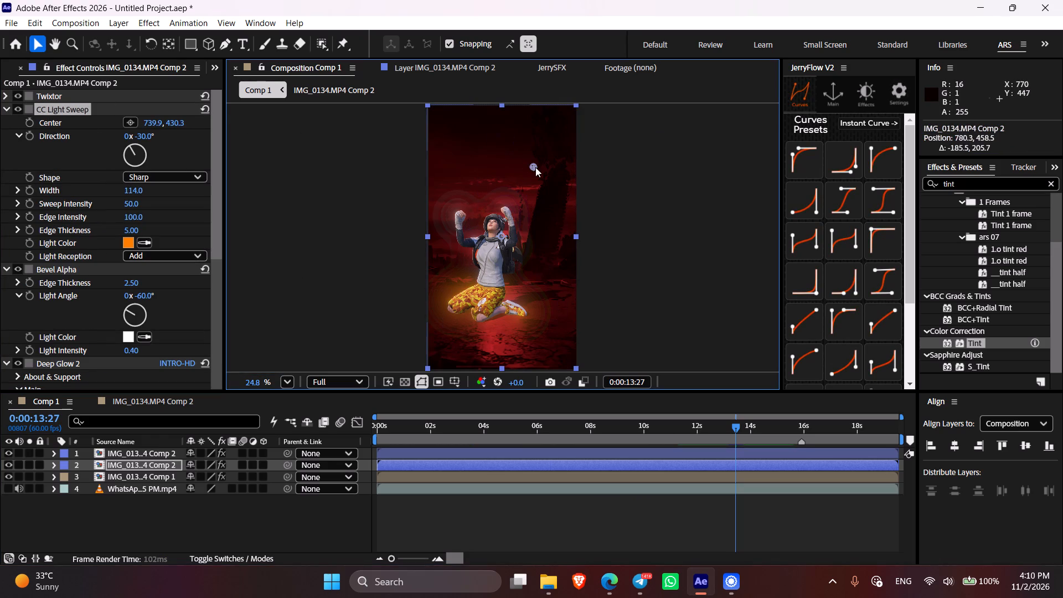
{"action": "left_click_drag", "start_coordinate": [535, 167], "coordinate": [531, 168]}
{"action": "left_click", "coordinate": [530, 165]}
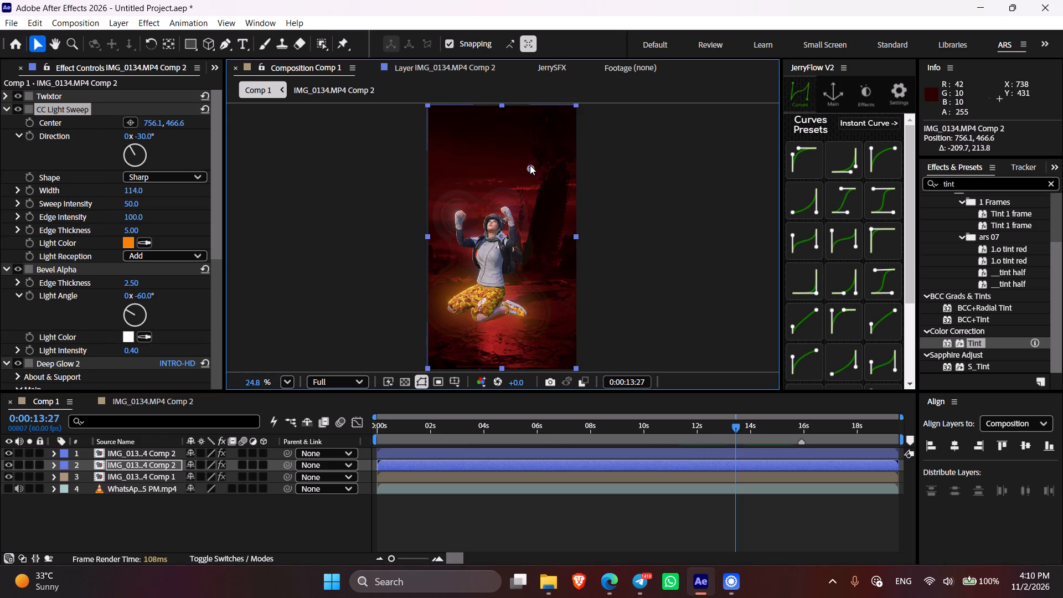
{"action": "left_click_drag", "start_coordinate": [530, 165], "coordinate": [475, 193]}
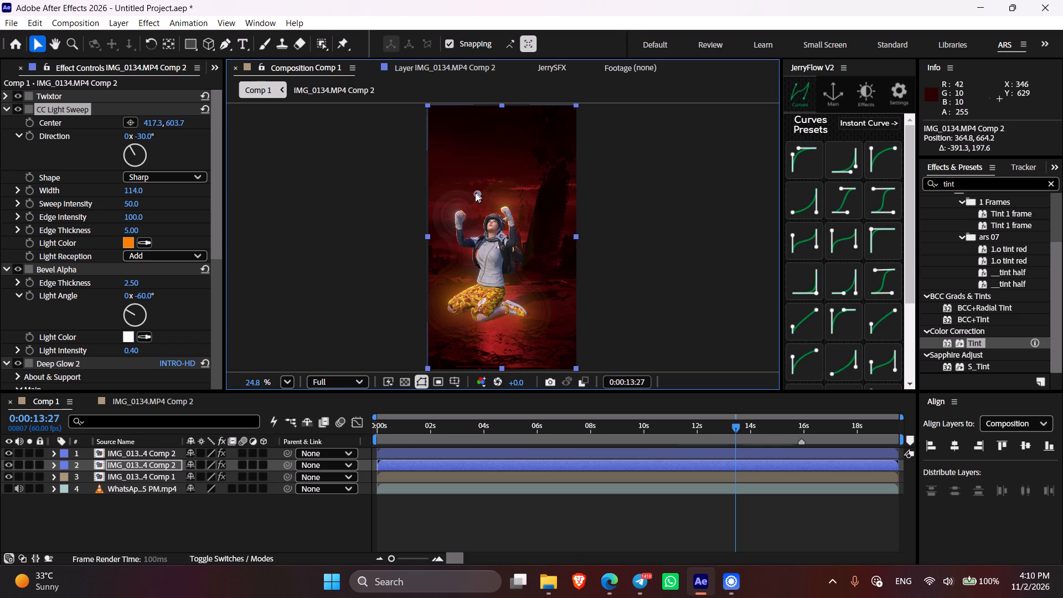
{"action": "left_click_drag", "start_coordinate": [475, 193], "coordinate": [467, 195]}
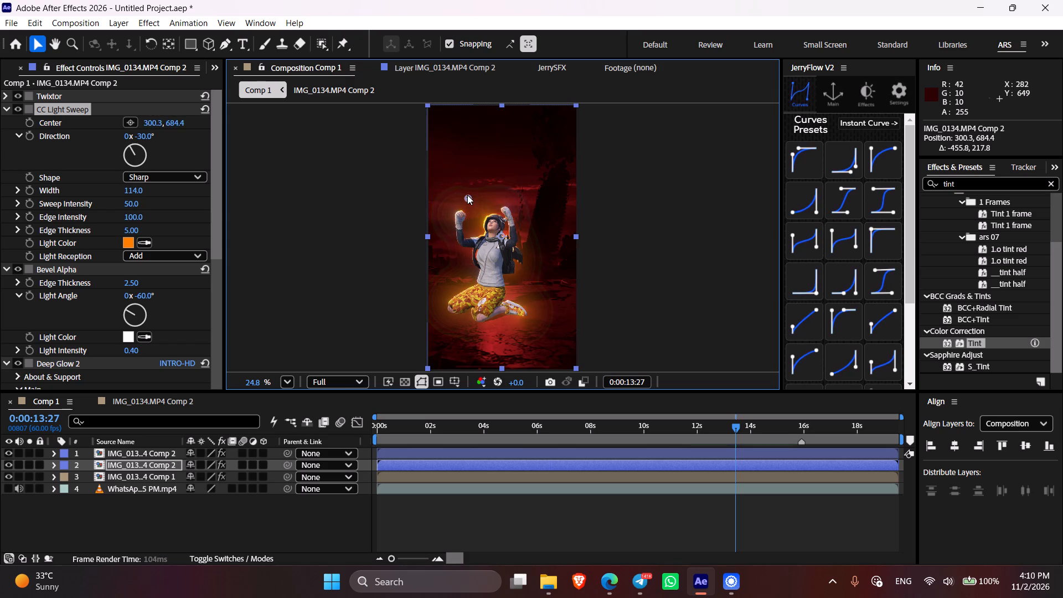
{"action": "left_click_drag", "start_coordinate": [467, 195], "coordinate": [465, 197]}
{"action": "left_click_drag", "start_coordinate": [465, 197], "coordinate": [476, 197]}
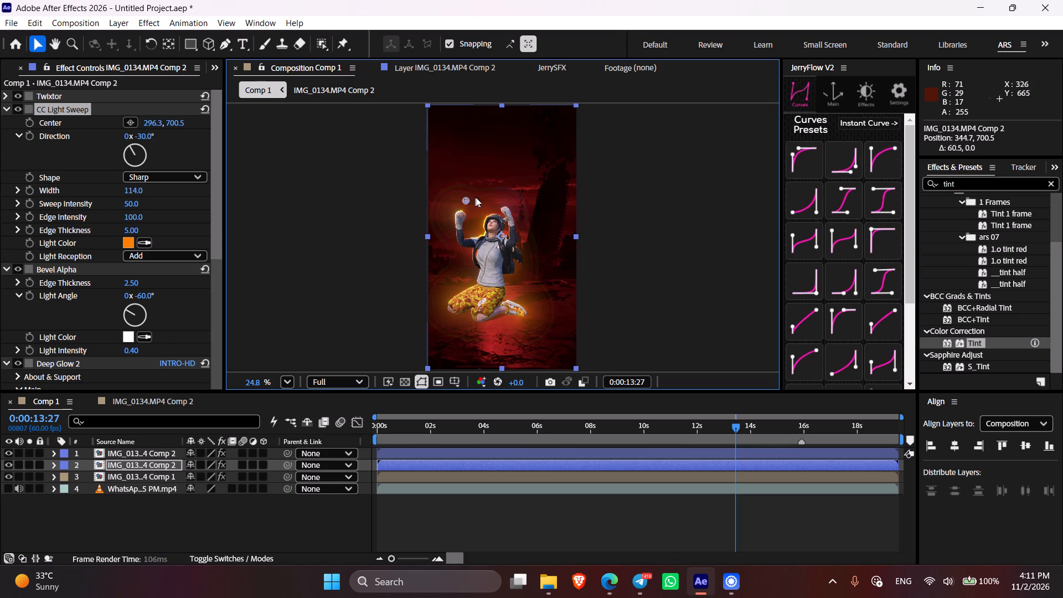
{"action": "left_click_drag", "start_coordinate": [476, 197], "coordinate": [463, 297]}
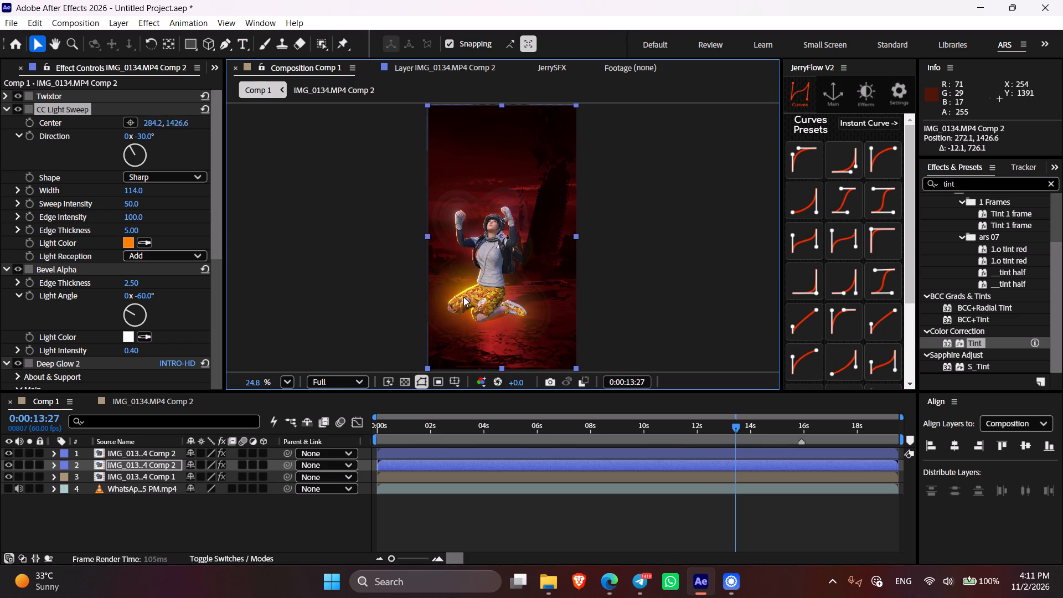
{"action": "left_click_drag", "start_coordinate": [463, 297], "coordinate": [477, 216]}
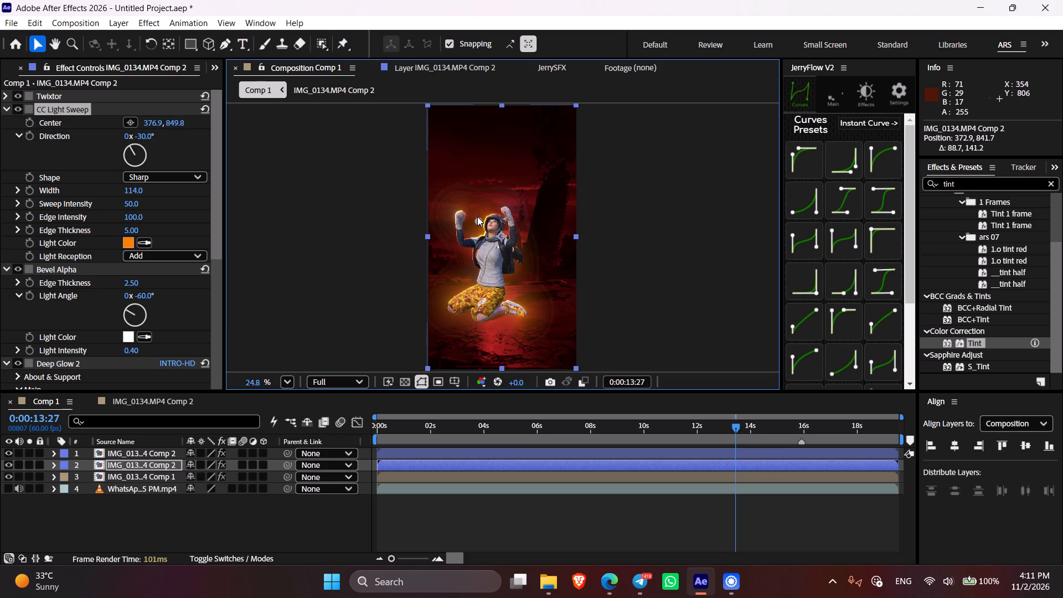
{"action": "left_click_drag", "start_coordinate": [477, 216], "coordinate": [473, 207]}
{"action": "left_click", "coordinate": [587, 513]}
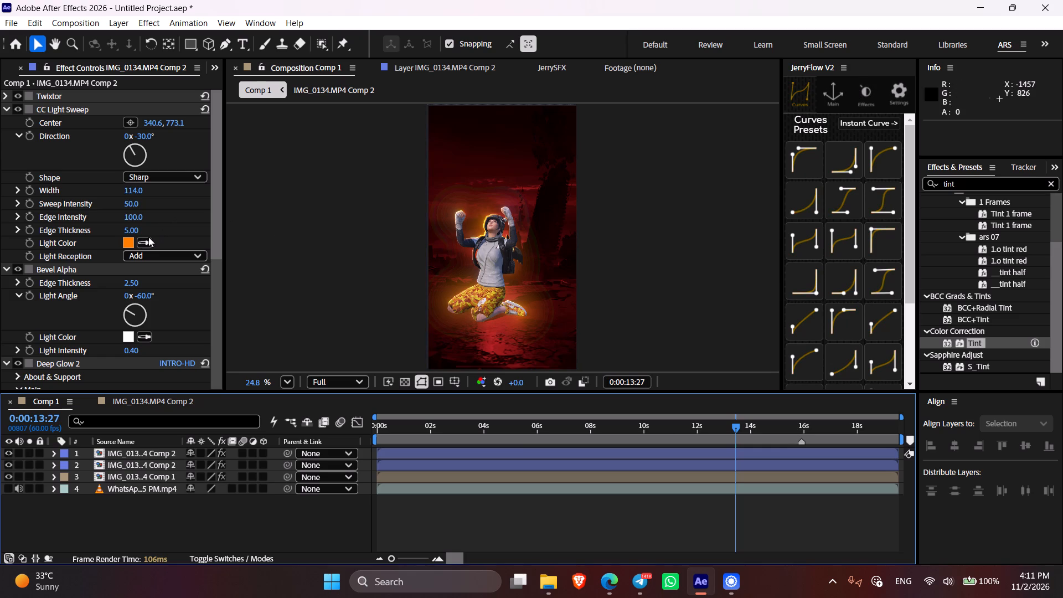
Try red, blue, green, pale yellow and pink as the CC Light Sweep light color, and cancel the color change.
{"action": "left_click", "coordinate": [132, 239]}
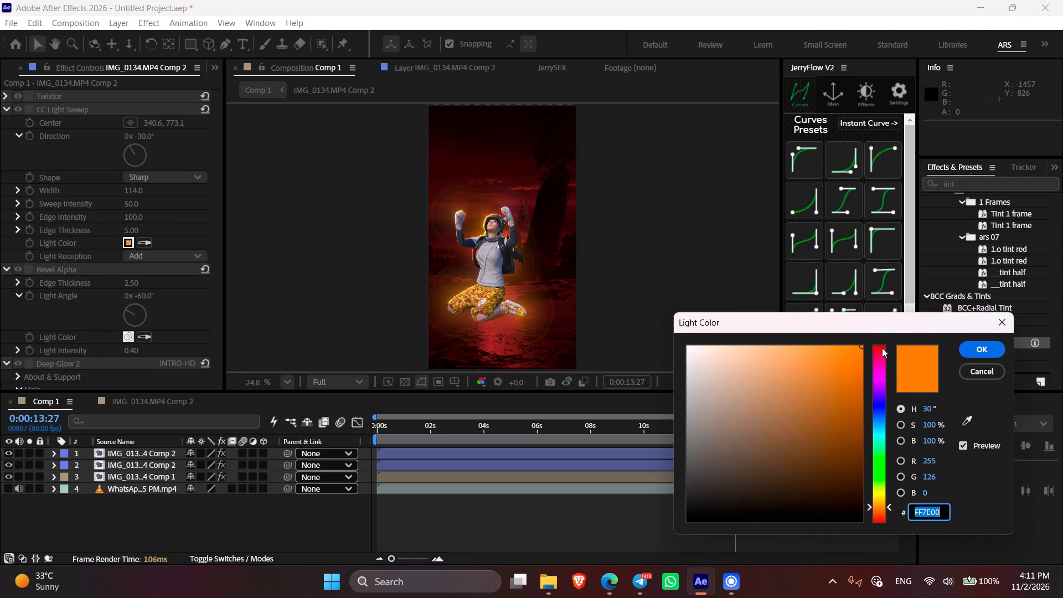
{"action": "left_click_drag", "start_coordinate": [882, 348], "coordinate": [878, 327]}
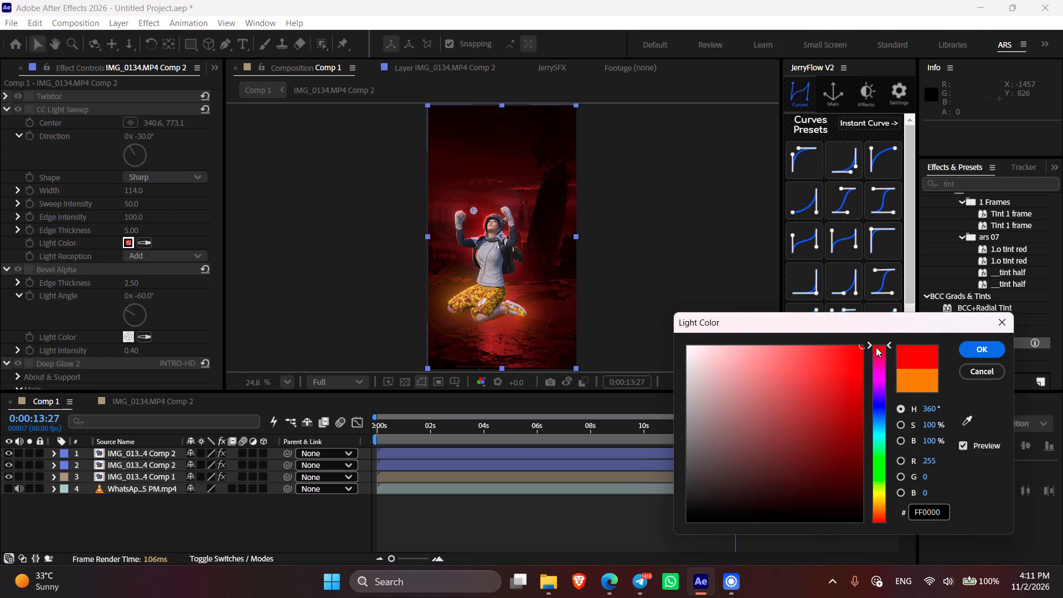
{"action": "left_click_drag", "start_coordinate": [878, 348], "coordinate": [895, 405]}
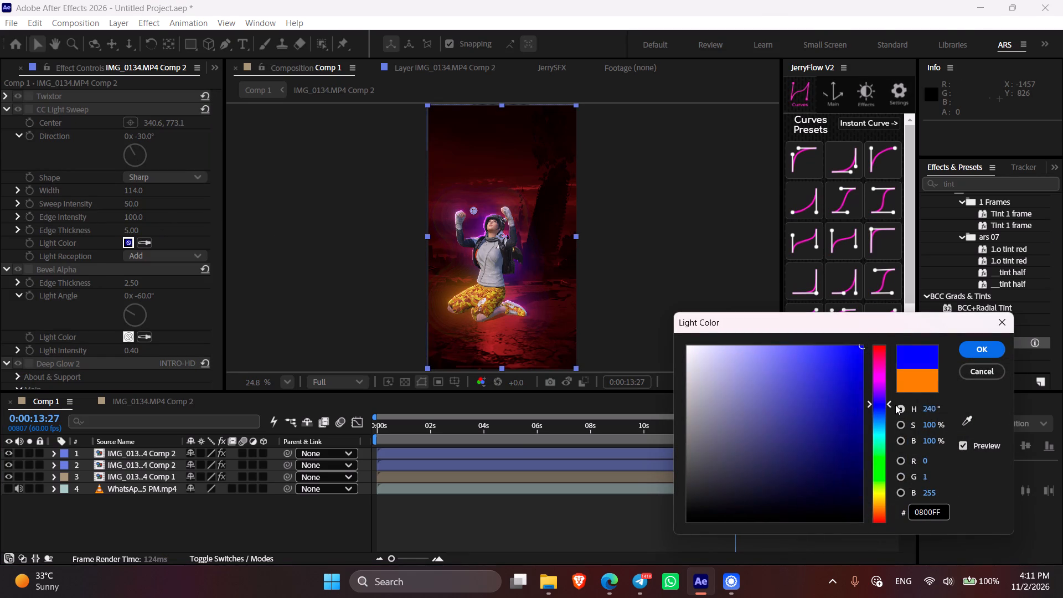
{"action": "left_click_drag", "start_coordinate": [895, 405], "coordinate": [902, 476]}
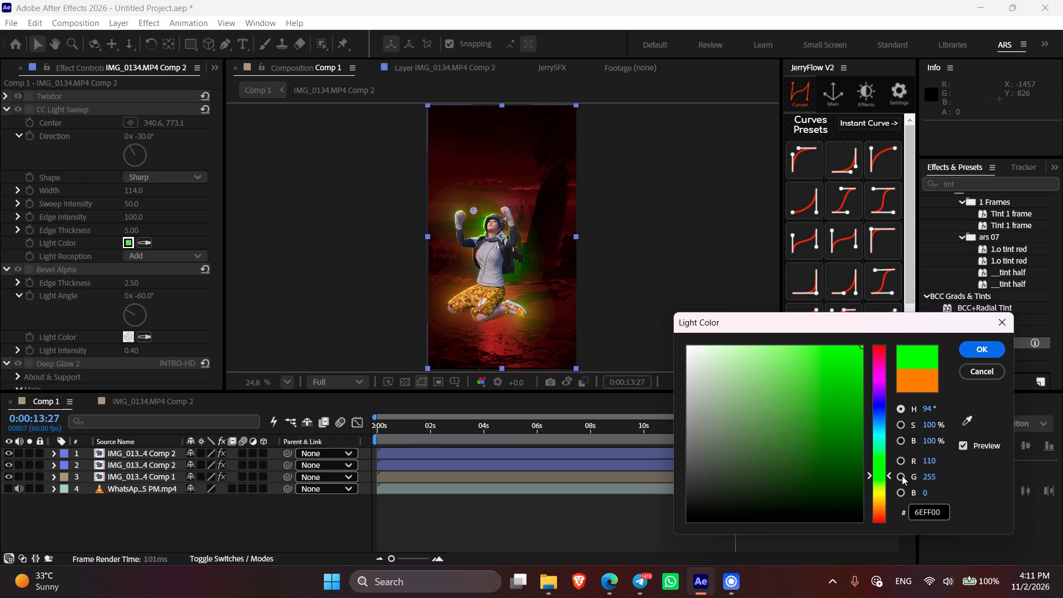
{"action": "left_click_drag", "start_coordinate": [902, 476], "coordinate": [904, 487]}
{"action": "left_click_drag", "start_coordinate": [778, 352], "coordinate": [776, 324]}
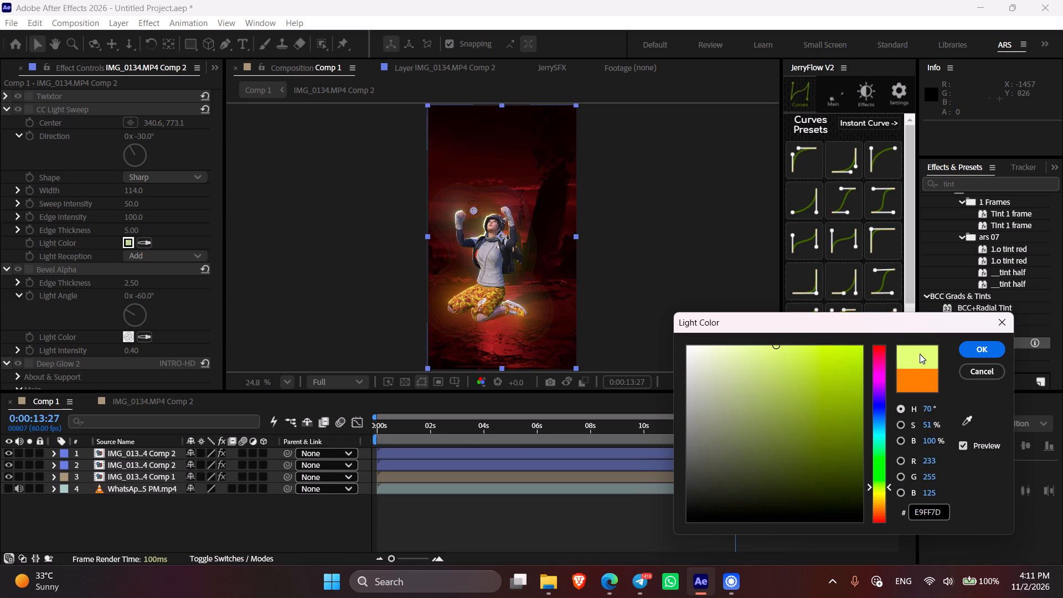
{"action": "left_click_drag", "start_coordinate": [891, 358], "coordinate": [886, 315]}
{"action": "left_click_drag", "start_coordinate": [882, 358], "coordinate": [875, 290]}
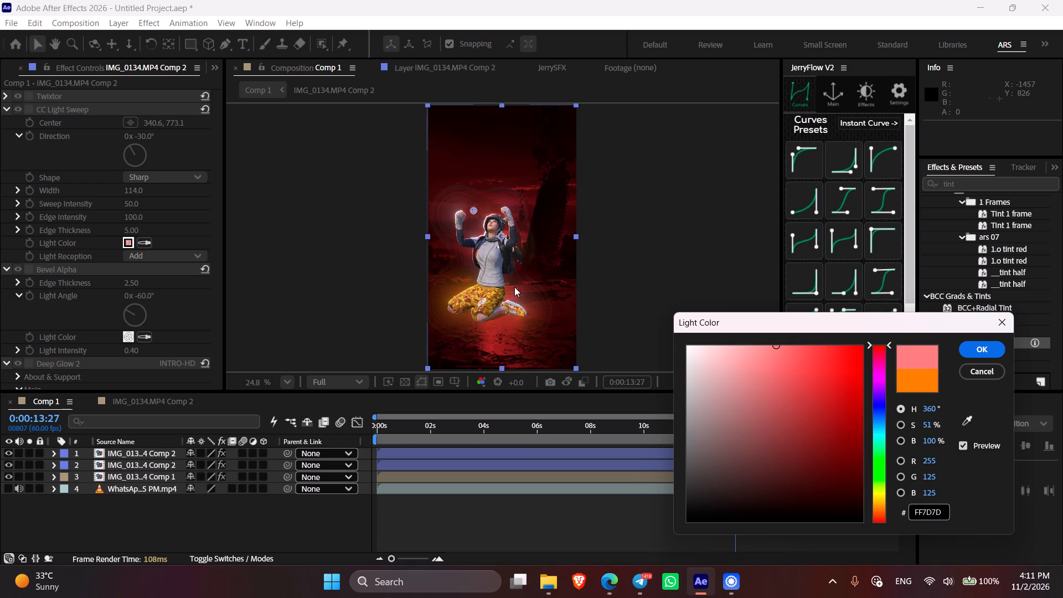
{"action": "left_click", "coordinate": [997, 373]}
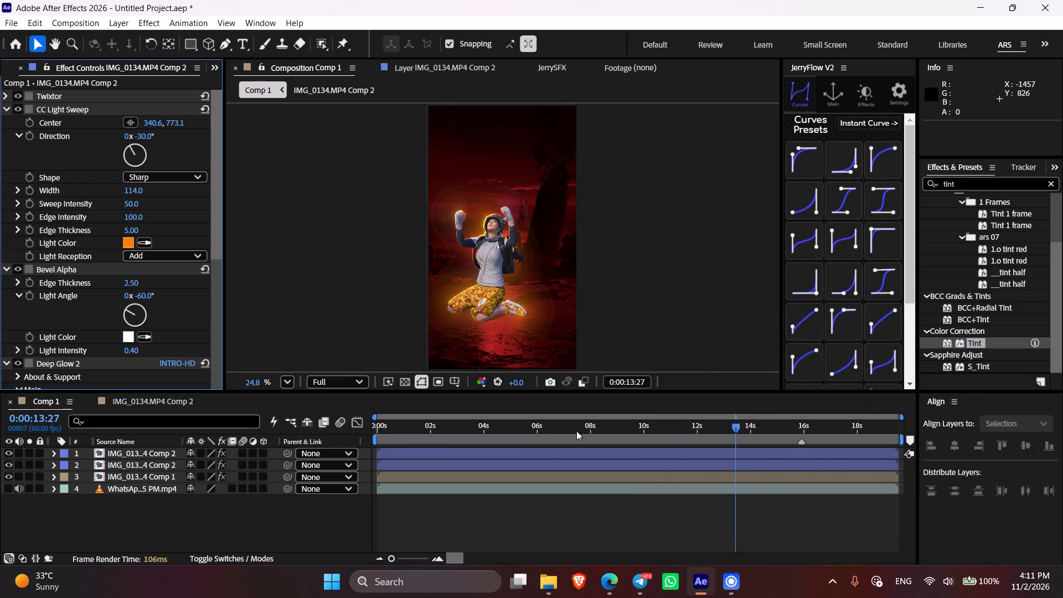
Preview the light sweep on the character along the timeline, from about 0:20 to 5:38.
{"action": "left_click_drag", "start_coordinate": [396, 439], "coordinate": [388, 437]}
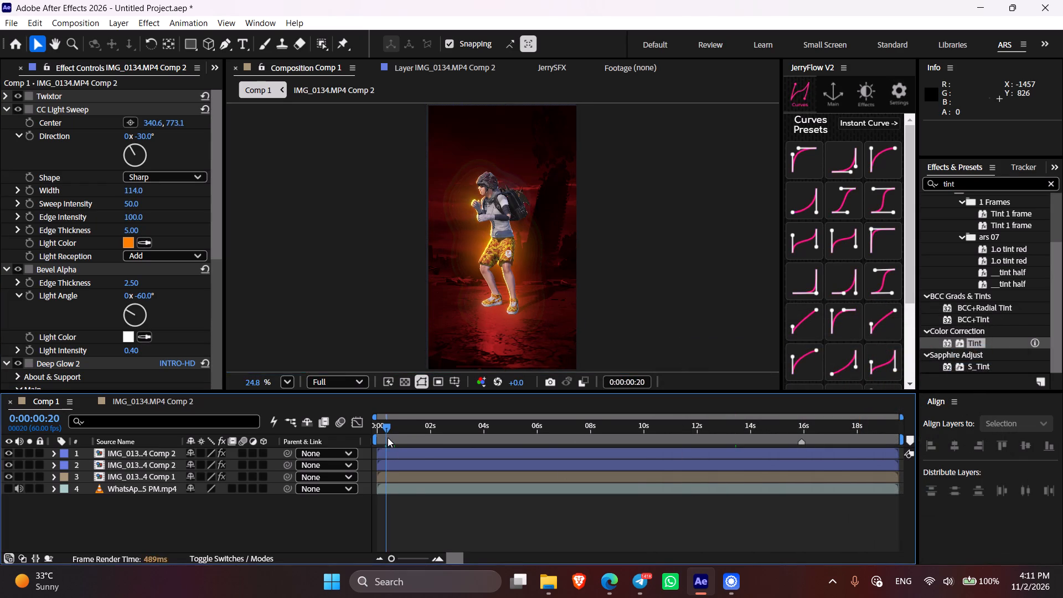
{"action": "left_click_drag", "start_coordinate": [388, 437], "coordinate": [452, 453]}
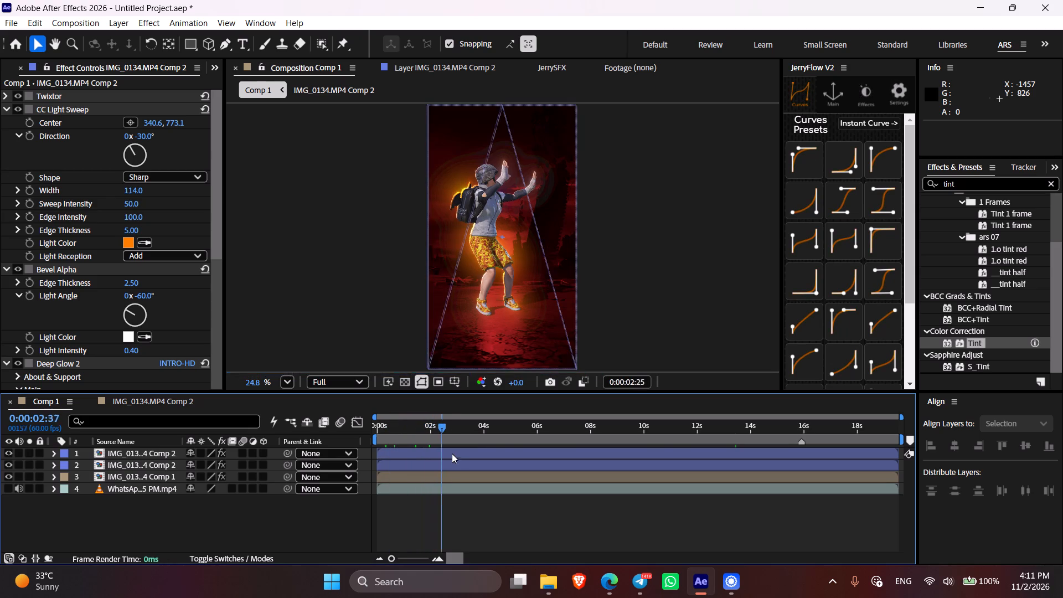
{"action": "left_click_drag", "start_coordinate": [452, 453], "coordinate": [515, 462]}
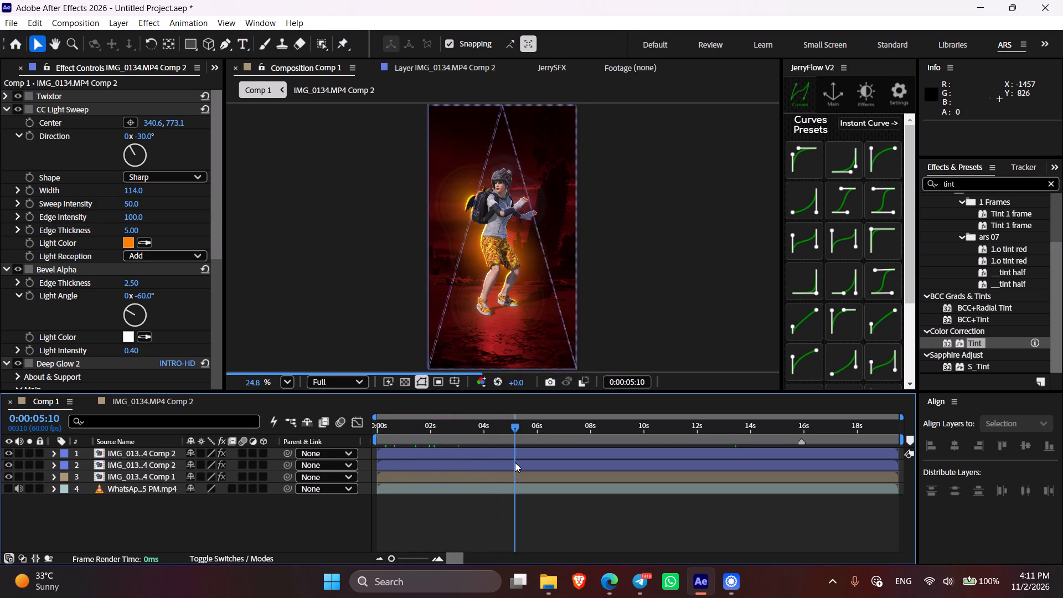
{"action": "left_click_drag", "start_coordinate": [515, 462], "coordinate": [528, 465]}
Switch to Recordly, pause and resume the screen recording, and return to After Effects.
{"action": "left_click", "coordinate": [729, 596]}
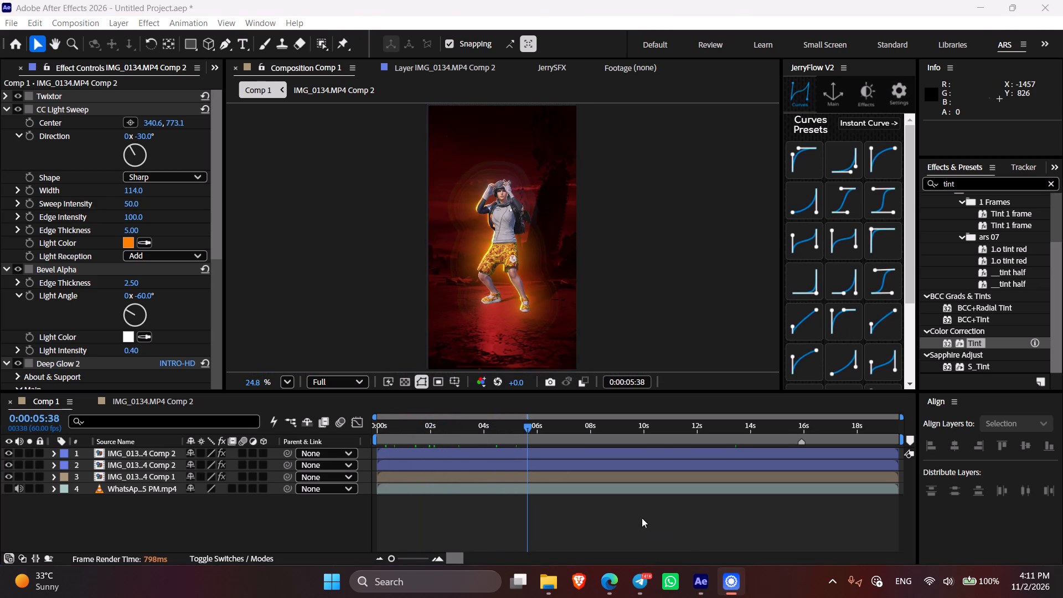
{"action": "left_click", "coordinate": [567, 518]}
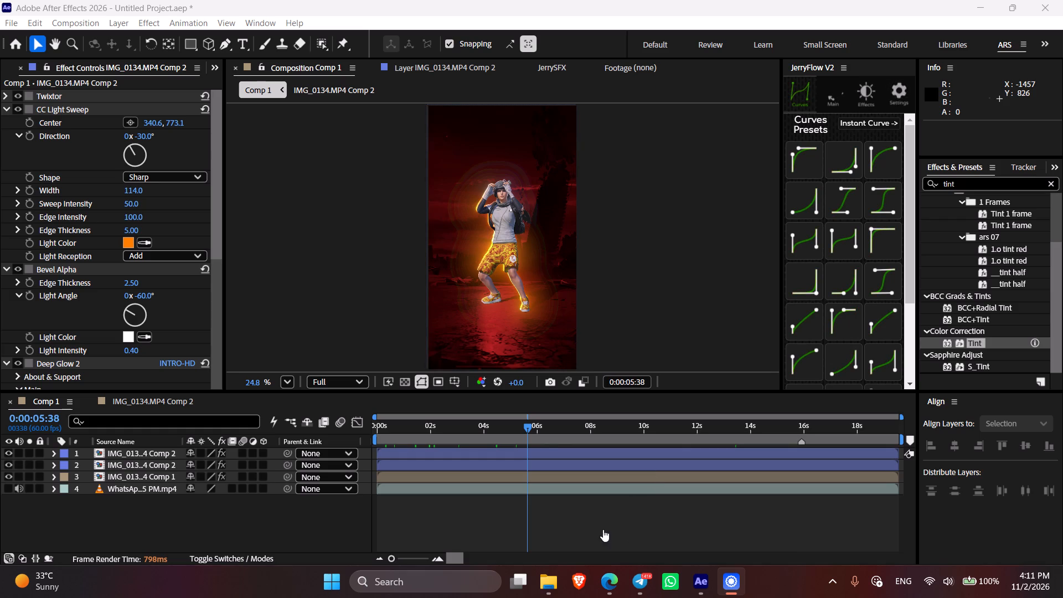
{"action": "left_click", "coordinate": [563, 520]}
{"action": "left_click", "coordinate": [625, 519]}
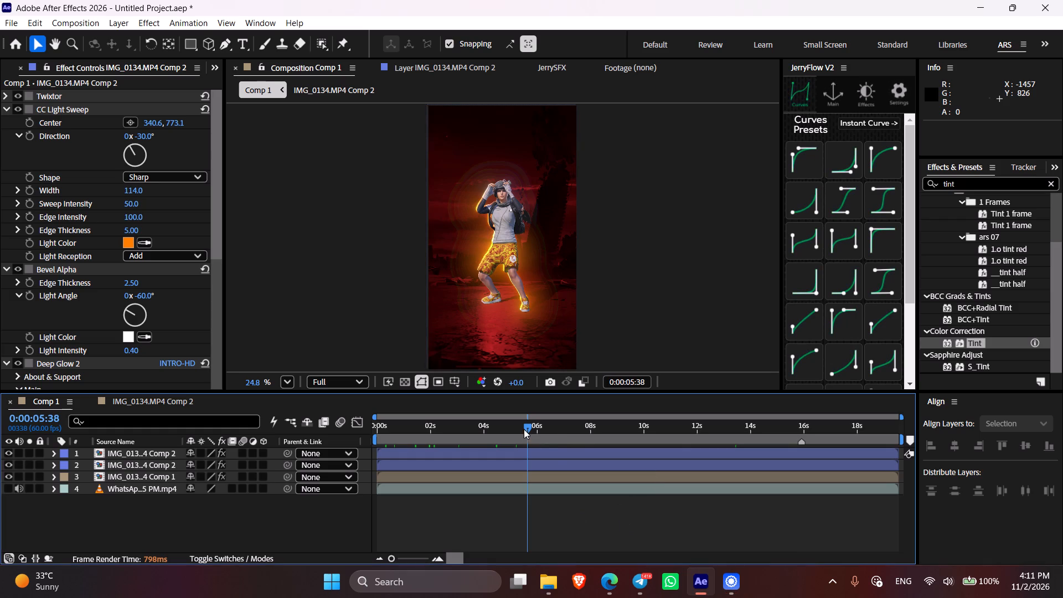
Preview the light sweep on the character further along the timeline, from about 5:38 to 12:20.
{"action": "left_click_drag", "start_coordinate": [530, 431], "coordinate": [602, 448]}
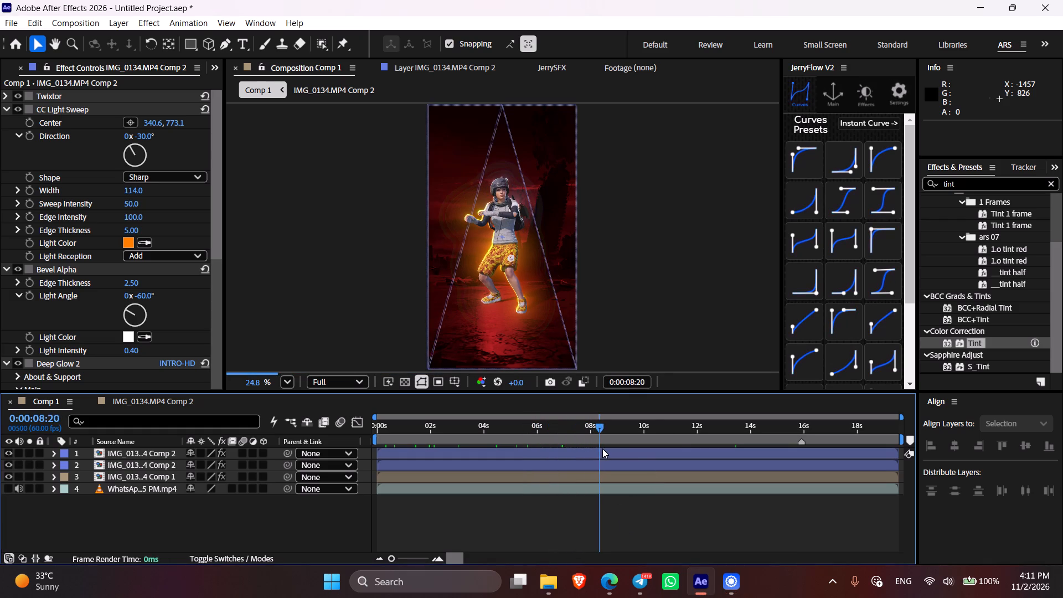
{"action": "left_click_drag", "start_coordinate": [602, 448], "coordinate": [655, 448]}
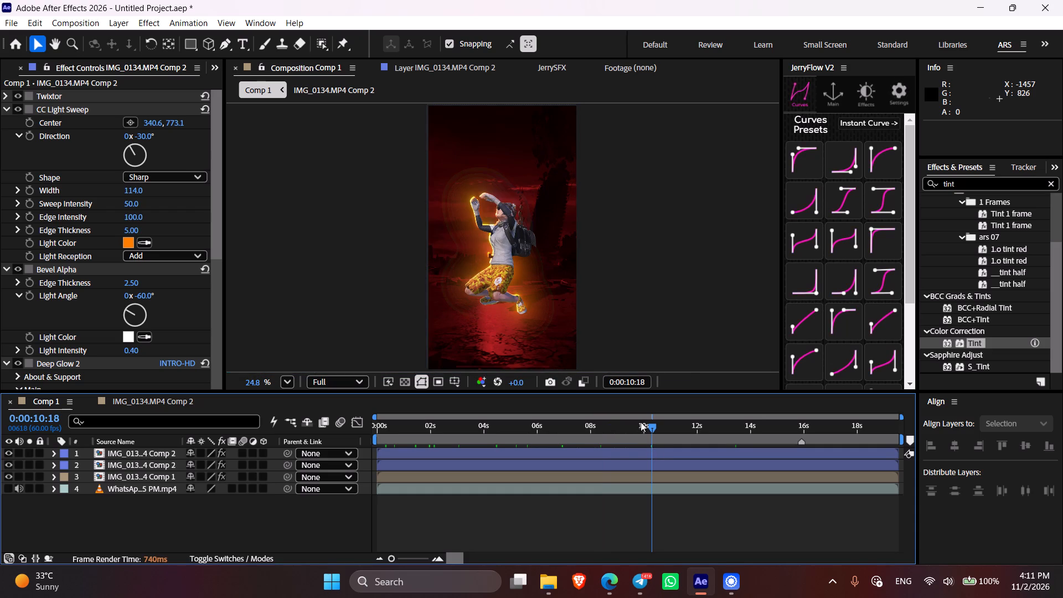
{"action": "left_click_drag", "start_coordinate": [664, 425], "coordinate": [692, 432]}
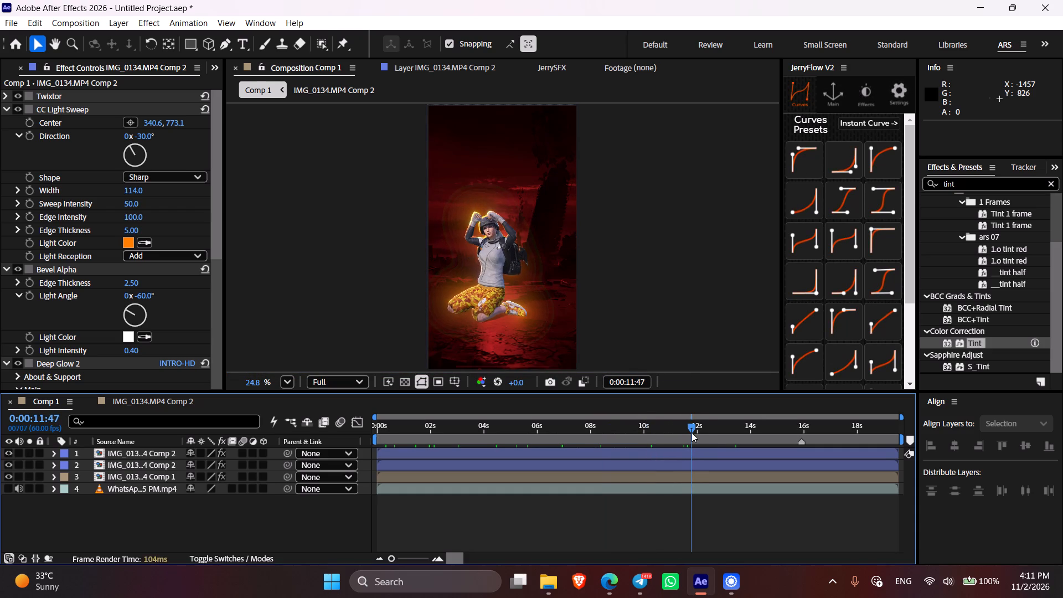
{"action": "left_click_drag", "start_coordinate": [692, 432], "coordinate": [706, 436]}
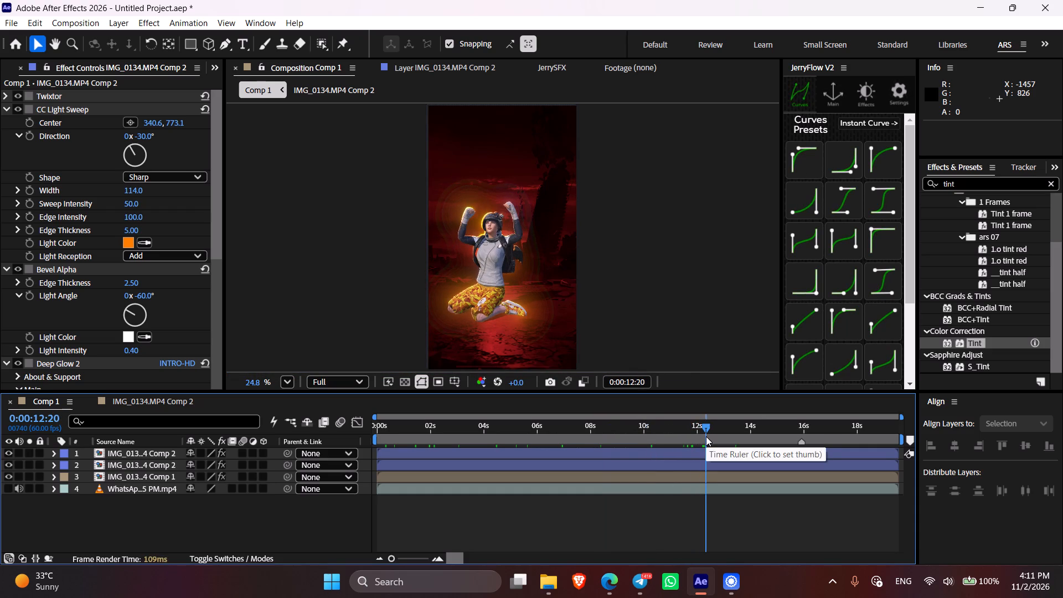
Pause the screen recording in Recordly, resume it, and return to After Effects.
{"action": "left_click", "coordinate": [737, 580]}
{"action": "left_click", "coordinate": [563, 525]}
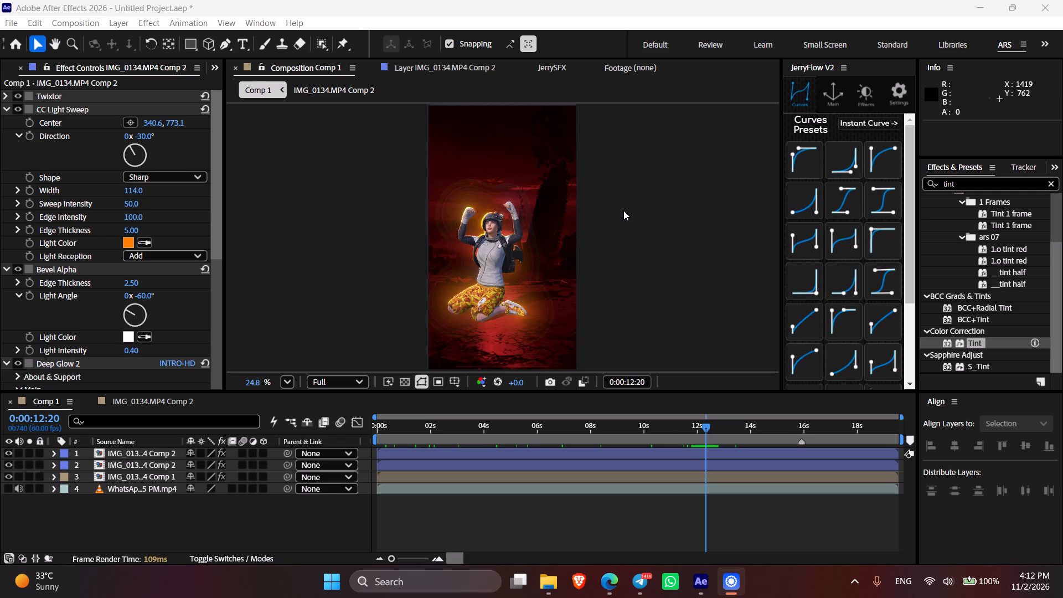
{"action": "left_click", "coordinate": [571, 520]}
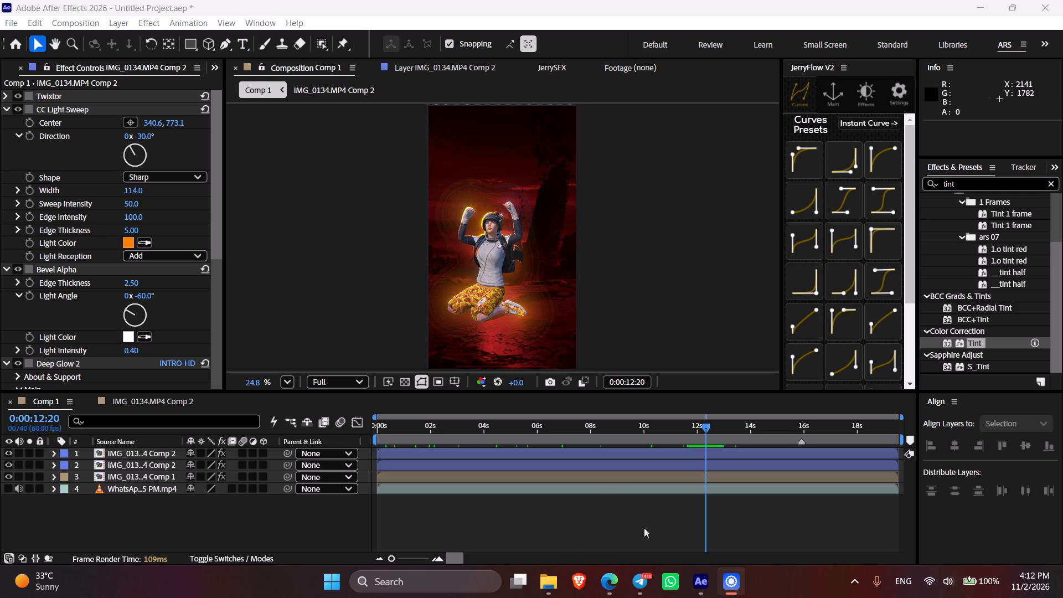
{"action": "left_click", "coordinate": [631, 524]}
Preview the glow between about 4:36 and 6:20, and return the playhead to the start of the timeline.
{"action": "left_click_drag", "start_coordinate": [479, 431], "coordinate": [500, 437]}
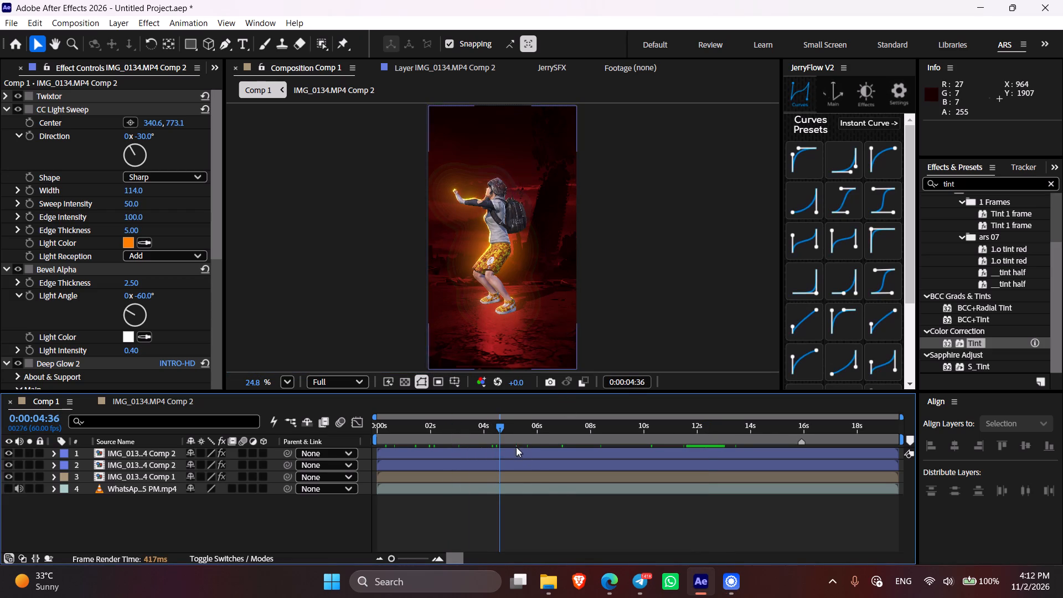
{"action": "left_click_drag", "start_coordinate": [508, 424], "coordinate": [523, 427]}
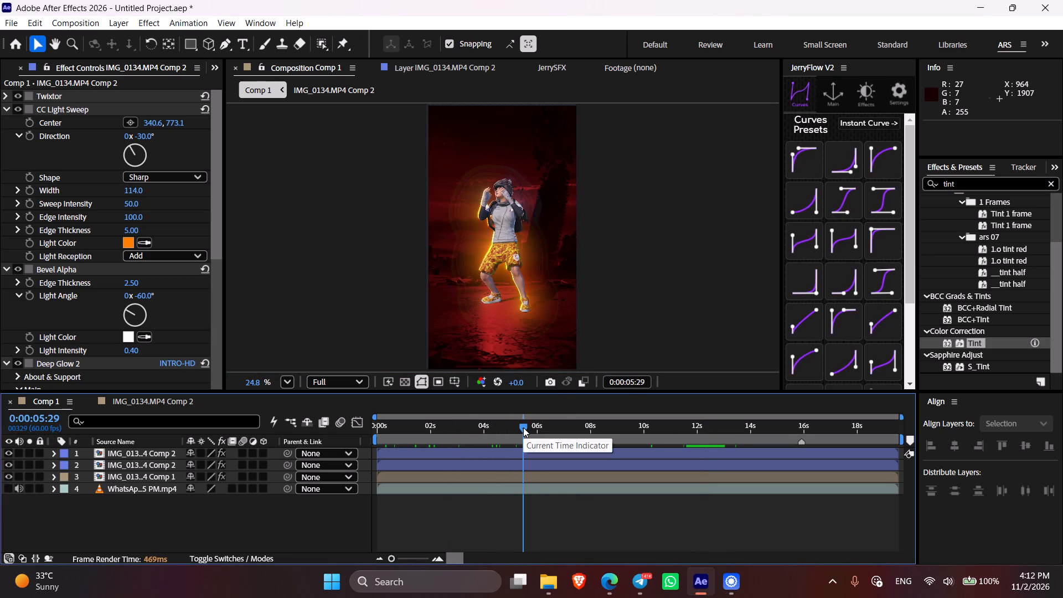
{"action": "left_click_drag", "start_coordinate": [537, 433], "coordinate": [546, 434]}
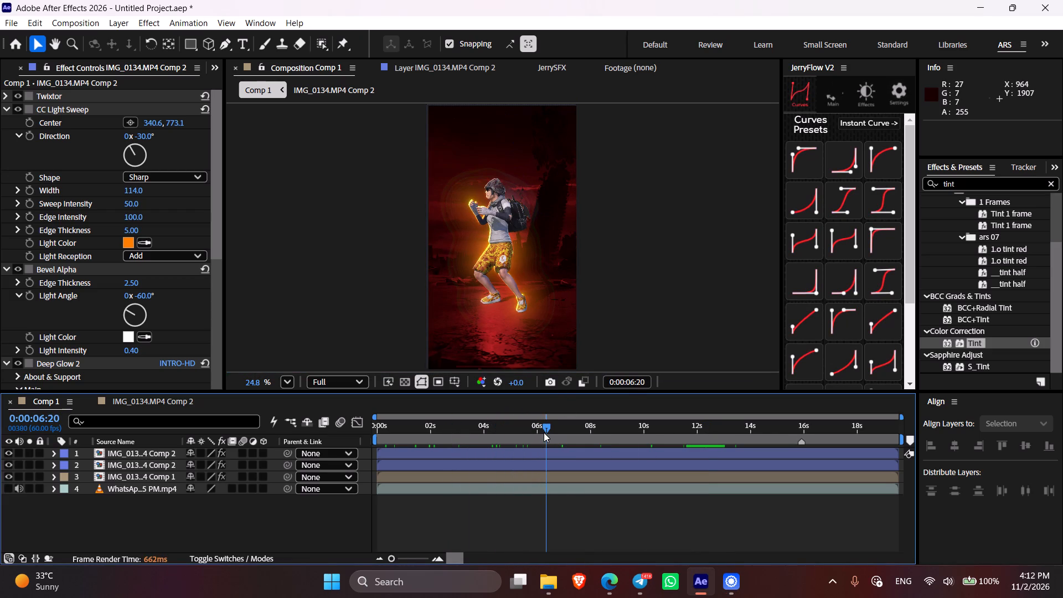
{"action": "left_click_drag", "start_coordinate": [386, 427], "coordinate": [358, 424]}
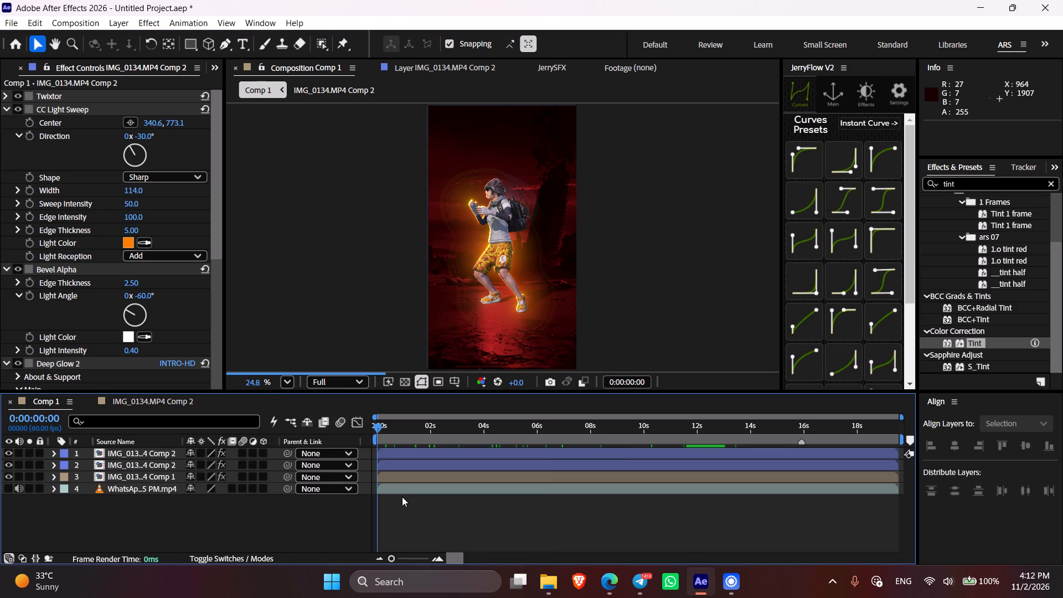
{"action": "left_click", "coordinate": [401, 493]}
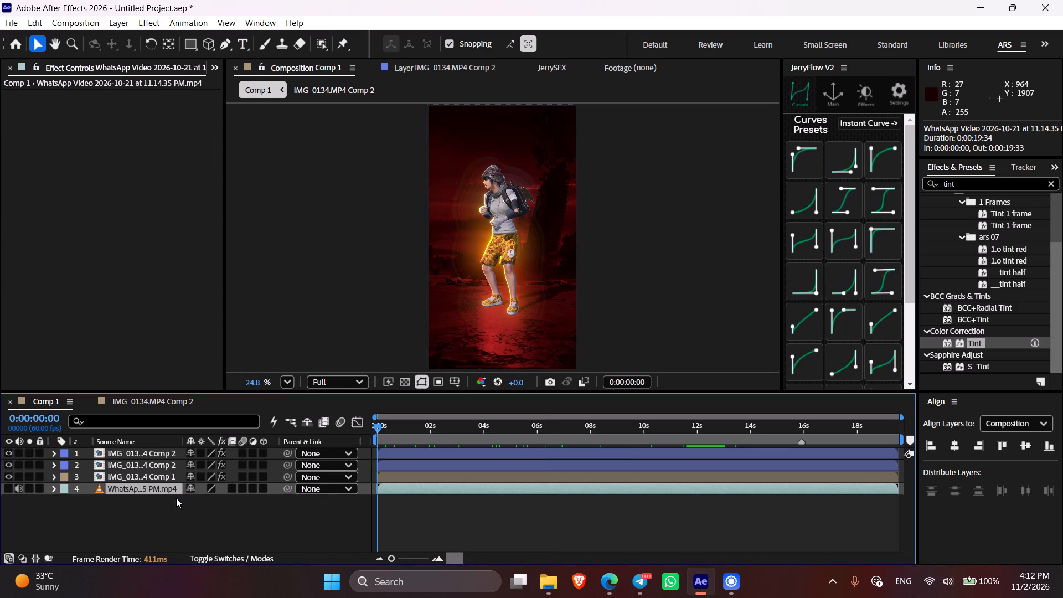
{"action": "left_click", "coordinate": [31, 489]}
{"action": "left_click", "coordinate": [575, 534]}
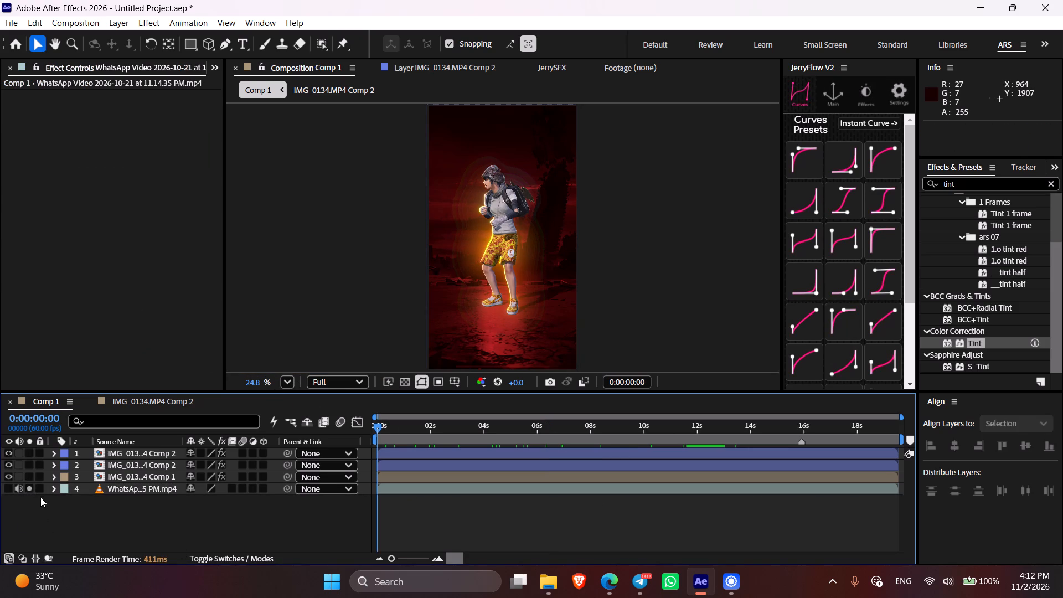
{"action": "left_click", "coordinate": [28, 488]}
Preview Comp 1 with its audio from the start, and place the playhead at 0:00:05:50.
{"action": "left_click", "coordinate": [458, 528]}
{"action": "key", "text": "Delete"}
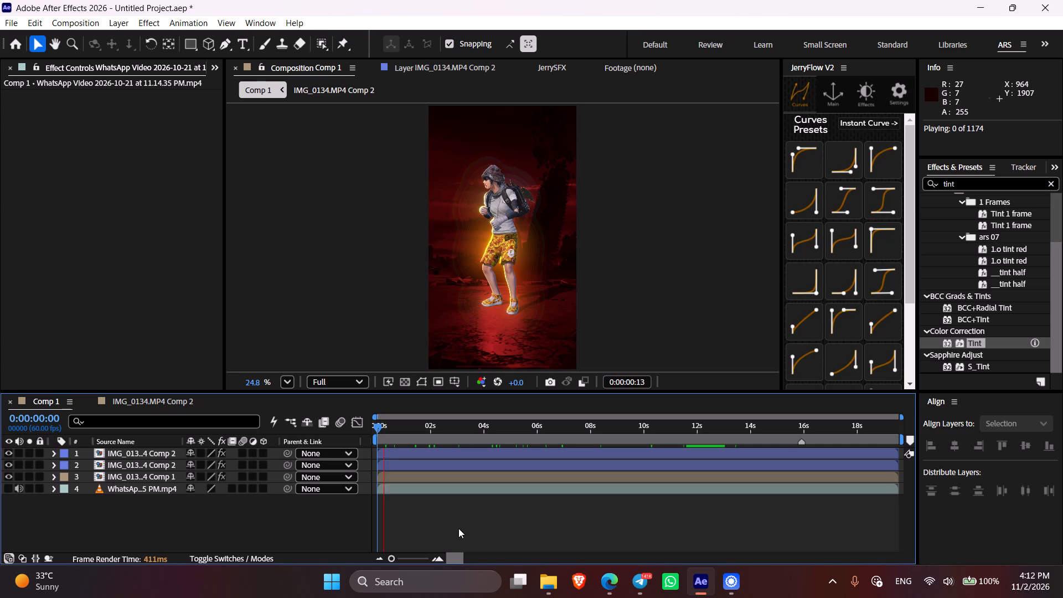
{"action": "key", "text": "Delete"}
{"action": "key", "text": "Delete"}
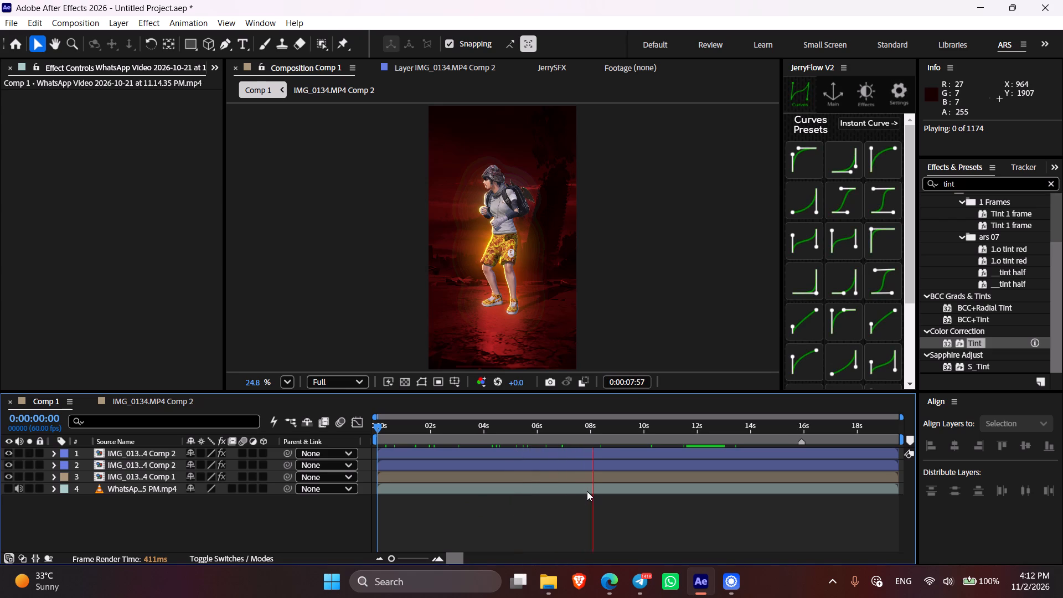
{"action": "key", "text": "Delete"}
{"action": "left_click_drag", "start_coordinate": [597, 424], "coordinate": [533, 432]}
Add Comp 1 to the render queue.
{"action": "left_click", "coordinate": [525, 489]}
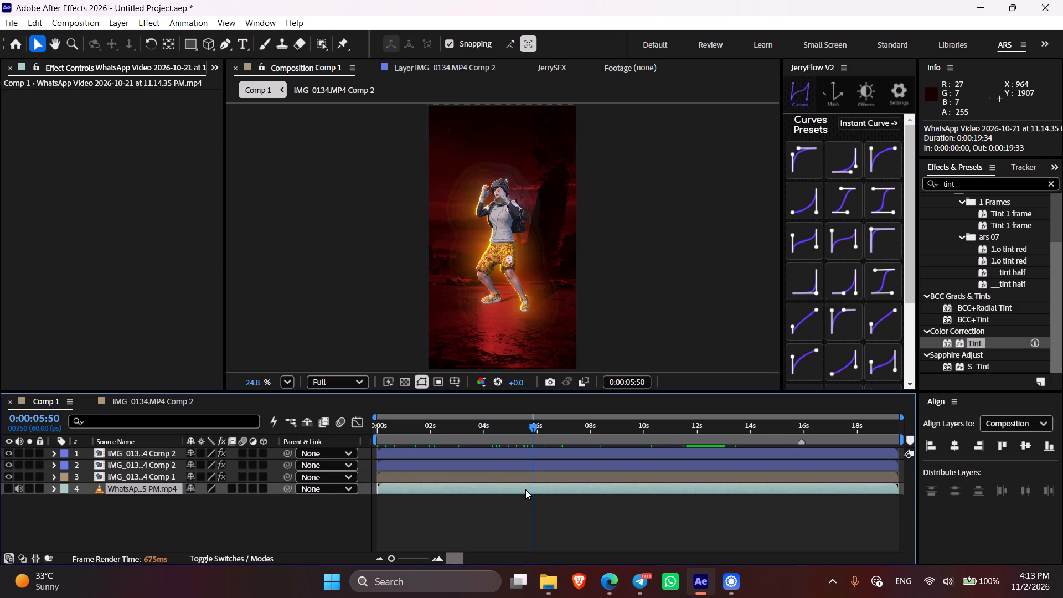
{"action": "left_click", "coordinate": [523, 494]}
{"action": "left_click", "coordinate": [517, 486]}
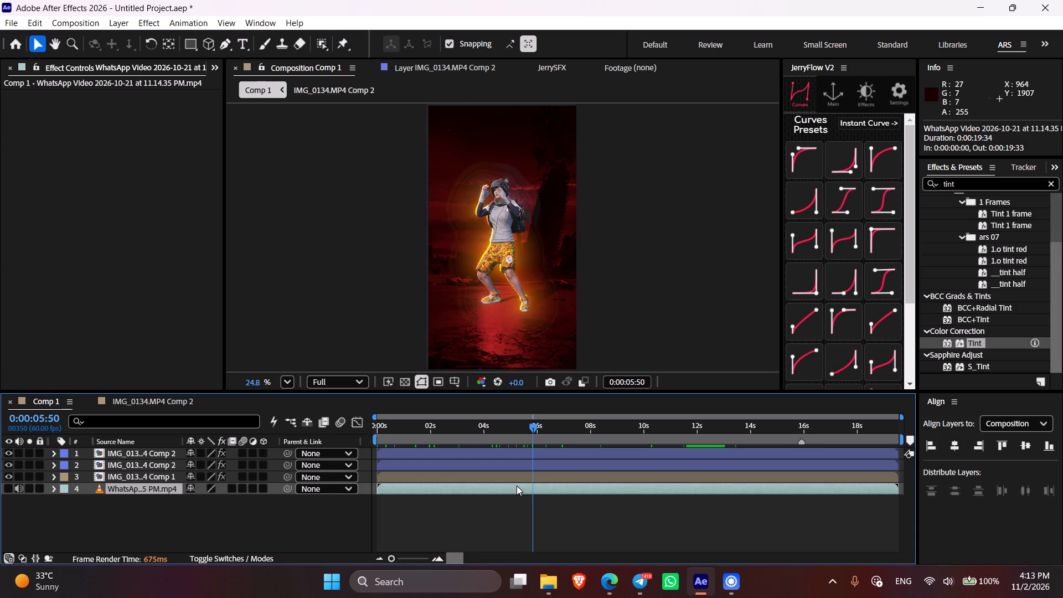
{"action": "key", "text": "ctrl+m"}
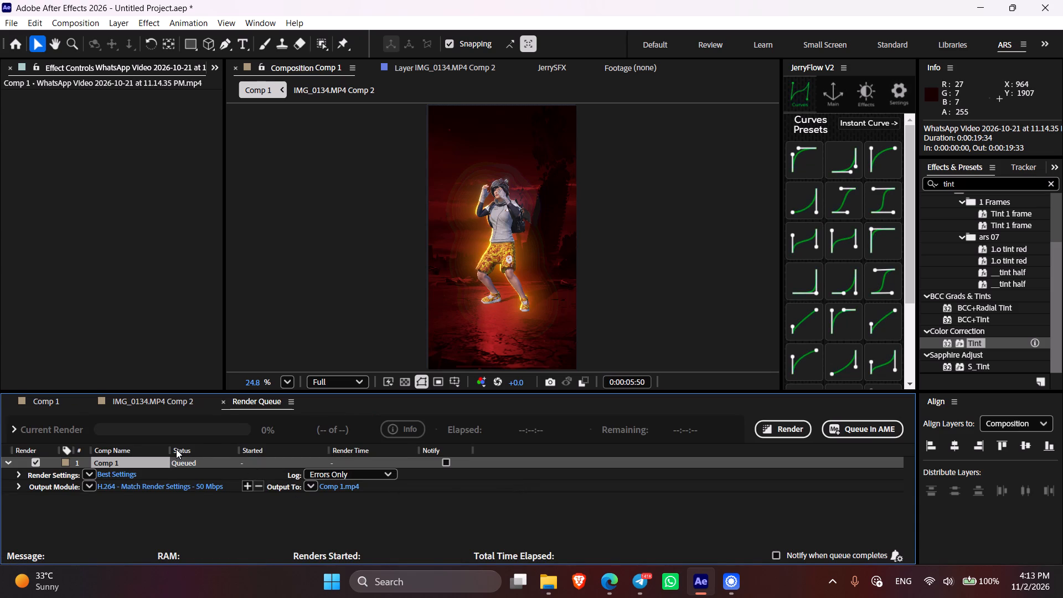
{"action": "left_click", "coordinate": [262, 403]}
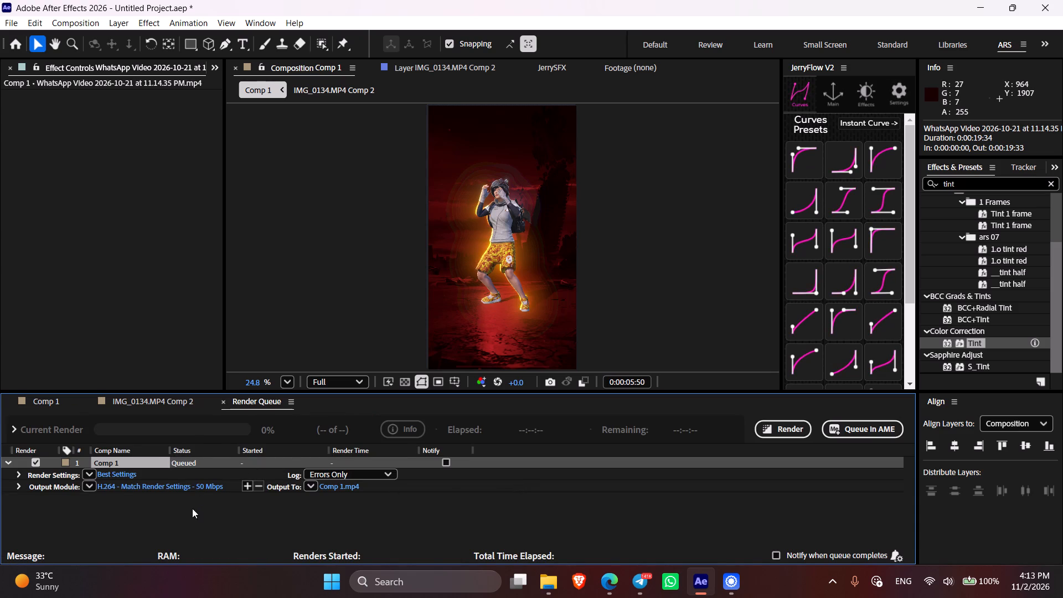
Set the queued Comp 1 output module format to MP3.
{"action": "left_click", "coordinate": [110, 489]}
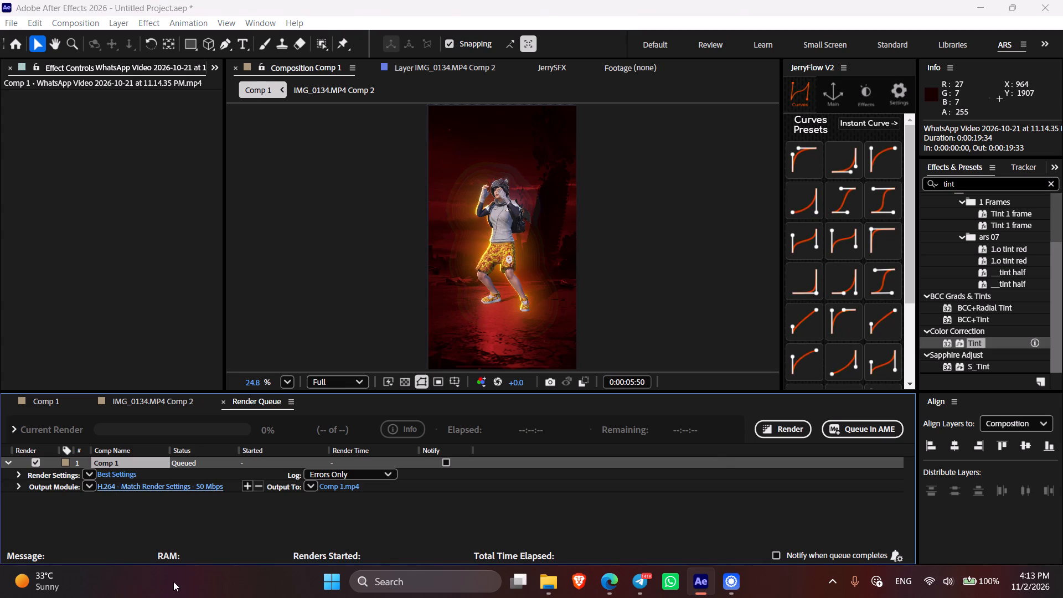
{"action": "left_click_drag", "start_coordinate": [596, 30], "coordinate": [590, 35]}
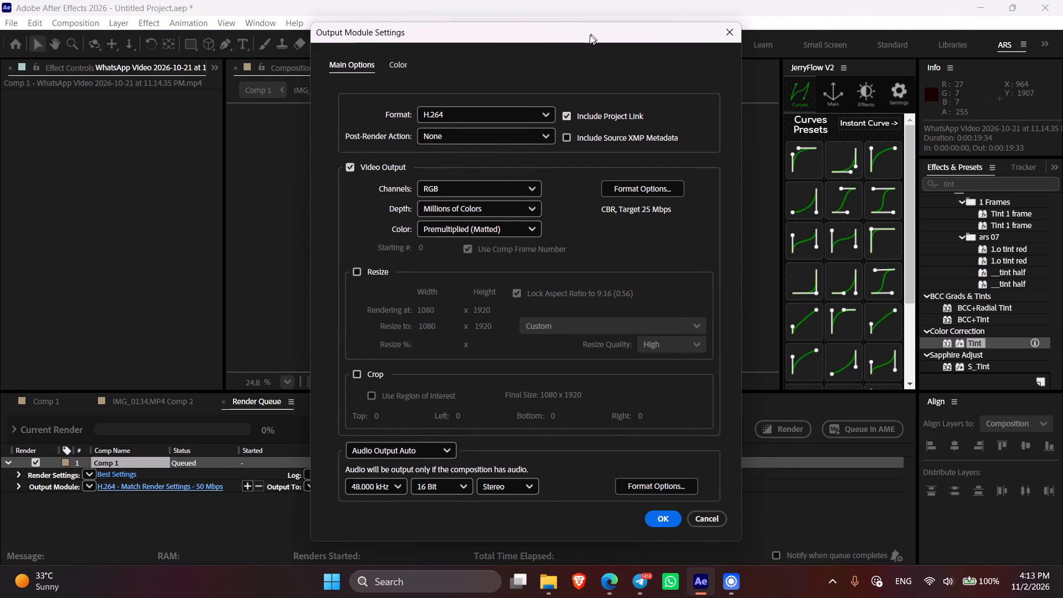
{"action": "left_click_drag", "start_coordinate": [590, 35], "coordinate": [591, 45]}
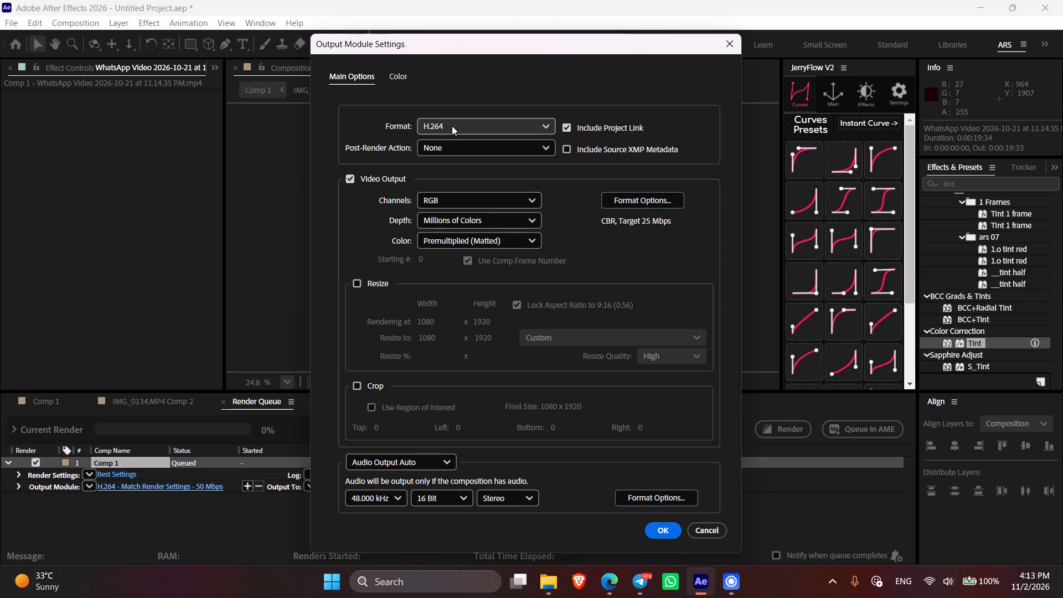
{"action": "left_click", "coordinate": [452, 126]}
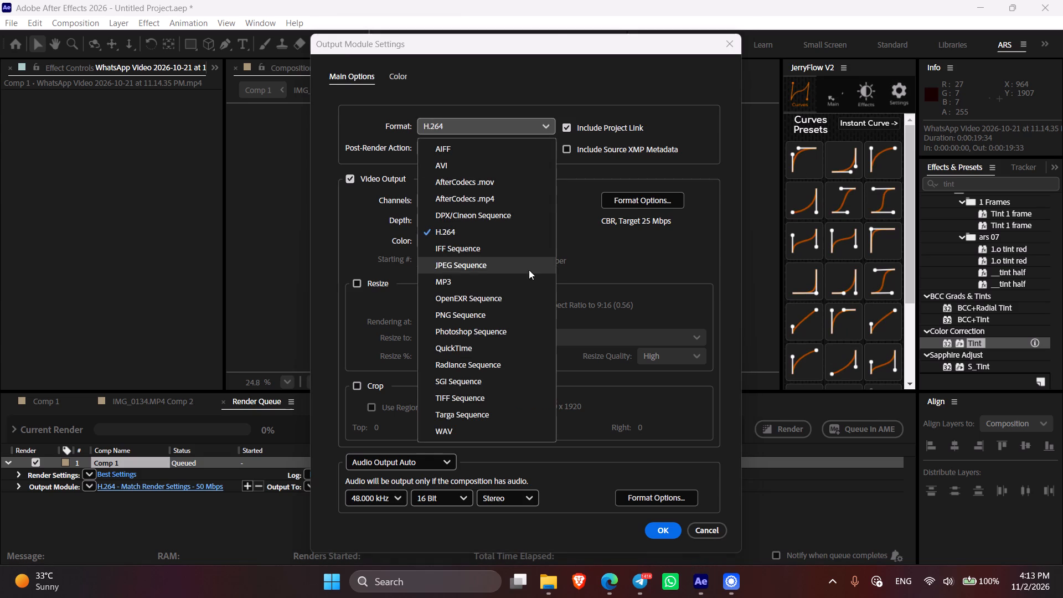
{"action": "left_click", "coordinate": [483, 284]}
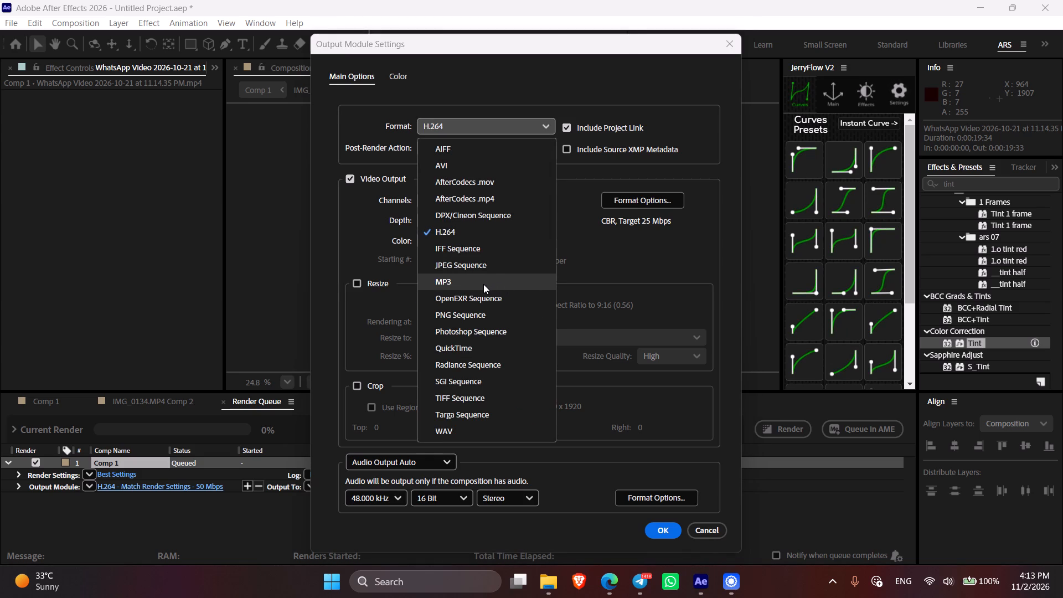
{"action": "left_click", "coordinate": [657, 532]}
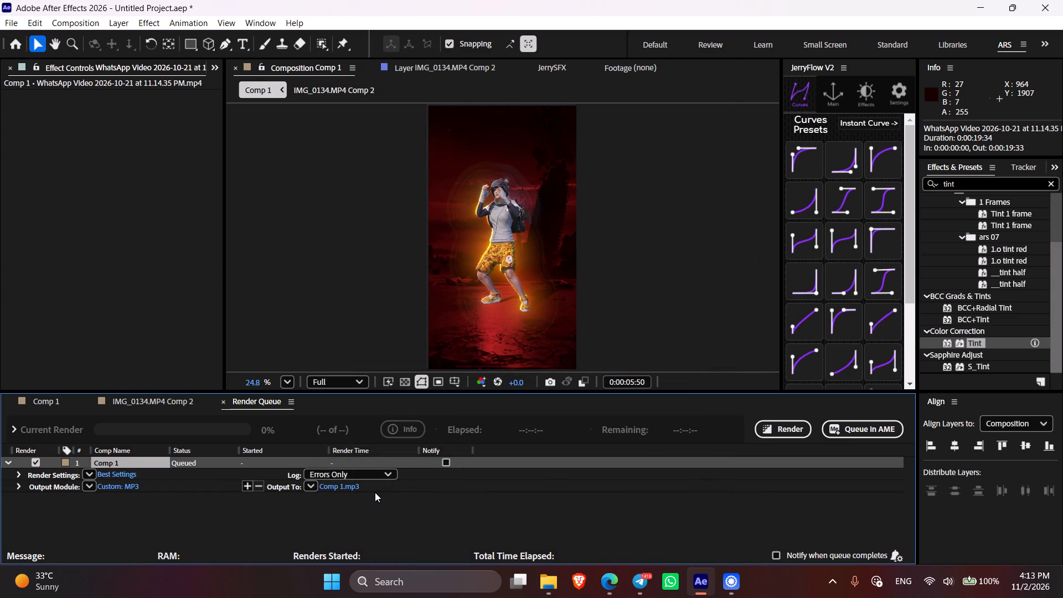
Name the output file oiasnse in the Editz folder on drive D and render the MP3.
{"action": "left_click", "coordinate": [340, 484]}
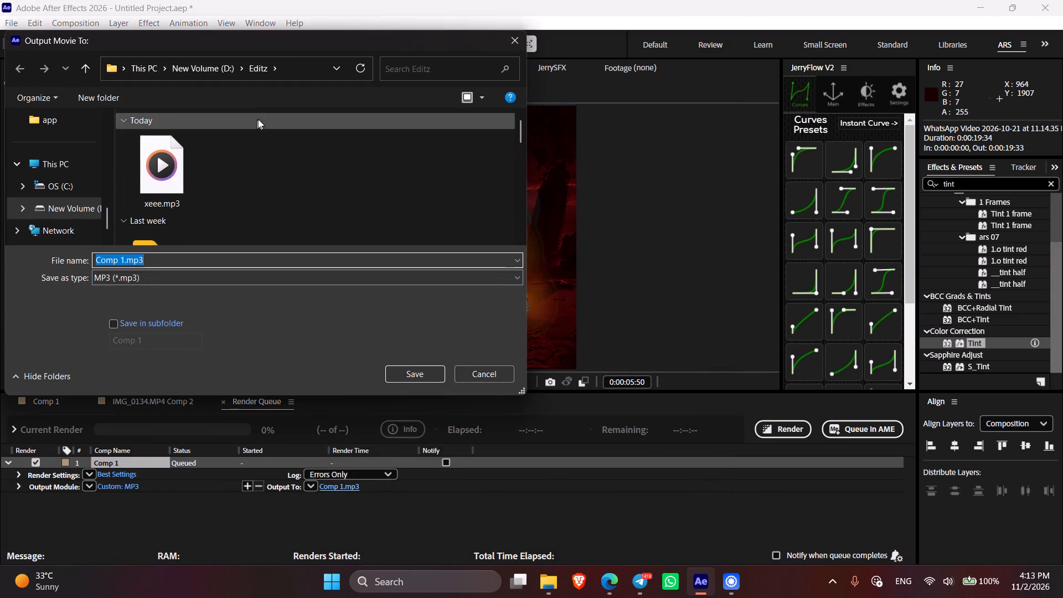
{"action": "left_click", "coordinate": [292, 63]}
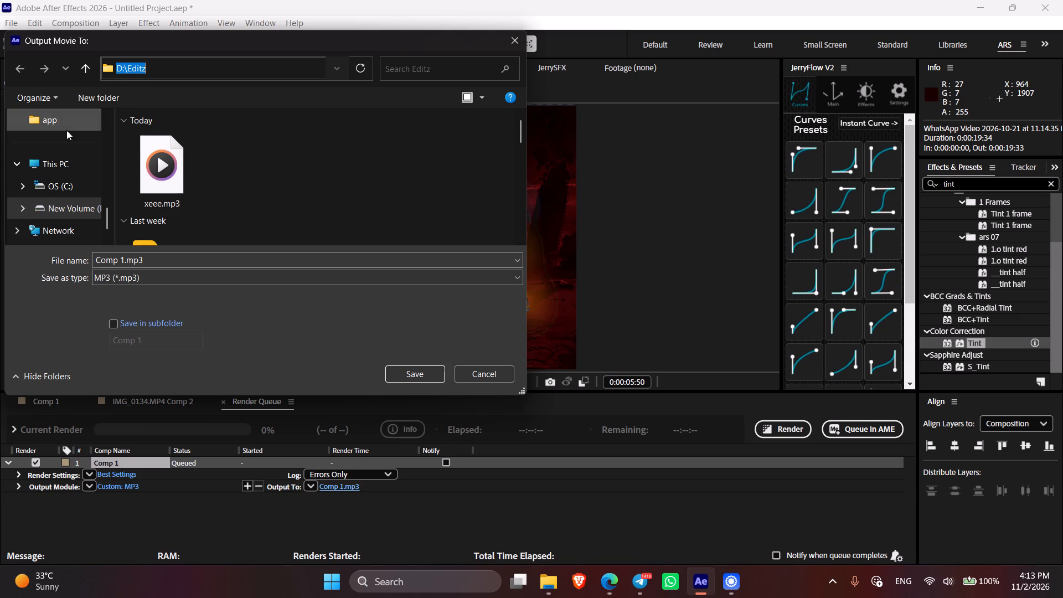
{"action": "left_click", "coordinate": [186, 75]}
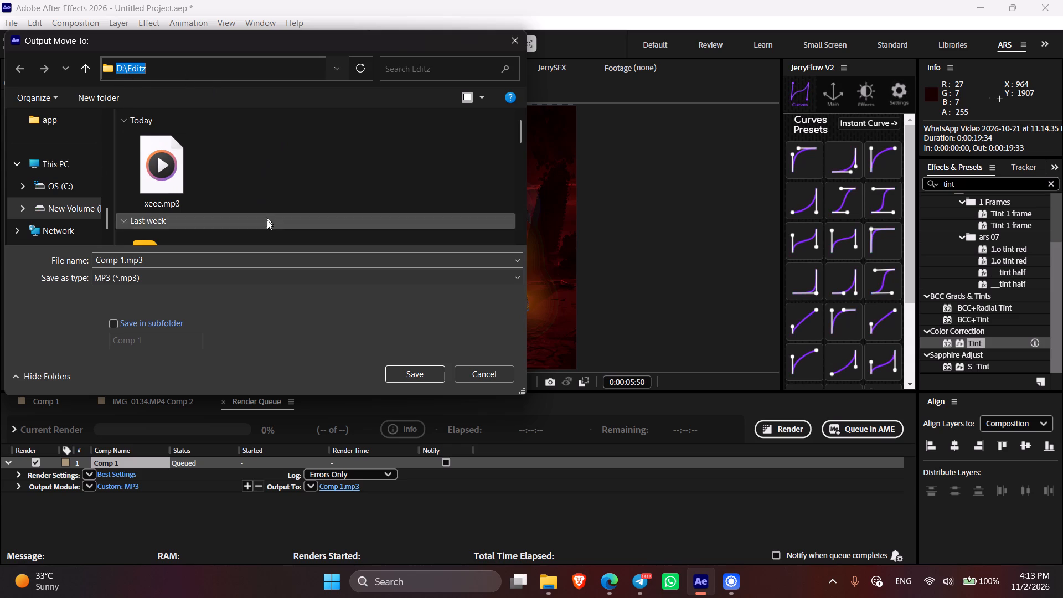
{"action": "left_click", "coordinate": [353, 152]}
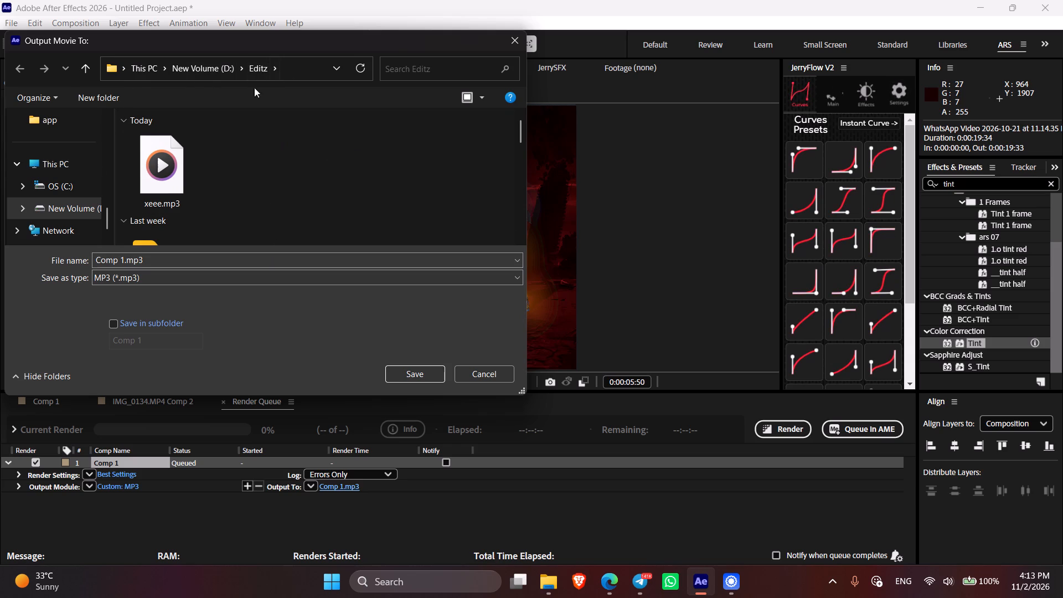
{"action": "scroll", "coordinate": [101, 183], "scroll_direction": "up", "scroll_amount": 1}
{"action": "left_click_drag", "start_coordinate": [109, 198], "coordinate": [103, 185]}
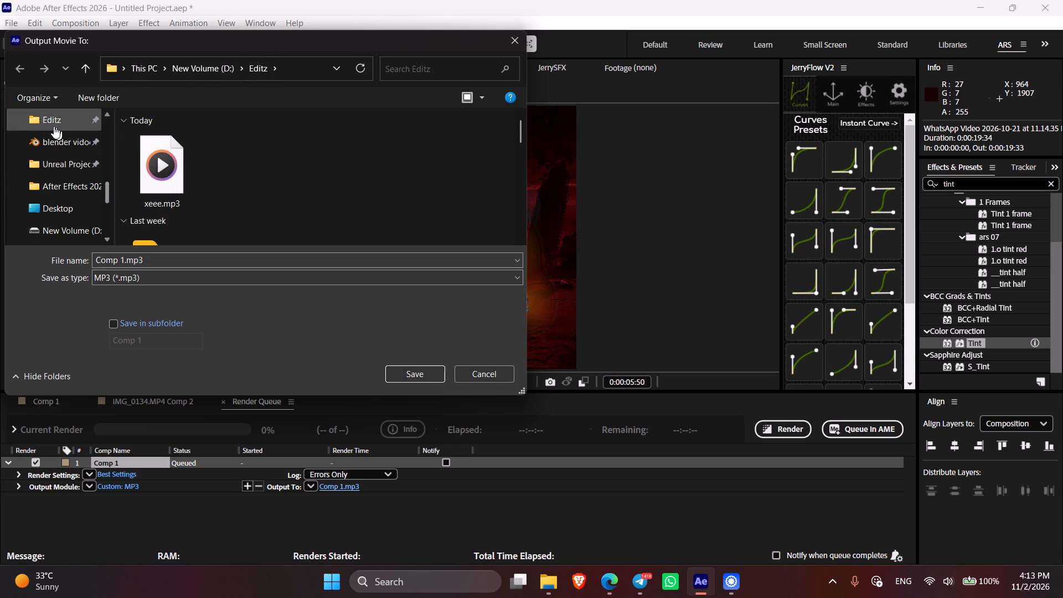
{"action": "left_click", "coordinate": [79, 125]}
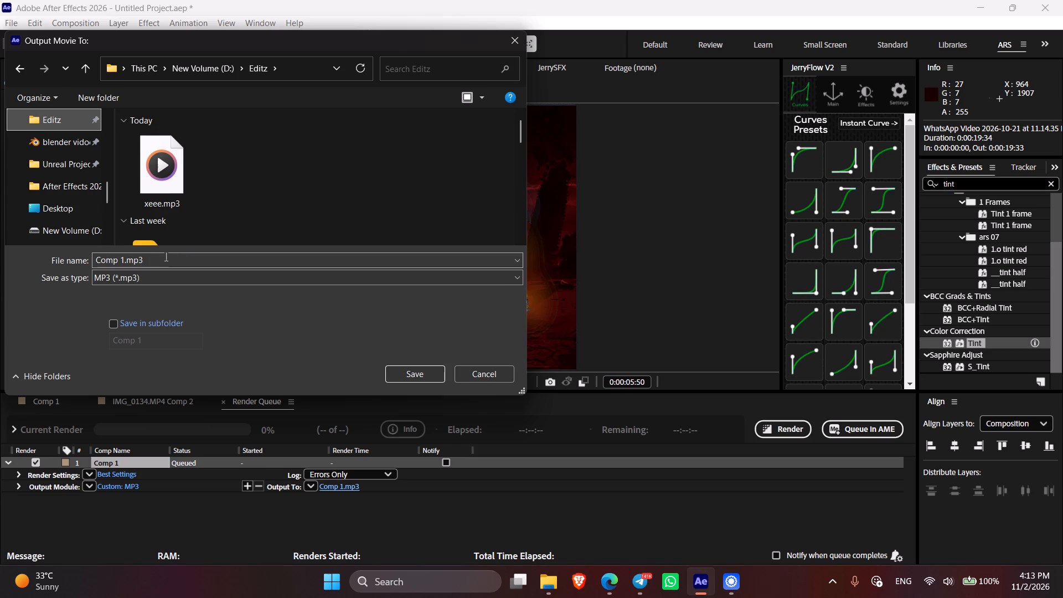
{"action": "left_click", "coordinate": [165, 256]}
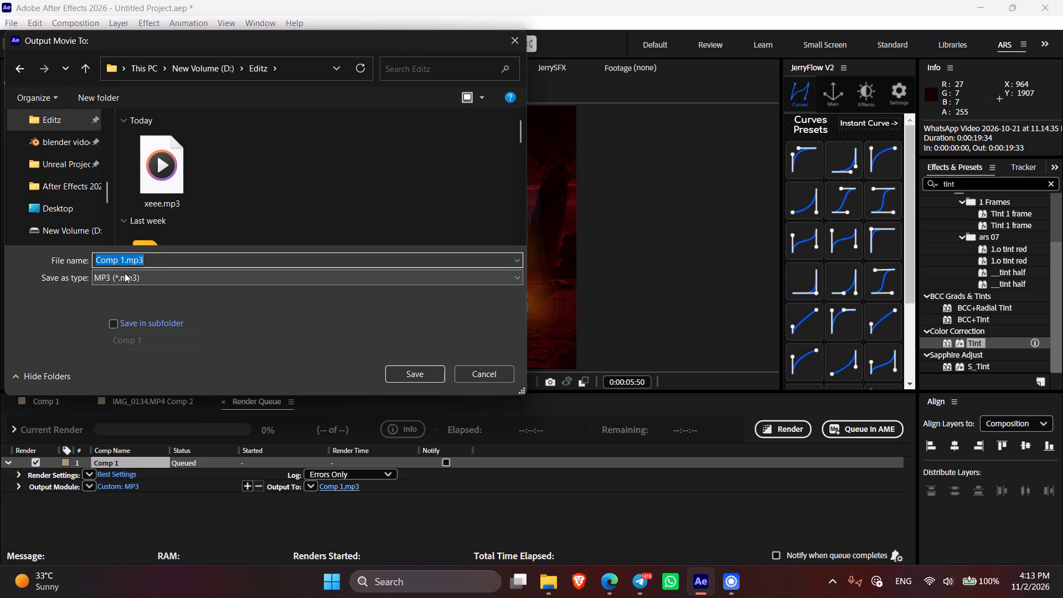
{"action": "type", "text": "oiasnse"}
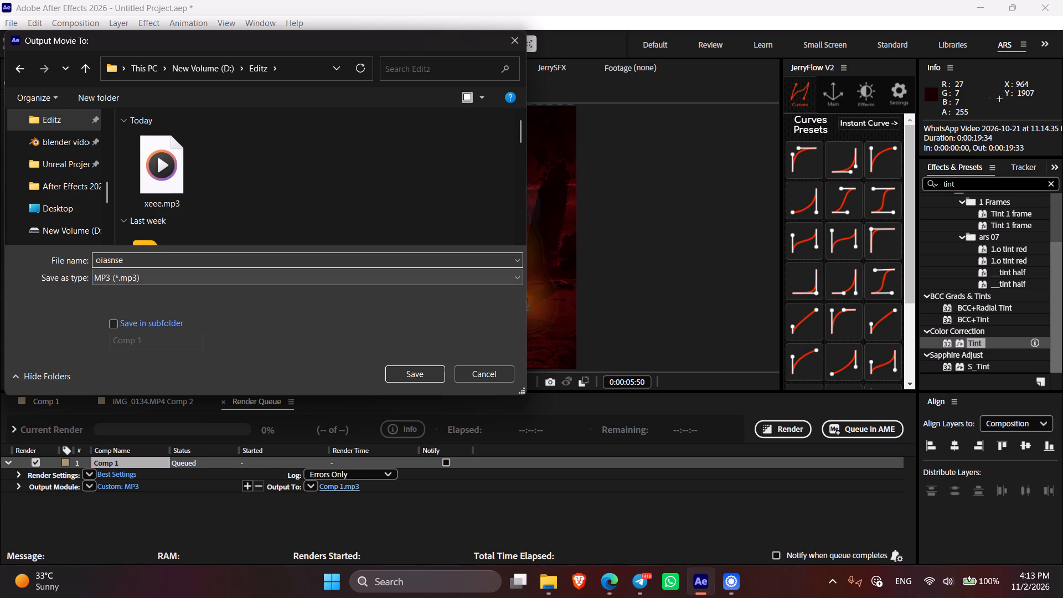
{"action": "key", "text": "Return"}
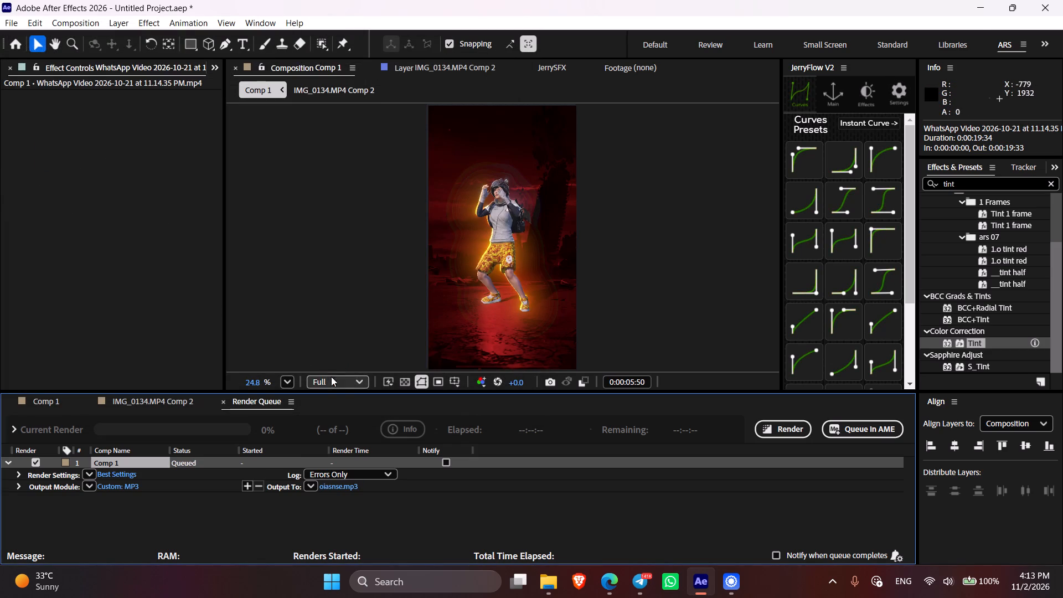
{"action": "left_click", "coordinate": [784, 432]}
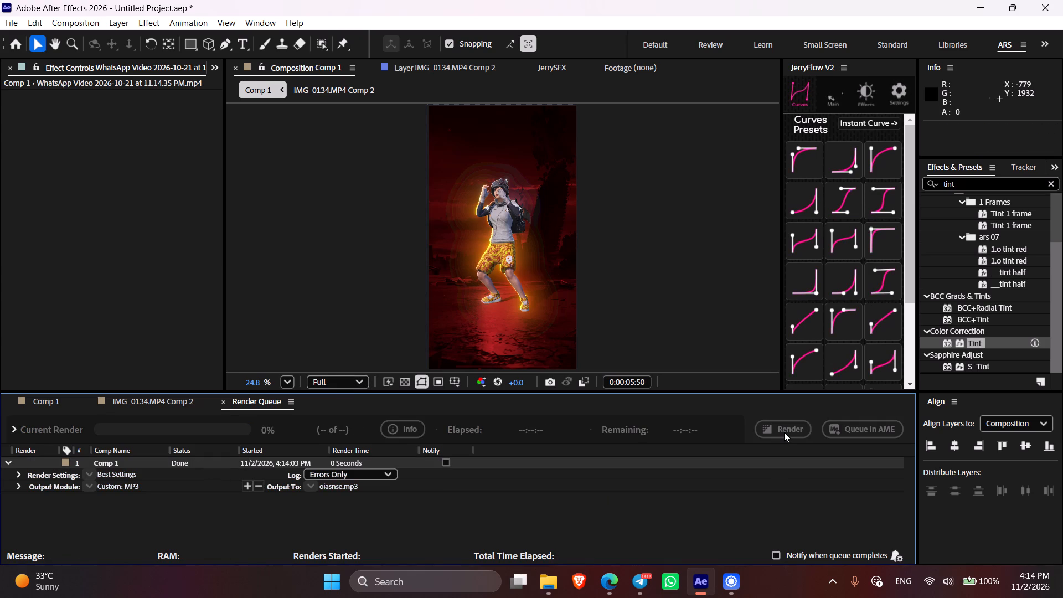
{"action": "left_click", "coordinate": [608, 581]}
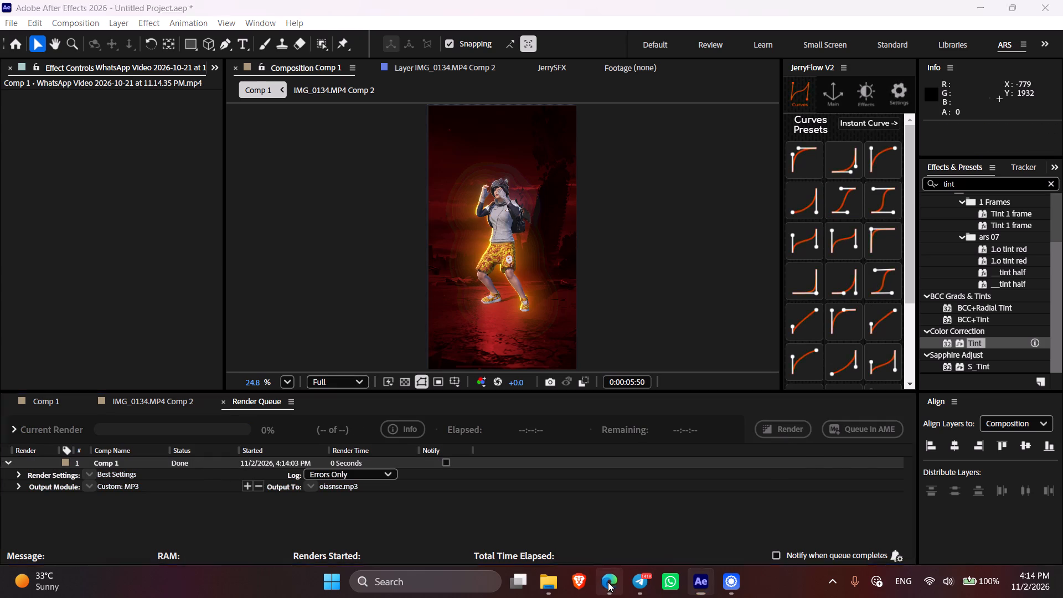
{"action": "left_click", "coordinate": [126, 0]}
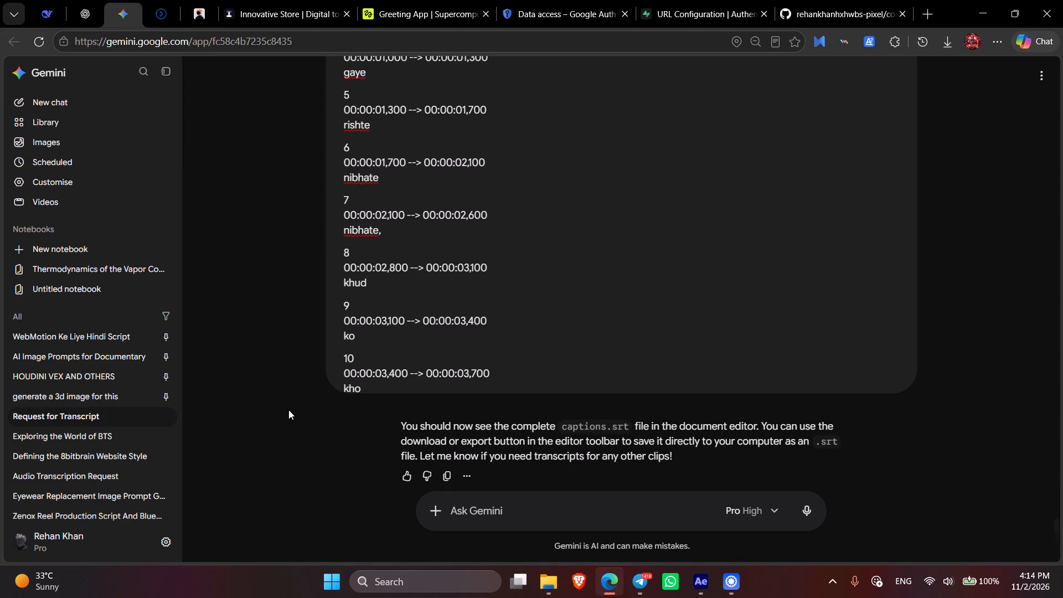
{"action": "left_click", "coordinate": [539, 583]}
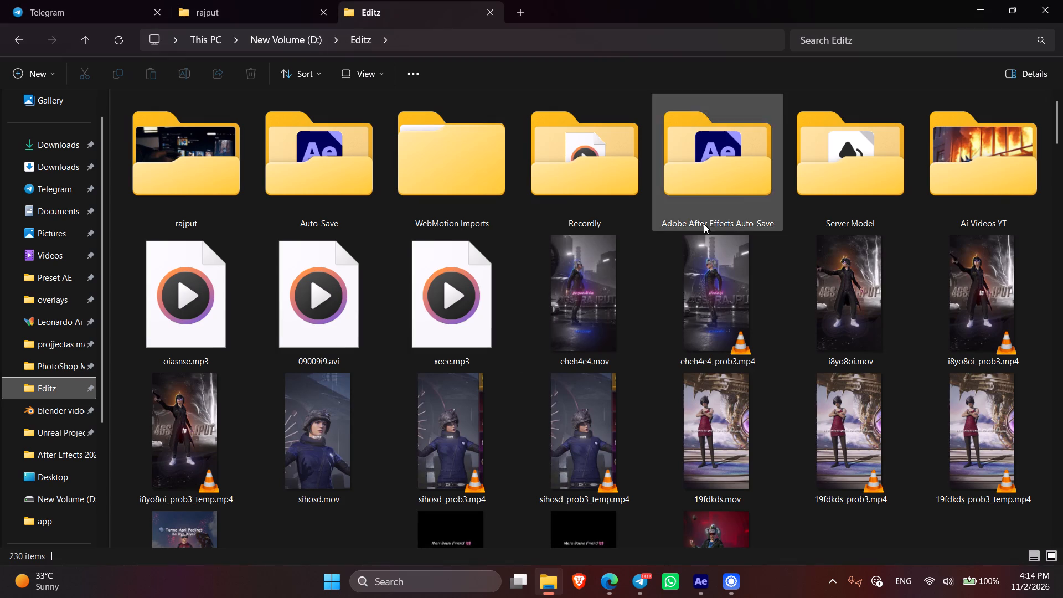
{"action": "scroll", "coordinate": [290, 257], "scroll_direction": "down", "scroll_amount": 3}
{"action": "scroll", "coordinate": [290, 257], "scroll_direction": "up", "scroll_amount": 2}
{"action": "left_click", "coordinate": [197, 298]}
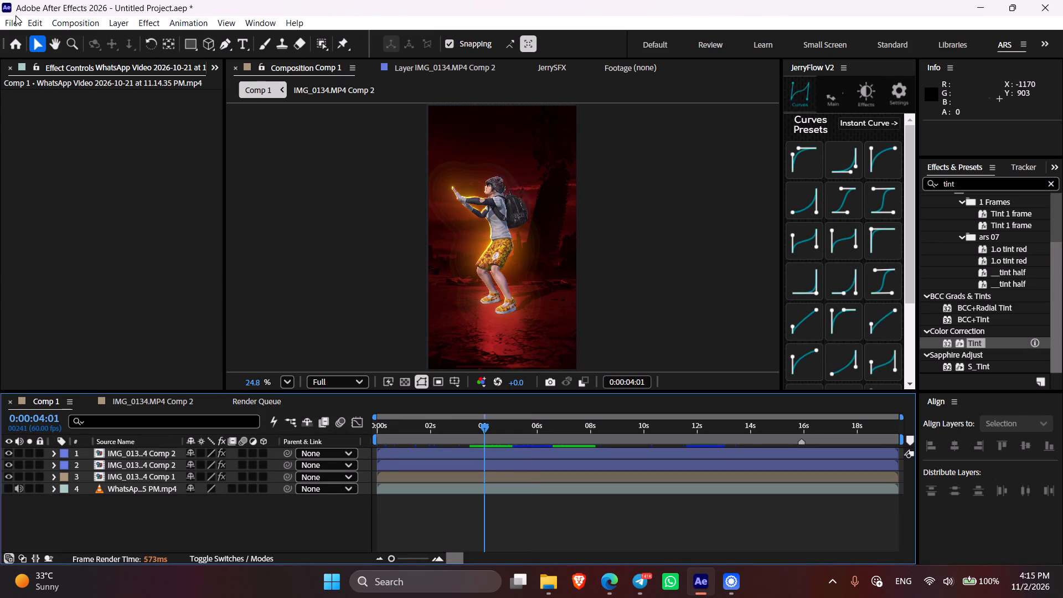
{"action": "left_click_drag", "start_coordinate": [487, 432], "coordinate": [512, 438]}
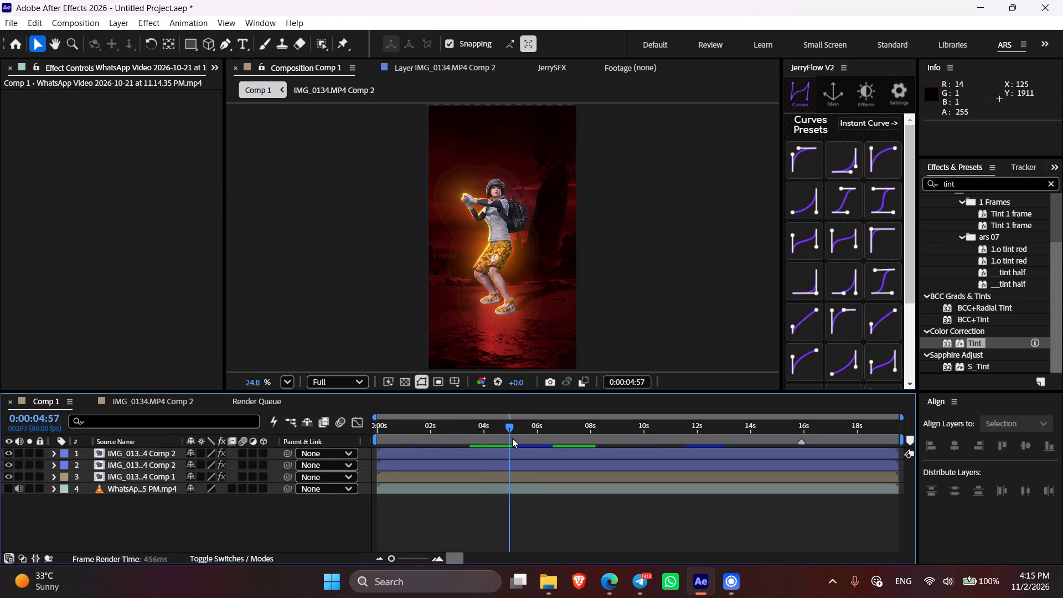
{"action": "left_click_drag", "start_coordinate": [512, 438], "coordinate": [379, 436]}
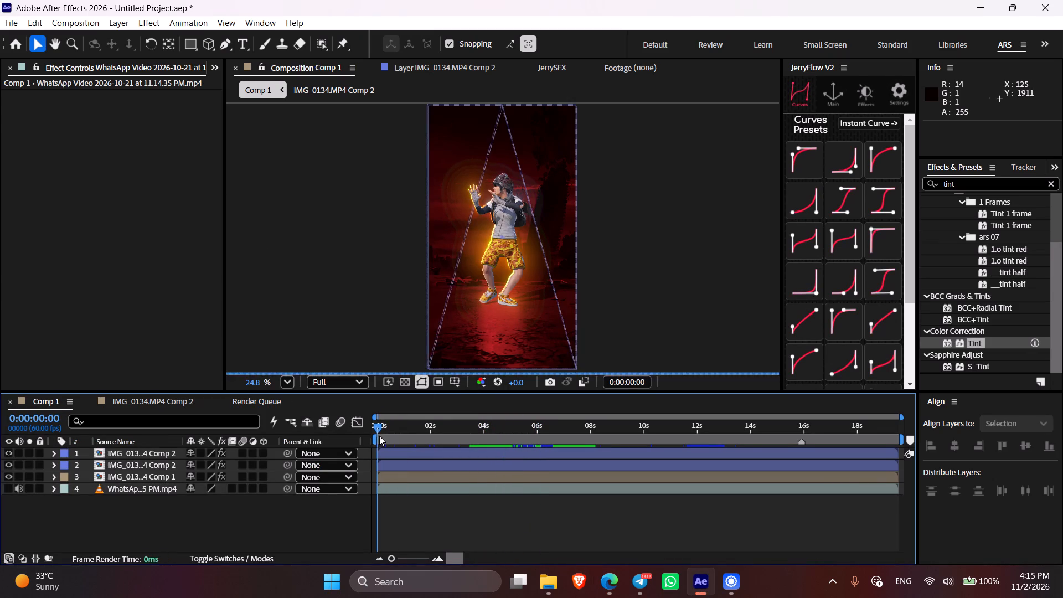
{"action": "left_click_drag", "start_coordinate": [379, 436], "coordinate": [376, 435]}
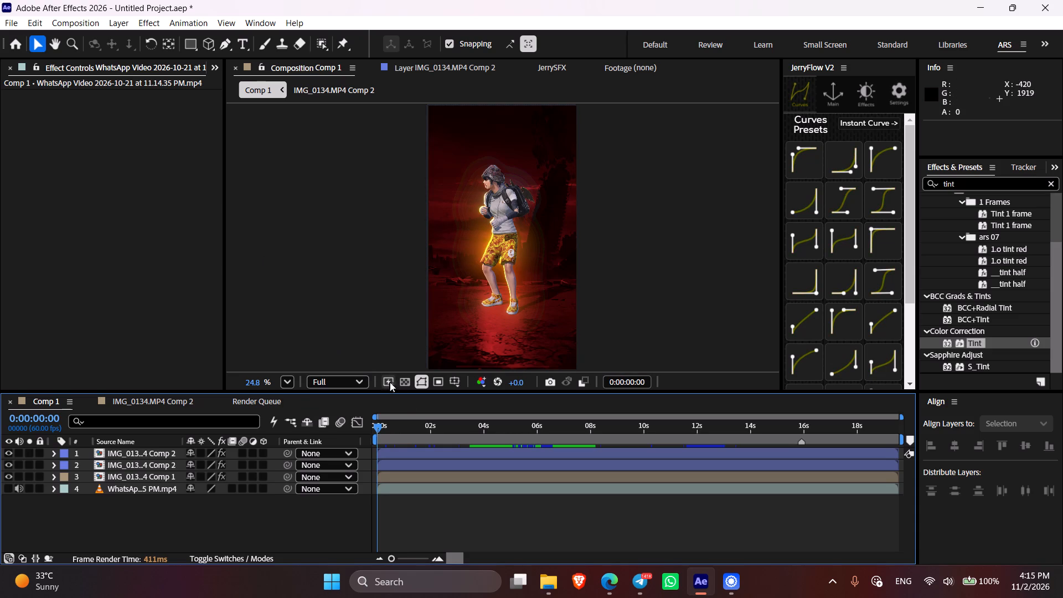
{"action": "left_click_drag", "start_coordinate": [381, 428], "coordinate": [368, 432]}
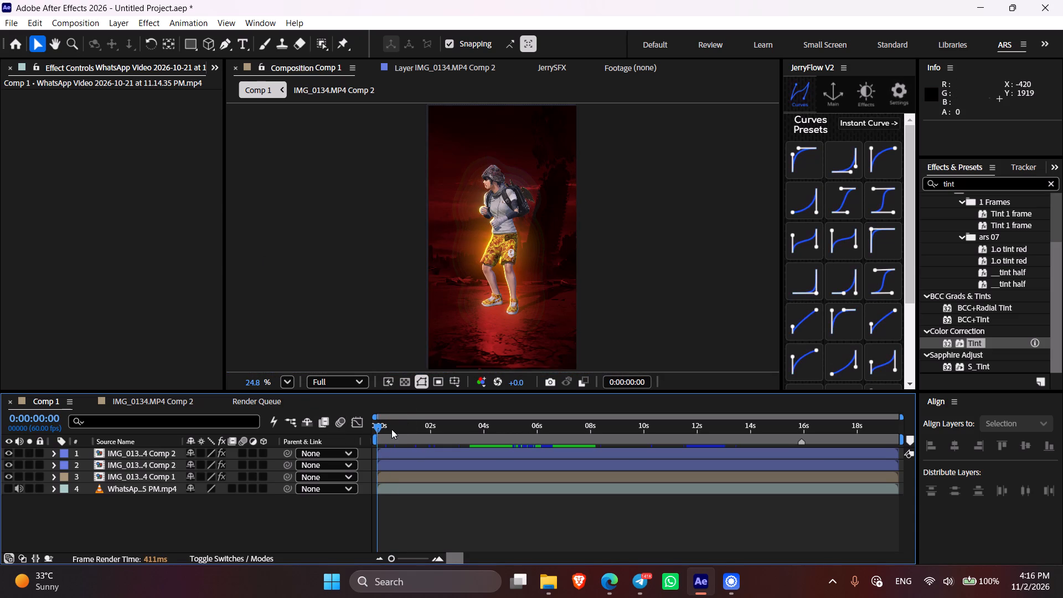
Purge all memory and disk cache, with the disk cache cleared for all versions.
{"action": "left_click", "coordinate": [36, 23]}
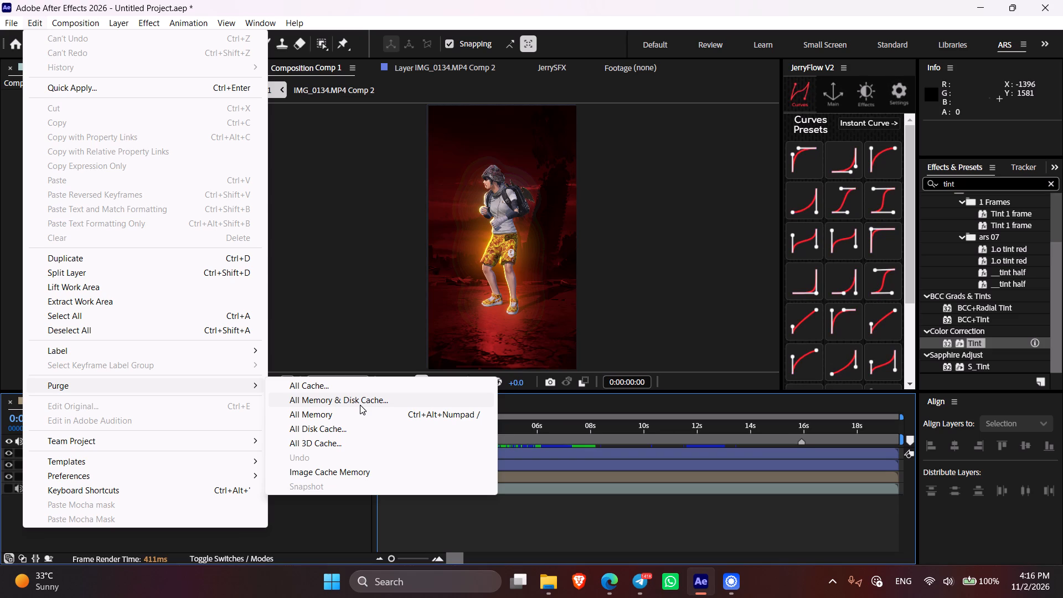
{"action": "left_click", "coordinate": [325, 403]}
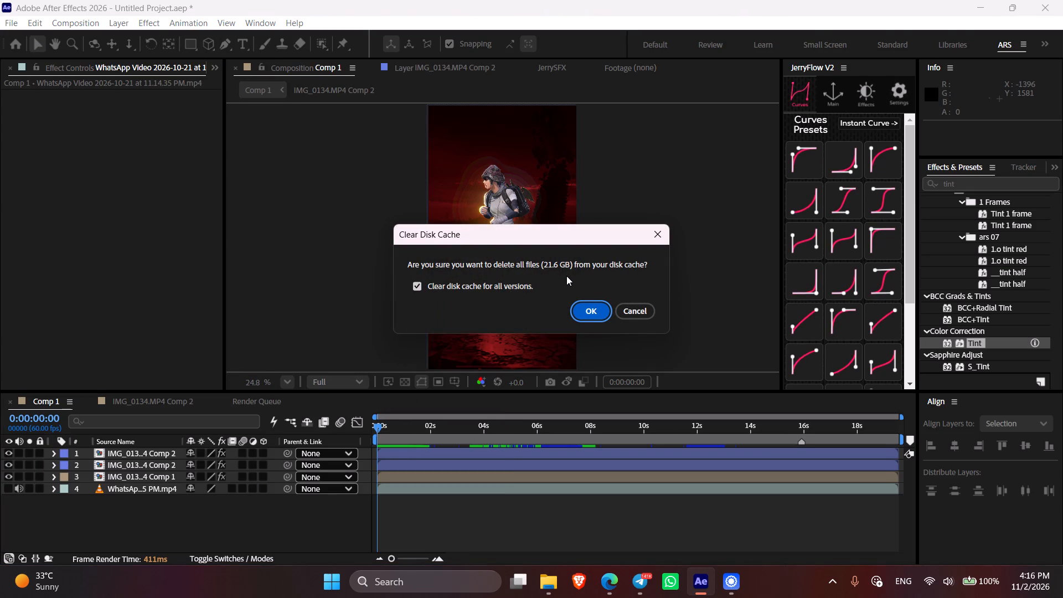
{"action": "left_click", "coordinate": [587, 313]}
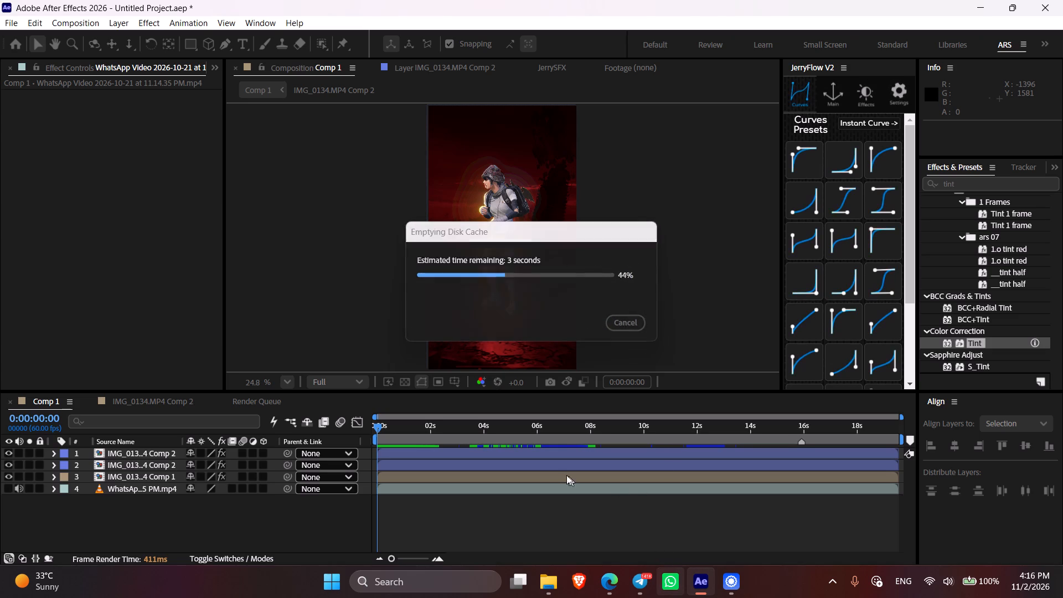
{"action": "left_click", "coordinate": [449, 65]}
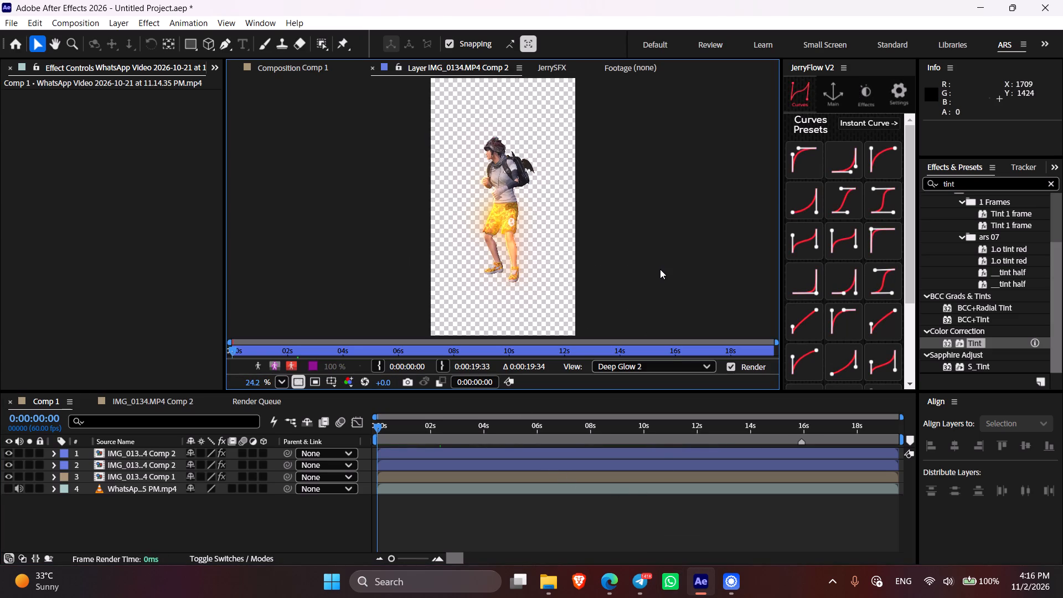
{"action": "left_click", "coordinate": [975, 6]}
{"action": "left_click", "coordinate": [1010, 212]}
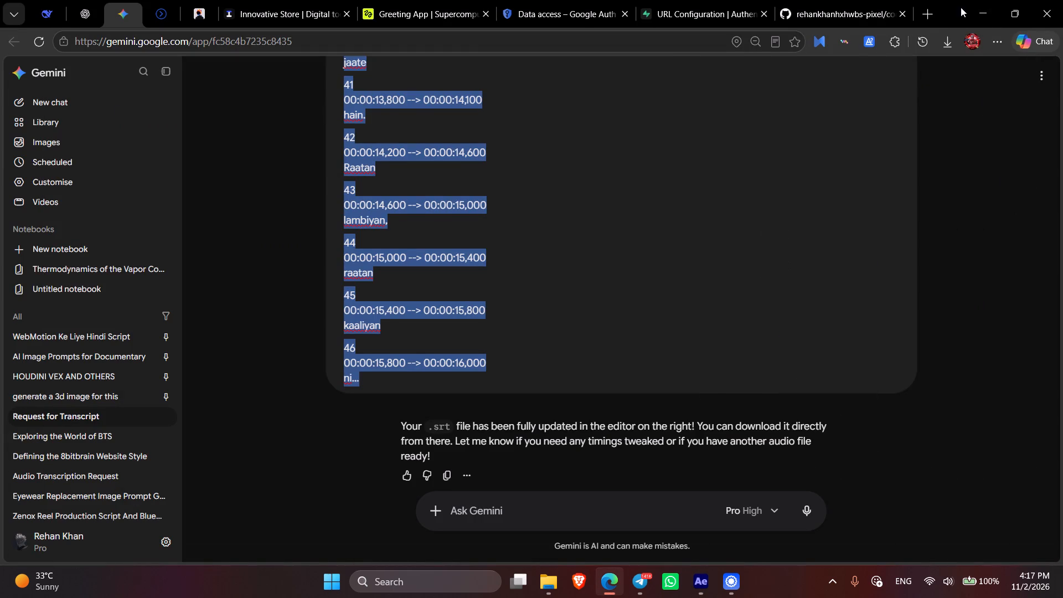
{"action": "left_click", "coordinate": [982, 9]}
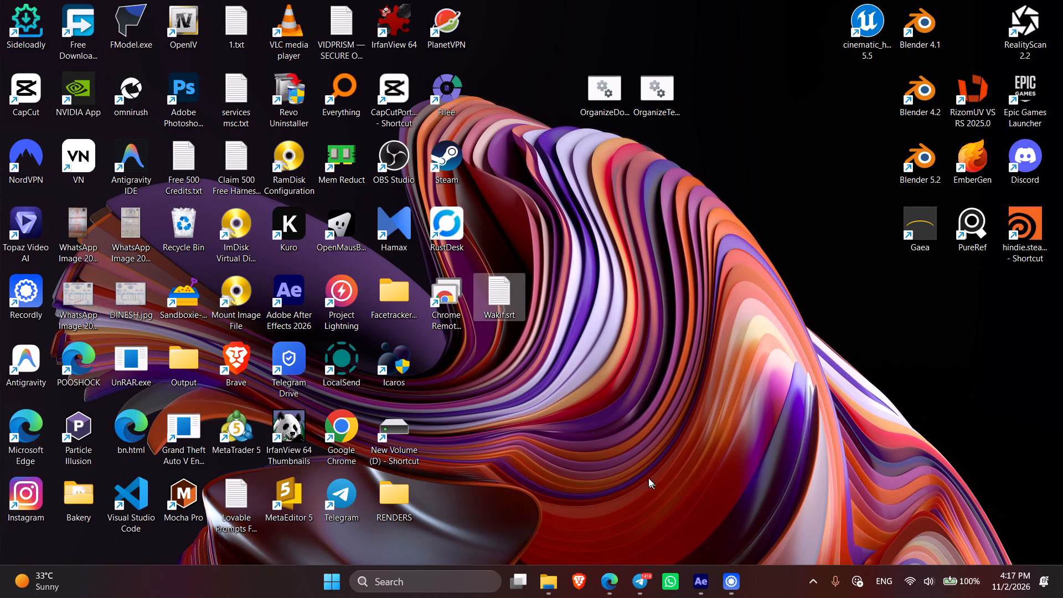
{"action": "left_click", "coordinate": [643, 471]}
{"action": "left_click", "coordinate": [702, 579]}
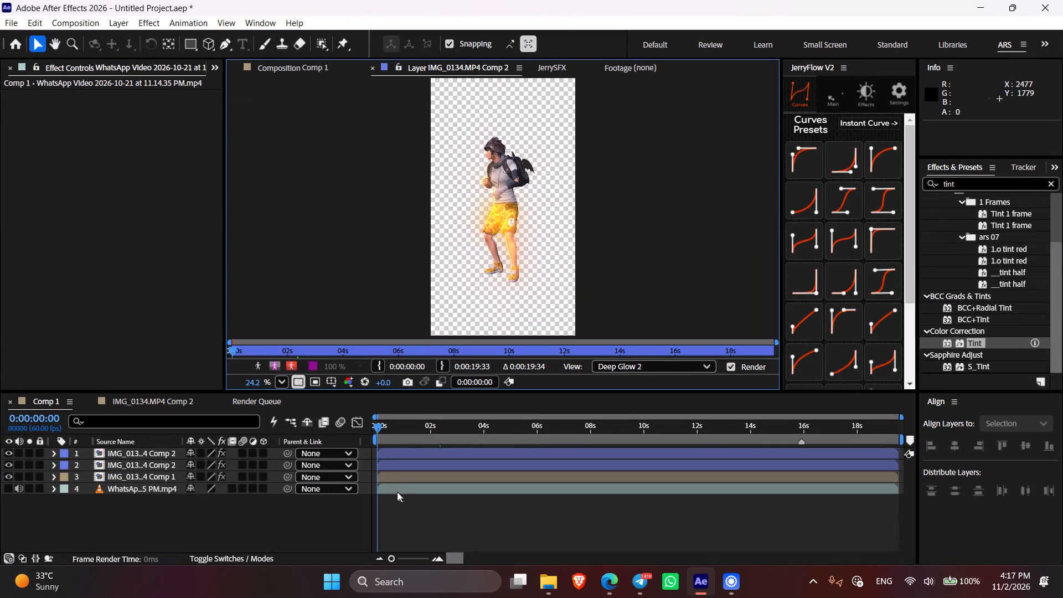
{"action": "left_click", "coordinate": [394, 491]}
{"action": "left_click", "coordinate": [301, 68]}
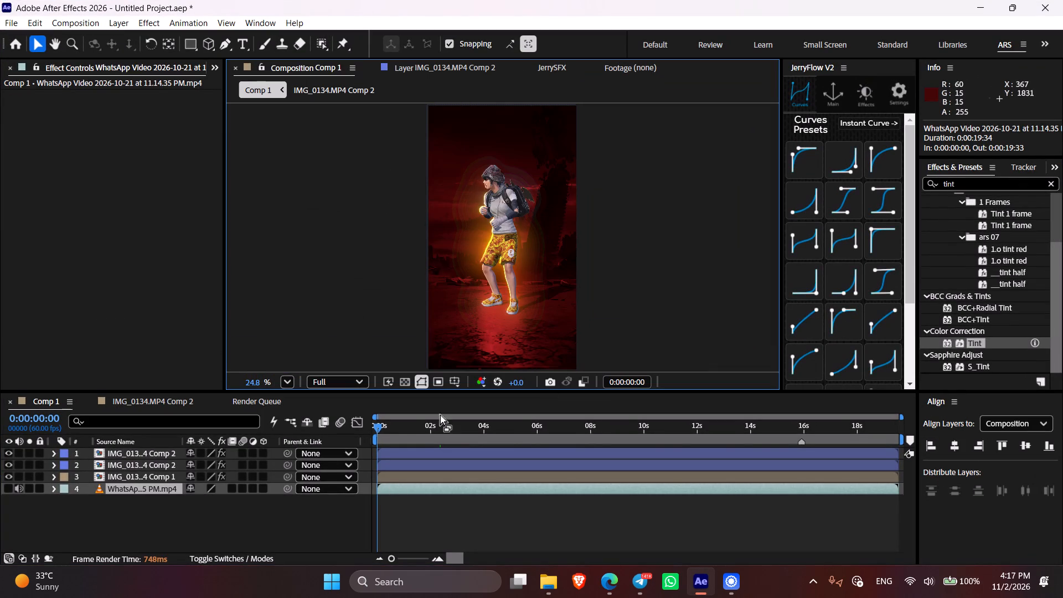
Add a text layer reading "Freken" over the character in Comp 1, starting at 0:00:00:00.
{"action": "left_click_drag", "start_coordinate": [385, 429], "coordinate": [323, 417]}
{"action": "left_click", "coordinate": [496, 523]}
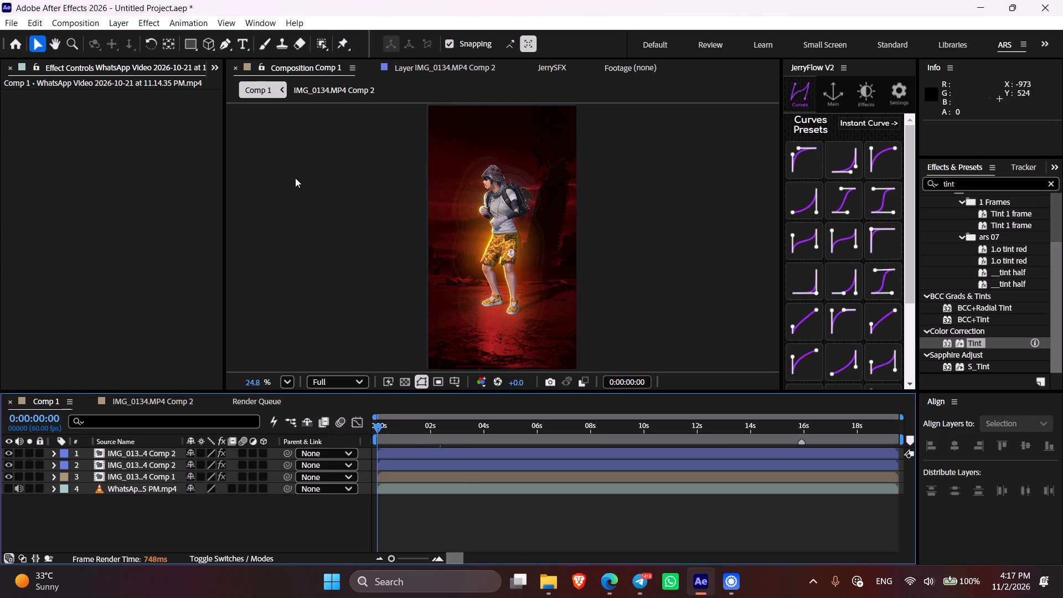
{"action": "left_click", "coordinate": [239, 48]}
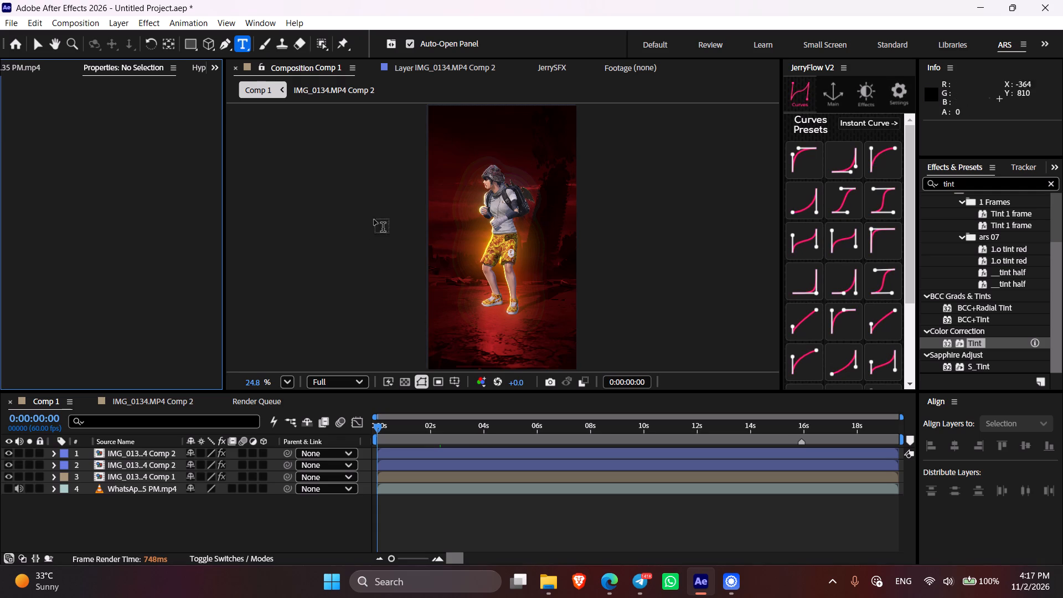
{"action": "left_click", "coordinate": [474, 233]}
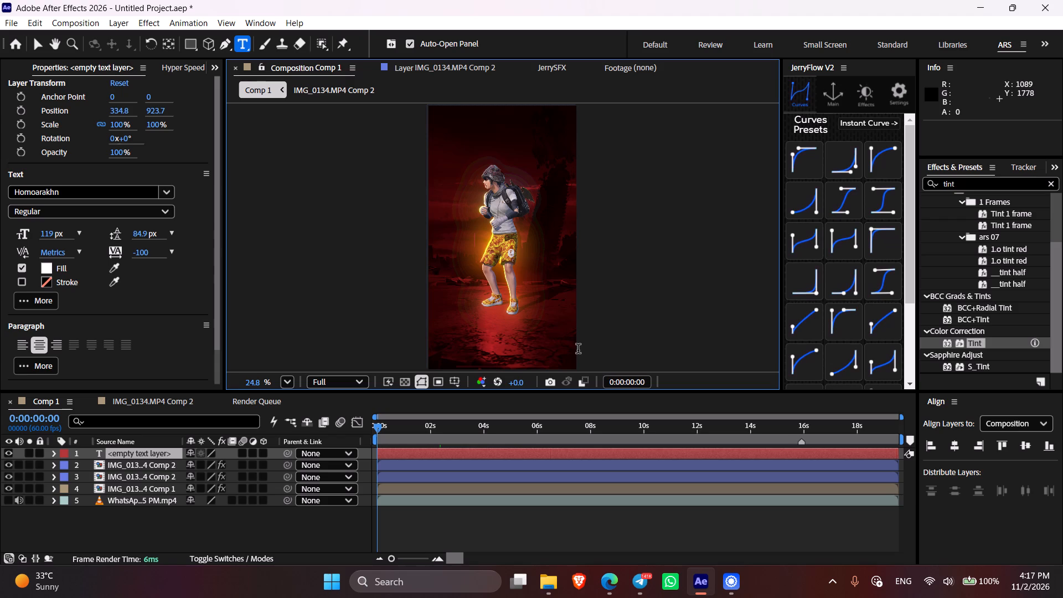
{"action": "type", "text": "Freken"}
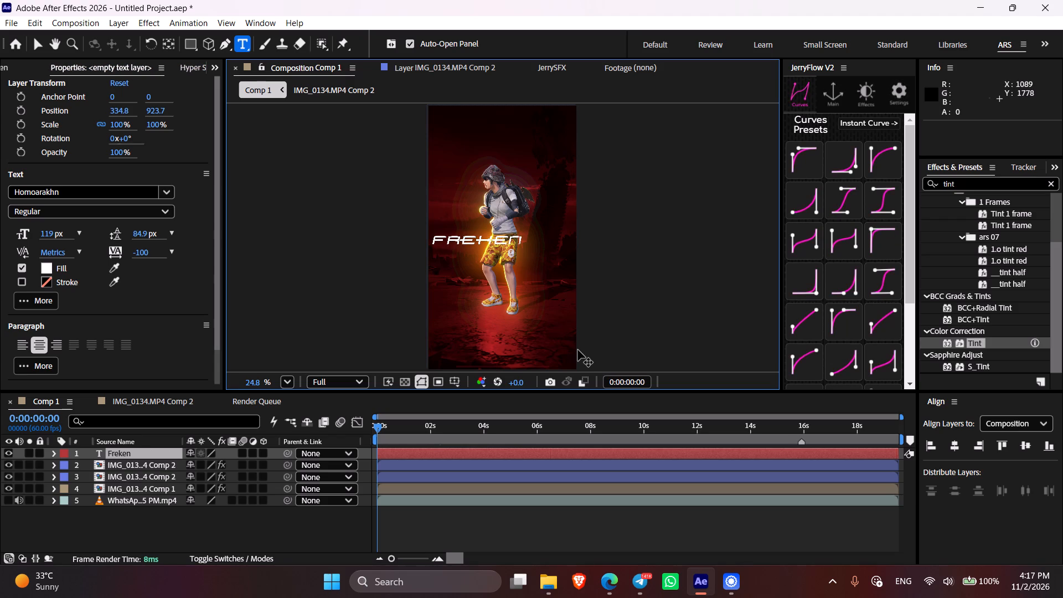
{"action": "left_click", "coordinate": [472, 529]}
Center the Freken text layer horizontally and vertically in the composition.
{"action": "left_click", "coordinate": [446, 456]}
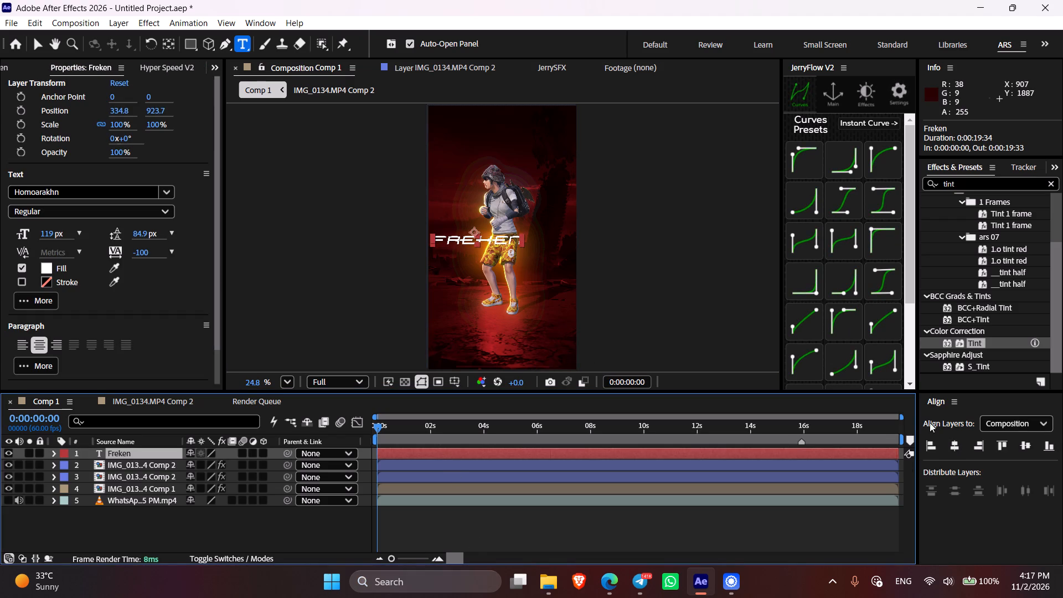
{"action": "left_click", "coordinate": [953, 447]}
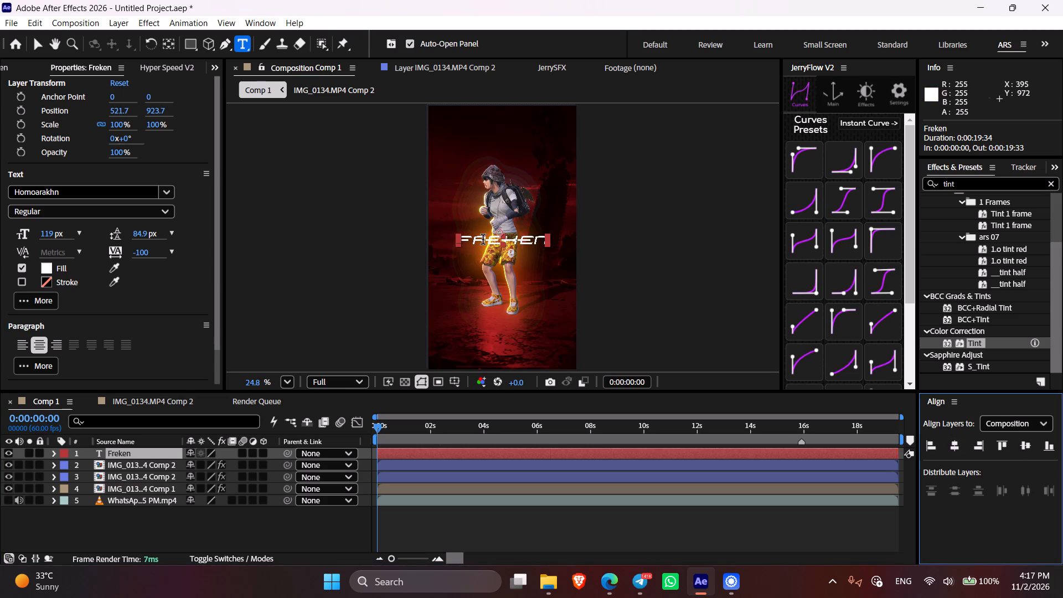
{"action": "left_click", "coordinate": [1025, 445]}
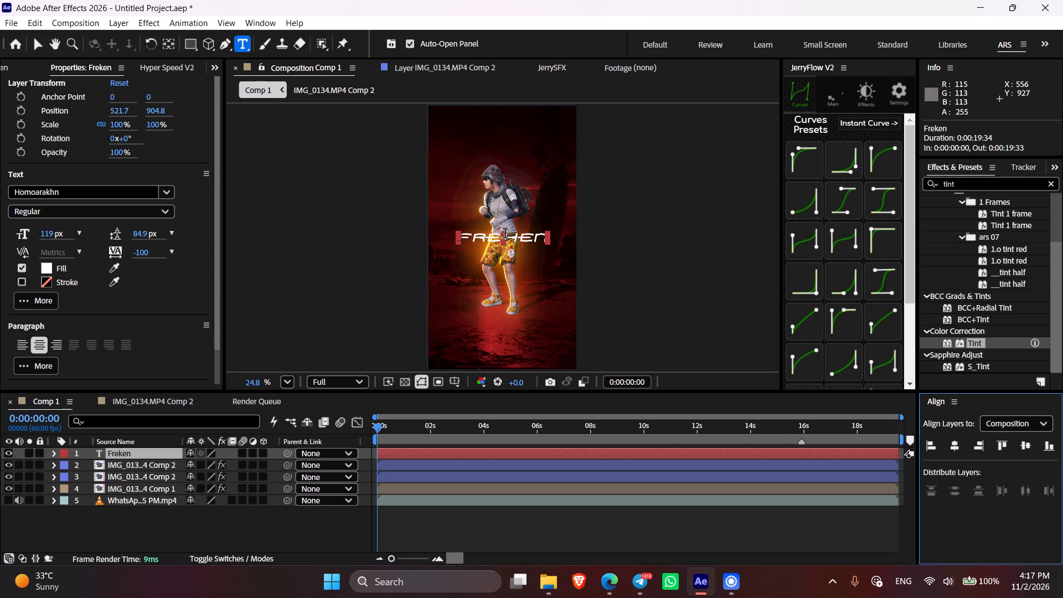
Change the Freken text layer's font to Inter Bold, trying Impact first.
{"action": "left_click", "coordinate": [436, 535]}
{"action": "left_click", "coordinate": [420, 456]}
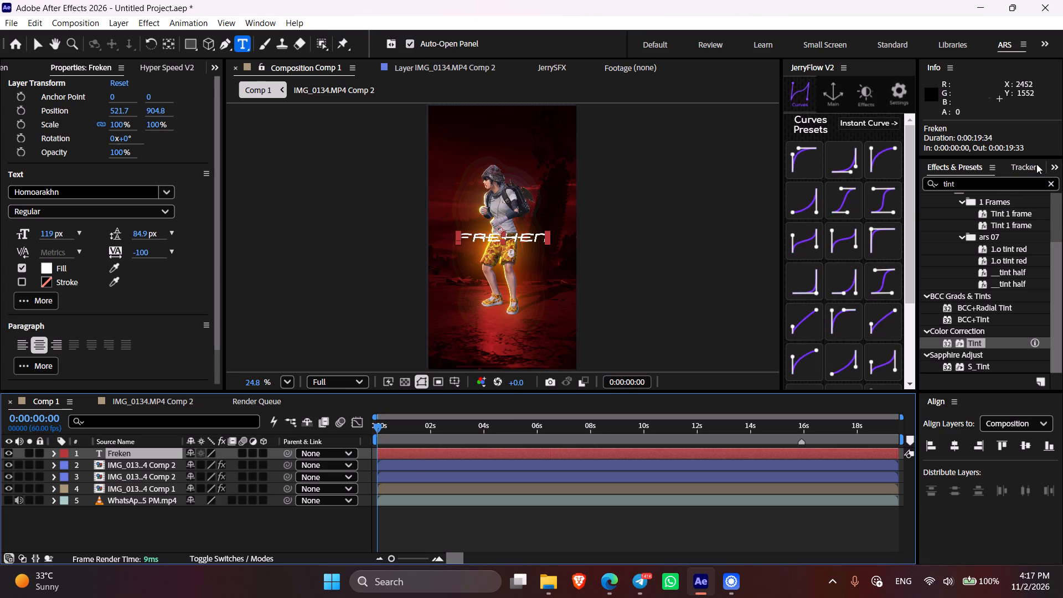
{"action": "left_click", "coordinate": [1058, 165]}
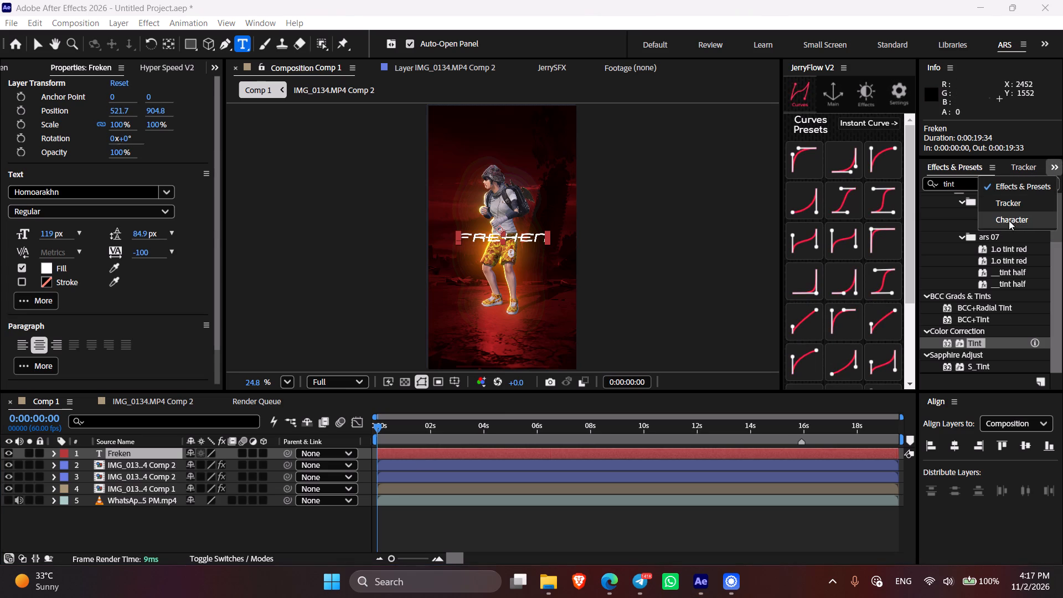
{"action": "left_click", "coordinate": [1010, 220]}
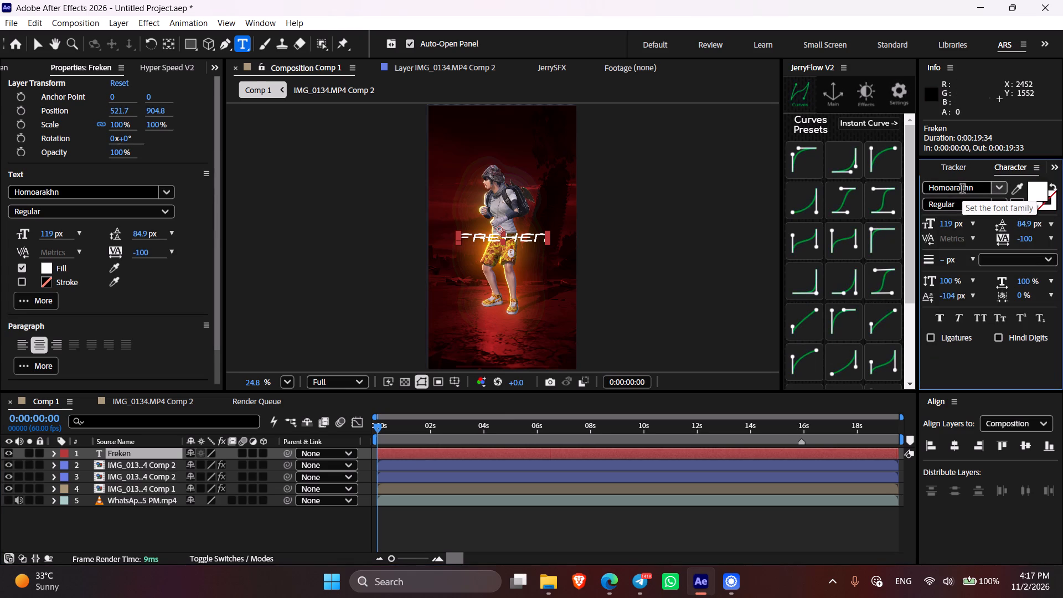
{"action": "left_click", "coordinate": [1003, 187]}
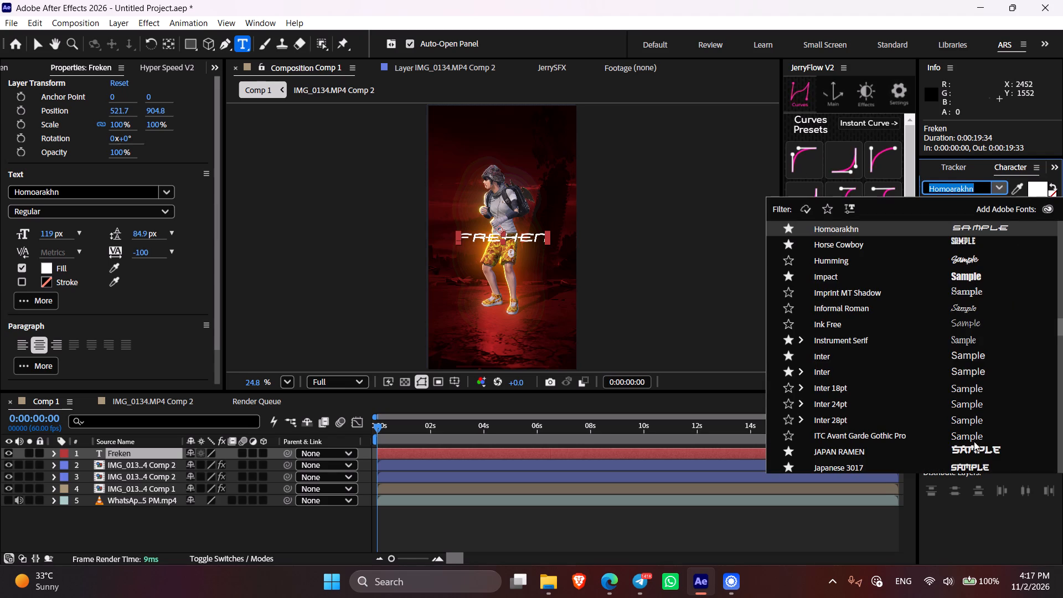
{"action": "left_click", "coordinate": [970, 272]}
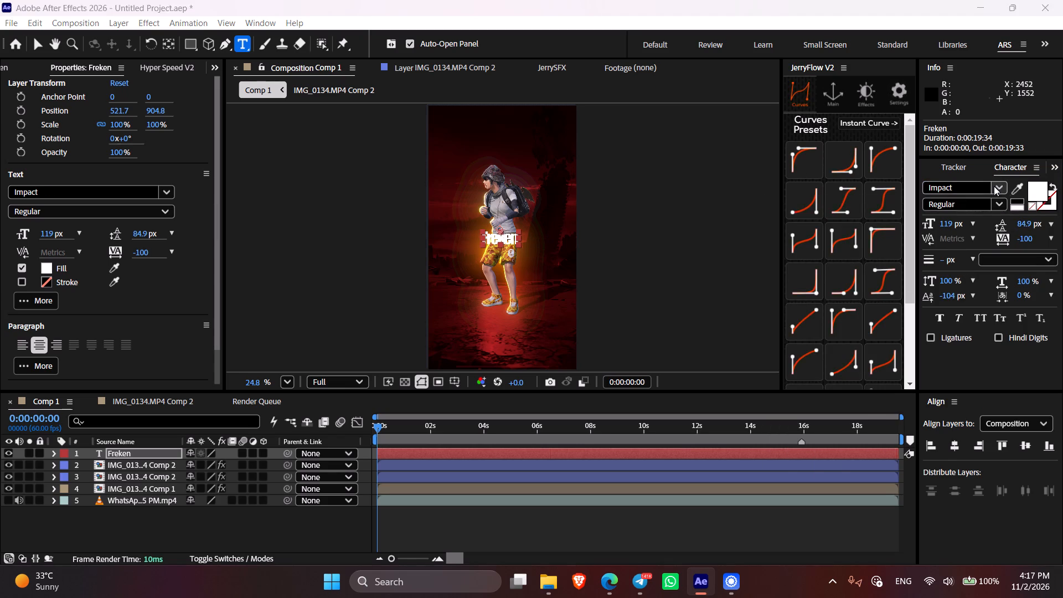
{"action": "left_click", "coordinate": [994, 186]}
{"action": "left_click", "coordinate": [966, 309]}
{"action": "left_click", "coordinate": [682, 533]}
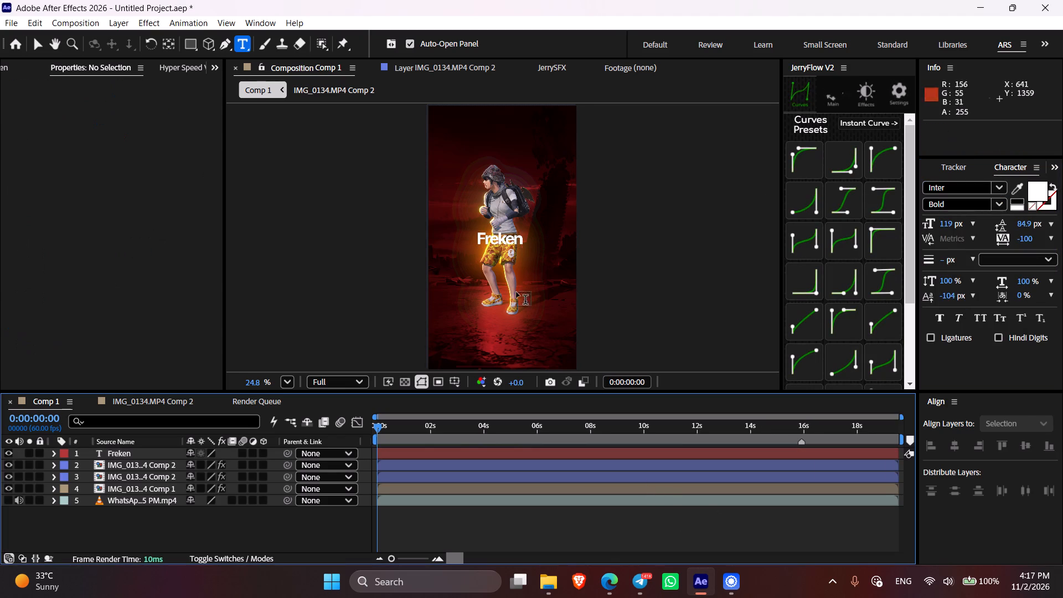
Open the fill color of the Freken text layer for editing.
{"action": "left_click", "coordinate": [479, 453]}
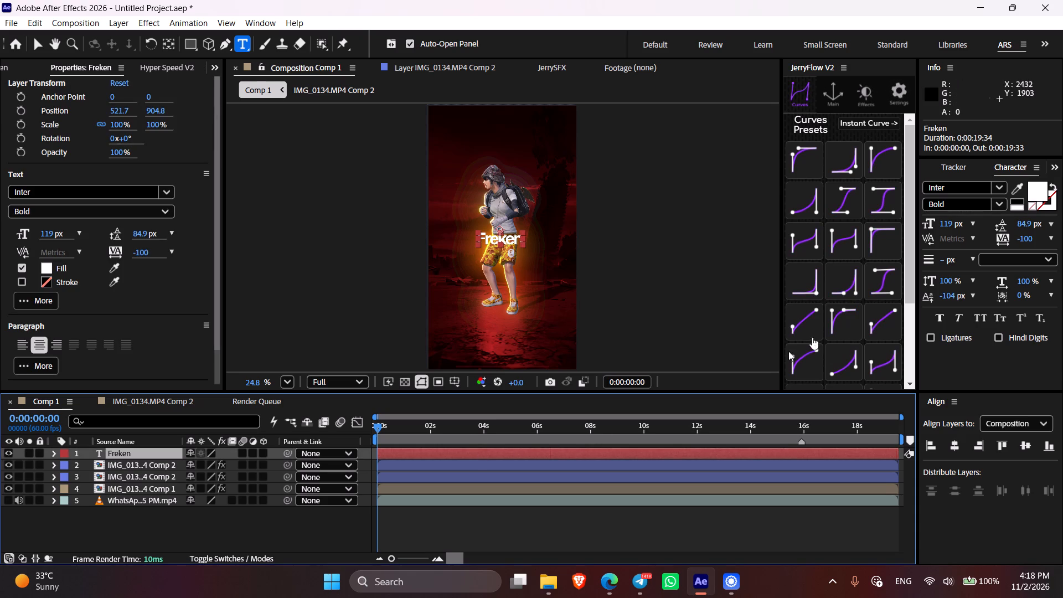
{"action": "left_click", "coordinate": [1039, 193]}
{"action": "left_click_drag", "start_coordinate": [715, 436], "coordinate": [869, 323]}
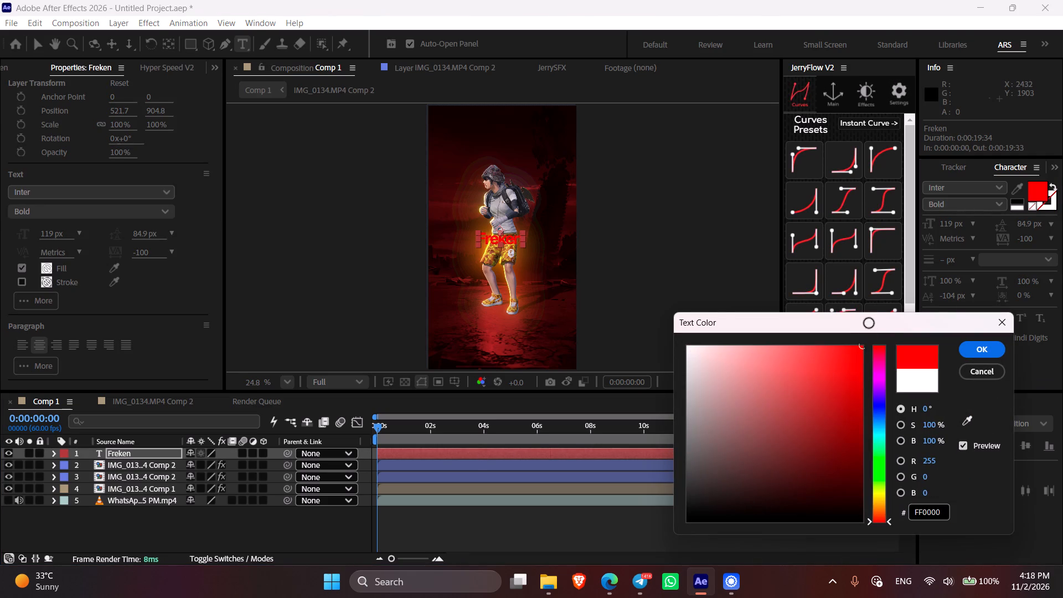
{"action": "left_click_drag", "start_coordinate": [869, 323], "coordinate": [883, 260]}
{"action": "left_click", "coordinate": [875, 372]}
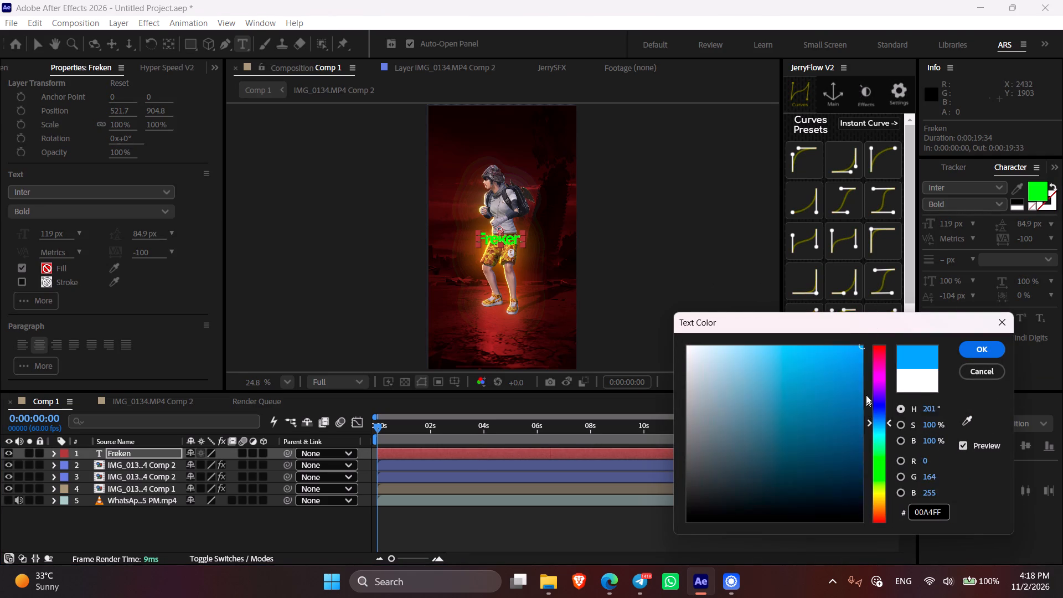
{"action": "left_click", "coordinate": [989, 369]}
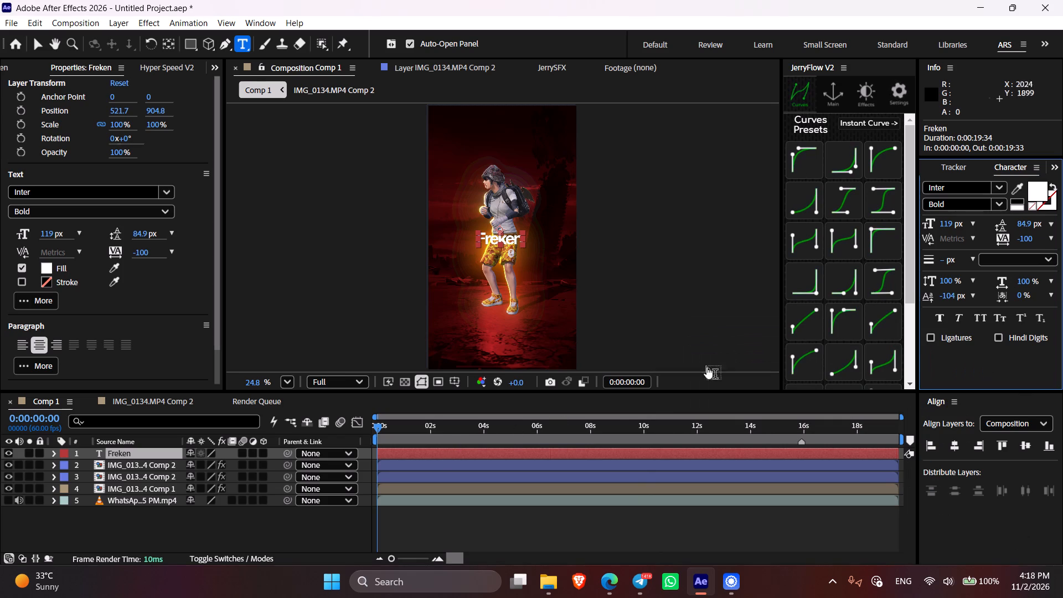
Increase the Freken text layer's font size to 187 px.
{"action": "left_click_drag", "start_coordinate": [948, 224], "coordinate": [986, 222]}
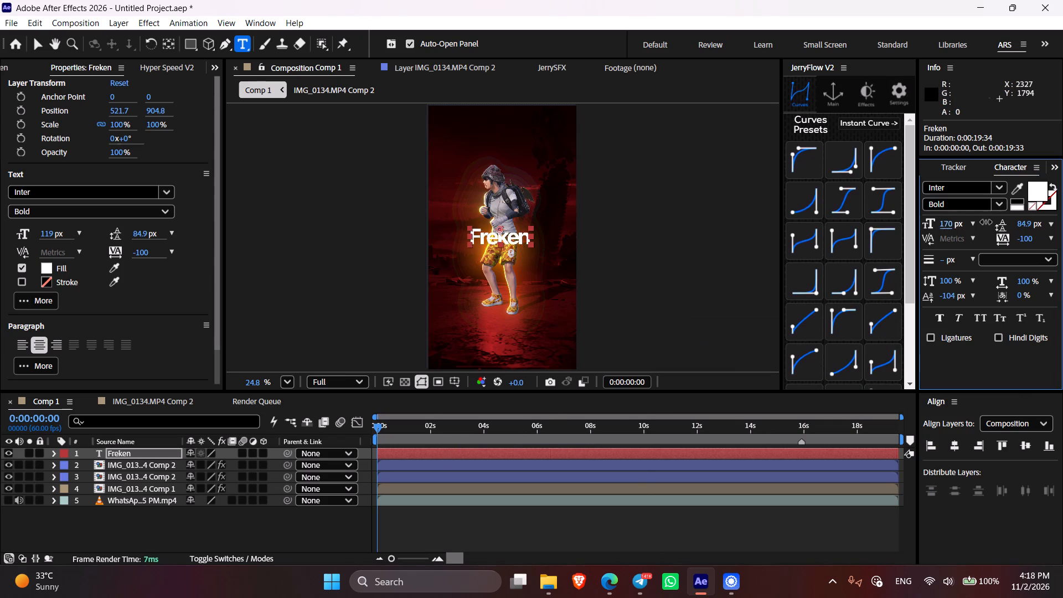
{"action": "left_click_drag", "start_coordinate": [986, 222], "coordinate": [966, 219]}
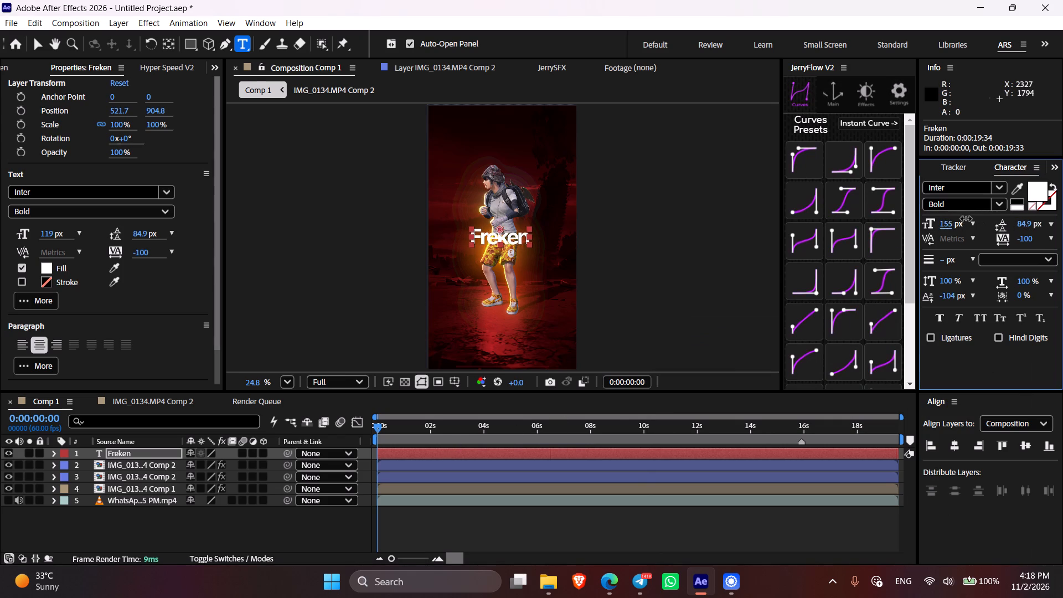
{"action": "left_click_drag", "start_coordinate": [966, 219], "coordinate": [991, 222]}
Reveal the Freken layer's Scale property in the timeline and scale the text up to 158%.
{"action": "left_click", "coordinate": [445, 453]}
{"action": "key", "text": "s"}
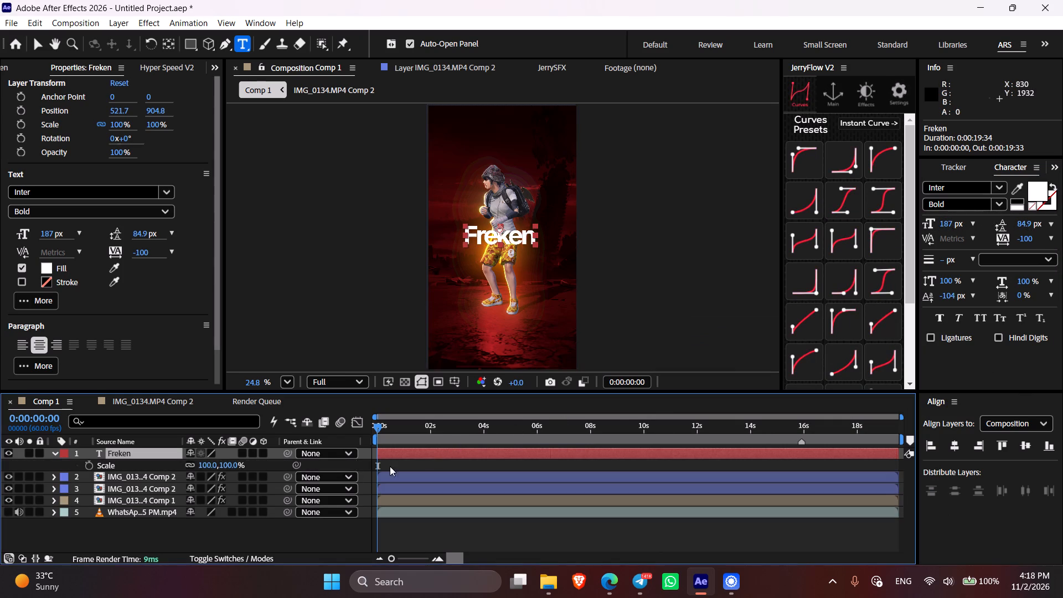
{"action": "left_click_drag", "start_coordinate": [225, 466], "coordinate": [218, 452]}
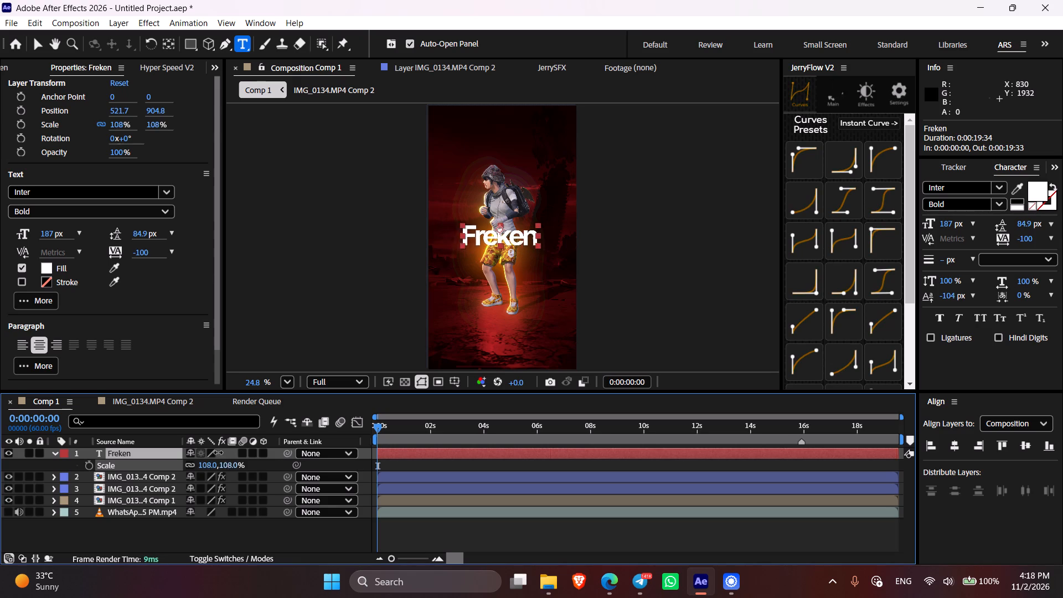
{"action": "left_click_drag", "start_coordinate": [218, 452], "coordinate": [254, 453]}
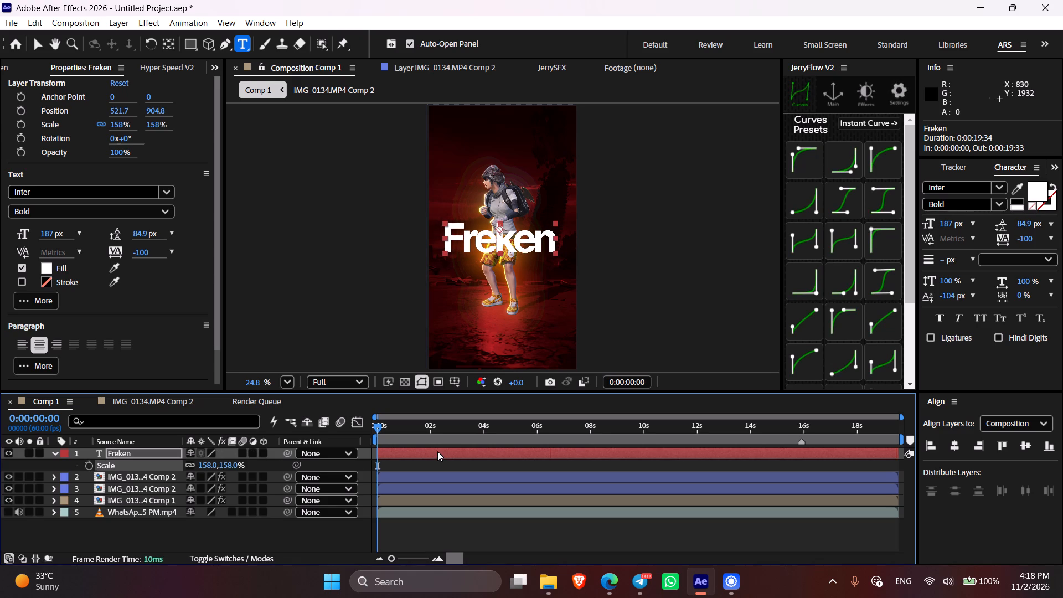
Delete the Freken text layer from Comp 1.
{"action": "left_click", "coordinate": [437, 451]}
{"action": "key", "text": "BackSpace"}
{"action": "left_click", "coordinate": [479, 538]}
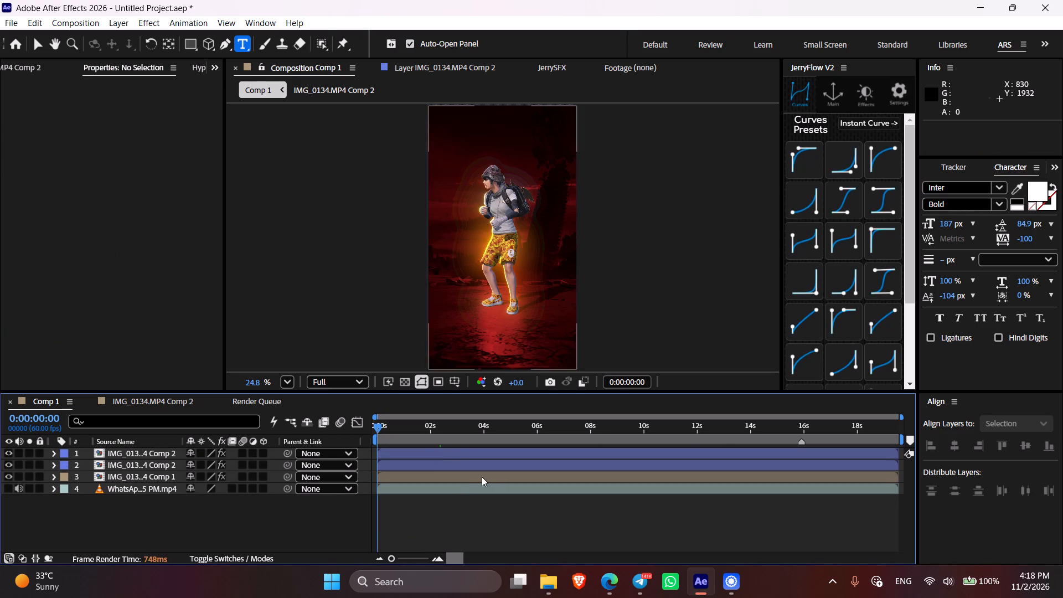
{"action": "left_click", "coordinate": [460, 491]}
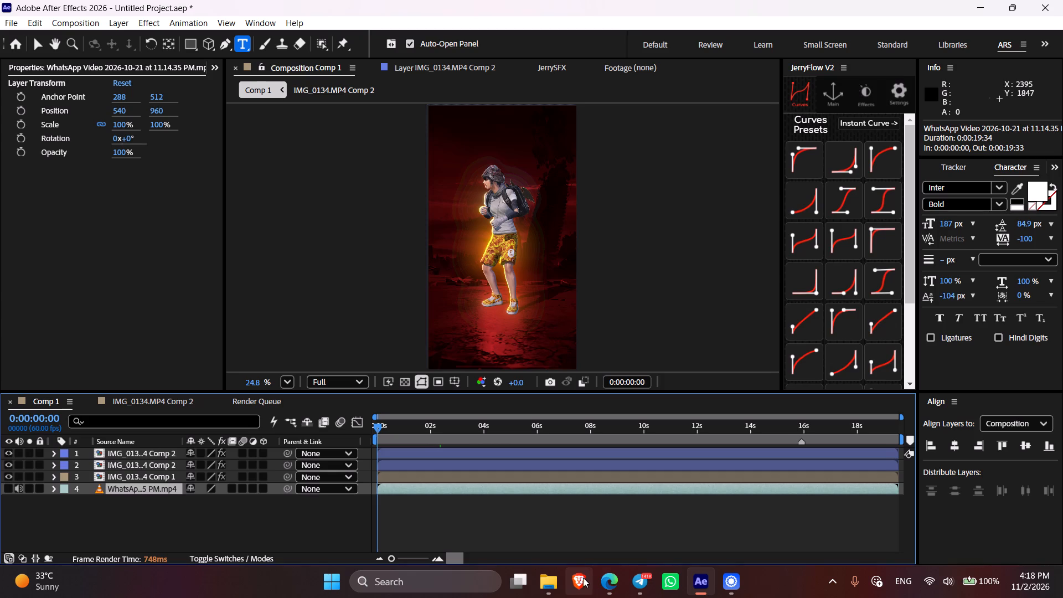
Switch to Edge and copy the highlighted SRT subtitle text from the Gemini chat, leaving the browser minimized.
{"action": "left_click", "coordinate": [615, 578]}
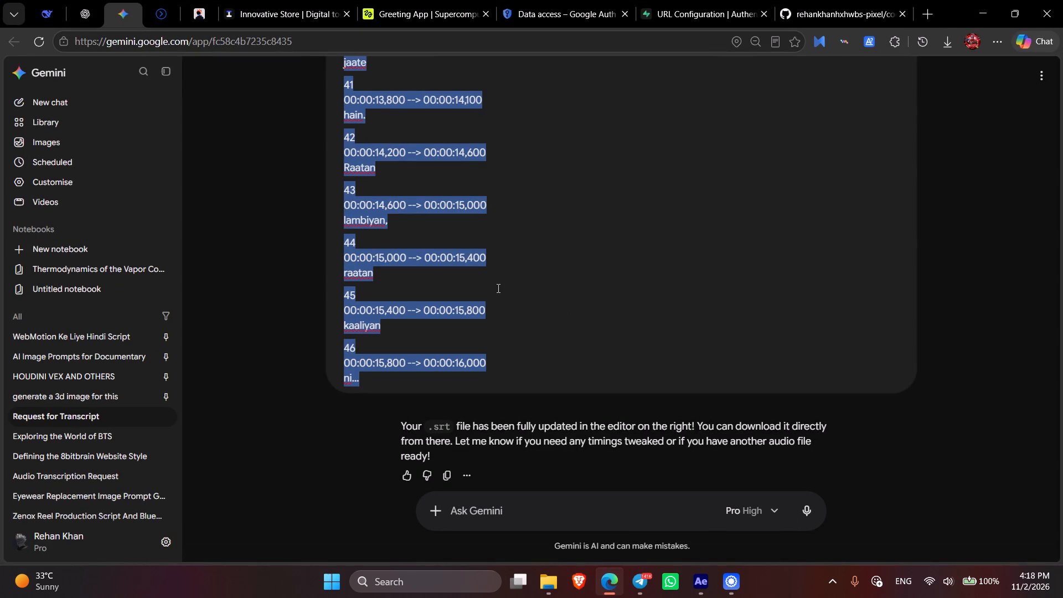
{"action": "key", "text": "ctrl+c"}
{"action": "left_click", "coordinate": [982, 6]}
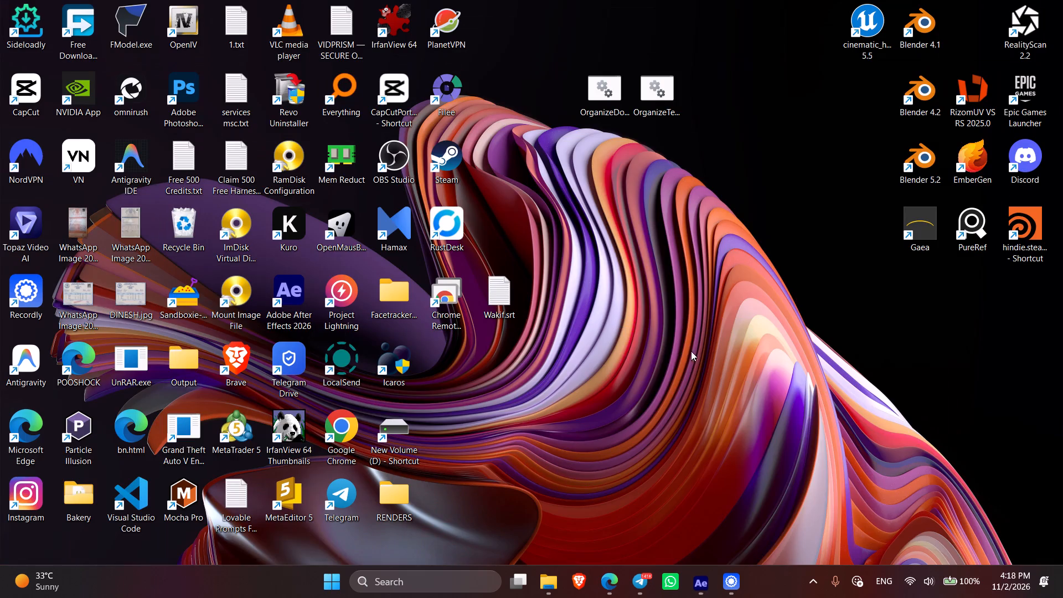
Open the Wakif.srt subtitle file from the desktop in Notepad.
{"action": "left_click", "coordinate": [510, 289]}
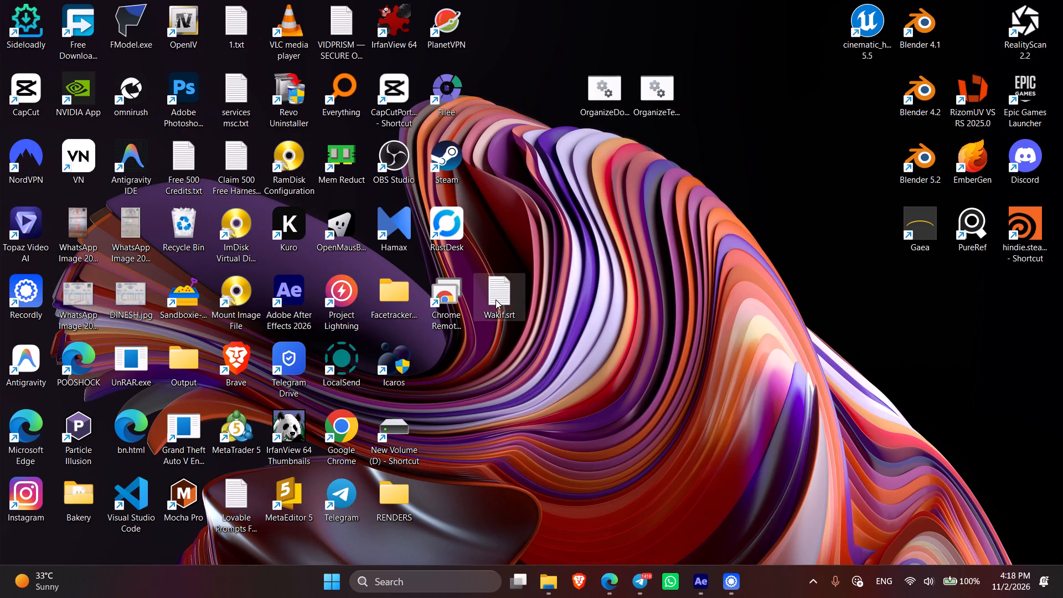
{"action": "double_click", "coordinate": [509, 291]}
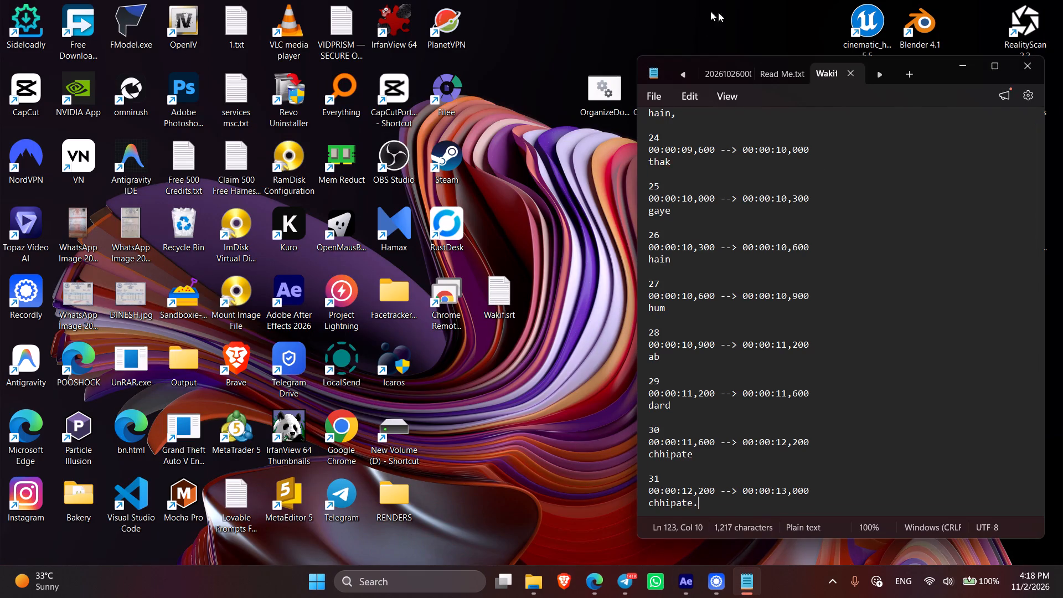
Switch to the Wakif.srt file in Notepad and delete all of its old subtitle text.
{"action": "left_click", "coordinate": [788, 327]}
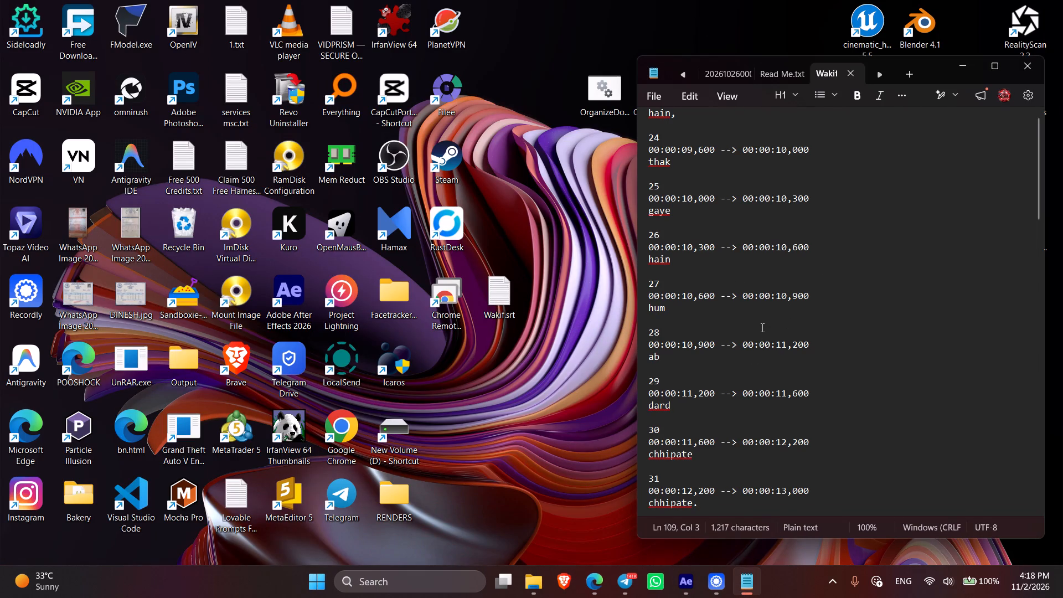
{"action": "key", "text": "ctrl+a"}
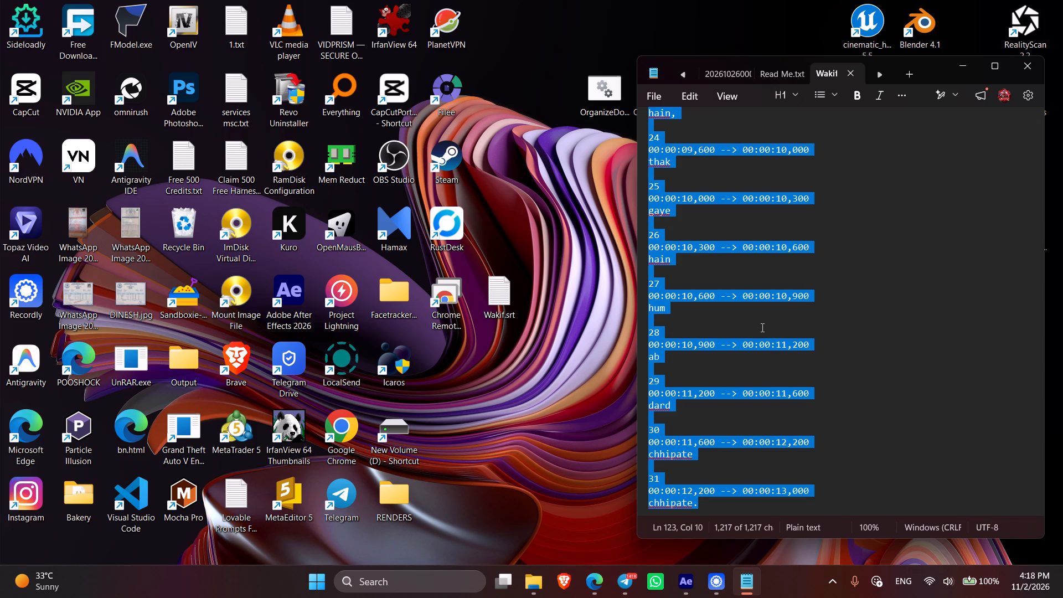
{"action": "key", "text": "BackSpace"}
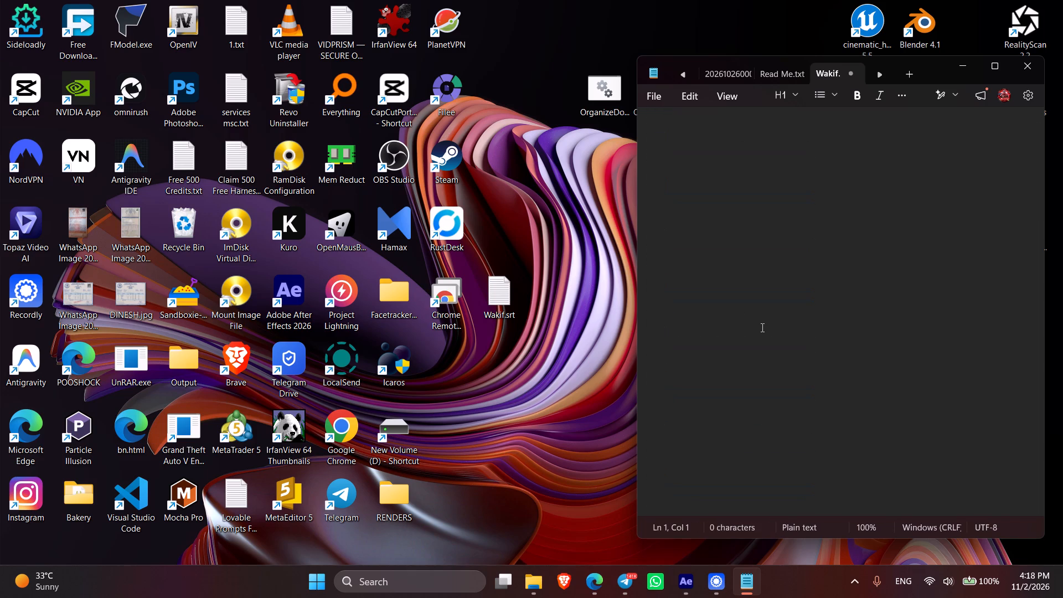
{"action": "key", "text": "ctrl+v"}
{"action": "key", "text": "ctrl+v"}
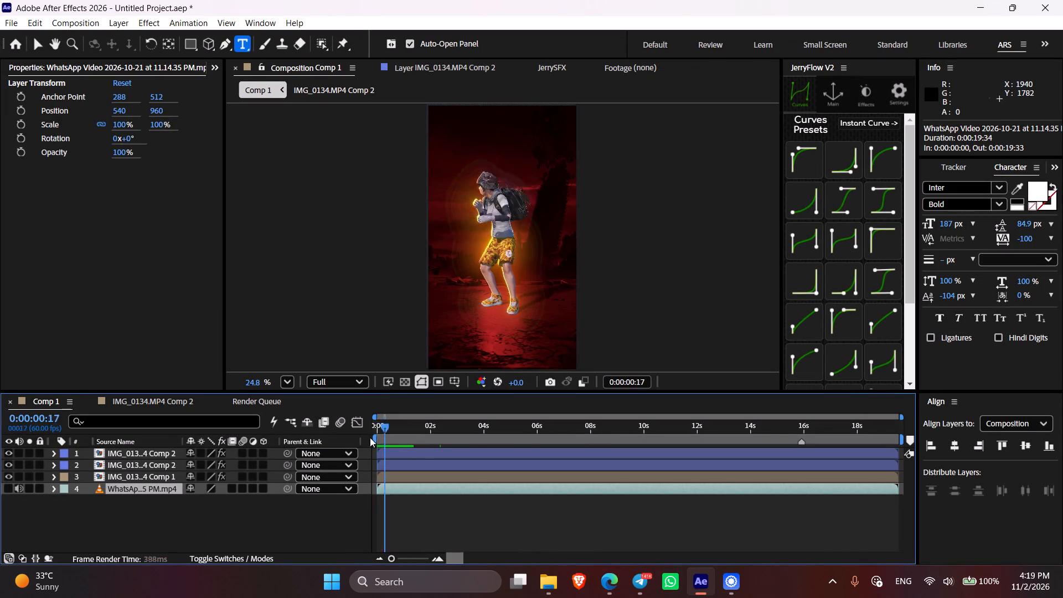
{"action": "left_click_drag", "start_coordinate": [370, 437], "coordinate": [358, 434]}
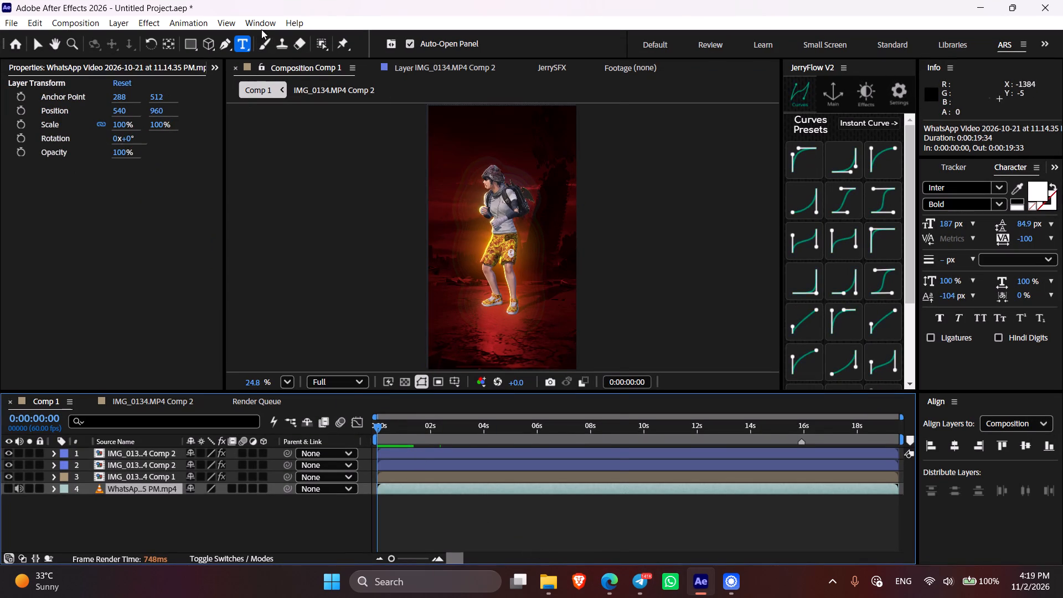
Open Transcriptive SRT Importer 1.0 and set the caption comp to frame rate 60, width 1080 and height 1920.
{"action": "left_click", "coordinate": [257, 20]}
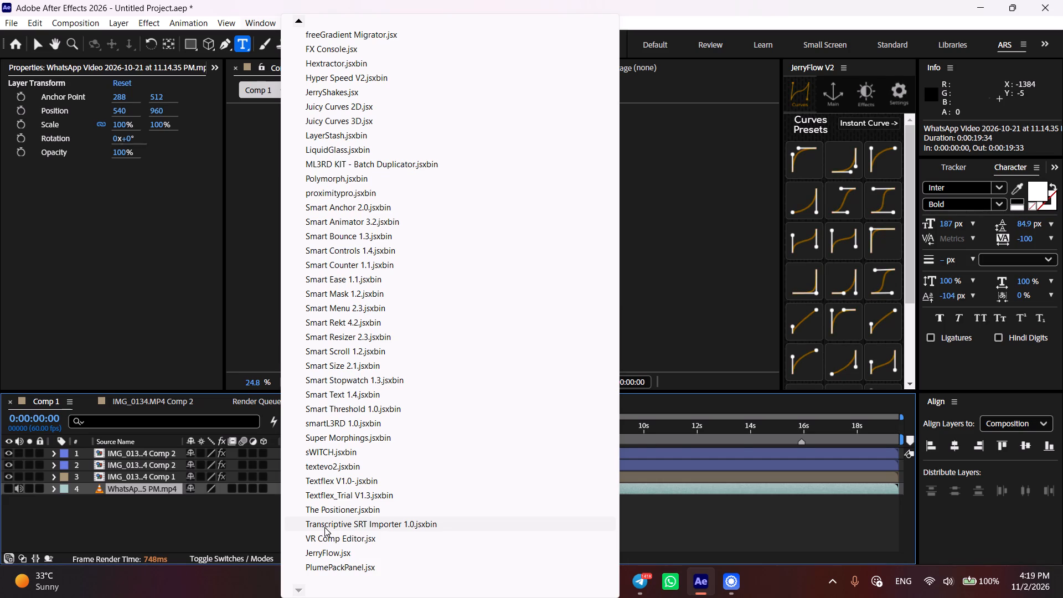
{"action": "left_click", "coordinate": [401, 524]}
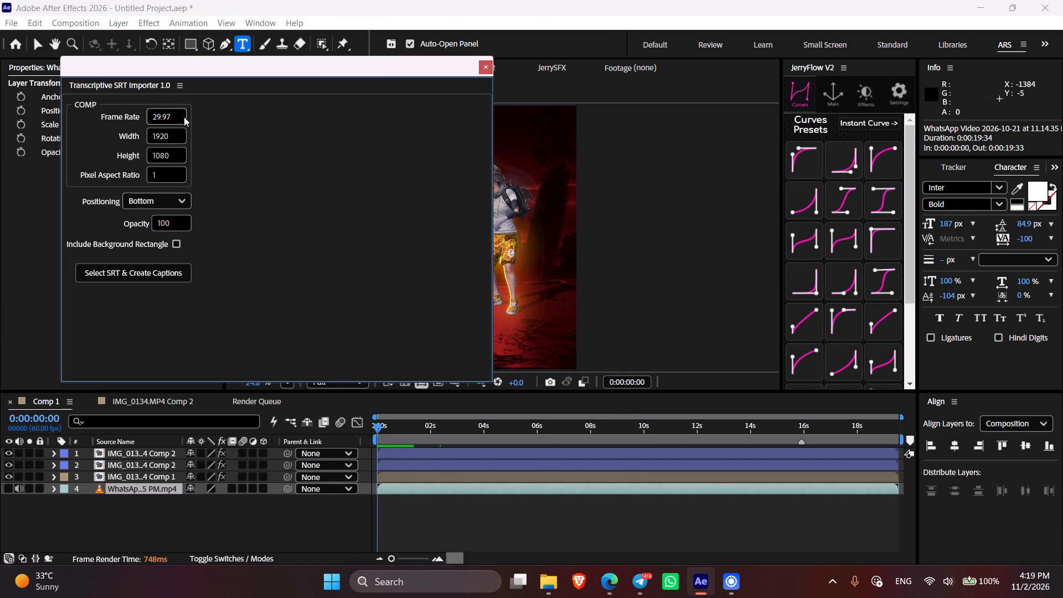
{"action": "left_click_drag", "start_coordinate": [176, 114], "coordinate": [118, 110]}
{"action": "key", "text": "6"}
{"action": "key", "text": "0"}
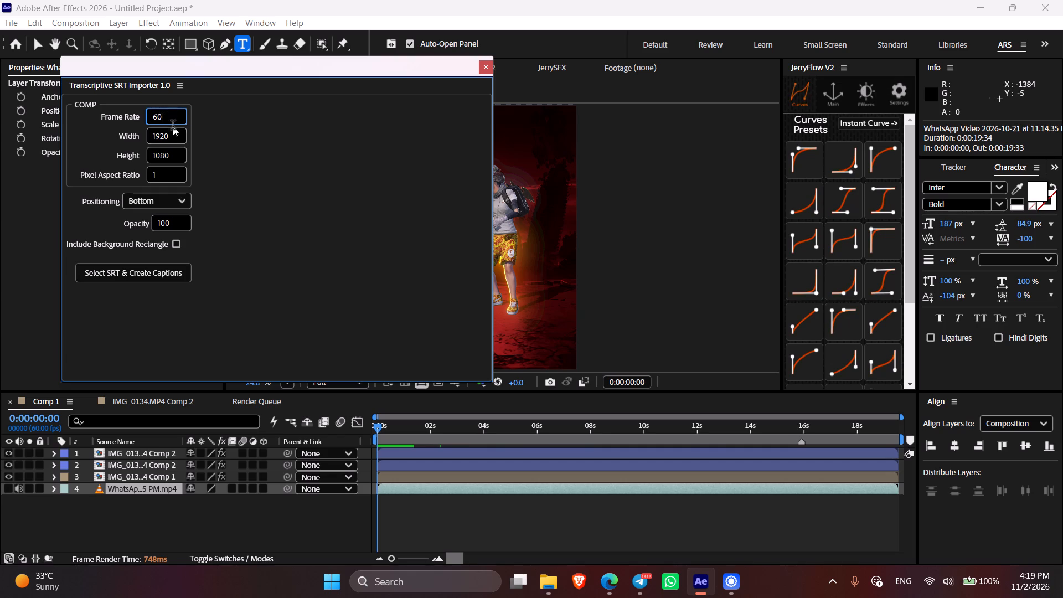
{"action": "left_click_drag", "start_coordinate": [173, 133], "coordinate": [150, 136]}
{"action": "key", "text": "1"}
{"action": "type", "text": "080"}
{"action": "left_click_drag", "start_coordinate": [176, 157], "coordinate": [136, 161]}
{"action": "key", "text": "1"}
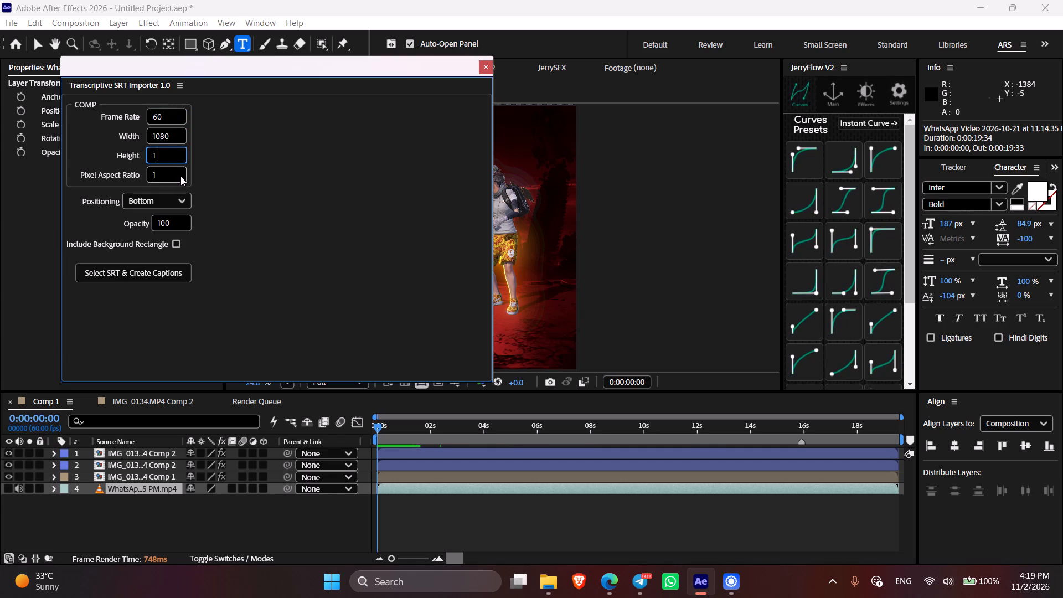
{"action": "key", "text": "9"}
{"action": "key", "text": "2"}
{"action": "type", "text": "90"}
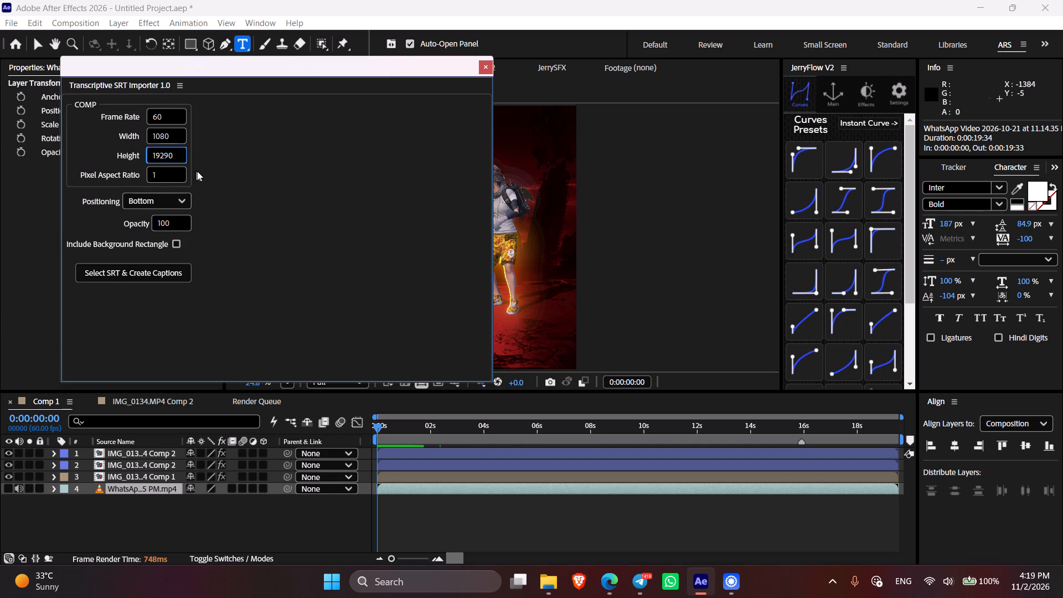
{"action": "key", "text": "BackSpace"}
{"action": "key", "text": "BackSpace"}
{"action": "key", "text": "9"}
{"action": "key", "text": "BackSpace"}
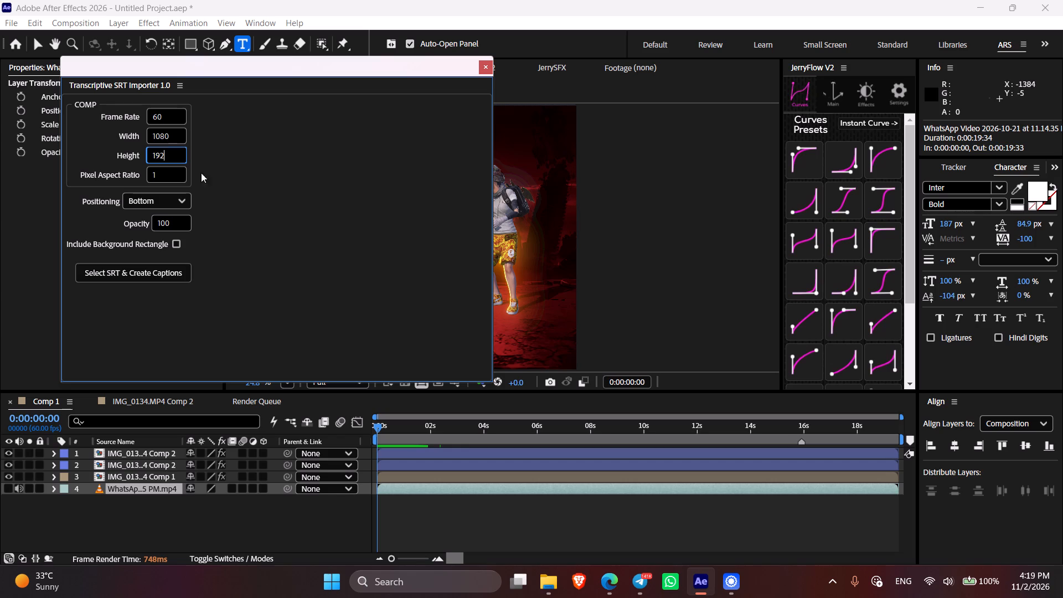
{"action": "key", "text": "0"}
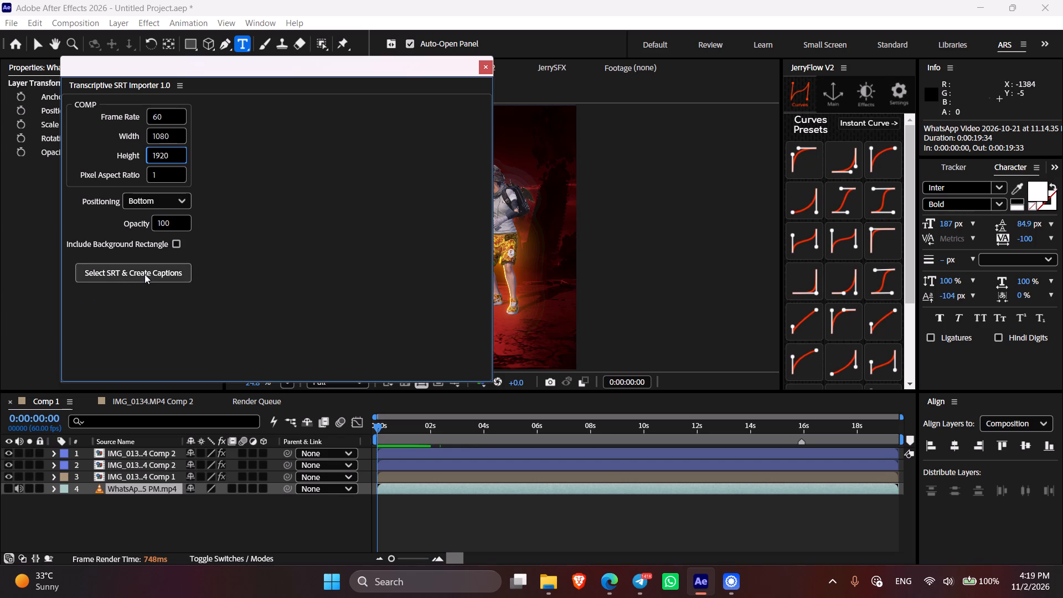
Create captions from Wakif.srt on the Desktop and close the SRT importer.
{"action": "left_click", "coordinate": [145, 274]}
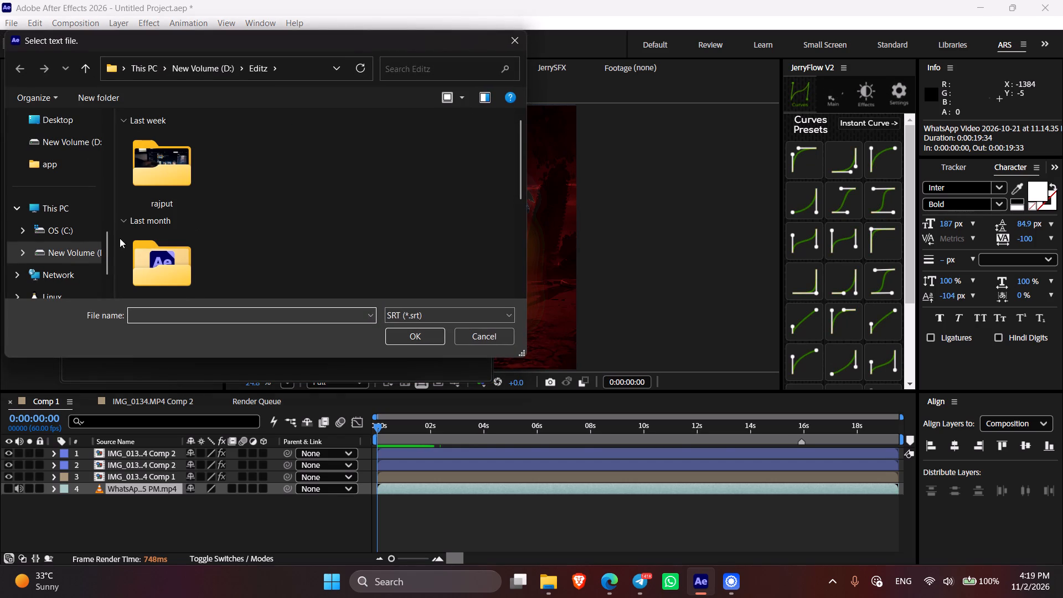
{"action": "left_click", "coordinate": [63, 121]}
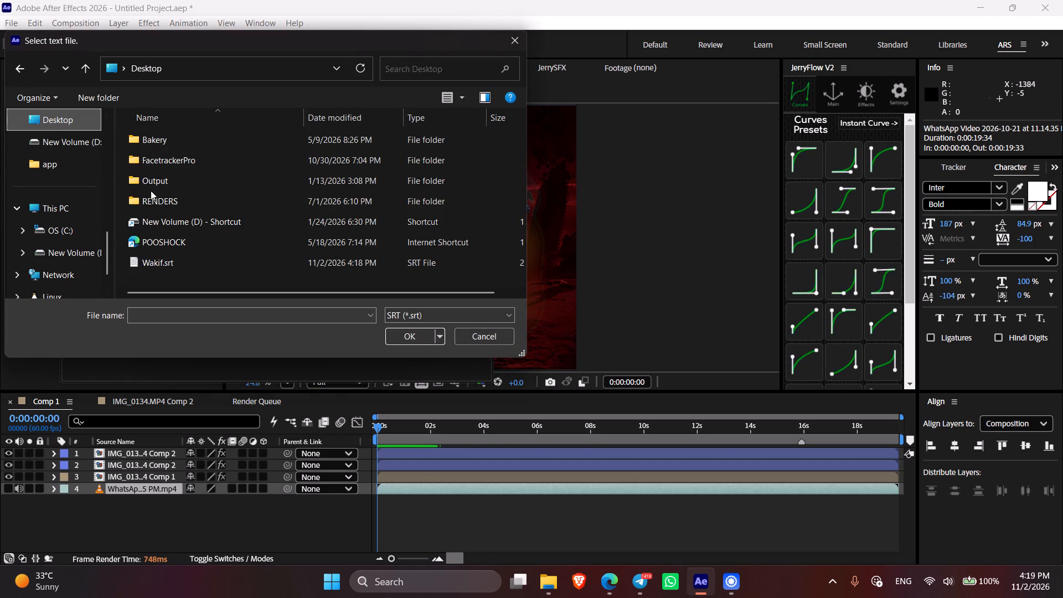
{"action": "left_click", "coordinate": [184, 265]}
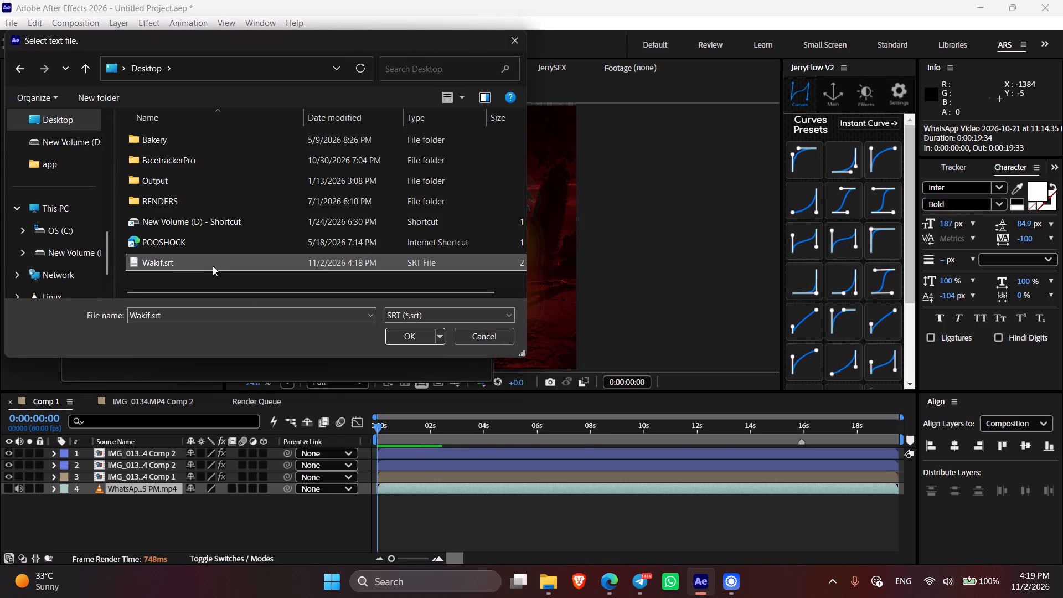
{"action": "double_click", "coordinate": [218, 266]}
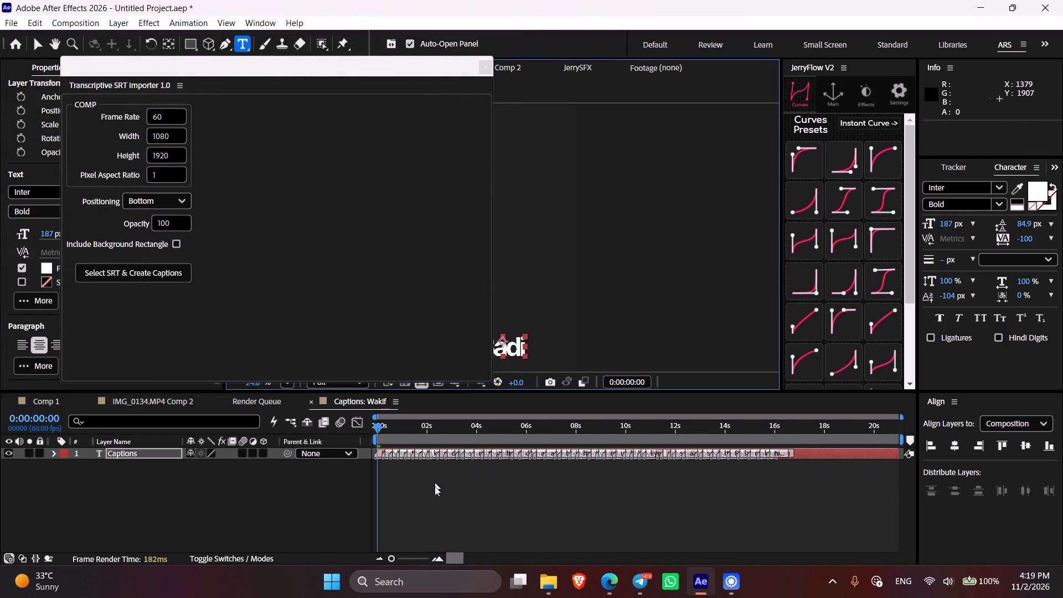
{"action": "left_click", "coordinate": [484, 68]}
Scrub the caption comp to 0:00:04:14 and center the Captions layer horizontally and vertically in the composition.
{"action": "left_click_drag", "start_coordinate": [377, 422], "coordinate": [415, 433]}
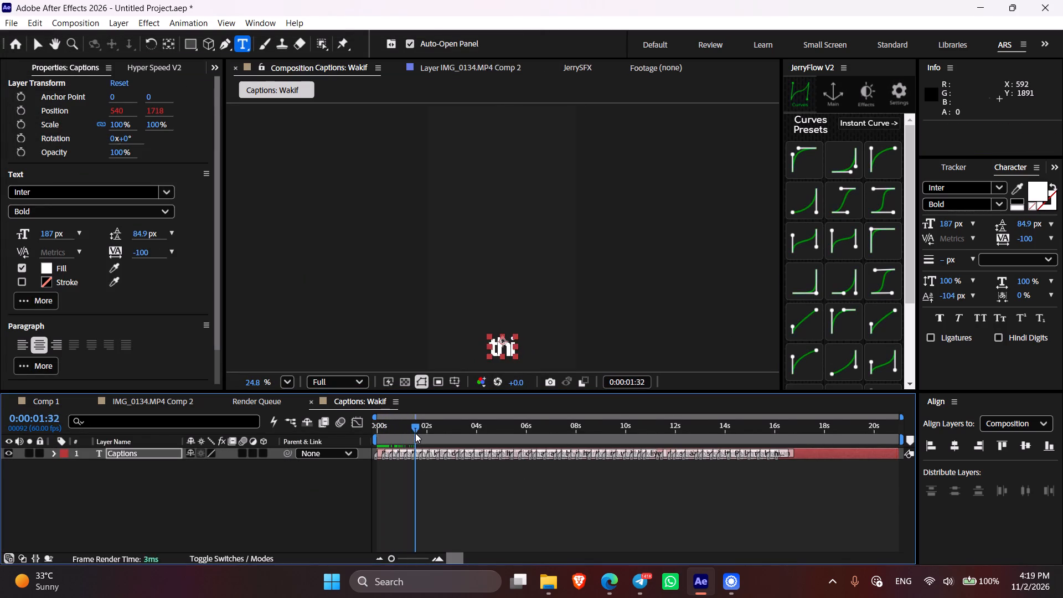
{"action": "left_click_drag", "start_coordinate": [415, 433], "coordinate": [466, 443]}
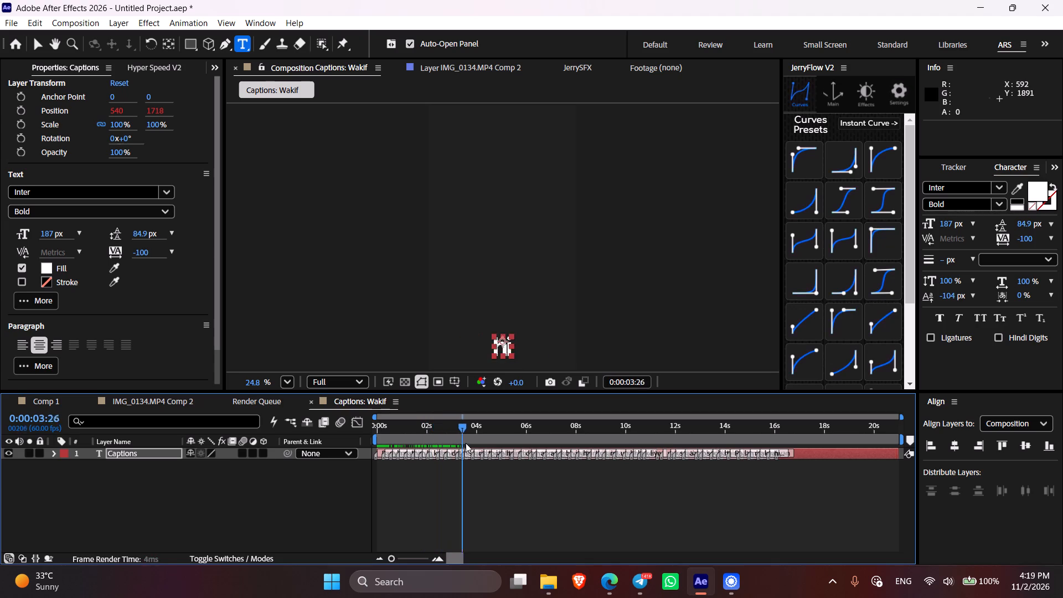
{"action": "left_click_drag", "start_coordinate": [466, 443], "coordinate": [482, 447]}
{"action": "left_click", "coordinate": [826, 458]}
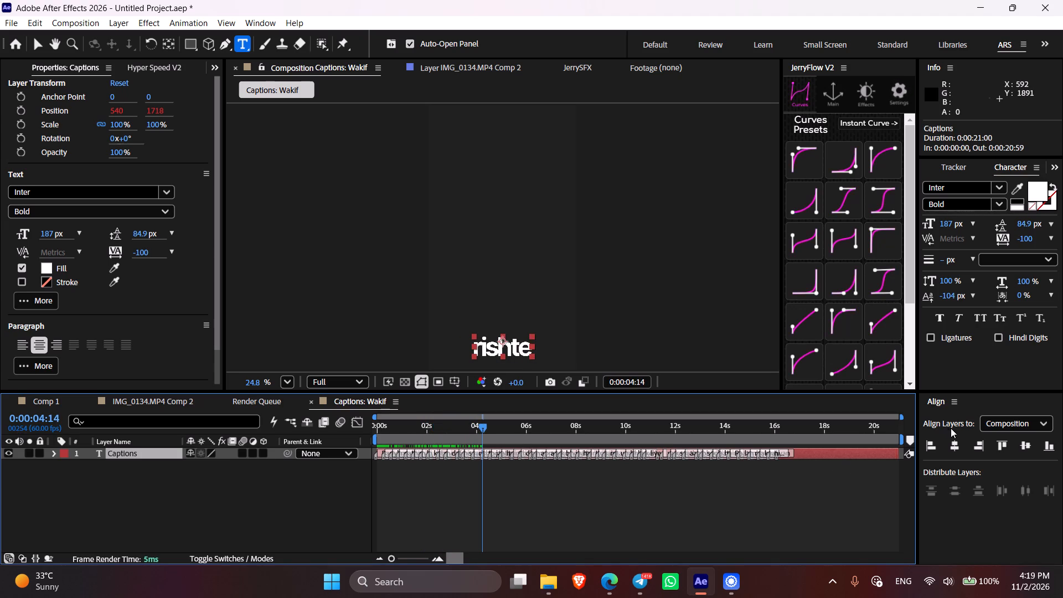
{"action": "left_click", "coordinate": [955, 439]}
{"action": "left_click", "coordinate": [1024, 445]}
{"action": "left_click", "coordinate": [612, 511]}
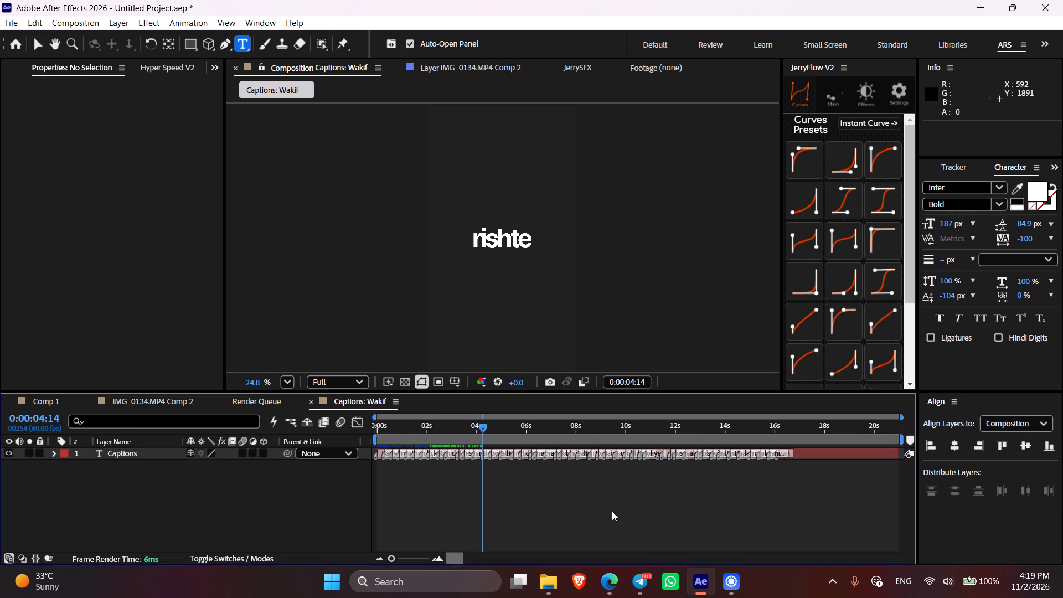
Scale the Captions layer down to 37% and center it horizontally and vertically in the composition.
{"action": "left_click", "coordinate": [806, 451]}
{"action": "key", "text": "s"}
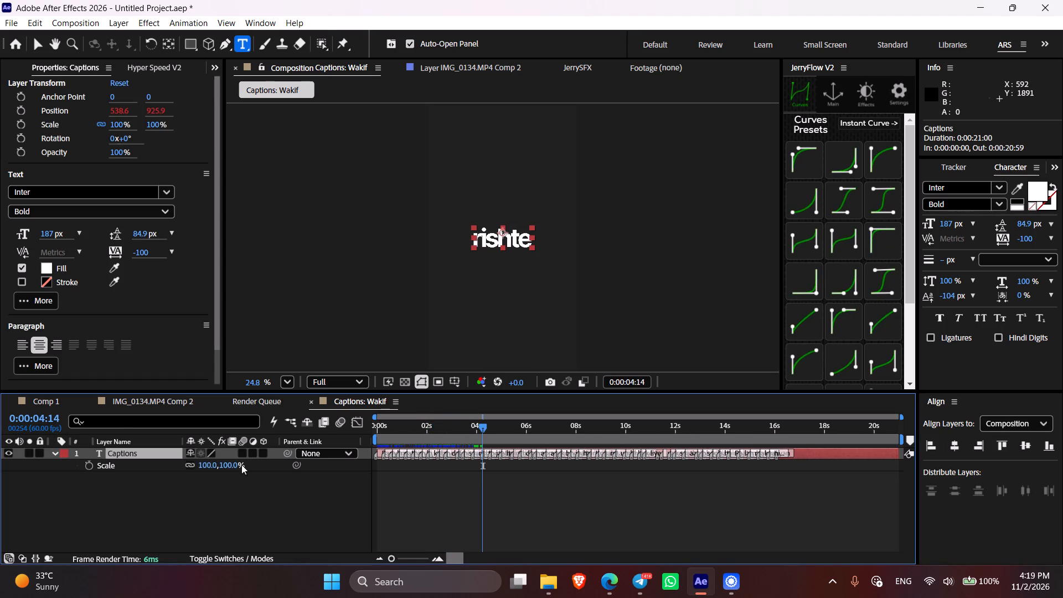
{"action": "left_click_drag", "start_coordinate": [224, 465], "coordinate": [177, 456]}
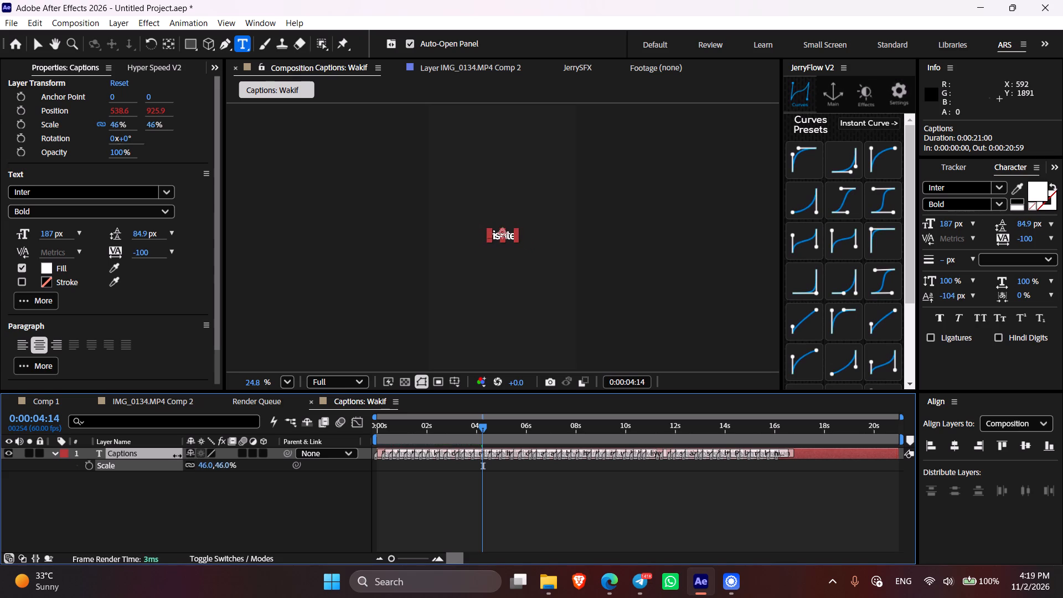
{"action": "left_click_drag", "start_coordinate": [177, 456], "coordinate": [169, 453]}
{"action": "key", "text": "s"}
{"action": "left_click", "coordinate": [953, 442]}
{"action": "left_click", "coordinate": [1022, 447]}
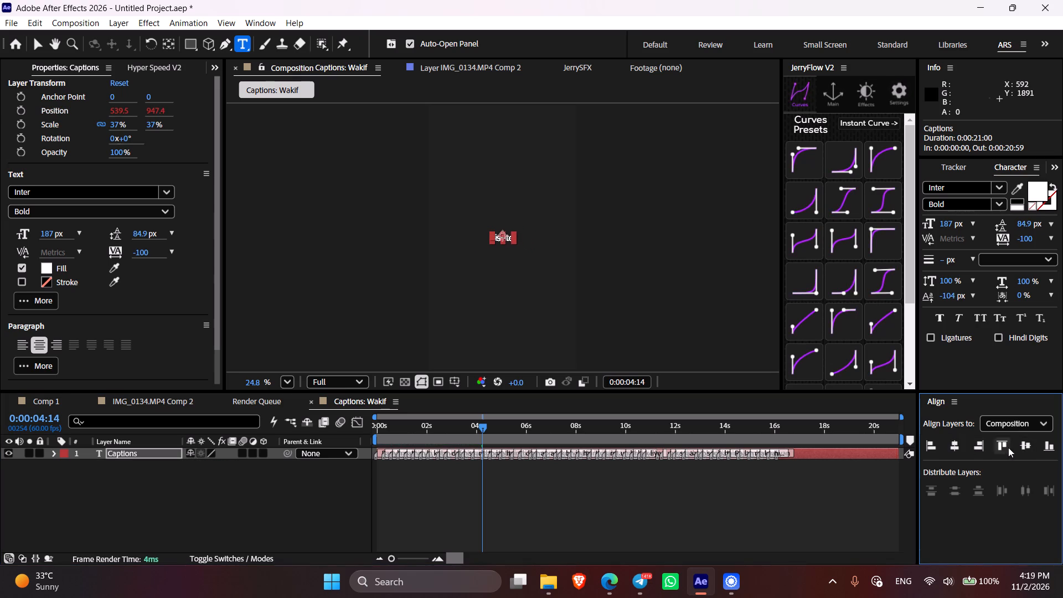
Move to 0:00:00:50, scale the Captions layer to 58% and center it horizontally and vertically in the composition.
{"action": "left_click", "coordinate": [806, 455]}
{"action": "left_click_drag", "start_coordinate": [395, 422], "coordinate": [374, 425]}
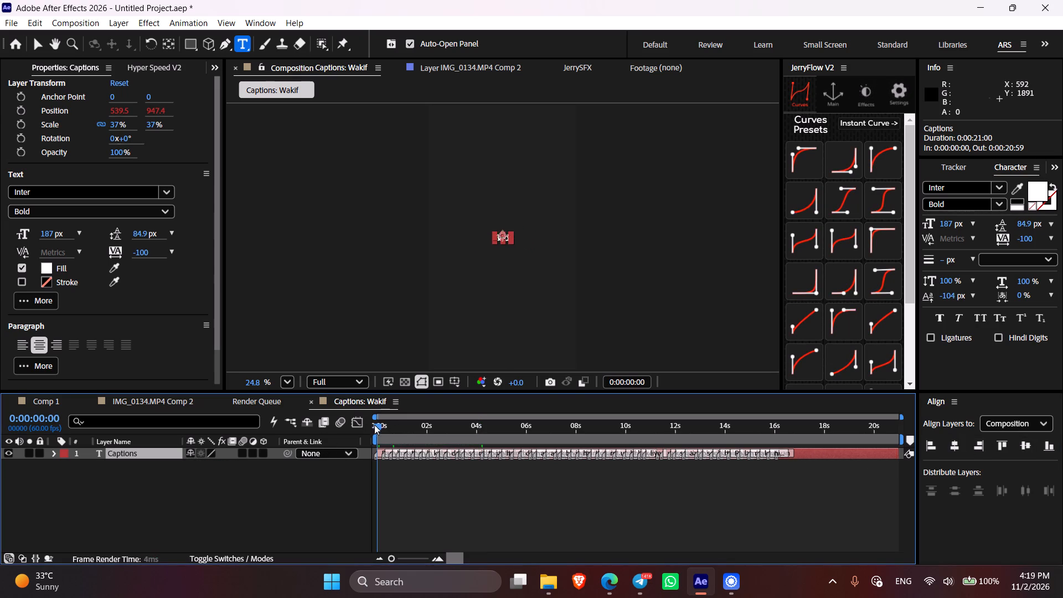
{"action": "left_click_drag", "start_coordinate": [374, 425], "coordinate": [398, 430]}
{"action": "left_click", "coordinate": [429, 502]}
{"action": "left_click", "coordinate": [125, 455]}
{"action": "key", "text": "s"}
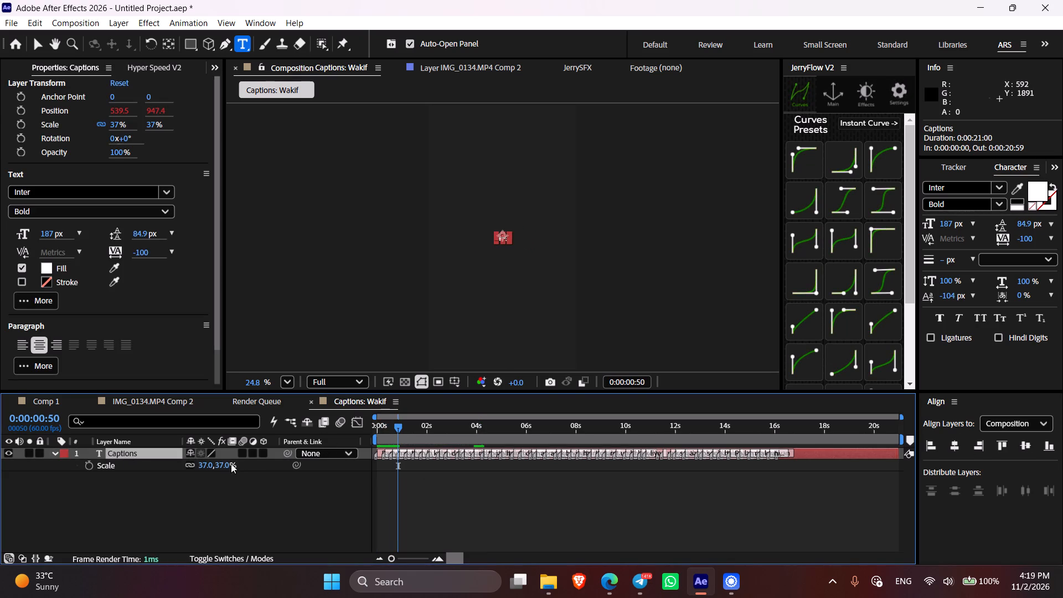
{"action": "left_click_drag", "start_coordinate": [223, 463], "coordinate": [246, 467]}
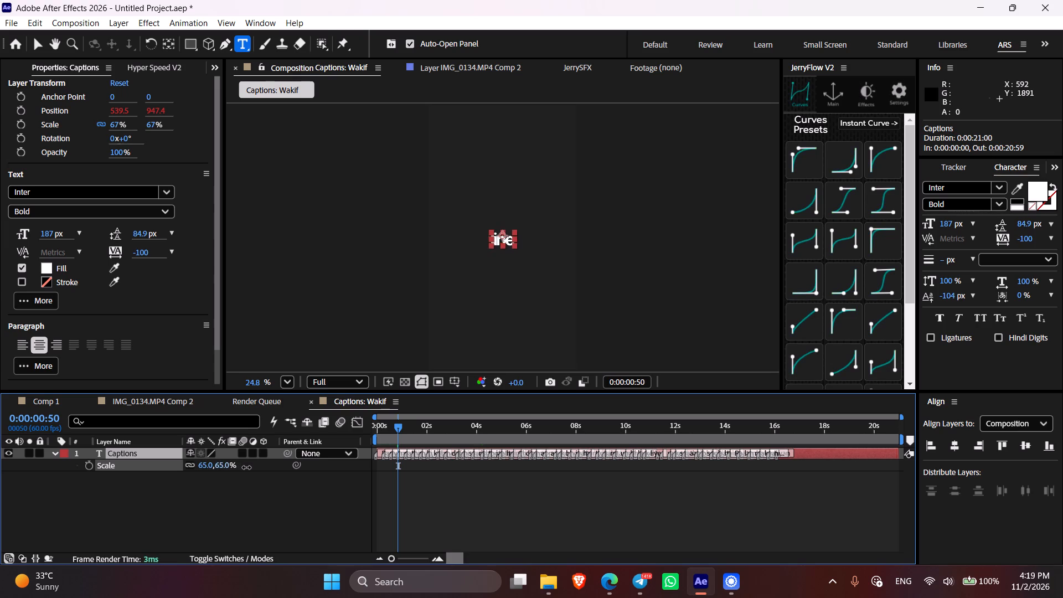
{"action": "left_click_drag", "start_coordinate": [246, 467], "coordinate": [240, 466]}
{"action": "key", "text": "s"}
{"action": "left_click", "coordinate": [822, 454]}
{"action": "left_click", "coordinate": [950, 445]}
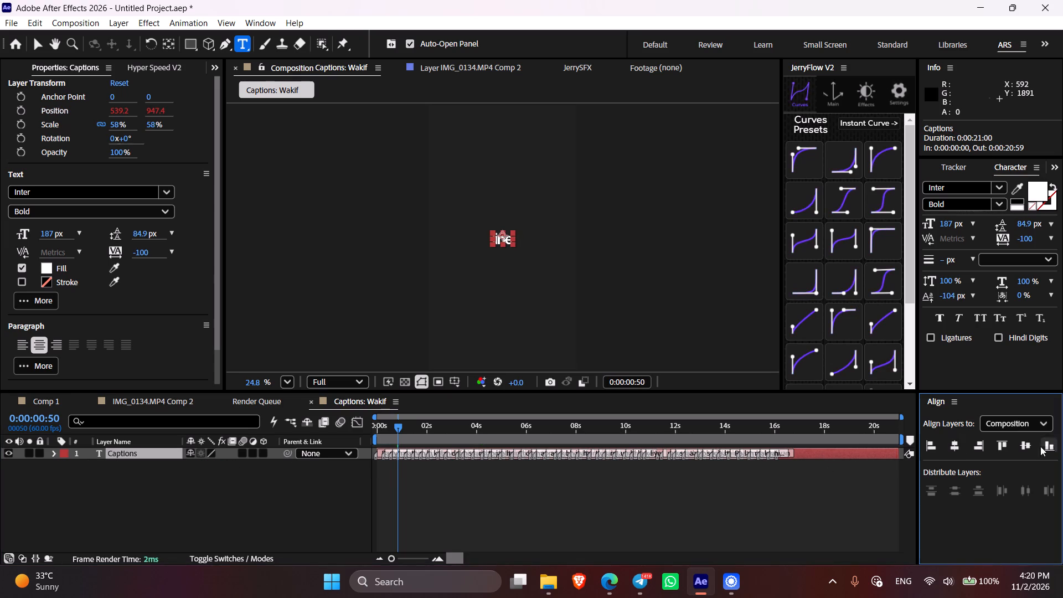
{"action": "left_click", "coordinate": [1031, 446]}
{"action": "left_click", "coordinate": [703, 480]}
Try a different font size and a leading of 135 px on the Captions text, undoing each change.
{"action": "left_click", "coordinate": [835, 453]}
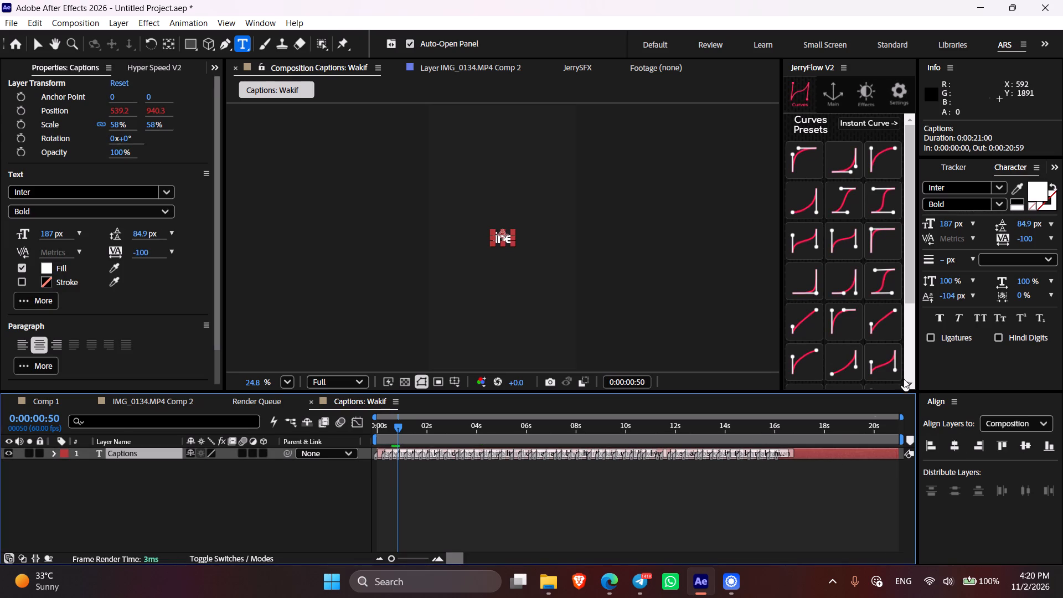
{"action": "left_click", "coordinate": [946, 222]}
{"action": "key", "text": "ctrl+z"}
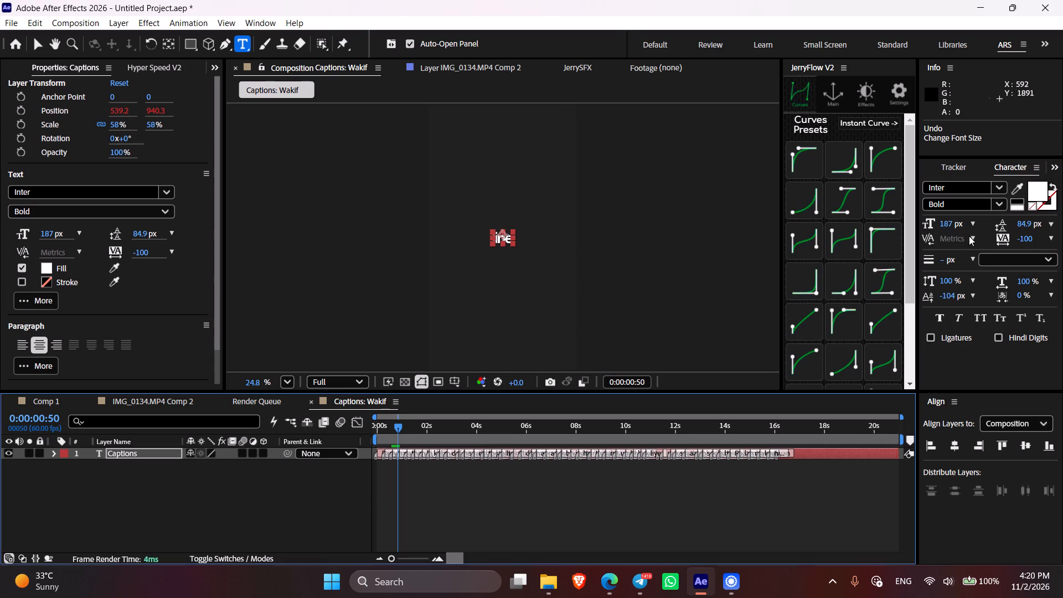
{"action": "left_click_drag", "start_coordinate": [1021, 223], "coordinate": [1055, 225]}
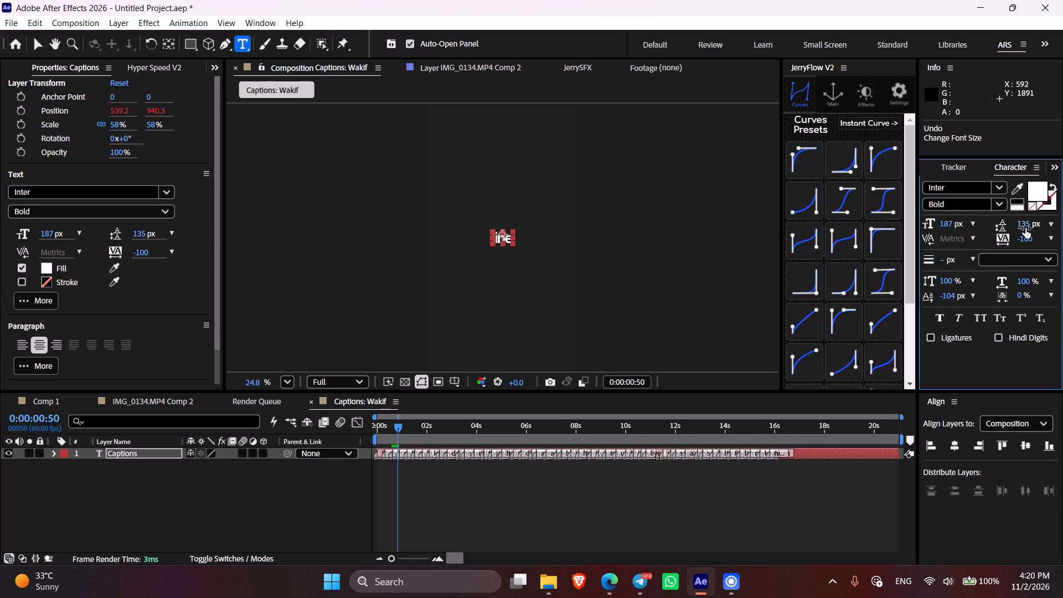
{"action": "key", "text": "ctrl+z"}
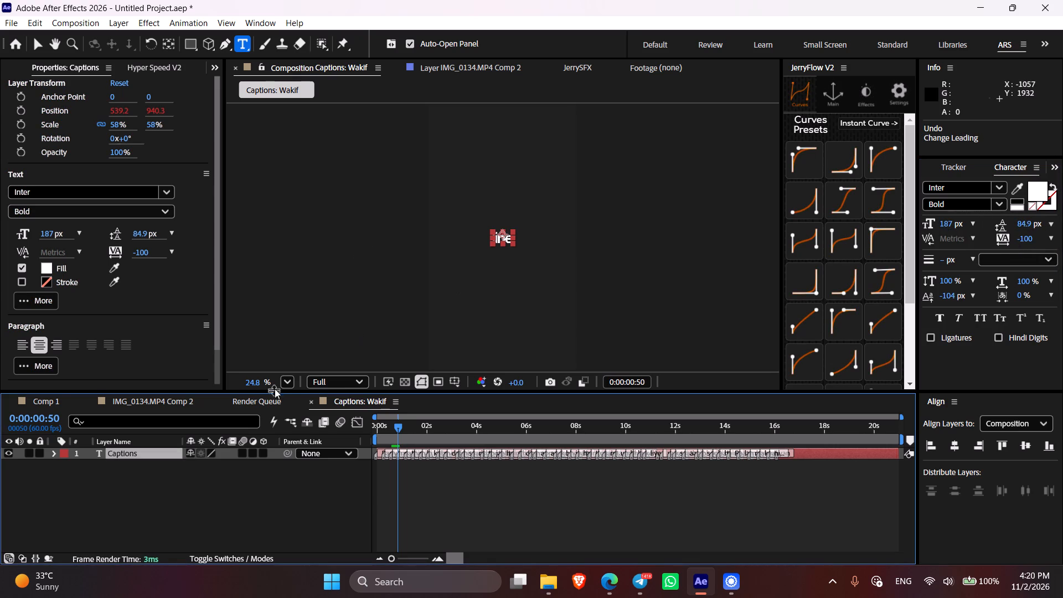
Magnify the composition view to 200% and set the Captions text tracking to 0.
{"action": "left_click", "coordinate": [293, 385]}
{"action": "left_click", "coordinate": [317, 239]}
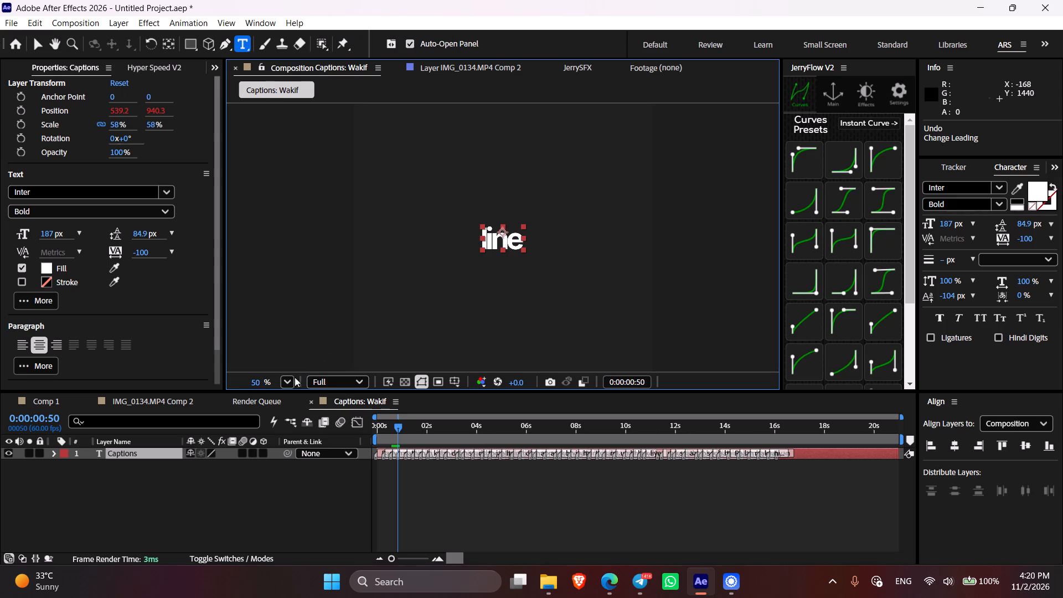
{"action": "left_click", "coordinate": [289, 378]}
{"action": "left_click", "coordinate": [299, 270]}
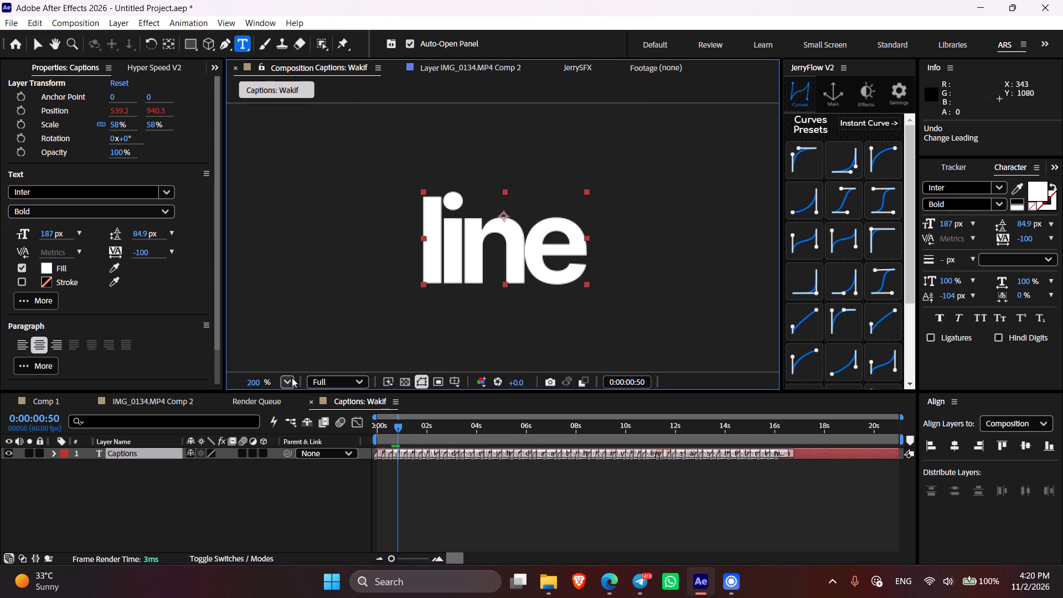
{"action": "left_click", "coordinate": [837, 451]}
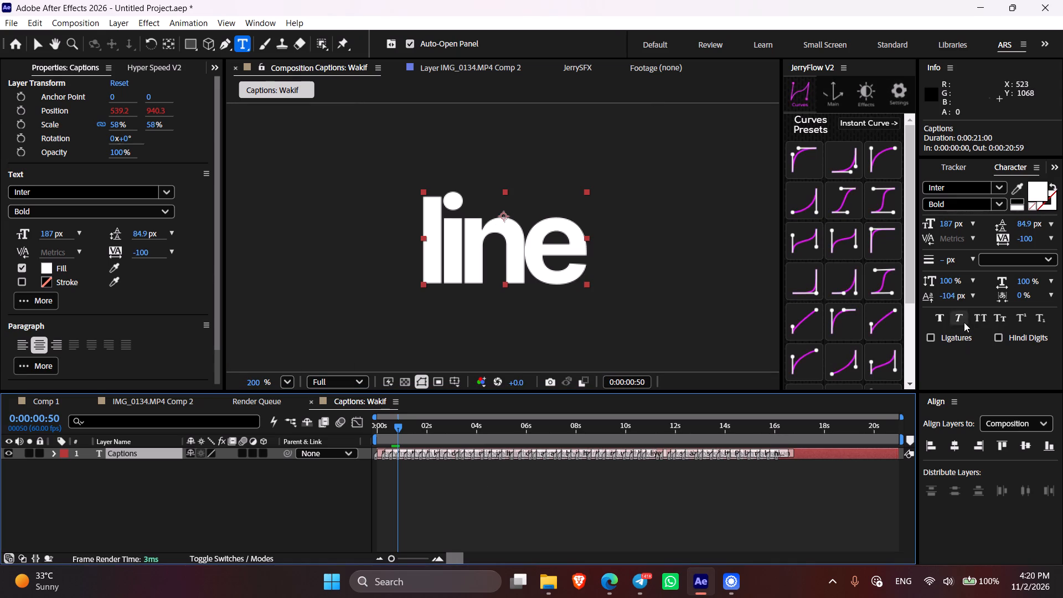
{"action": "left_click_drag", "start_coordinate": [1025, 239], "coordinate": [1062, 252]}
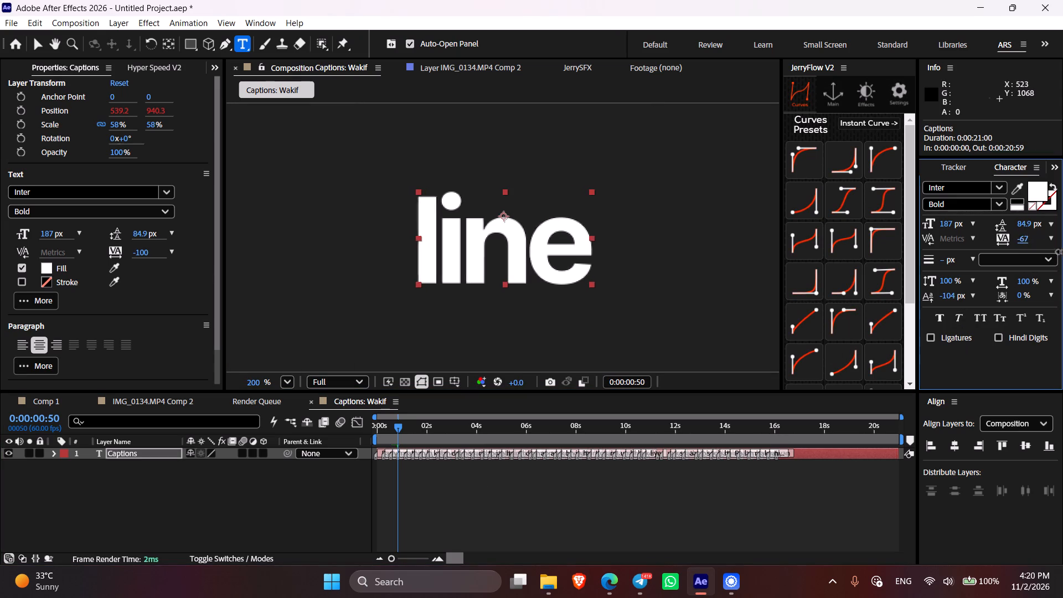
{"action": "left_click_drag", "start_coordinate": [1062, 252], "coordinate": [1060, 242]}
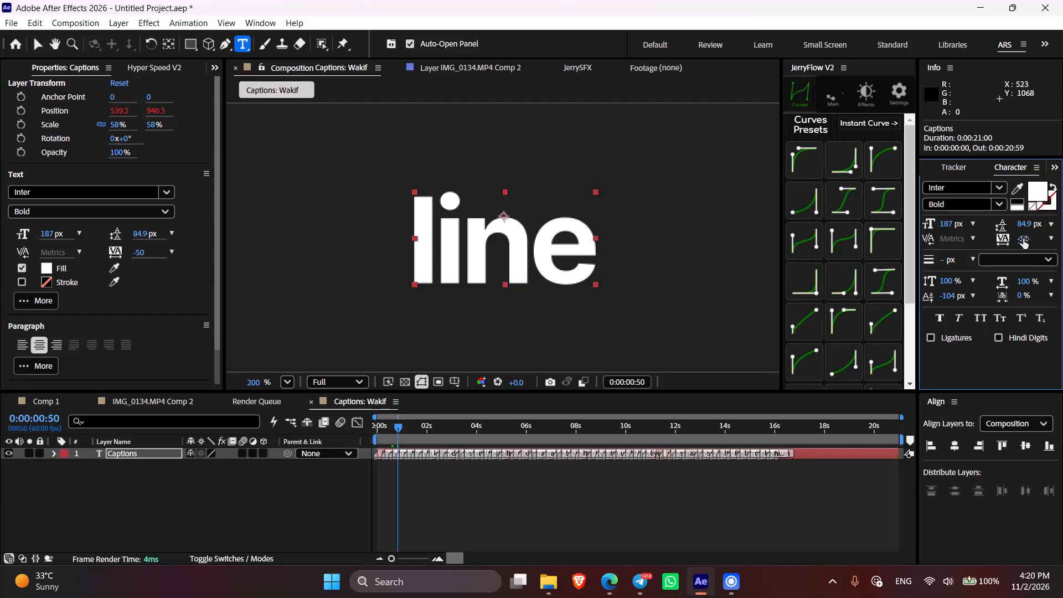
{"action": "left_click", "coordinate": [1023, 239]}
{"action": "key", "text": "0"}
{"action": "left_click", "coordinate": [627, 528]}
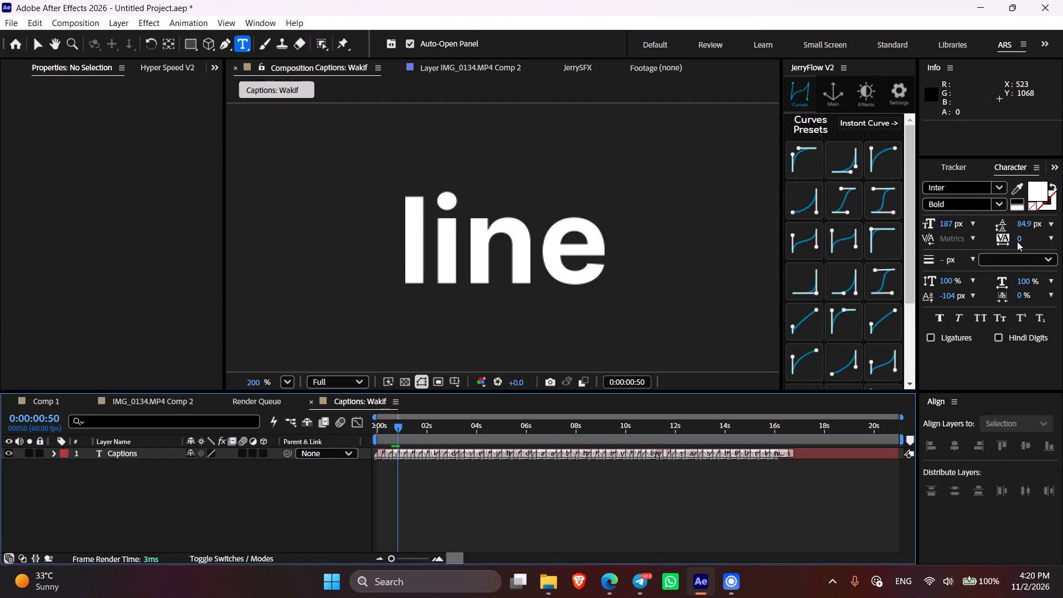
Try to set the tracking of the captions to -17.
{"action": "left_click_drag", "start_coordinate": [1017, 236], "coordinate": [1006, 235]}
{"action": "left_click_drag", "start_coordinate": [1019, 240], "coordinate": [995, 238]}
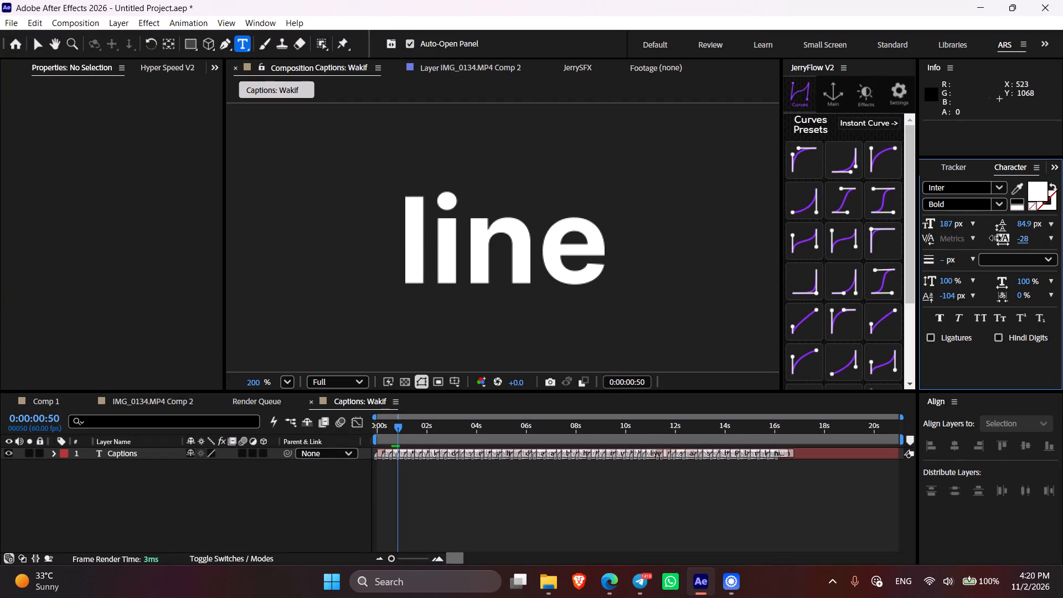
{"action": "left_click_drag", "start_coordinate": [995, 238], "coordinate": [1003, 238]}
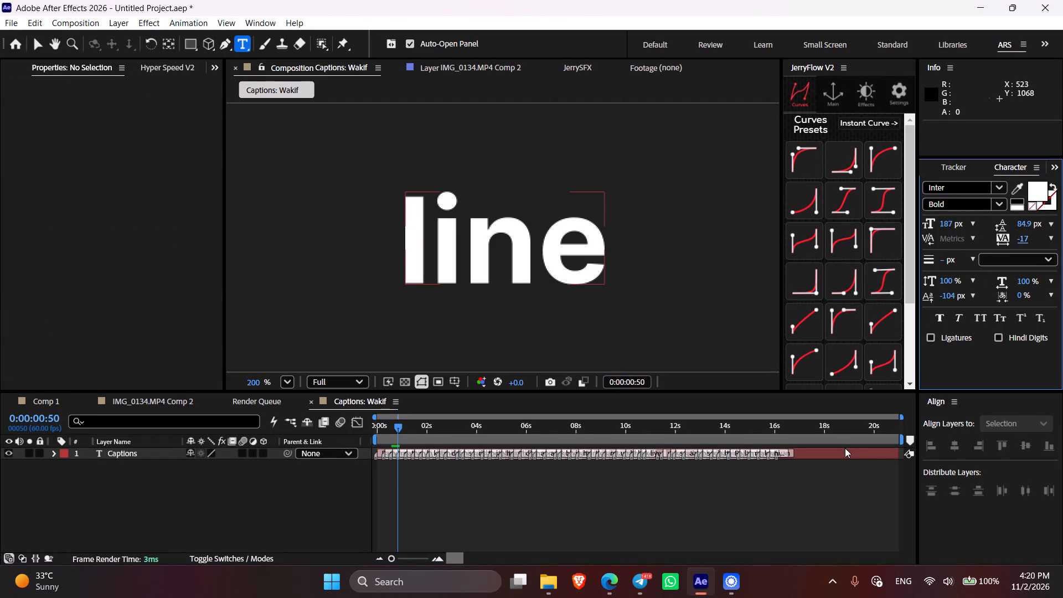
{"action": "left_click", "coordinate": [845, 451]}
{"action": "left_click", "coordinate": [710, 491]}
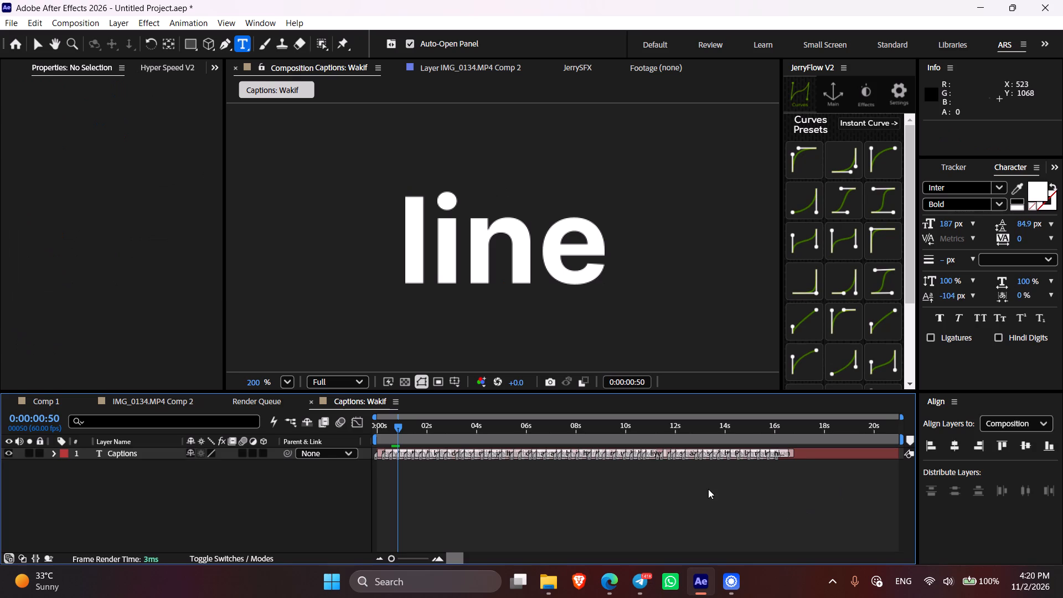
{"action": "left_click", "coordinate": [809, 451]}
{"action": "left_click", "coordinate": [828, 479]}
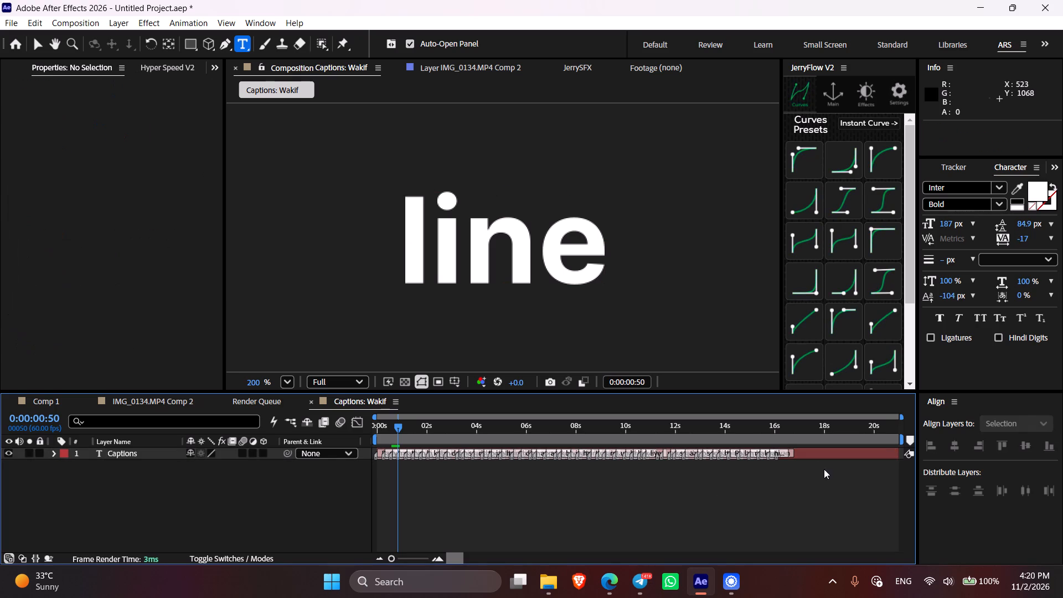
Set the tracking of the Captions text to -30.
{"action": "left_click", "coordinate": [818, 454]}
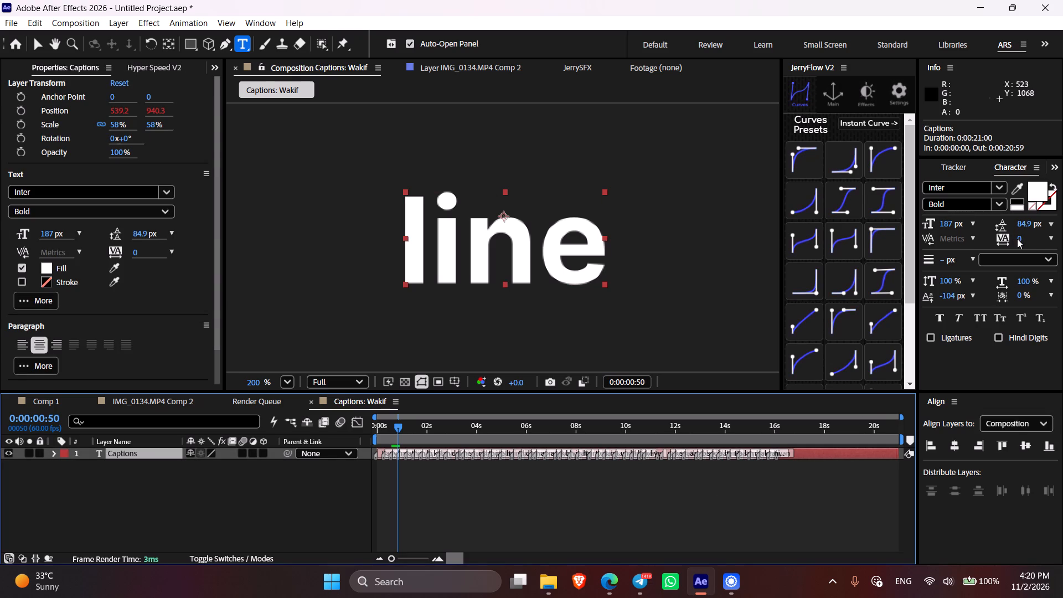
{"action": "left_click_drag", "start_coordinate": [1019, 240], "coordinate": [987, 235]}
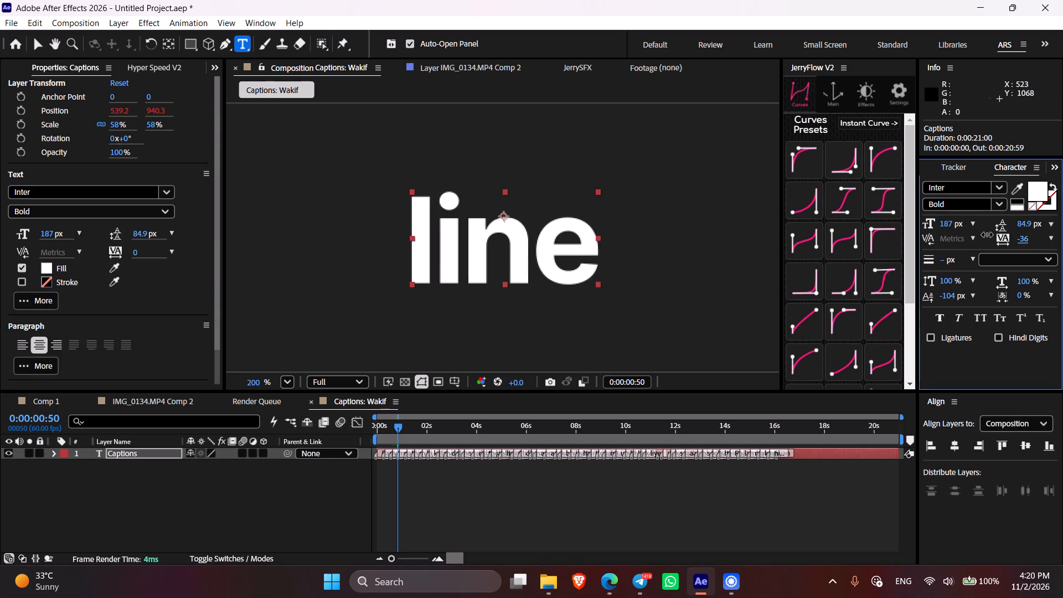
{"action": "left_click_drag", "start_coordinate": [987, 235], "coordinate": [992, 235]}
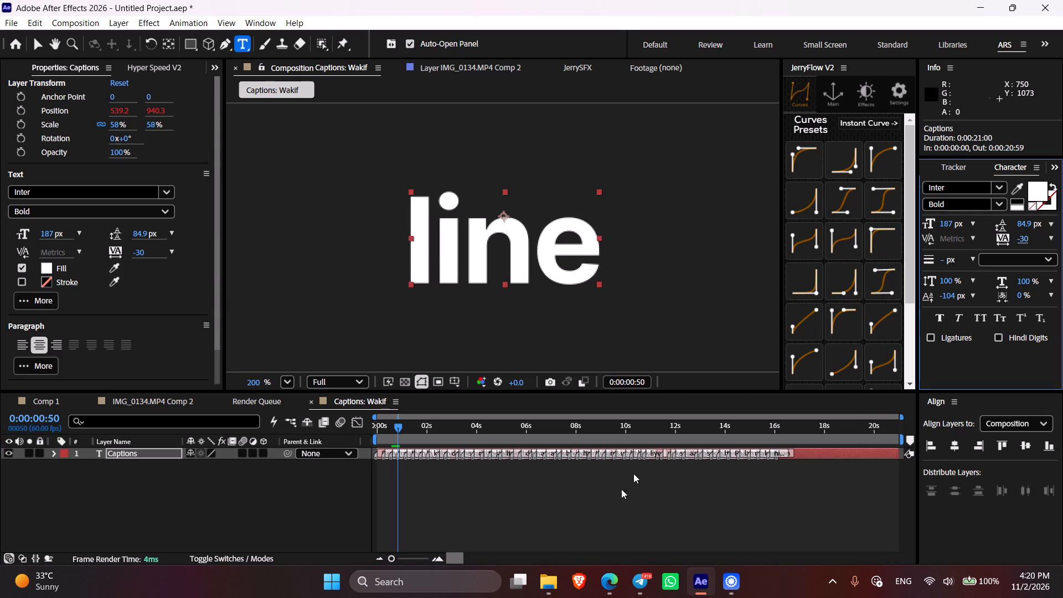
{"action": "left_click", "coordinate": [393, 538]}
Scrub through the captions to 0:00:07:16 with the whole frame in view and set the Captions layer scale to 50%.
{"action": "left_click_drag", "start_coordinate": [394, 424], "coordinate": [405, 430]}
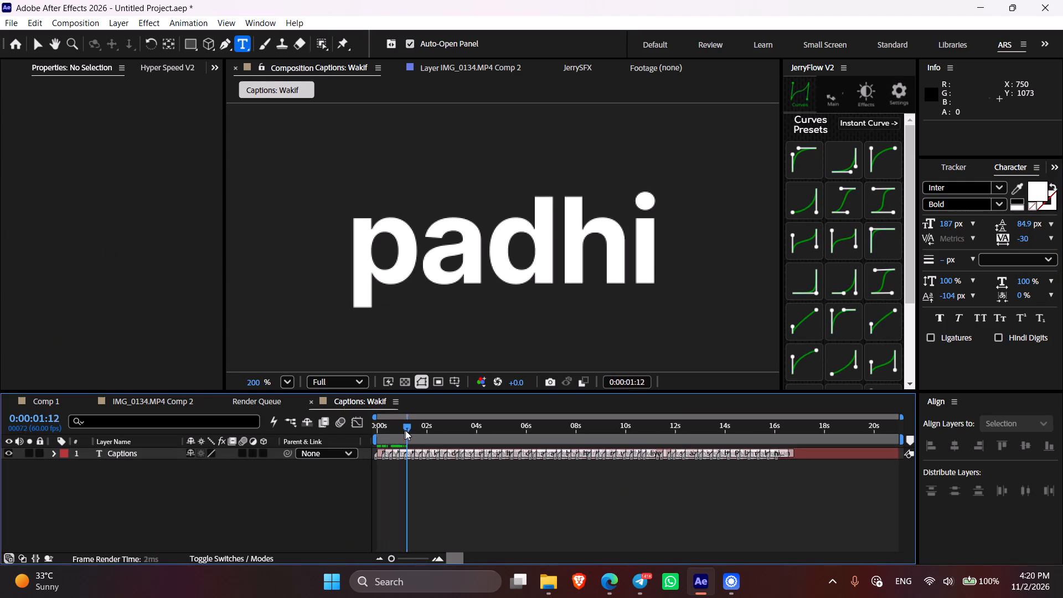
{"action": "left_click_drag", "start_coordinate": [405, 430], "coordinate": [477, 447]}
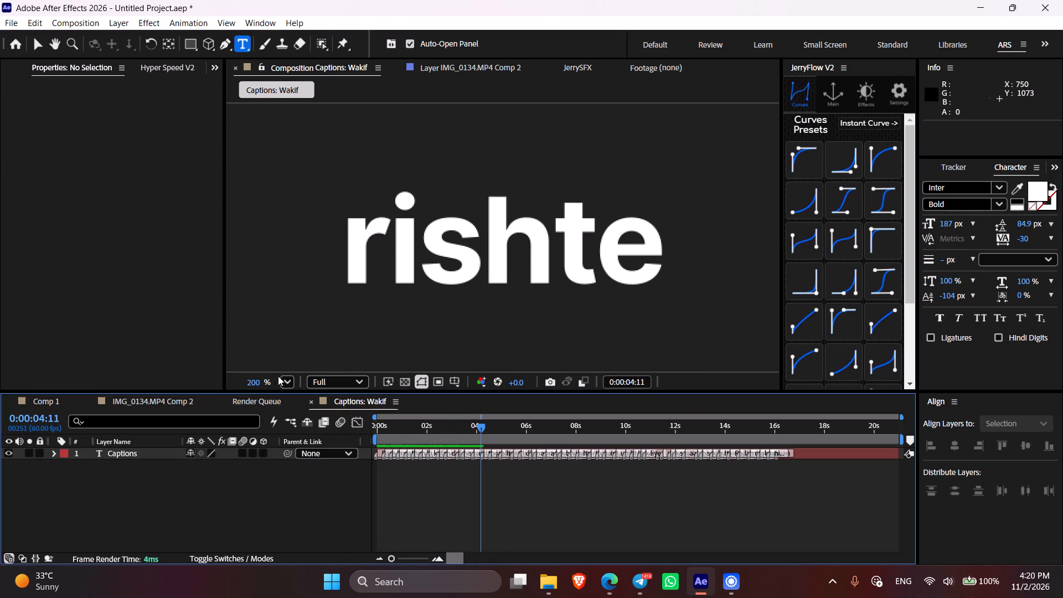
{"action": "left_click", "coordinate": [291, 378]}
{"action": "left_click", "coordinate": [321, 118]}
{"action": "left_click", "coordinate": [536, 506]}
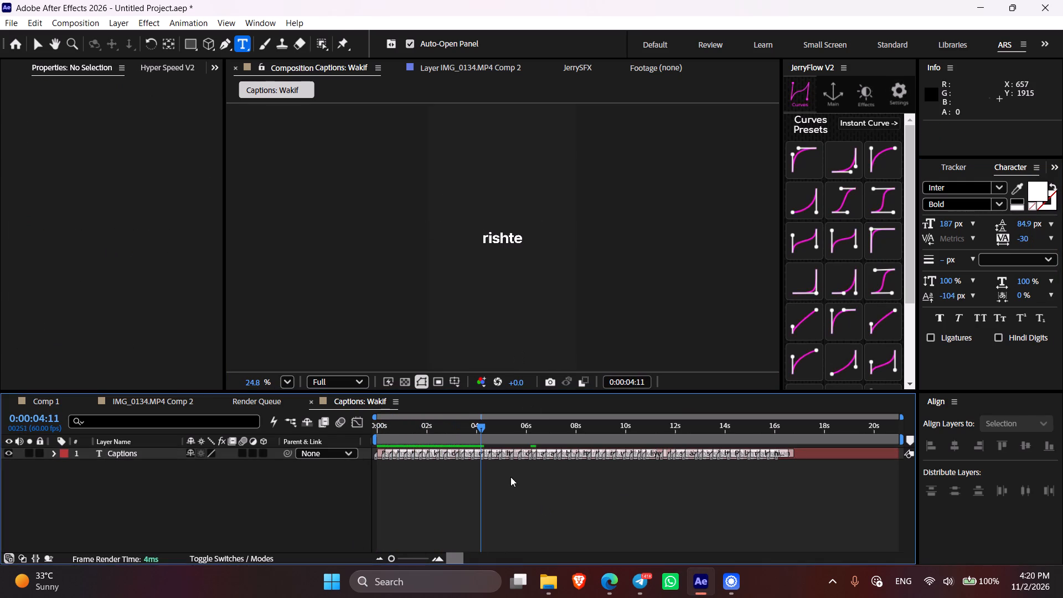
{"action": "key", "text": "c"}
{"action": "left_click_drag", "start_coordinate": [489, 424], "coordinate": [553, 440]}
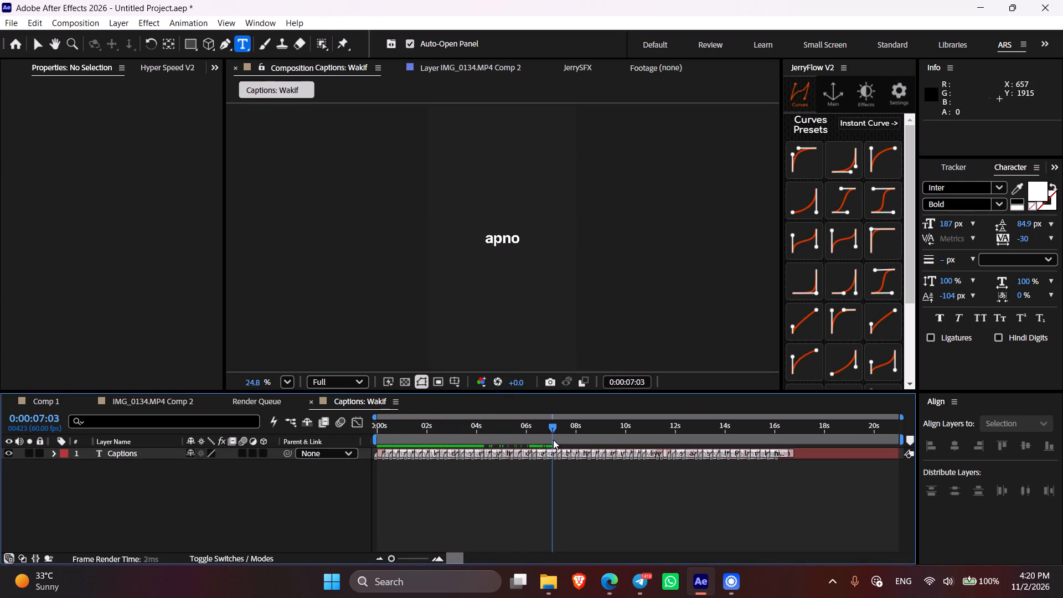
{"action": "left_click_drag", "start_coordinate": [553, 440], "coordinate": [558, 440]}
{"action": "left_click", "coordinate": [826, 447]}
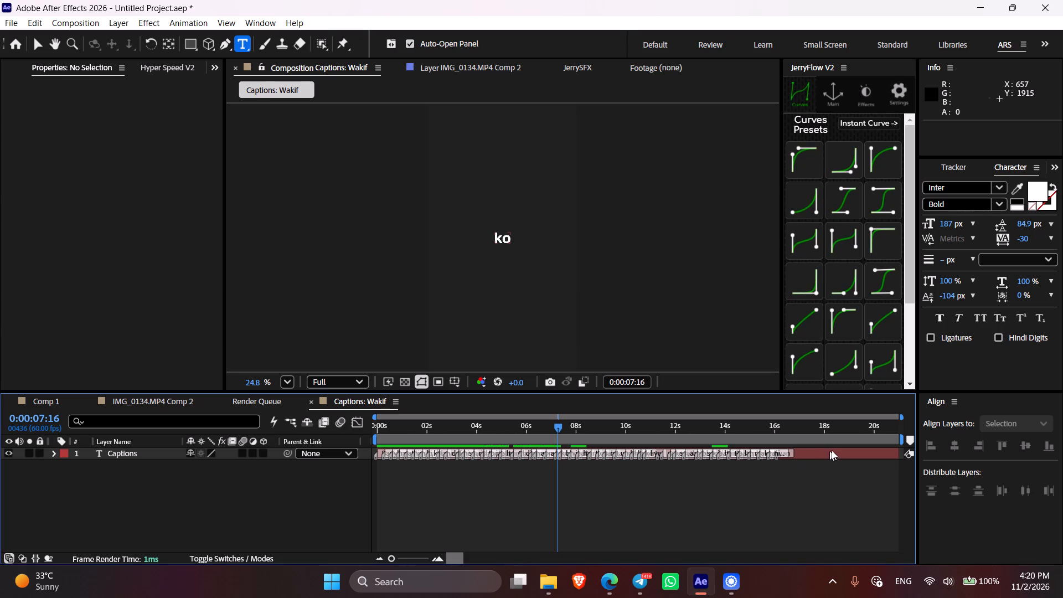
{"action": "left_click", "coordinate": [832, 450]}
{"action": "key", "text": "s"}
{"action": "left_click_drag", "start_coordinate": [207, 462], "coordinate": [200, 461]}
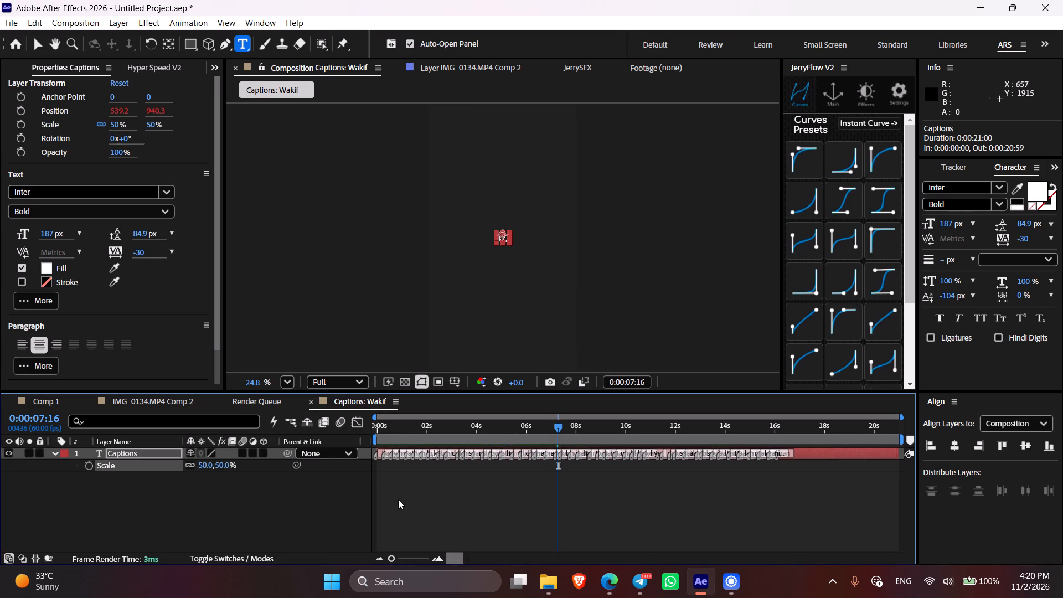
{"action": "key", "text": "s"}
Set the tracking of the Captions text to -51 and scrub the caption comp to 0:00:03:56 to check the words.
{"action": "left_click_drag", "start_coordinate": [1024, 234], "coordinate": [1005, 231]}
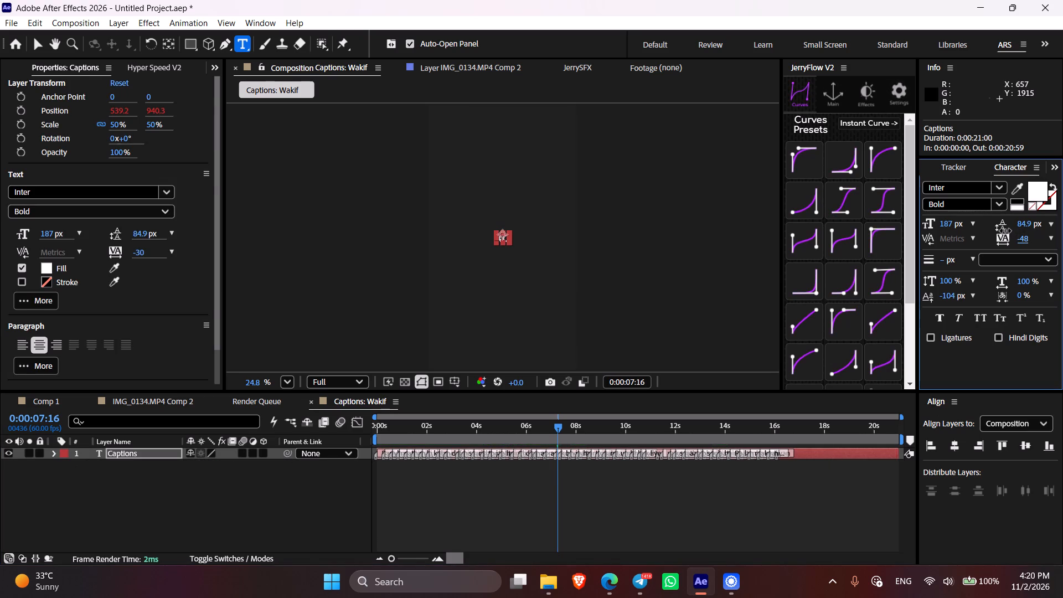
{"action": "left_click_drag", "start_coordinate": [1005, 231], "coordinate": [1004, 229]}
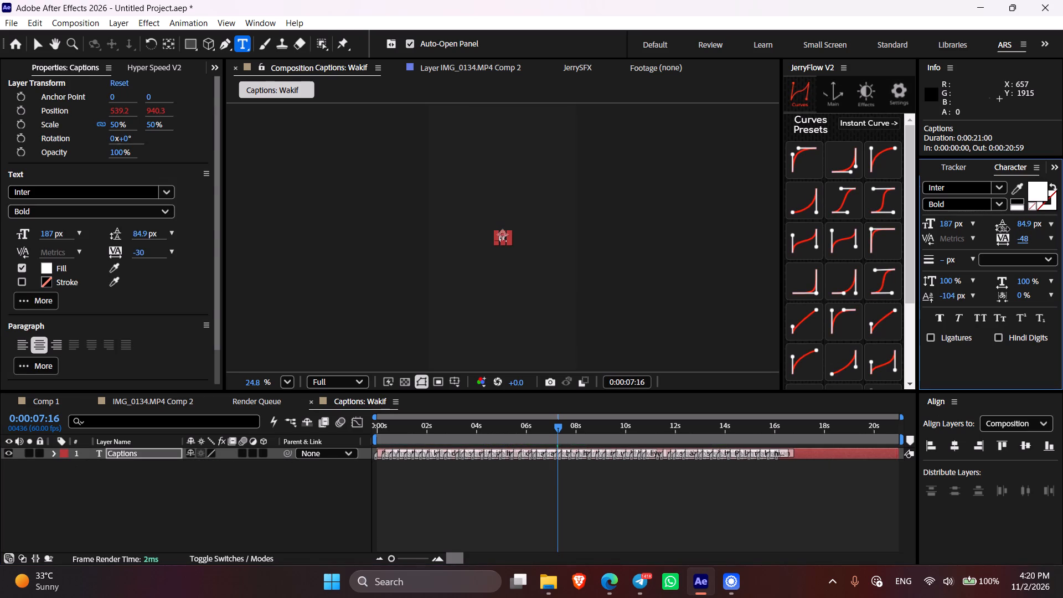
{"action": "left_click_drag", "start_coordinate": [1004, 229], "coordinate": [1002, 229]}
{"action": "left_click", "coordinate": [523, 499]}
{"action": "left_click_drag", "start_coordinate": [405, 431], "coordinate": [389, 428]}
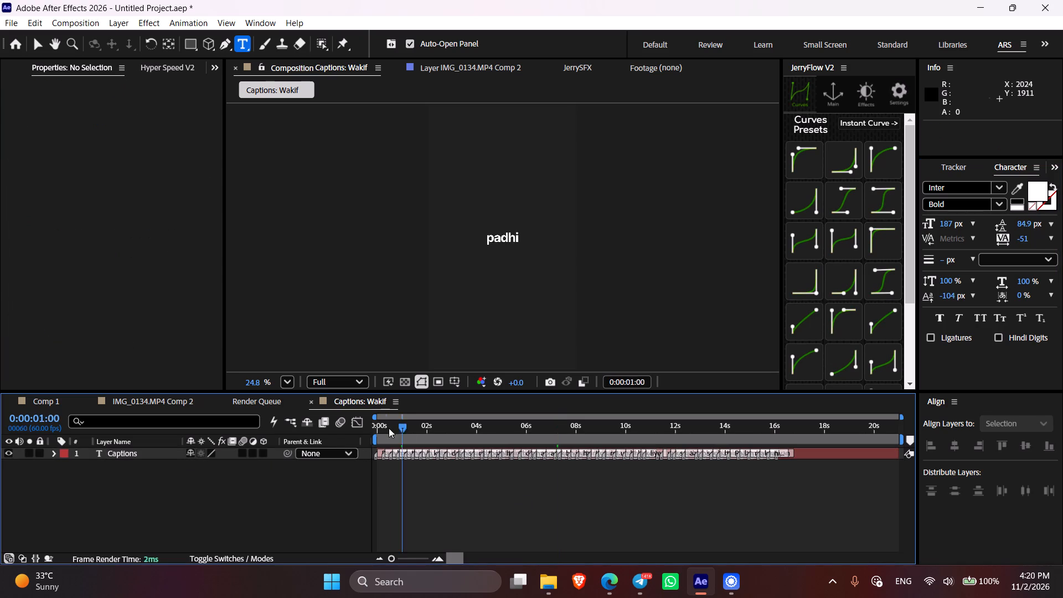
{"action": "left_click_drag", "start_coordinate": [389, 428], "coordinate": [474, 447]}
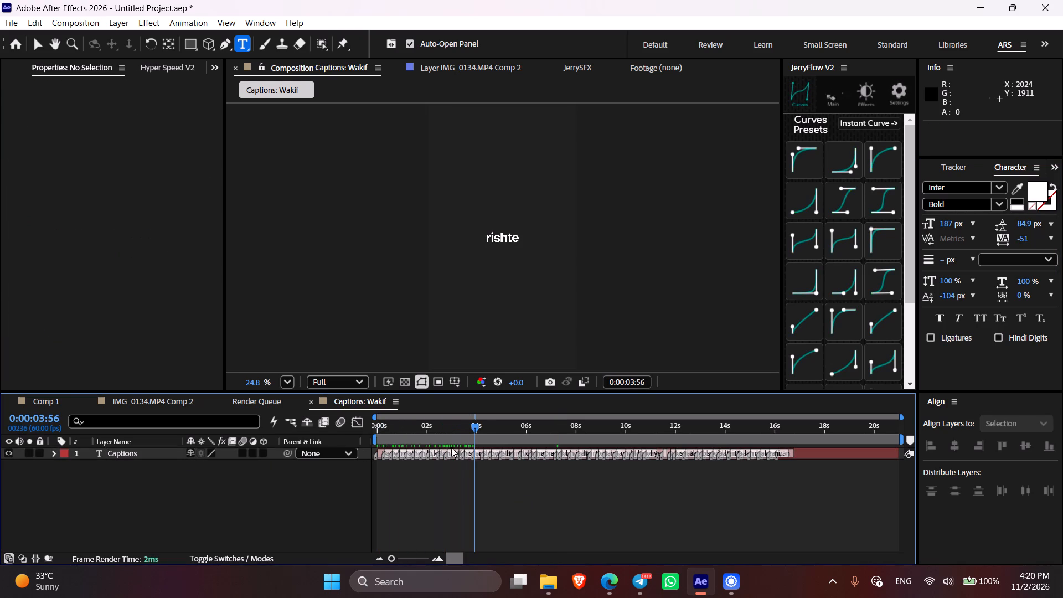
Switch back to the Comp 1 timeline.
{"action": "left_click", "coordinate": [53, 399]}
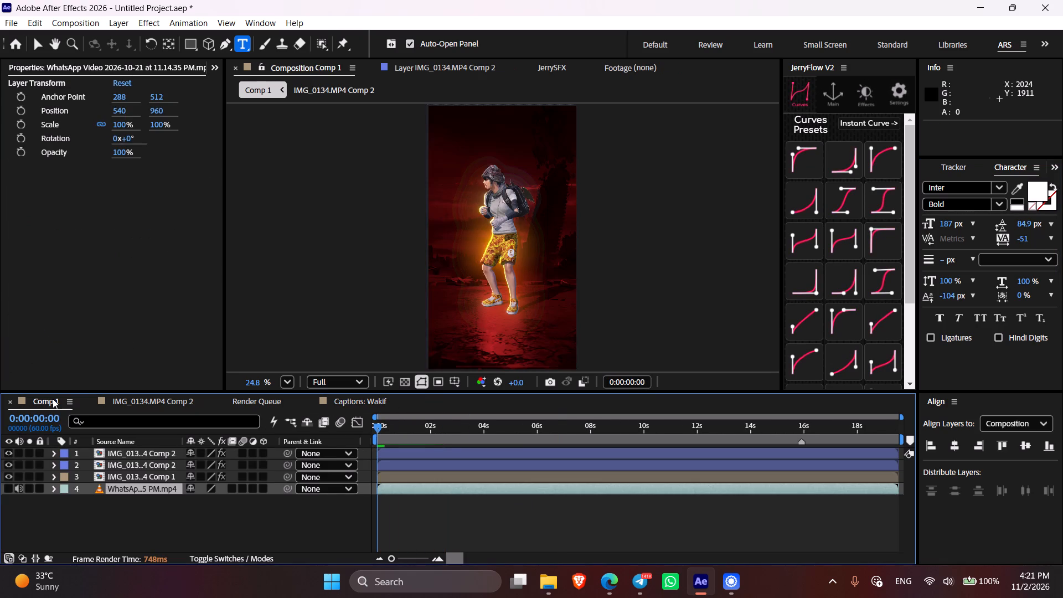
Add the Captions: Wakif composition to Comp 1 as the top layer, starting at 0:00:00:00.
{"action": "left_click", "coordinate": [456, 501]}
{"action": "left_click_drag", "start_coordinate": [378, 426], "coordinate": [405, 431]}
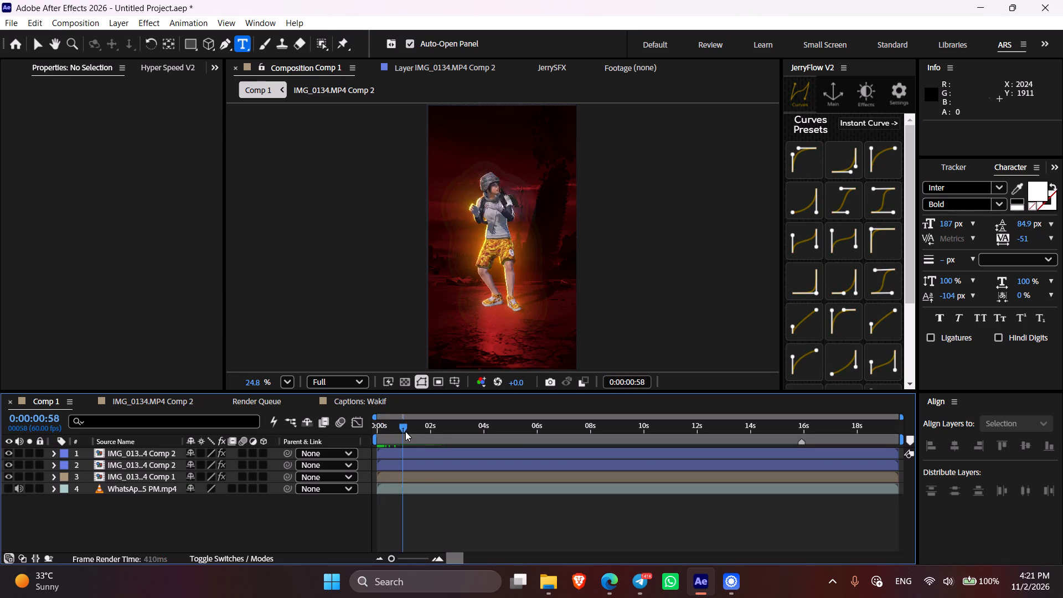
{"action": "left_click_drag", "start_coordinate": [405, 431], "coordinate": [402, 440]}
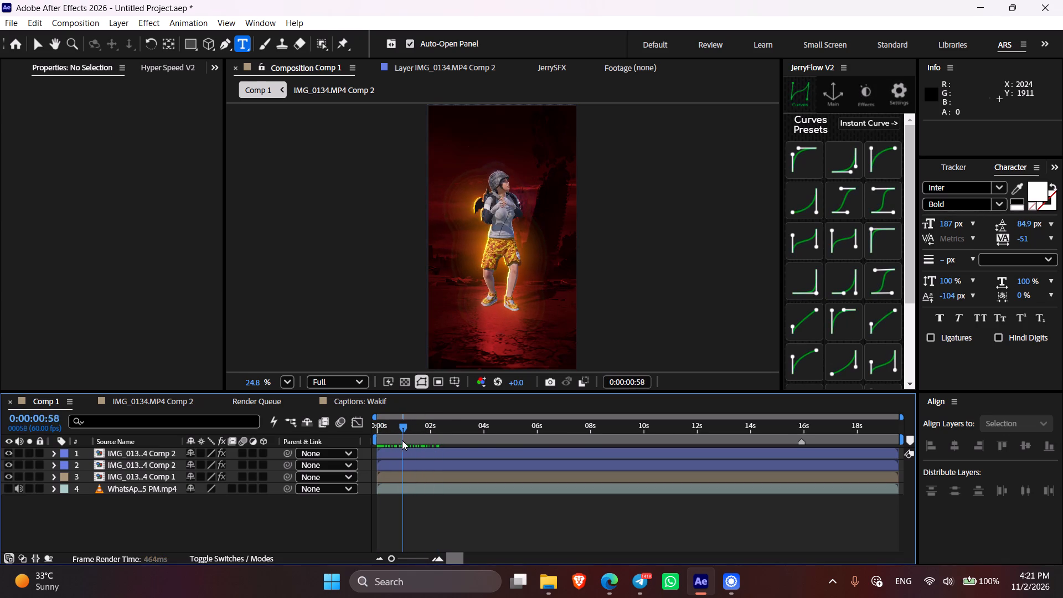
{"action": "left_click_drag", "start_coordinate": [402, 440], "coordinate": [343, 435]}
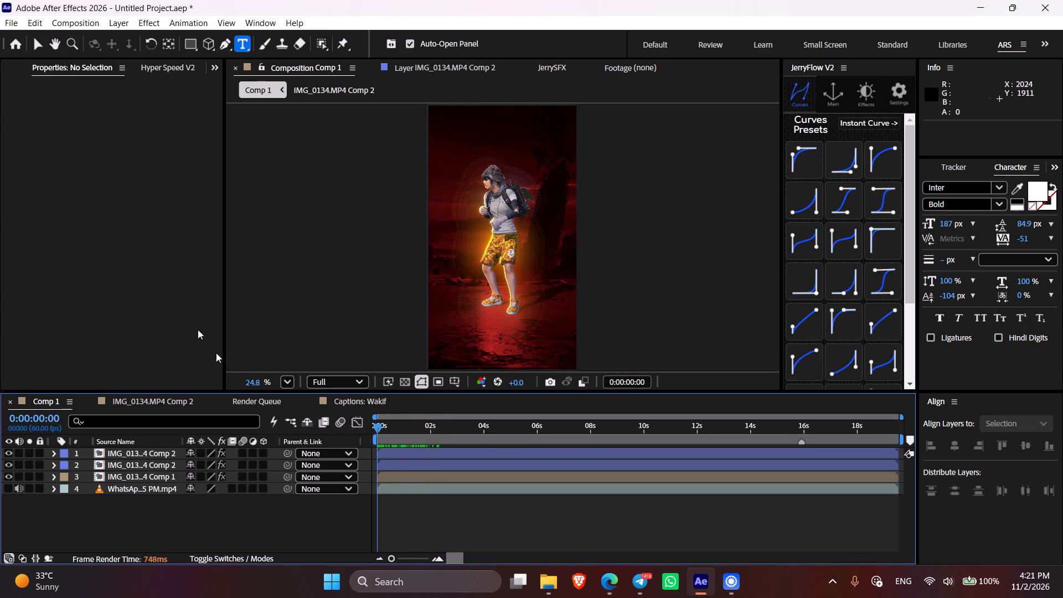
{"action": "left_click", "coordinate": [219, 66]}
{"action": "left_click", "coordinate": [237, 81]}
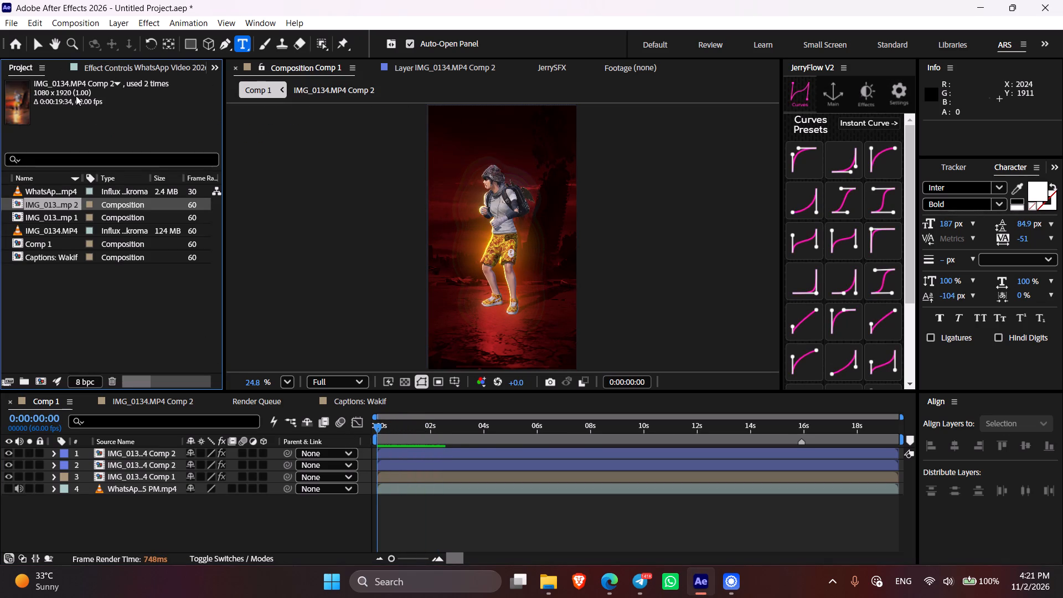
{"action": "left_click", "coordinate": [40, 259]}
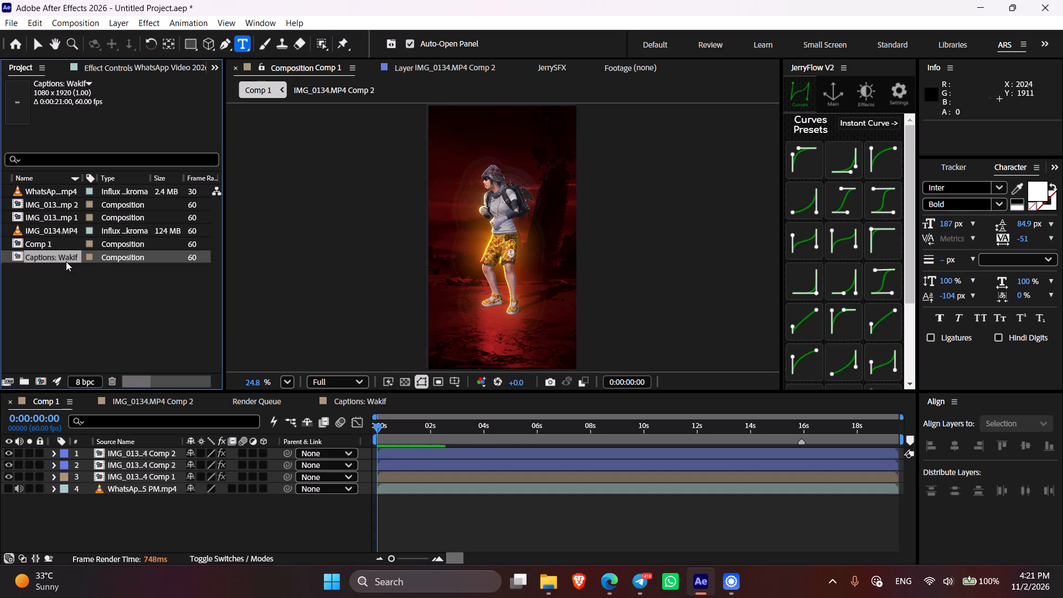
{"action": "left_click", "coordinate": [66, 280]}
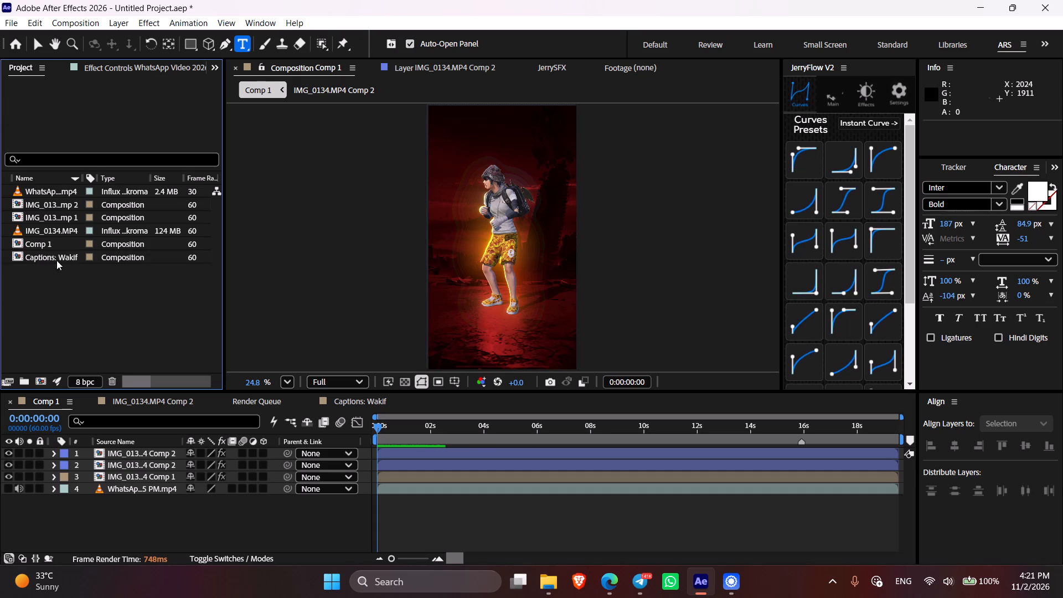
{"action": "left_click", "coordinate": [54, 259]}
{"action": "left_click_drag", "start_coordinate": [55, 254], "coordinate": [137, 447]}
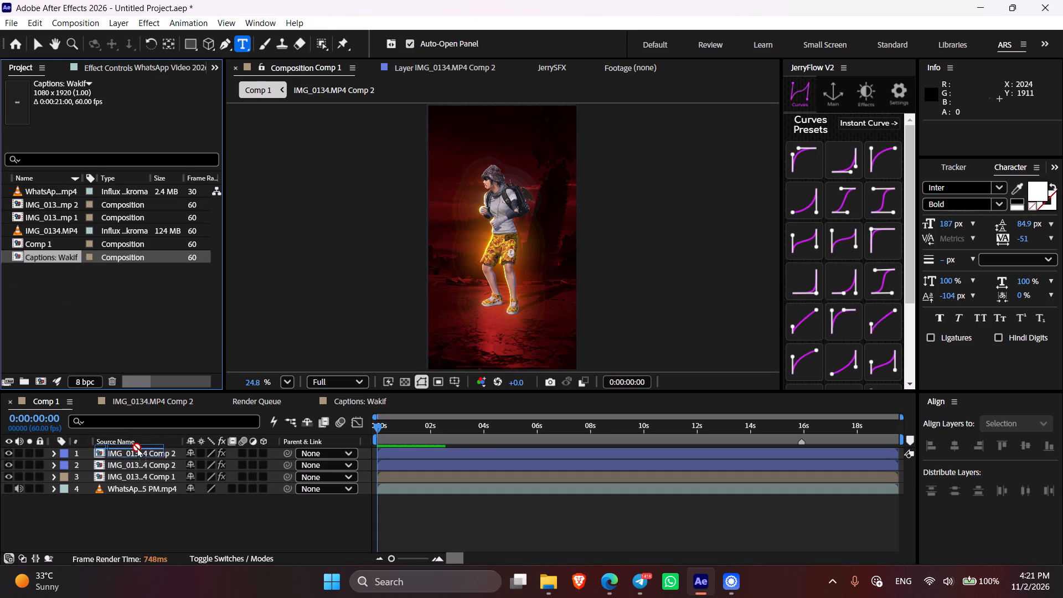
{"action": "left_click_drag", "start_coordinate": [137, 447], "coordinate": [137, 448]}
Scrub Comp 1 to 0:00:05:11 to check how the caption words sit over the character footage.
{"action": "left_click", "coordinate": [500, 514]}
{"action": "left_click_drag", "start_coordinate": [378, 433], "coordinate": [396, 436]}
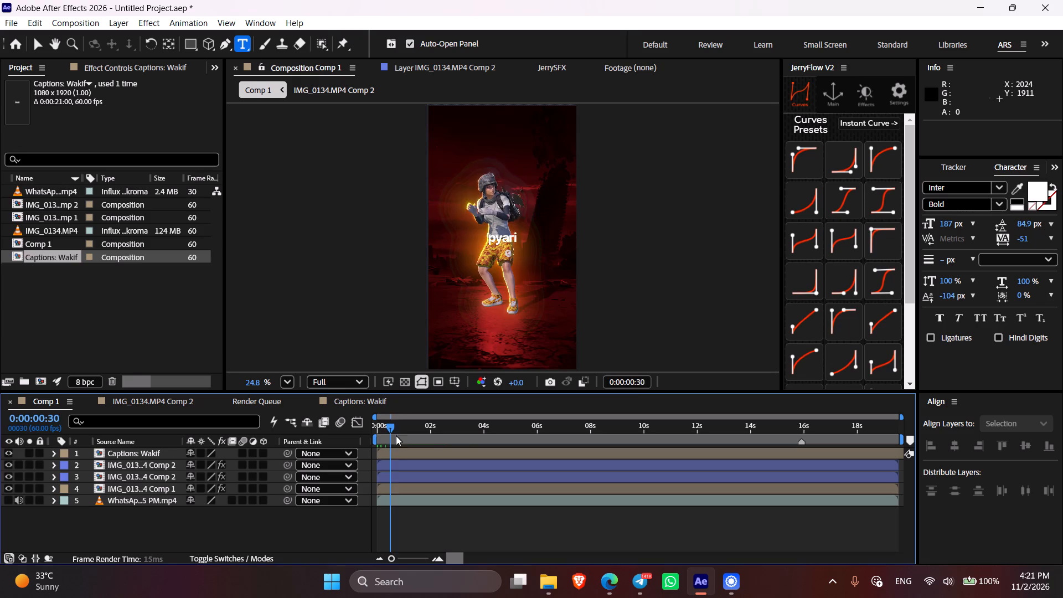
{"action": "left_click_drag", "start_coordinate": [396, 436], "coordinate": [447, 441]}
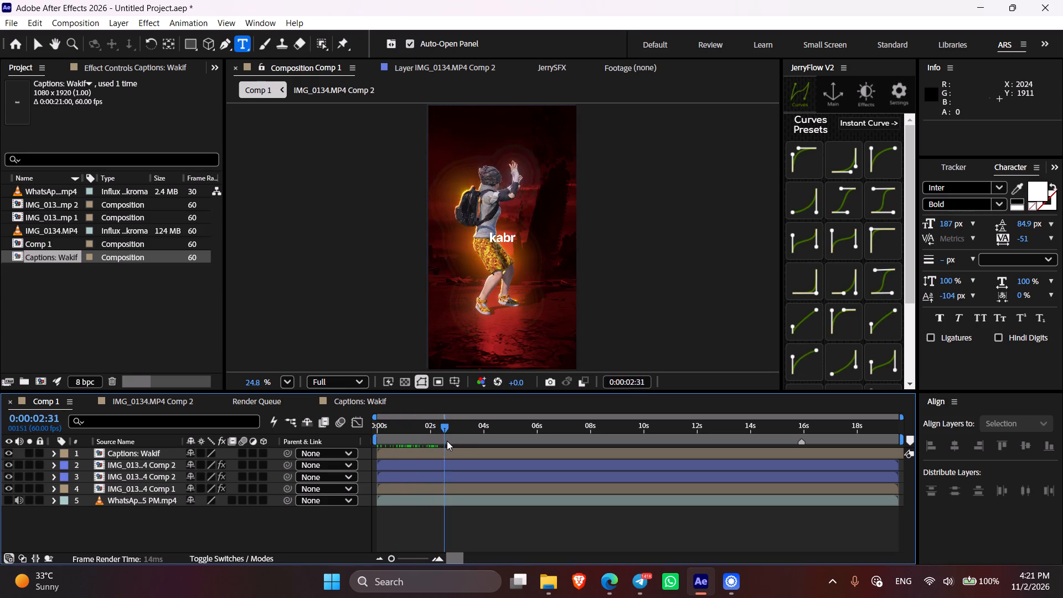
{"action": "left_click_drag", "start_coordinate": [447, 441], "coordinate": [484, 446]}
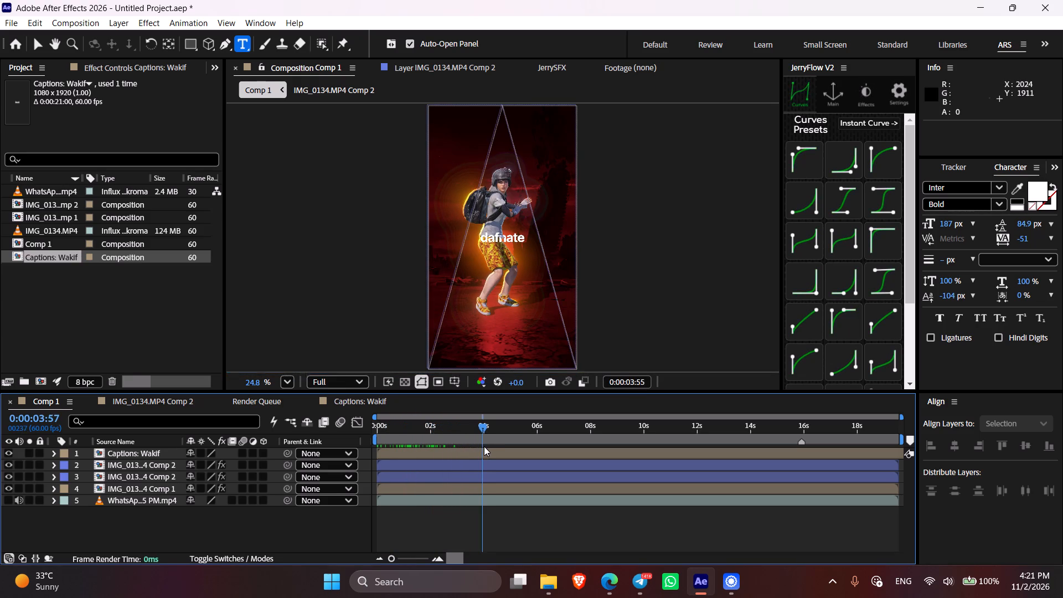
{"action": "left_click_drag", "start_coordinate": [484, 446], "coordinate": [488, 446]}
{"action": "left_click", "coordinate": [515, 426]}
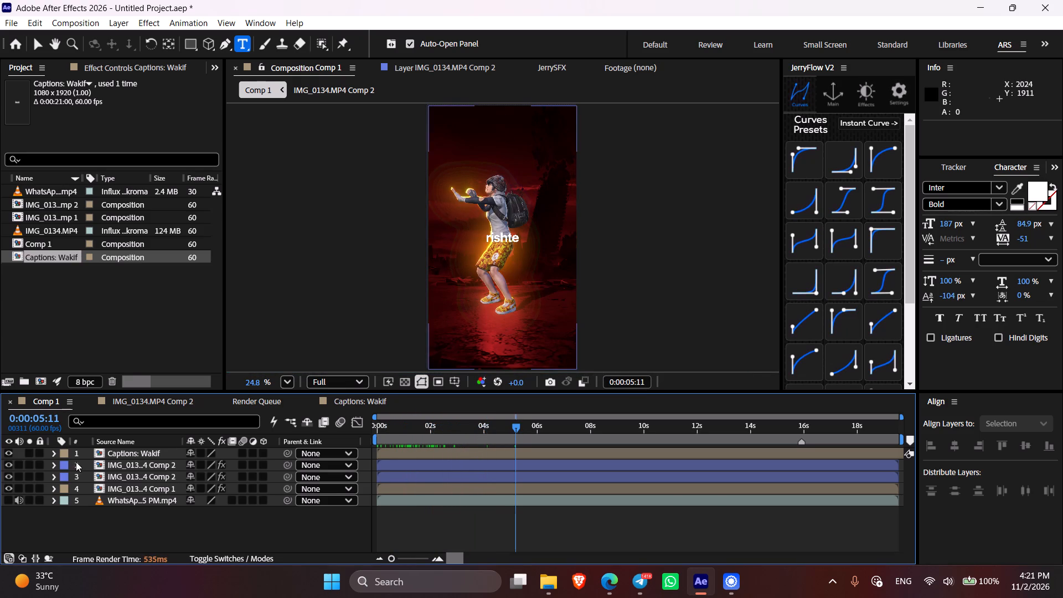
Solo the Captions: Wakif layer and scrub through the timeline to check its words on their own.
{"action": "left_click", "coordinate": [28, 449]}
{"action": "left_click_drag", "start_coordinate": [442, 438], "coordinate": [399, 436]}
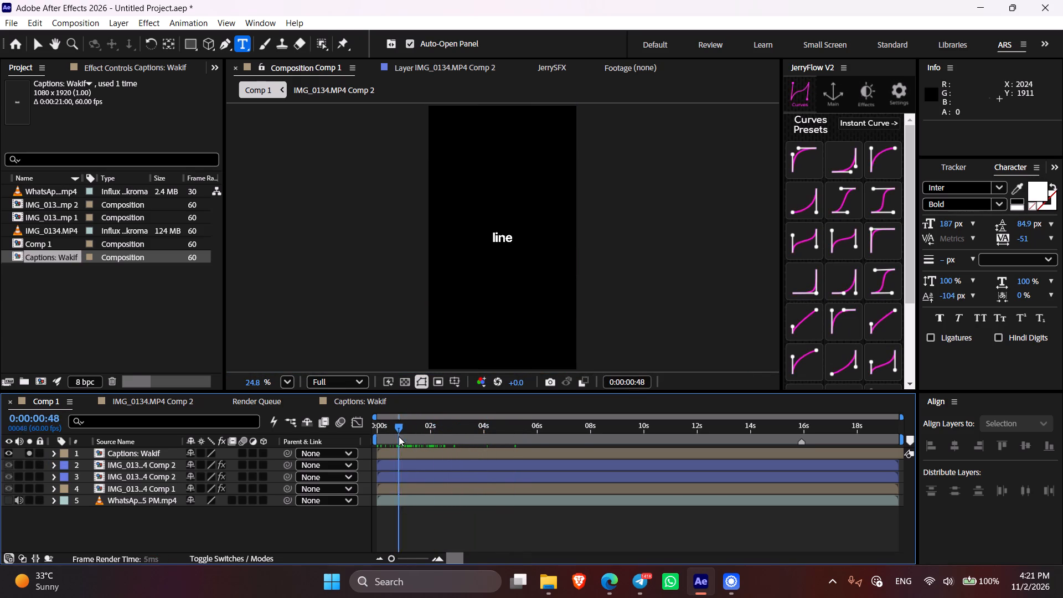
{"action": "left_click_drag", "start_coordinate": [399, 436], "coordinate": [564, 447]}
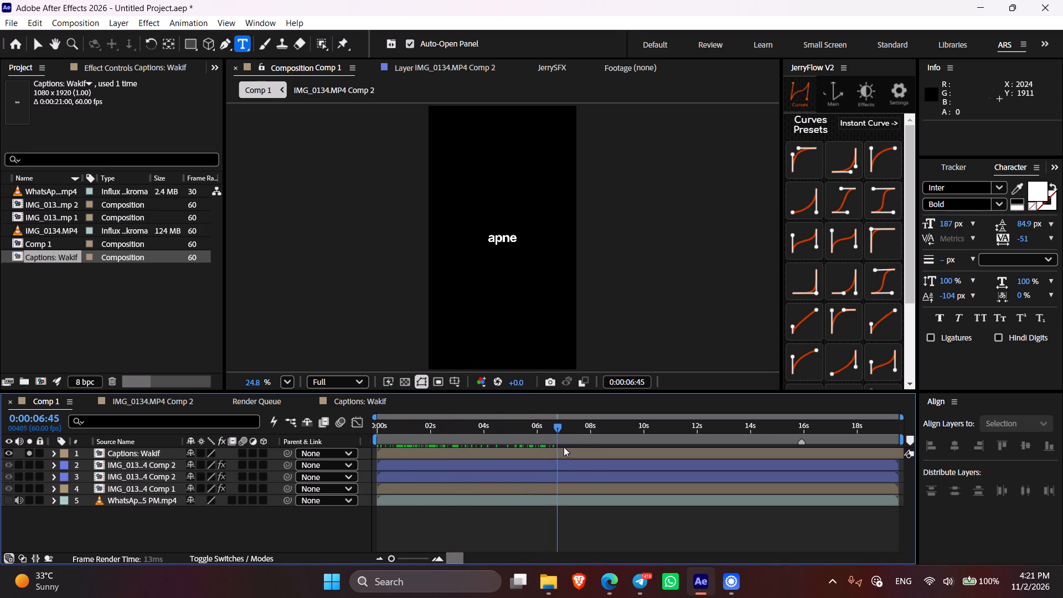
{"action": "left_click_drag", "start_coordinate": [564, 447], "coordinate": [688, 443]}
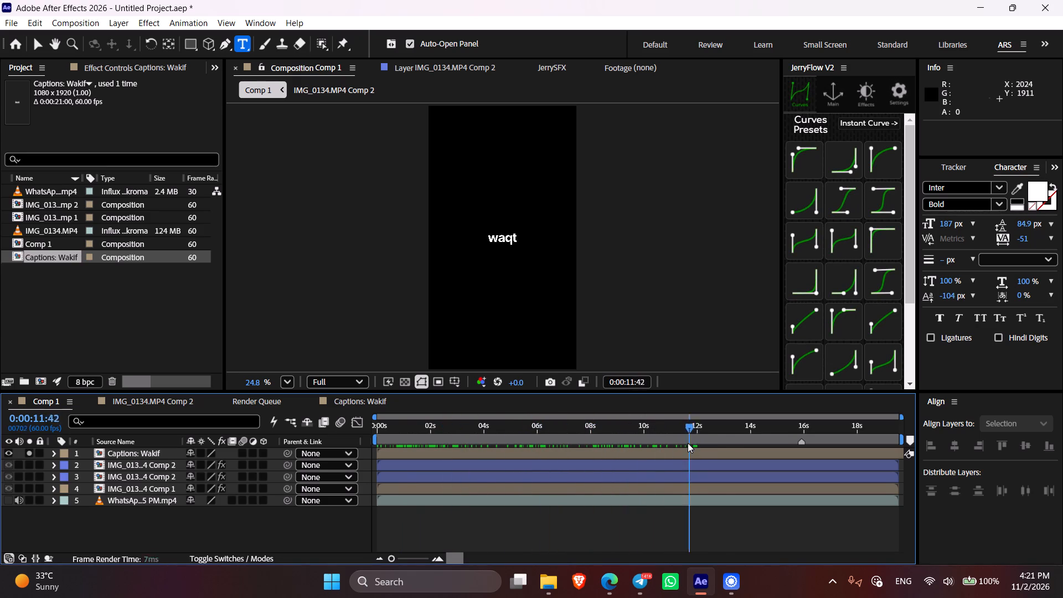
{"action": "left_click_drag", "start_coordinate": [688, 443], "coordinate": [798, 443]}
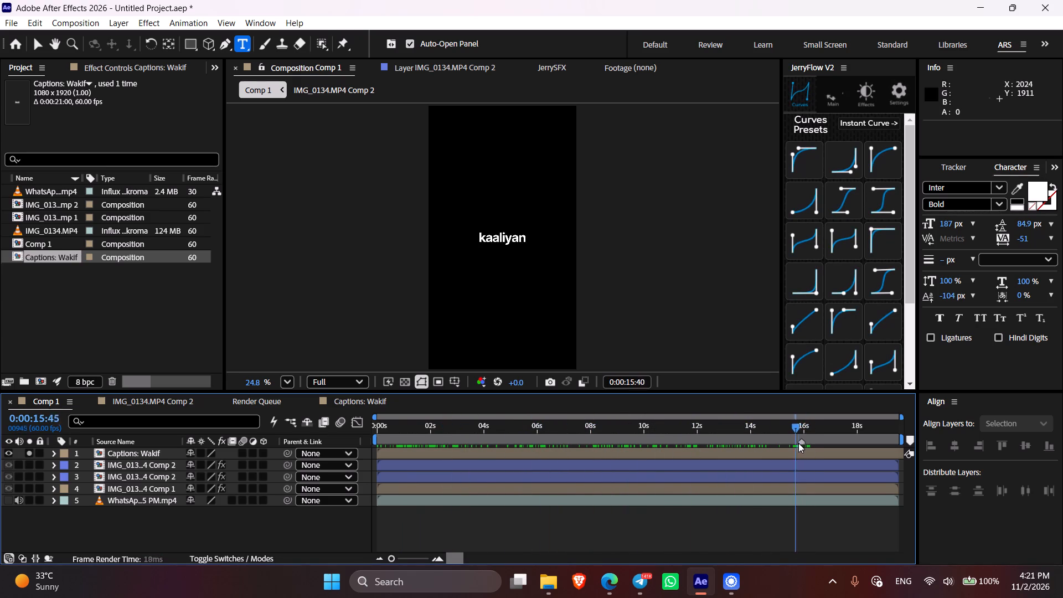
{"action": "left_click_drag", "start_coordinate": [798, 443], "coordinate": [734, 437]}
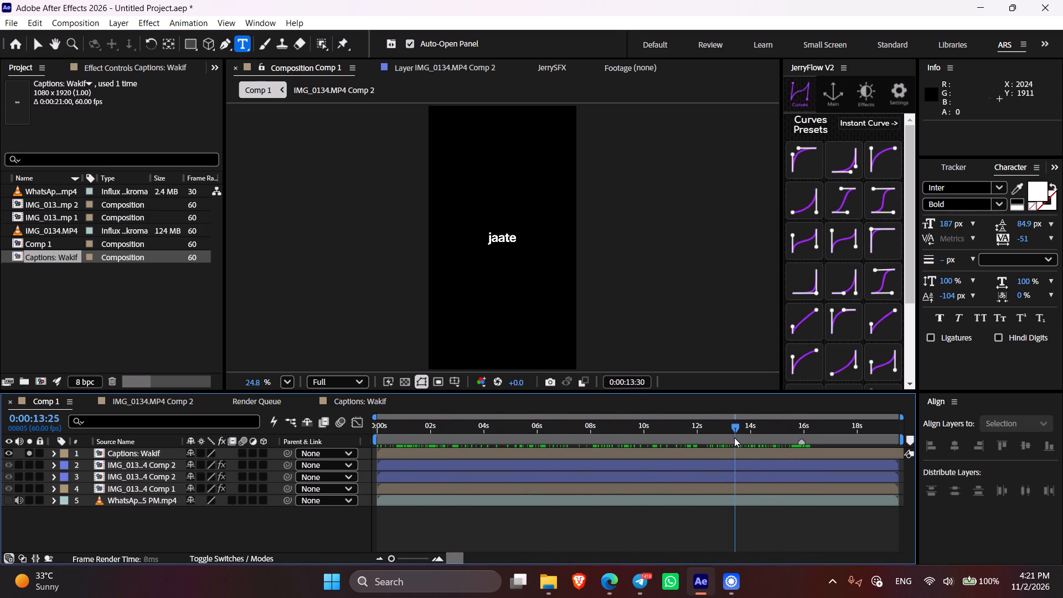
{"action": "left_click_drag", "start_coordinate": [734, 437], "coordinate": [712, 439]}
Find the Sapphire S_Gradient effect and apply it to the Captions: Wakif layer, with the playhead at 0:00:08:20.
{"action": "left_click", "coordinate": [654, 522]}
{"action": "key", "text": "v"}
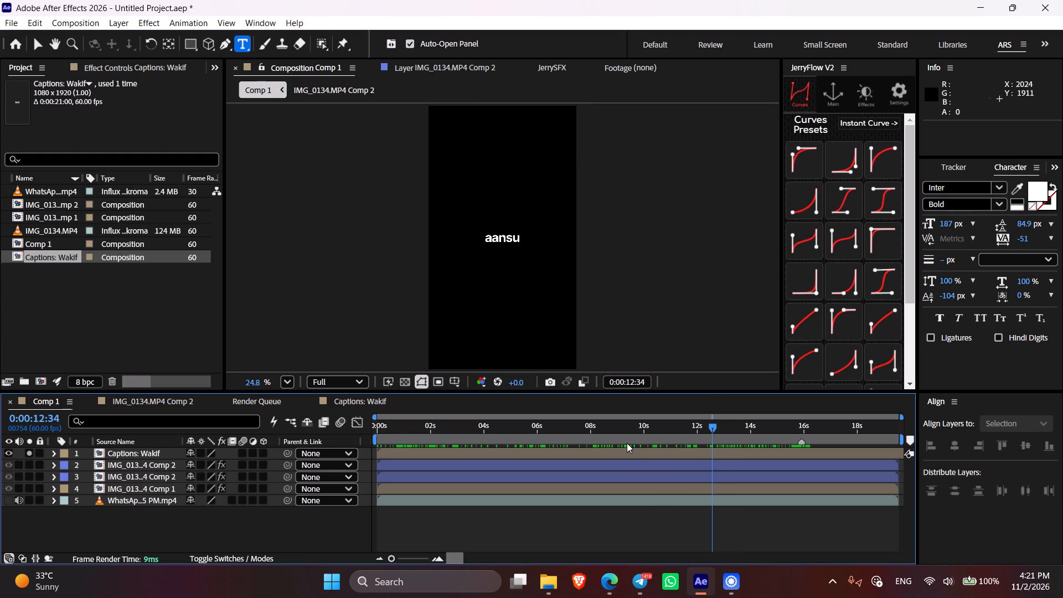
{"action": "left_click_drag", "start_coordinate": [615, 438], "coordinate": [600, 432]}
{"action": "left_click", "coordinate": [615, 448]}
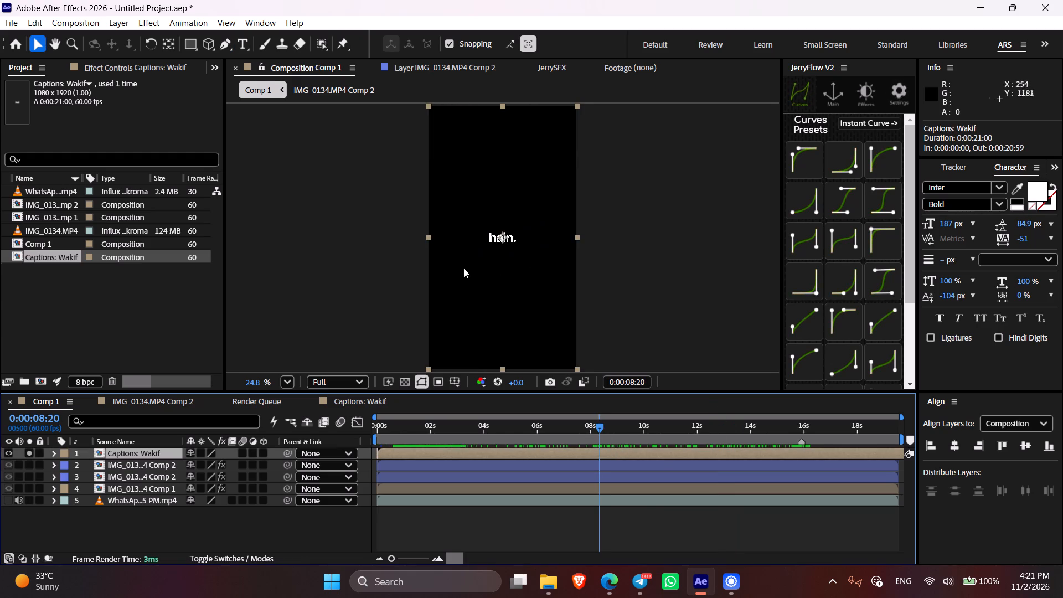
{"action": "left_click", "coordinate": [1057, 162]}
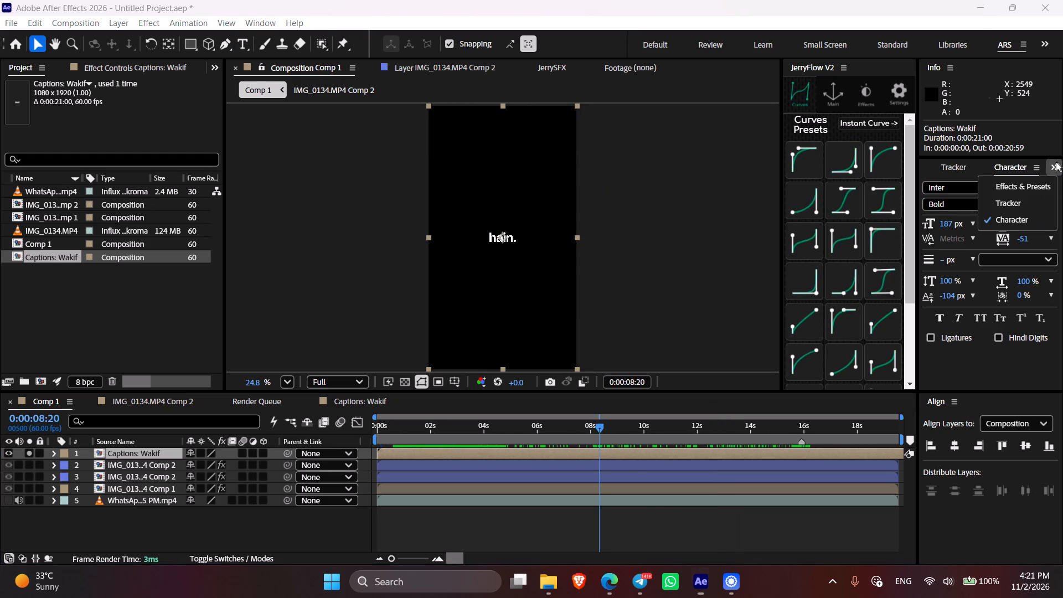
{"action": "left_click", "coordinate": [1022, 183]}
{"action": "left_click_drag", "start_coordinate": [994, 189], "coordinate": [936, 187]}
{"action": "type", "text": "s_"}
{"action": "type", "text": "grad"}
{"action": "left_click_drag", "start_coordinate": [999, 208], "coordinate": [515, 457]}
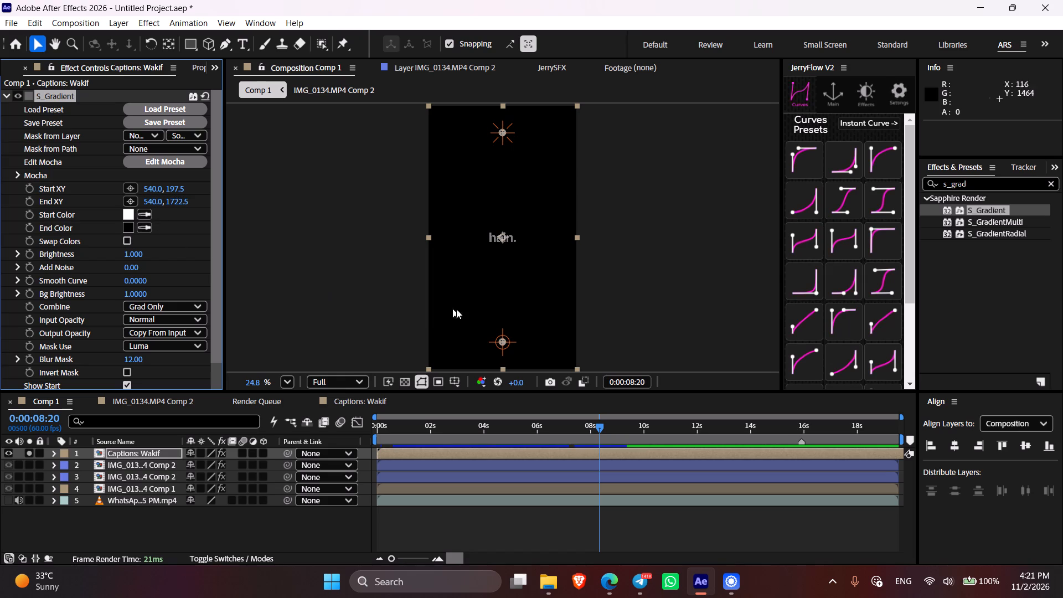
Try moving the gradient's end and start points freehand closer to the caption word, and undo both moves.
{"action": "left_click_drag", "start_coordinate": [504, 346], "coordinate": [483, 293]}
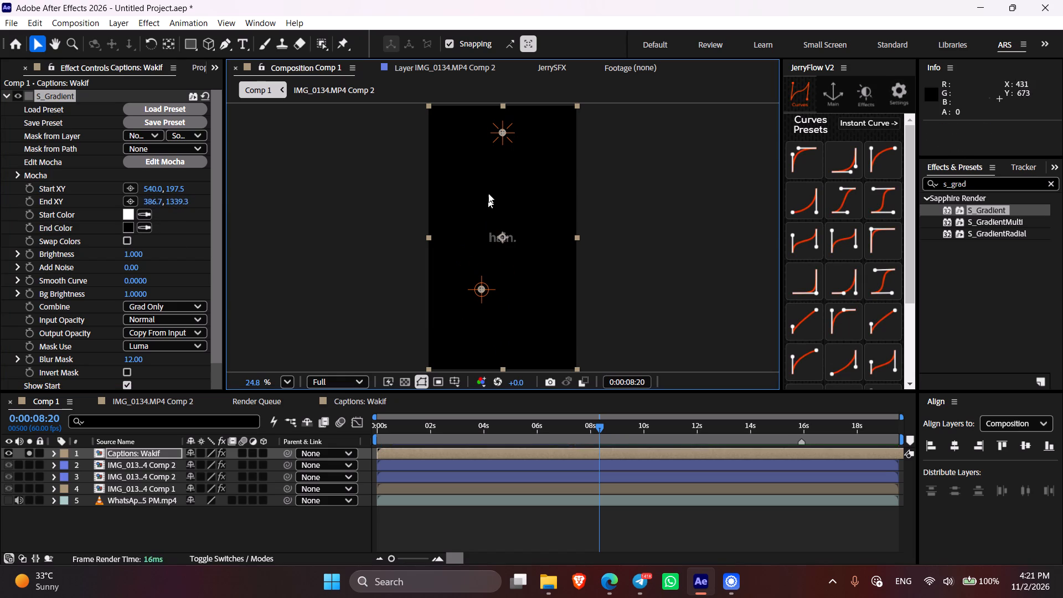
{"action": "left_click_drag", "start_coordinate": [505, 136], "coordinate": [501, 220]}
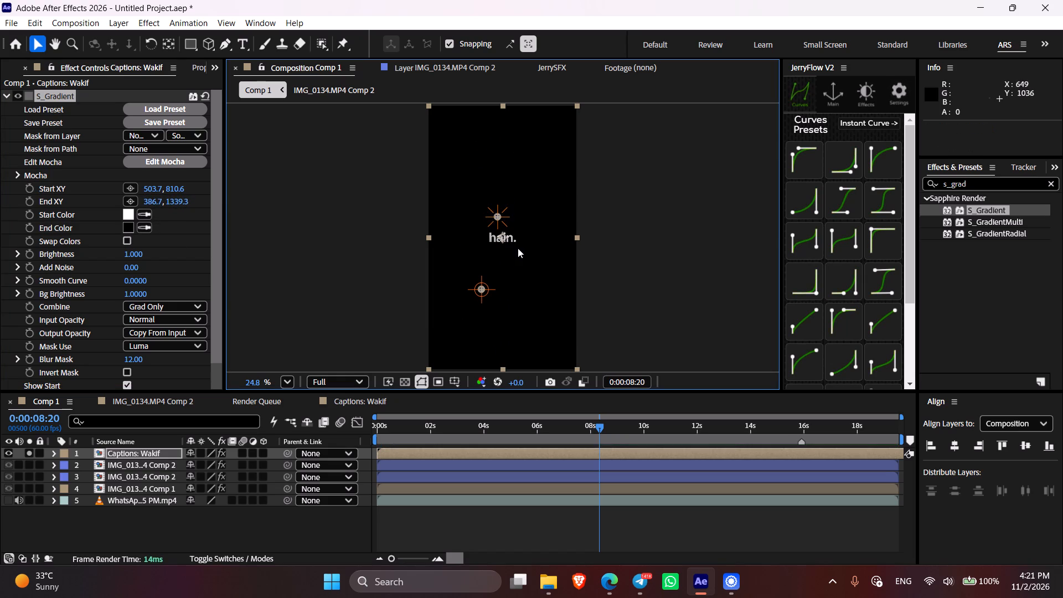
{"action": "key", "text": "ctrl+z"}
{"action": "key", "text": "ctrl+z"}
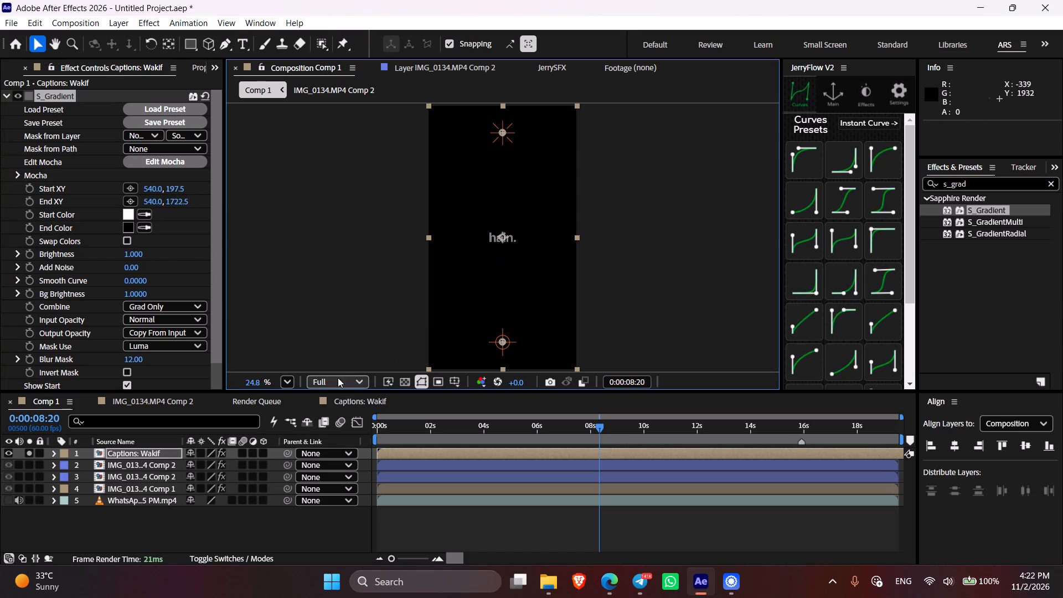
At 100% zoom, tighten the S_Gradient around the caption with Start XY at 540.0, 841.5 and End XY at 540.0, 1078.5.
{"action": "left_click", "coordinate": [285, 386]}
{"action": "left_click", "coordinate": [319, 258]}
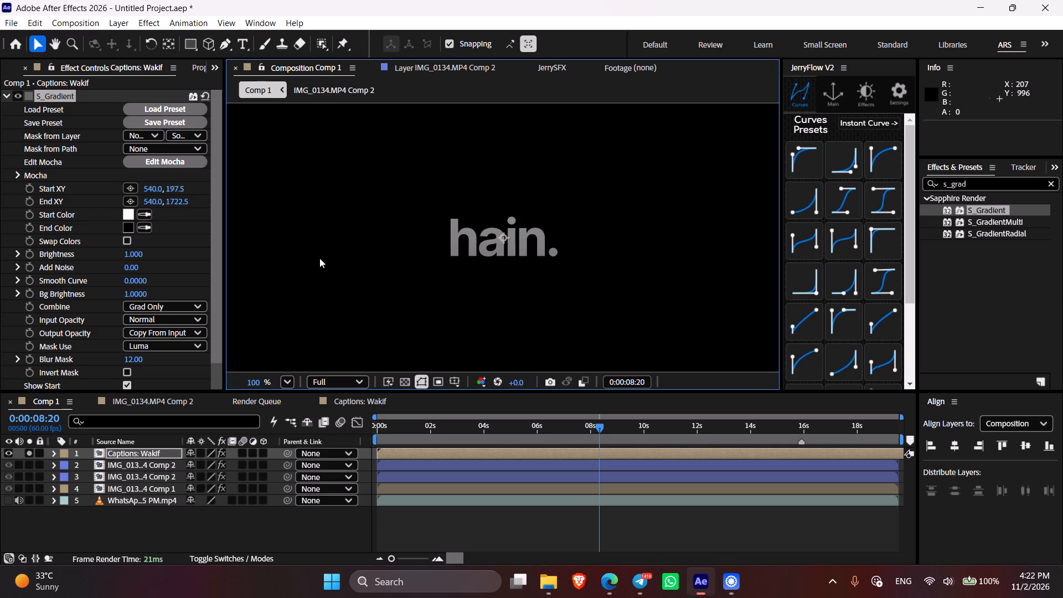
{"action": "left_click_drag", "start_coordinate": [179, 199], "coordinate": [122, 198]}
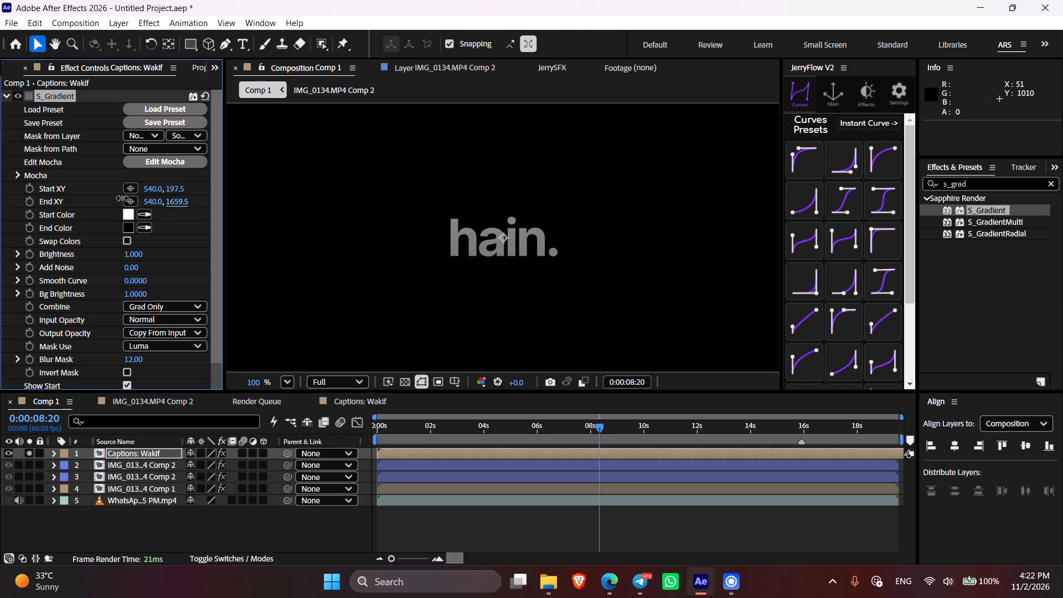
{"action": "left_click_drag", "start_coordinate": [122, 198], "coordinate": [97, 181]}
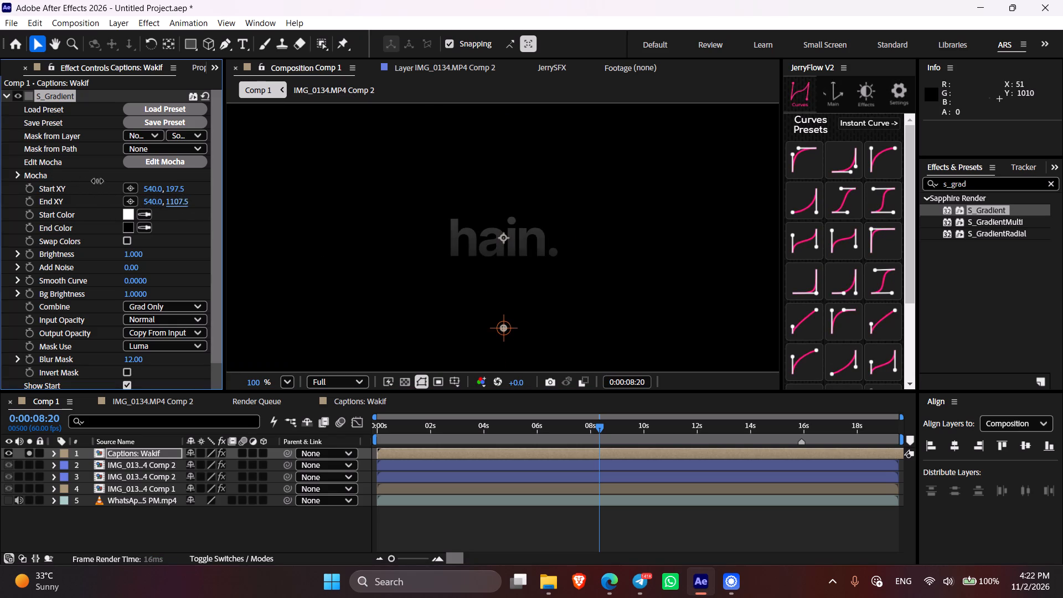
{"action": "left_click_drag", "start_coordinate": [97, 181], "coordinate": [107, 182]}
{"action": "left_click_drag", "start_coordinate": [176, 186], "coordinate": [234, 200]}
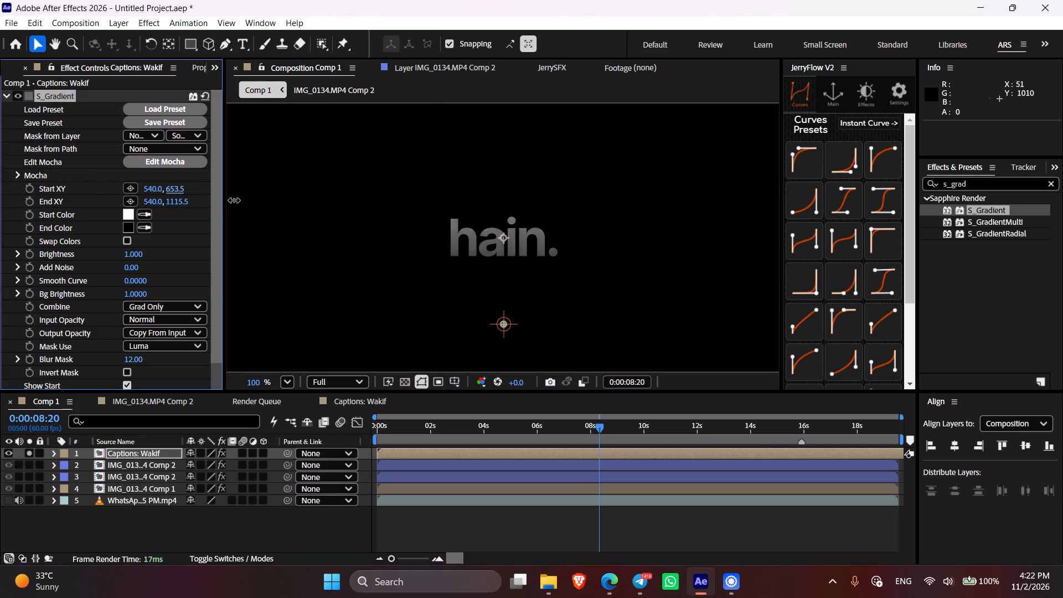
{"action": "left_click_drag", "start_coordinate": [234, 200], "coordinate": [351, 214]}
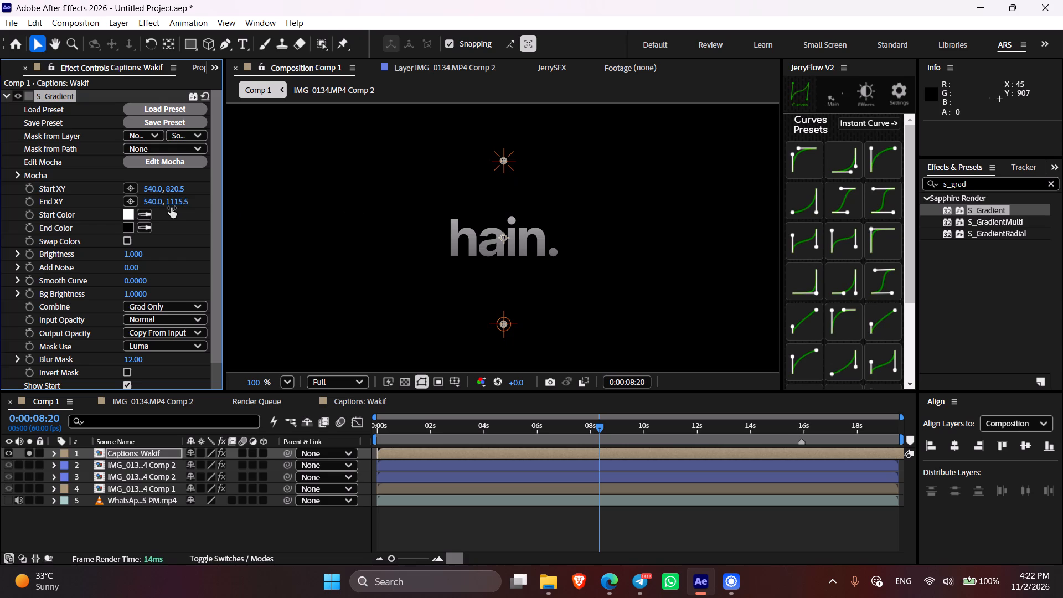
{"action": "left_click_drag", "start_coordinate": [180, 205], "coordinate": [146, 197]}
{"action": "left_click_drag", "start_coordinate": [173, 185], "coordinate": [194, 190]}
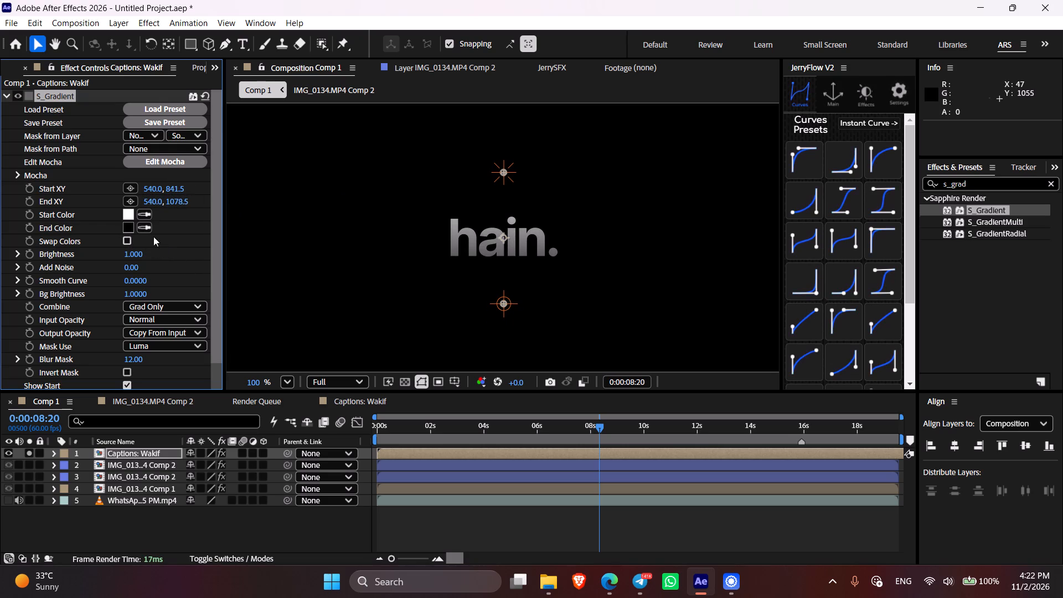
Set the S_Gradient start color to red (FF0000).
{"action": "left_click", "coordinate": [131, 216]}
{"action": "left_click_drag", "start_coordinate": [842, 384], "coordinate": [907, 318]}
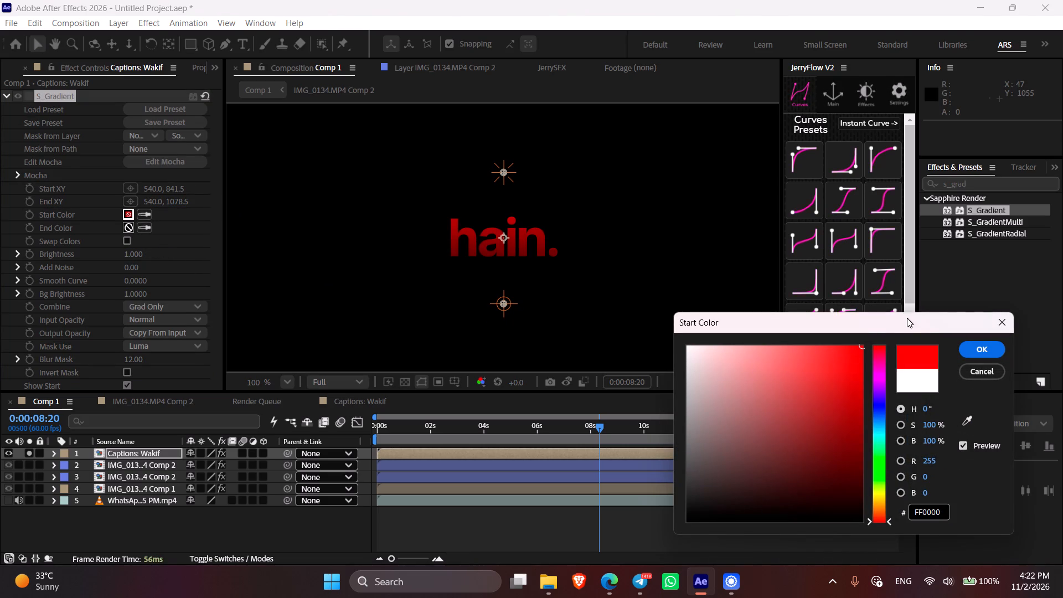
{"action": "left_click", "coordinate": [972, 349]}
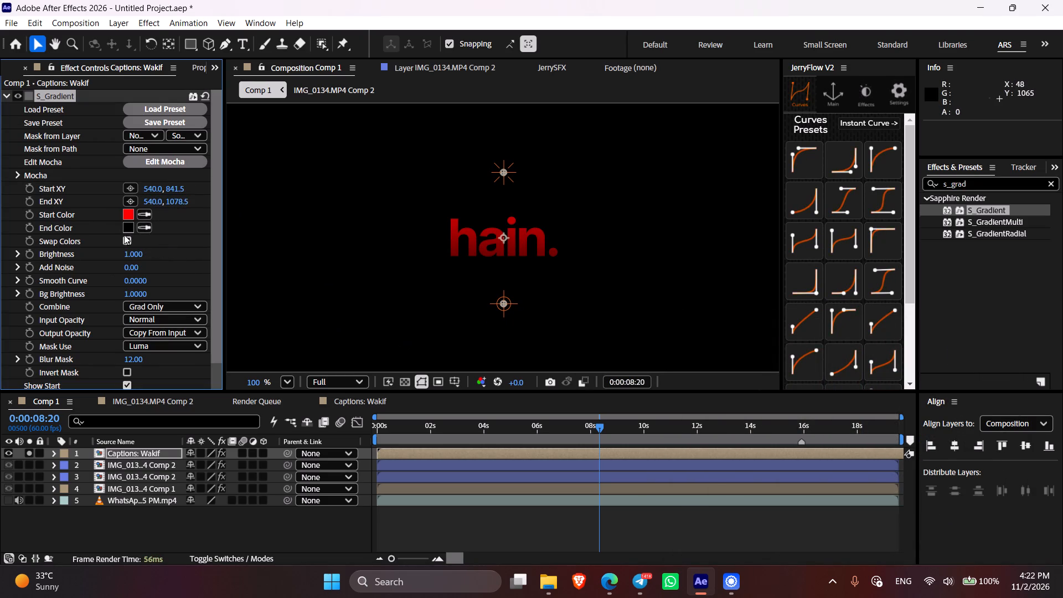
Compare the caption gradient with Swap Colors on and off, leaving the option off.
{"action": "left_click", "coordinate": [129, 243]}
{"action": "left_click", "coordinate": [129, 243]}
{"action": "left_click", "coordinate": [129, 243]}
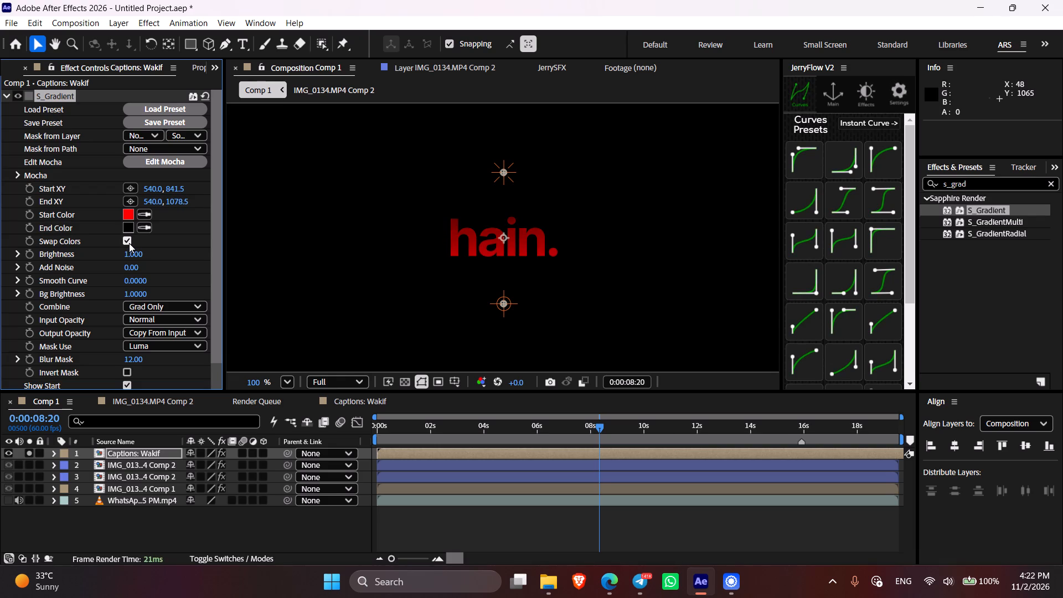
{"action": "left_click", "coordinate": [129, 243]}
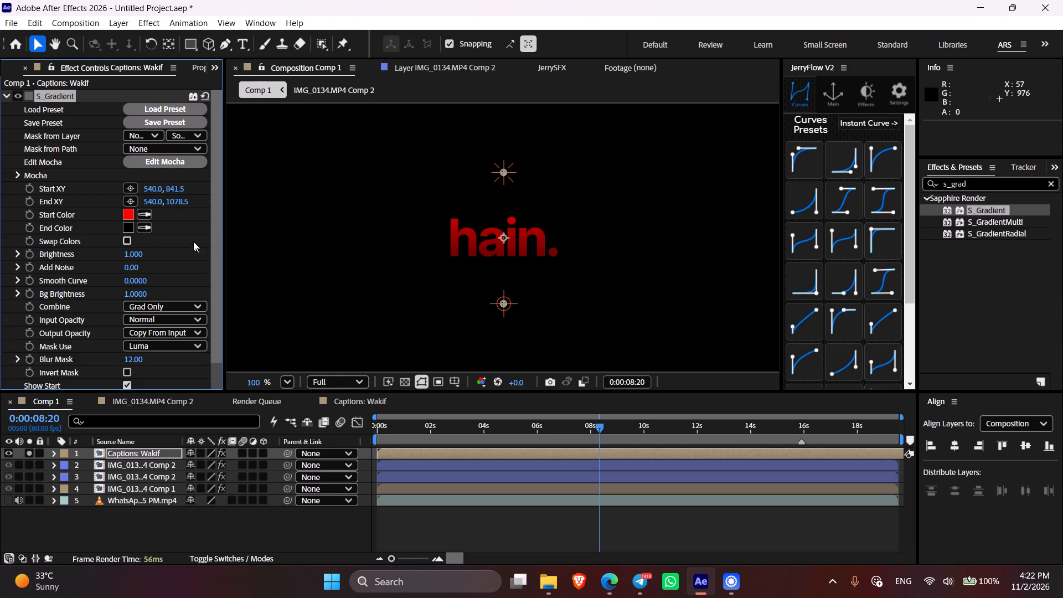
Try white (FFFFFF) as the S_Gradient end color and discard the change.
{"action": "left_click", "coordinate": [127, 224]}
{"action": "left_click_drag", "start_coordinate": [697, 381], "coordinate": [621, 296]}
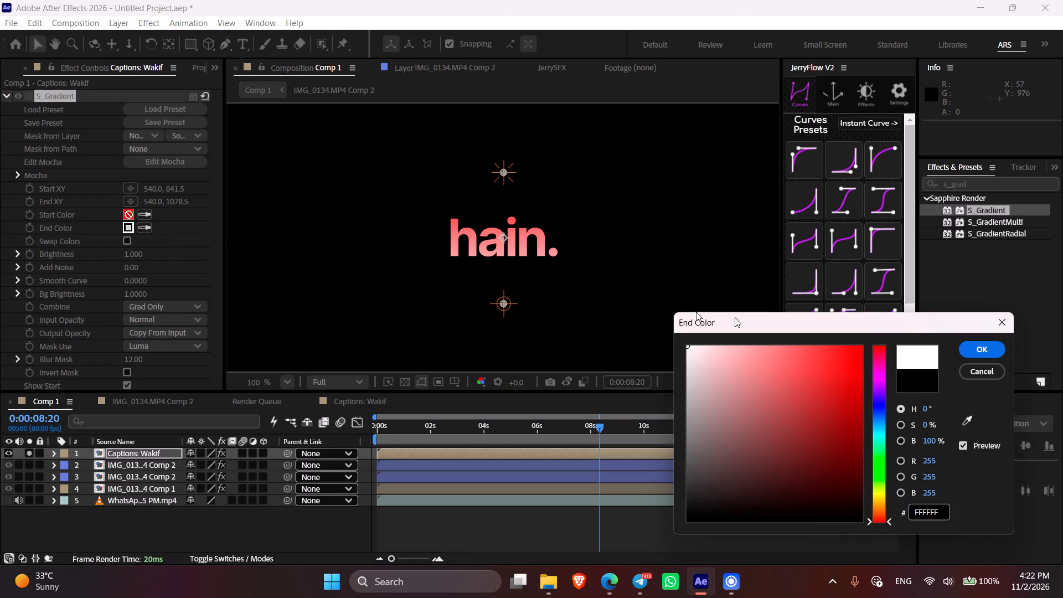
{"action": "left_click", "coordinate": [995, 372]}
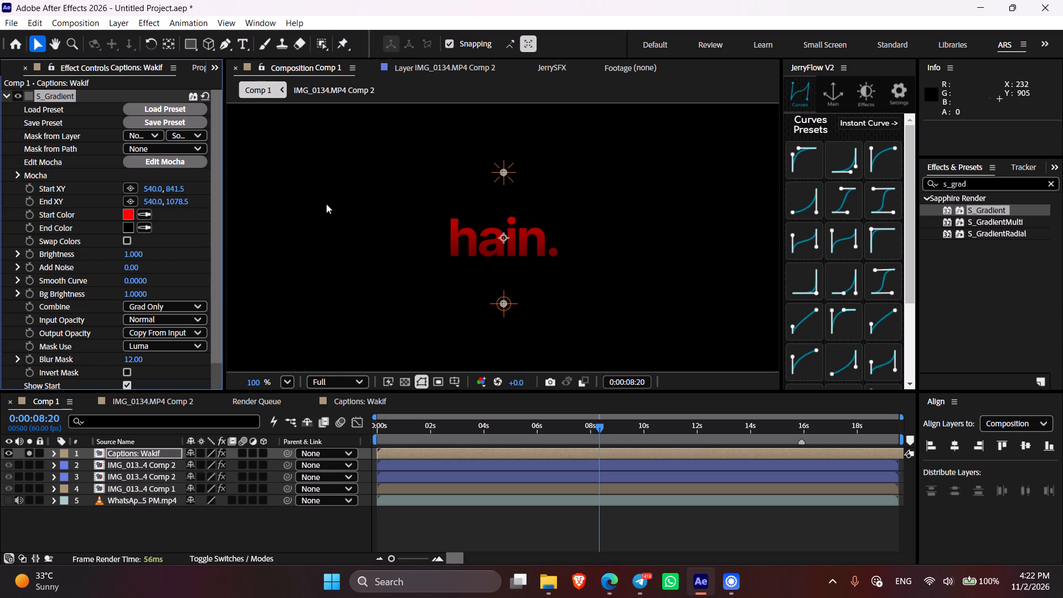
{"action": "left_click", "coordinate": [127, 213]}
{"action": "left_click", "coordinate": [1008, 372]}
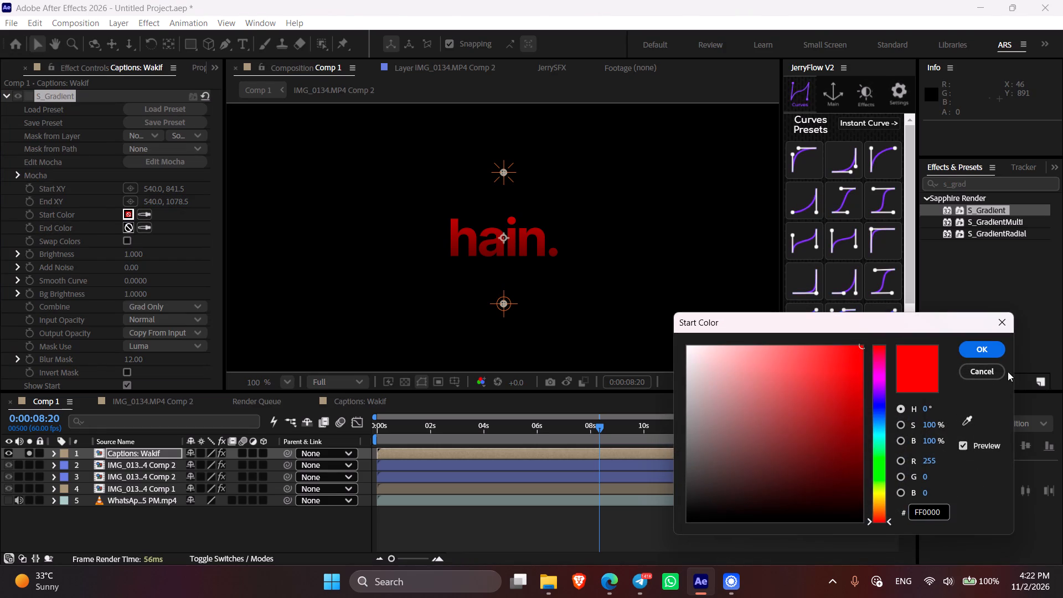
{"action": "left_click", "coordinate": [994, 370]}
Raise the S_Gradient end point closer to the caption by setting End XY to 540.0, 1058.5.
{"action": "left_click_drag", "start_coordinate": [173, 198], "coordinate": [161, 197]}
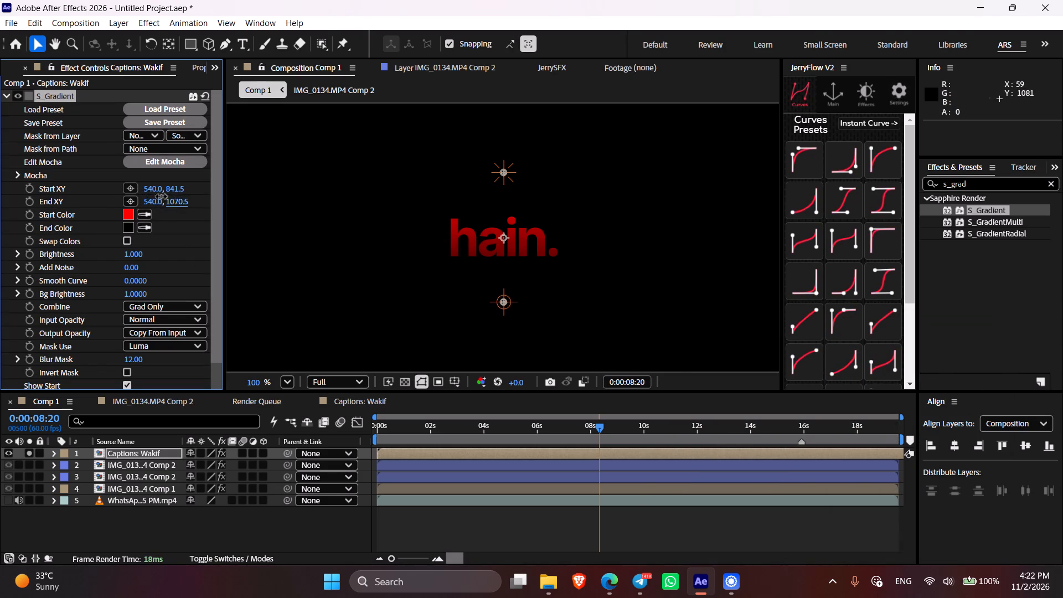
{"action": "left_click_drag", "start_coordinate": [161, 197], "coordinate": [155, 197]}
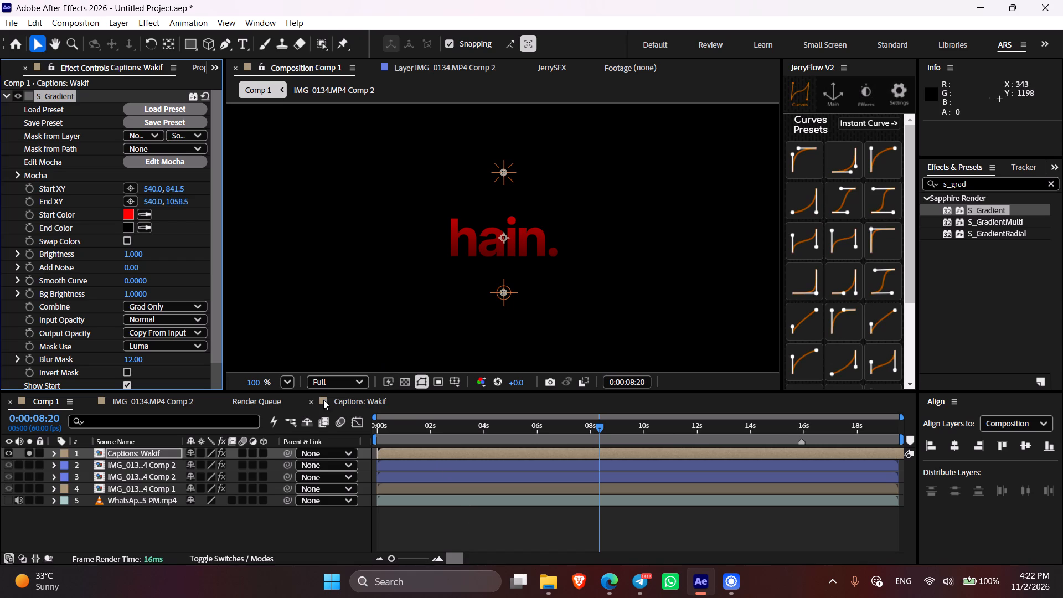
{"action": "left_click", "coordinate": [531, 542]}
Apply the Bevel Alpha effect to the Captions layer.
{"action": "left_click", "coordinate": [535, 452]}
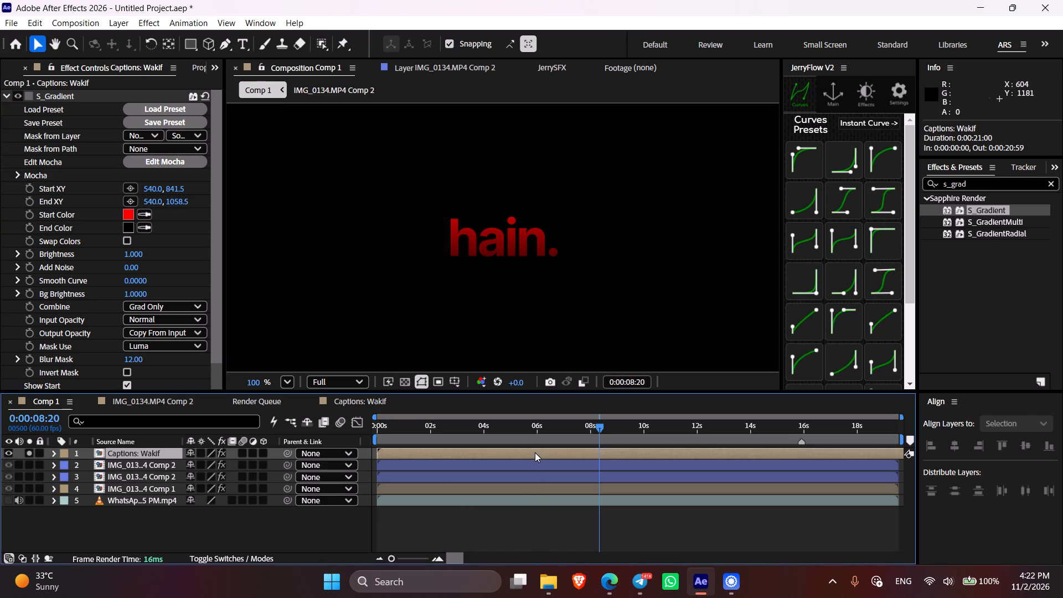
{"action": "key", "text": "ctrl+space"}
{"action": "type", "text": "beve"}
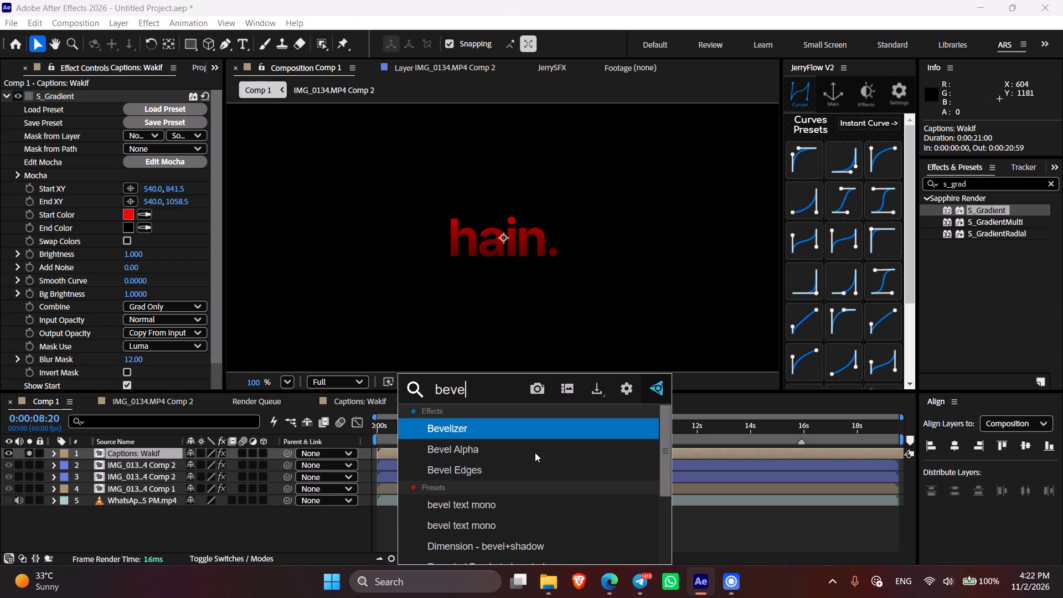
{"action": "left_click", "coordinate": [531, 457]}
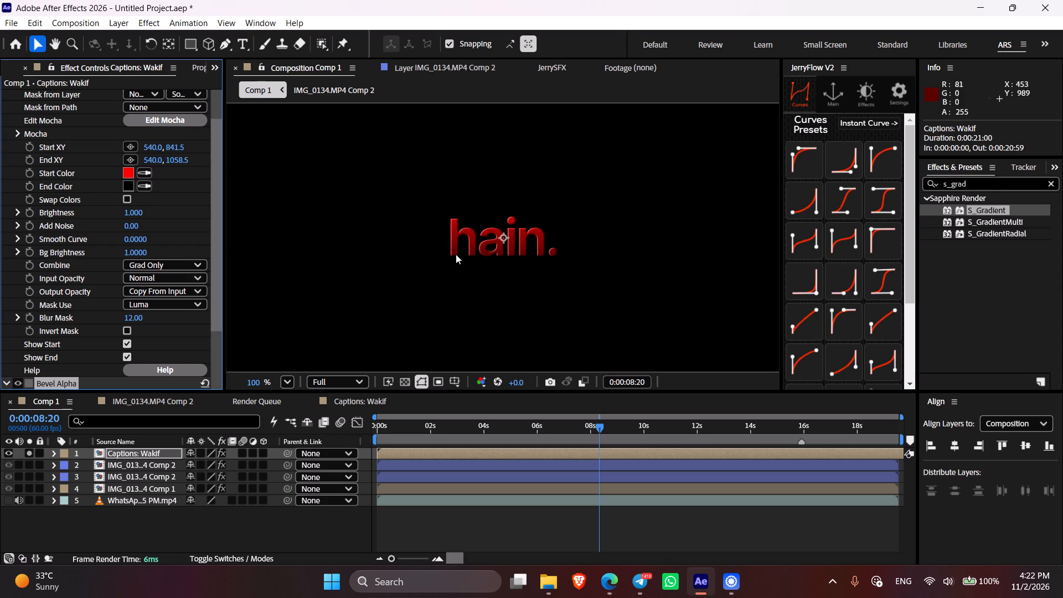
Thin the caption's Bevel Alpha edge, trying an Edge Thickness of 1.30 and settling on 1.50.
{"action": "left_click_drag", "start_coordinate": [219, 274], "coordinate": [217, 347]}
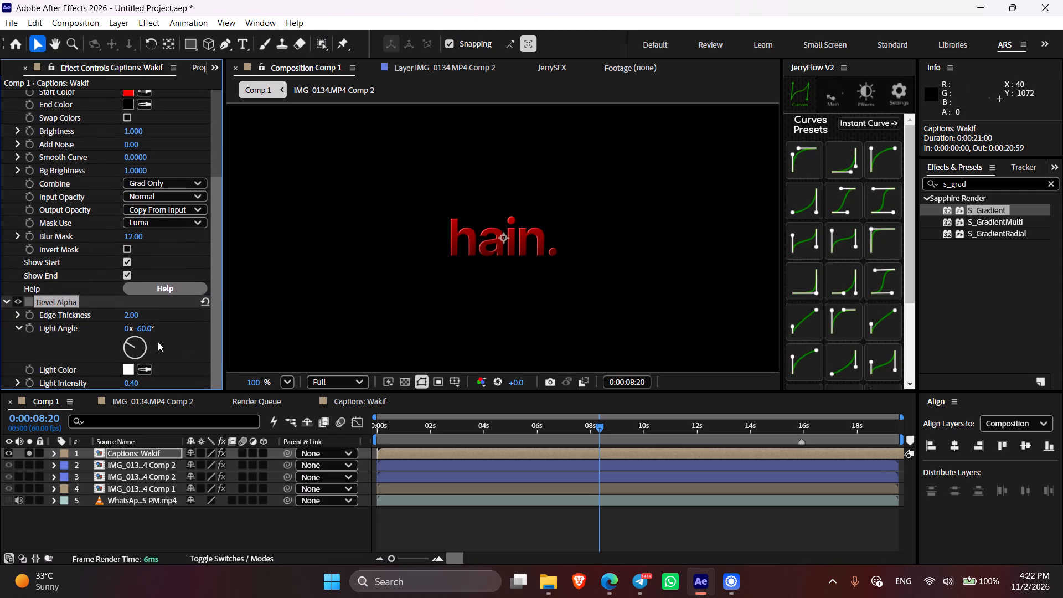
{"action": "left_click", "coordinate": [131, 319]}
{"action": "key", "text": "1"}
{"action": "key", "text": "period"}
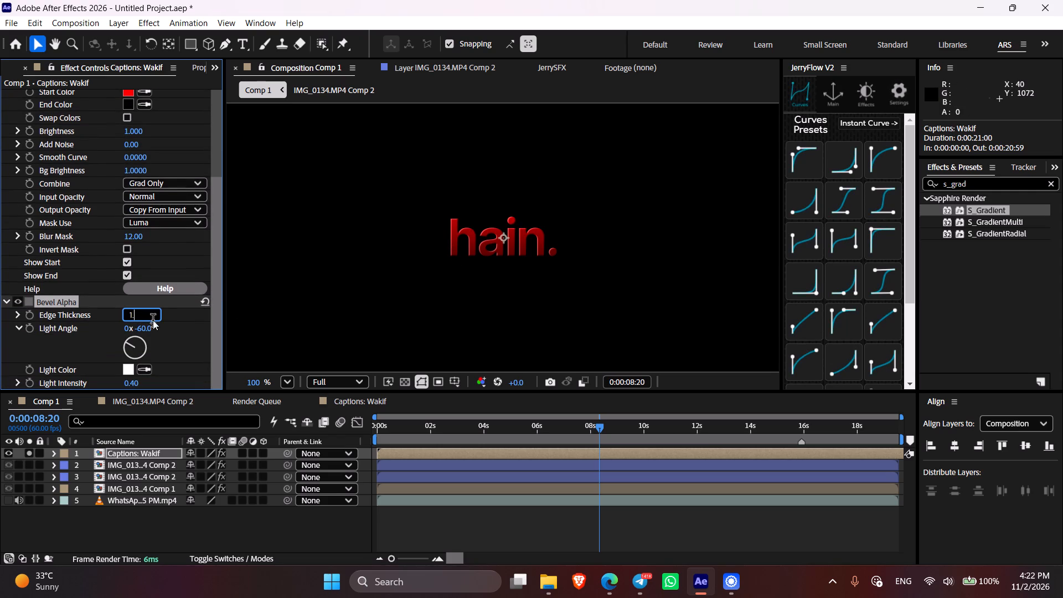
{"action": "key", "text": "3"}
{"action": "left_click", "coordinate": [170, 329]}
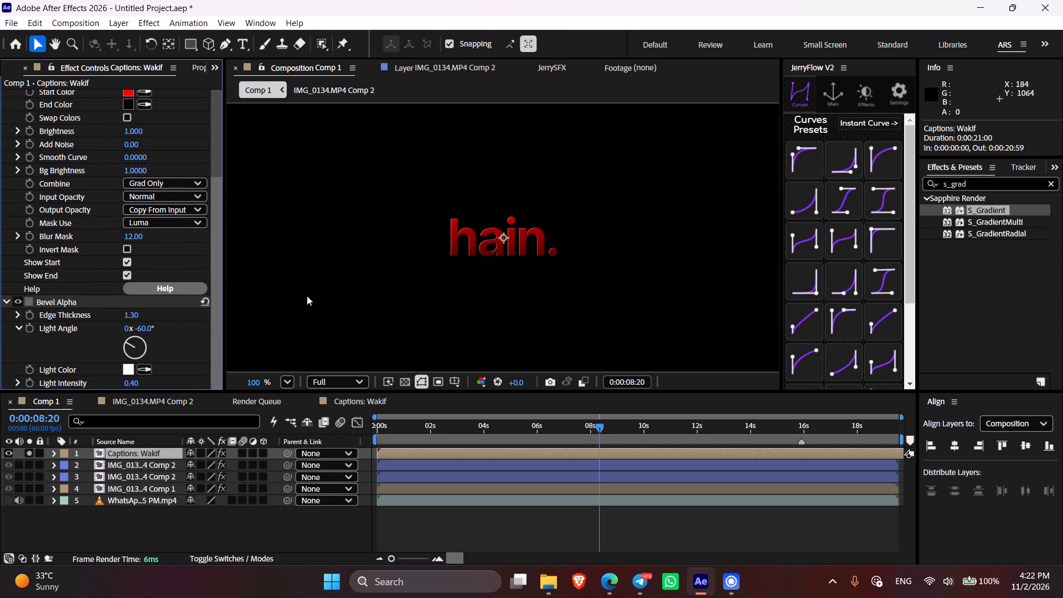
{"action": "left_click", "coordinate": [128, 315]}
{"action": "key", "text": "1"}
{"action": "key", "text": "period"}
{"action": "key", "text": "5"}
{"action": "left_click", "coordinate": [154, 333]}
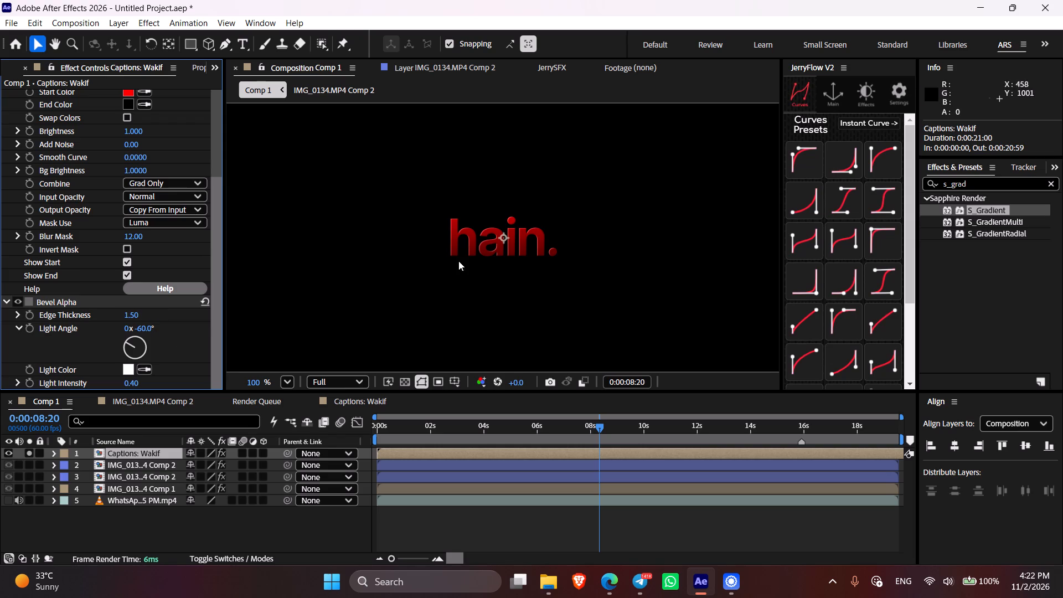
Apply the Deep Glow 2 effect to the Captions layer and expand its Input settings.
{"action": "left_click", "coordinate": [535, 455]}
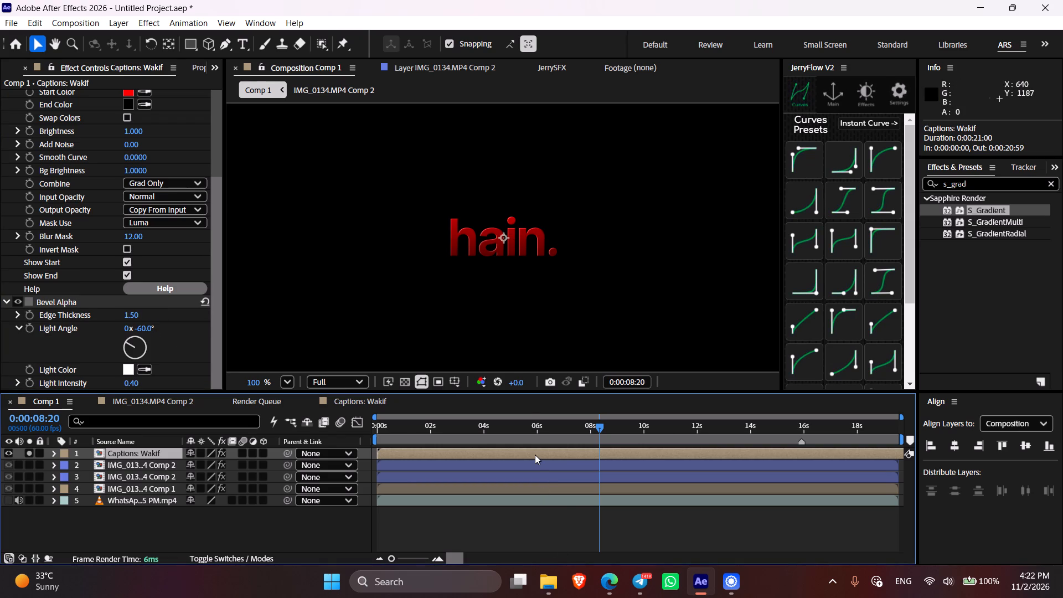
{"action": "key", "text": "ctrl+space"}
{"action": "type", "text": "dee"}
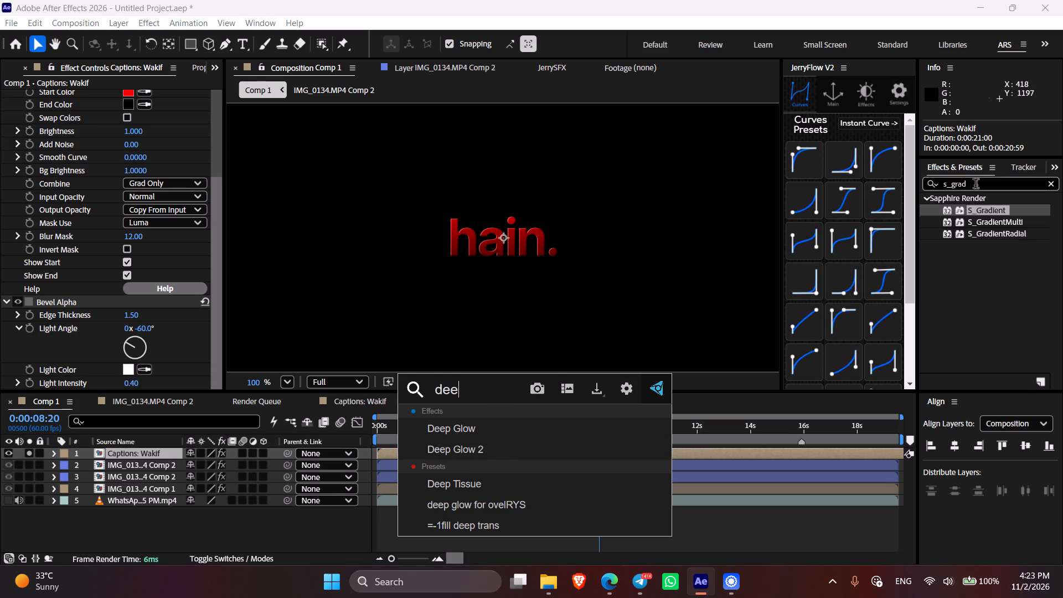
{"action": "left_click_drag", "start_coordinate": [979, 185], "coordinate": [958, 183]}
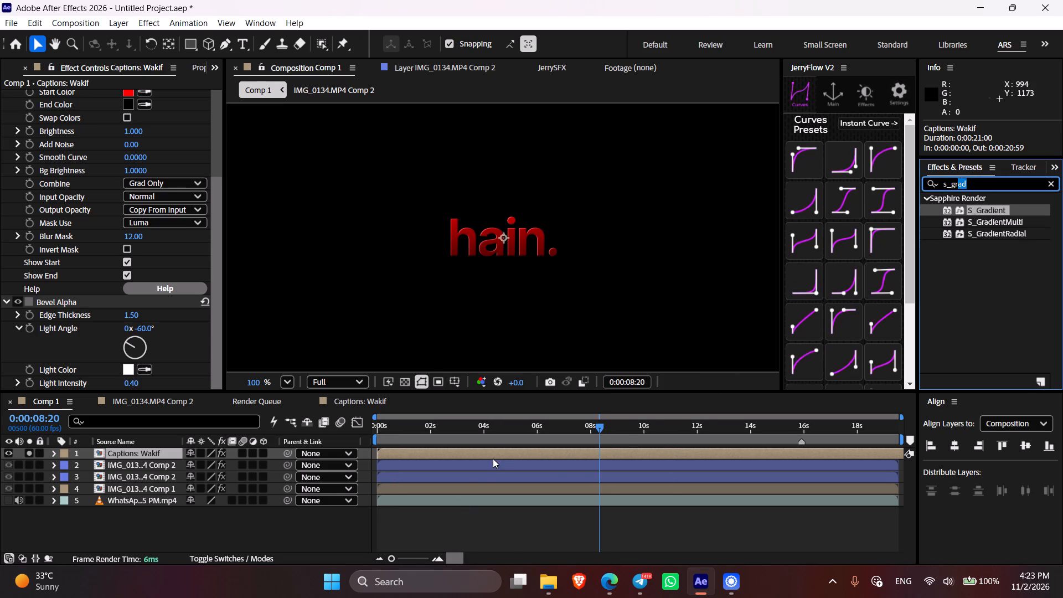
{"action": "left_click", "coordinate": [492, 455]}
{"action": "key", "text": "ctrl+space"}
{"action": "type", "text": "de"}
{"action": "key", "text": "e"}
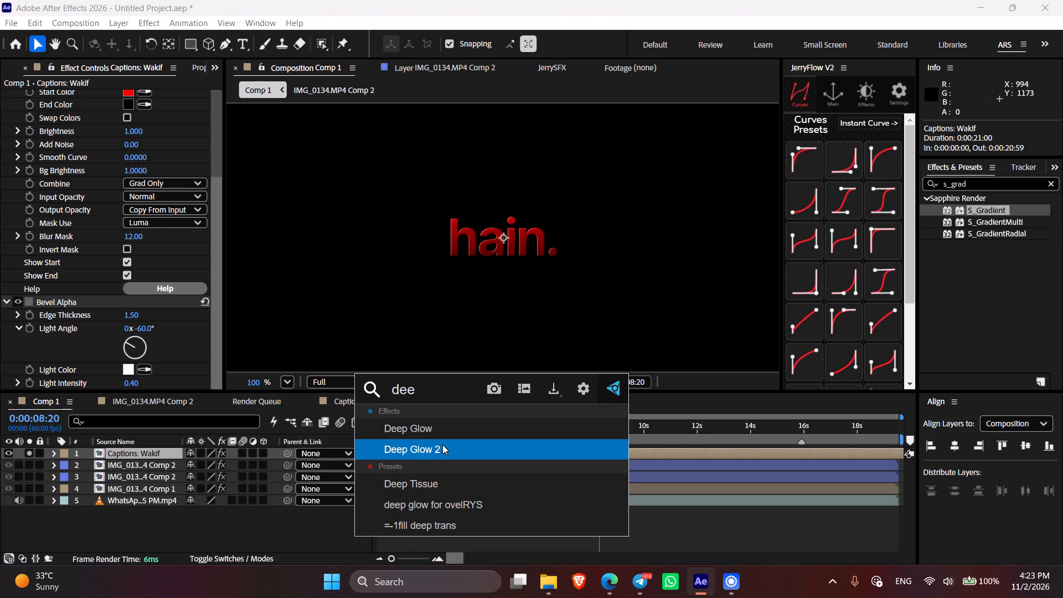
{"action": "left_click", "coordinate": [442, 445]}
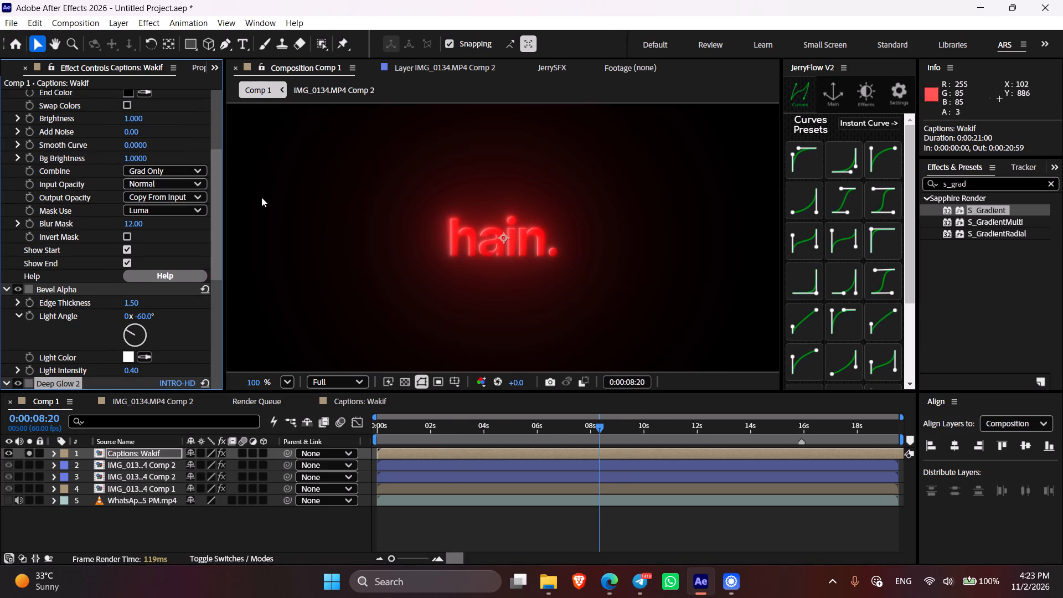
{"action": "left_click_drag", "start_coordinate": [213, 189], "coordinate": [223, 317]}
{"action": "left_click", "coordinate": [16, 231]}
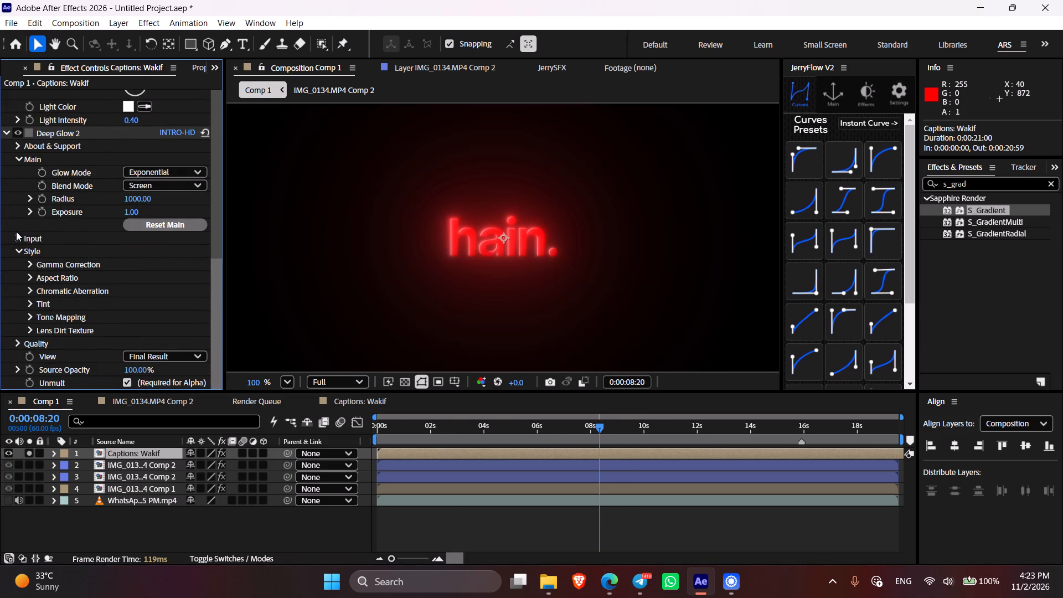
{"action": "left_click", "coordinate": [19, 235]}
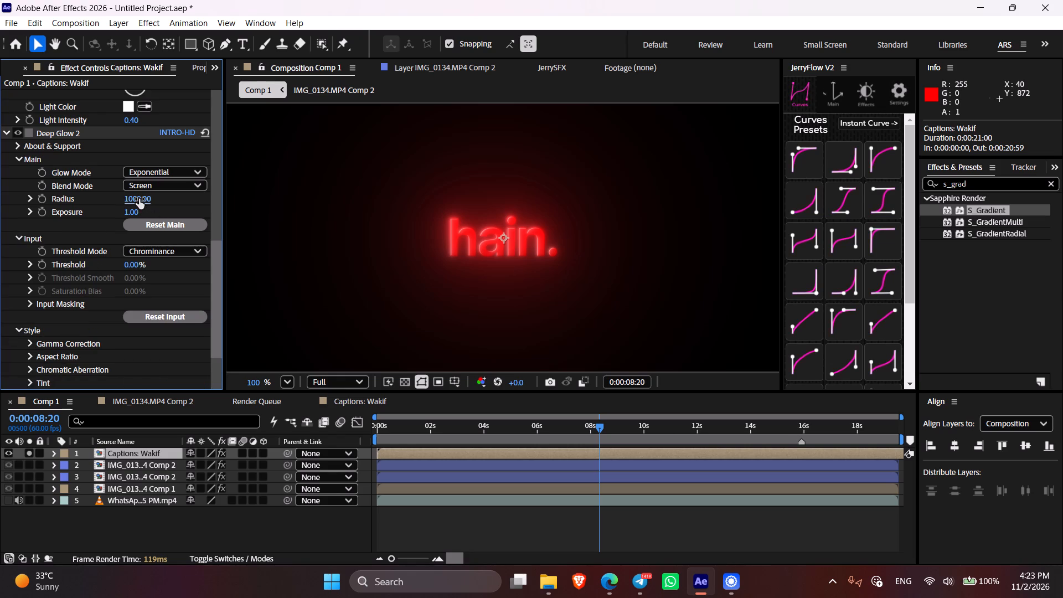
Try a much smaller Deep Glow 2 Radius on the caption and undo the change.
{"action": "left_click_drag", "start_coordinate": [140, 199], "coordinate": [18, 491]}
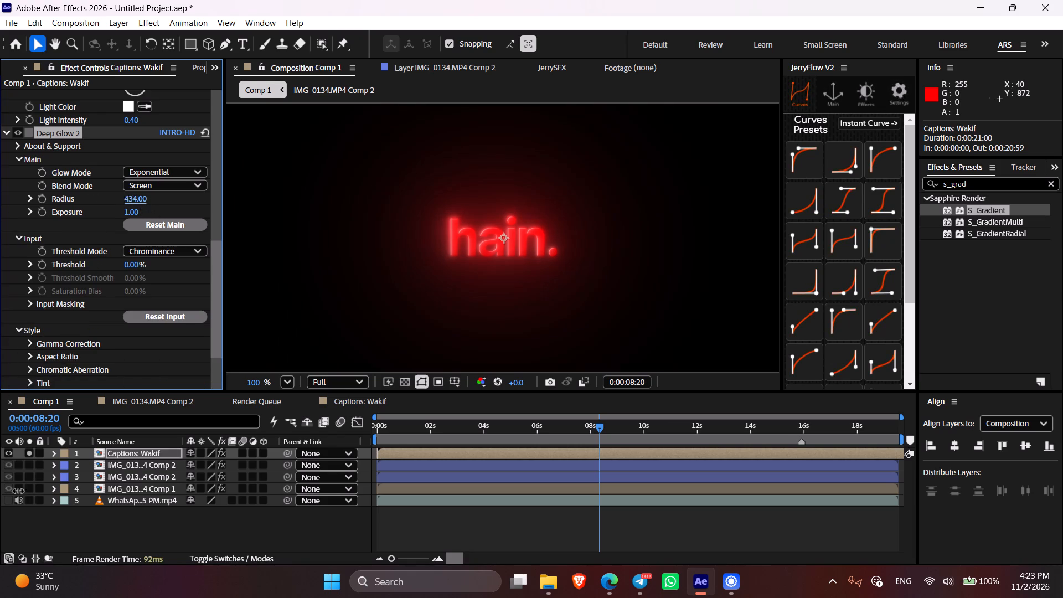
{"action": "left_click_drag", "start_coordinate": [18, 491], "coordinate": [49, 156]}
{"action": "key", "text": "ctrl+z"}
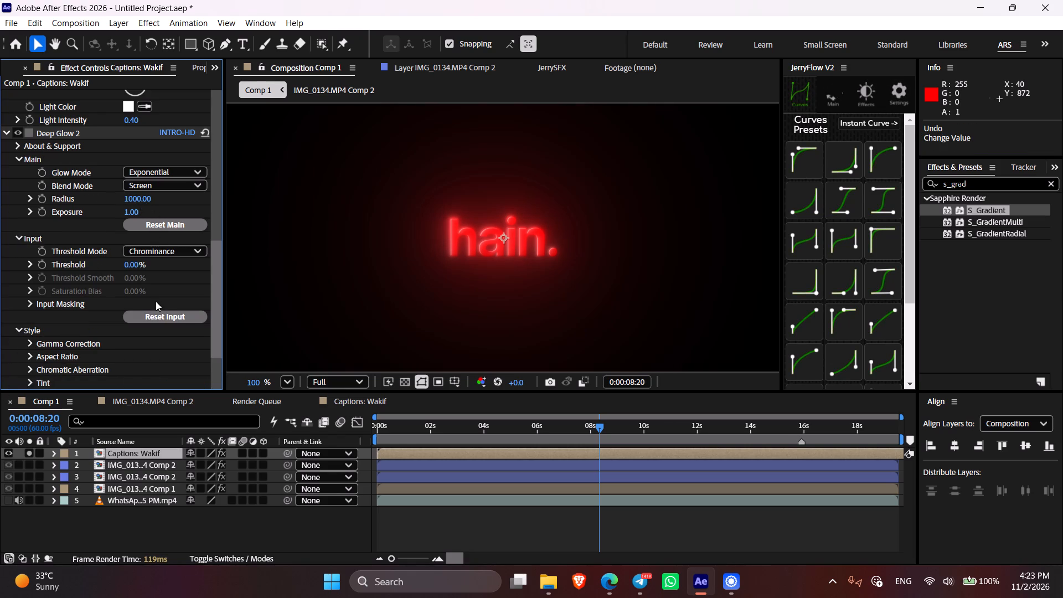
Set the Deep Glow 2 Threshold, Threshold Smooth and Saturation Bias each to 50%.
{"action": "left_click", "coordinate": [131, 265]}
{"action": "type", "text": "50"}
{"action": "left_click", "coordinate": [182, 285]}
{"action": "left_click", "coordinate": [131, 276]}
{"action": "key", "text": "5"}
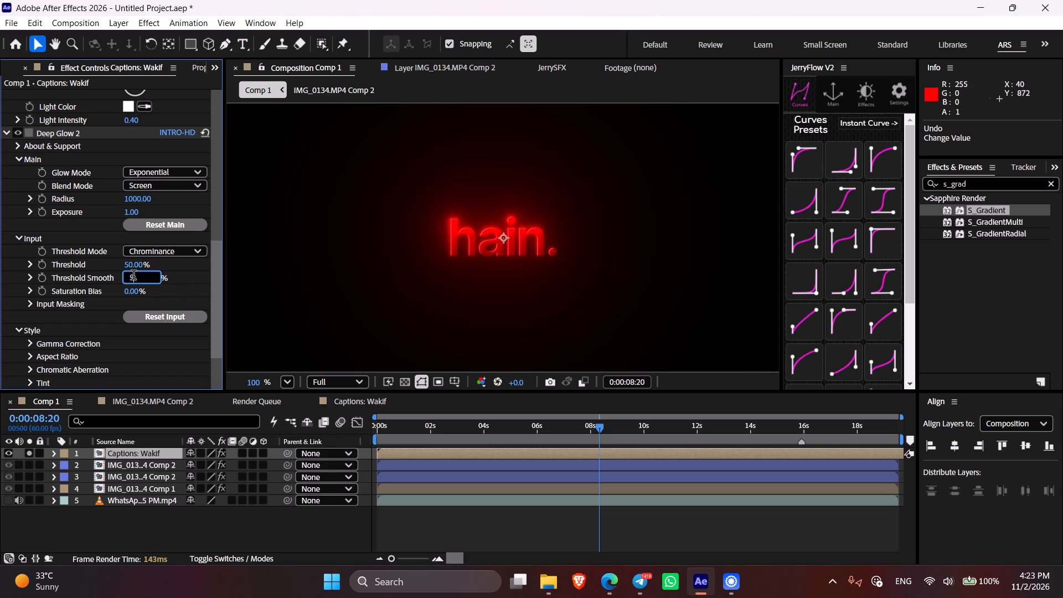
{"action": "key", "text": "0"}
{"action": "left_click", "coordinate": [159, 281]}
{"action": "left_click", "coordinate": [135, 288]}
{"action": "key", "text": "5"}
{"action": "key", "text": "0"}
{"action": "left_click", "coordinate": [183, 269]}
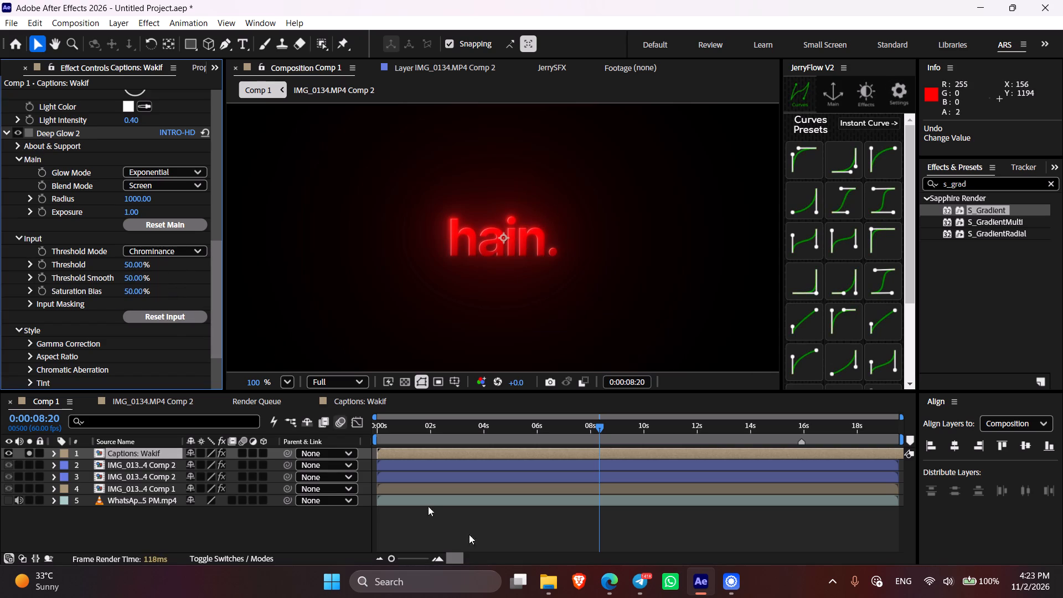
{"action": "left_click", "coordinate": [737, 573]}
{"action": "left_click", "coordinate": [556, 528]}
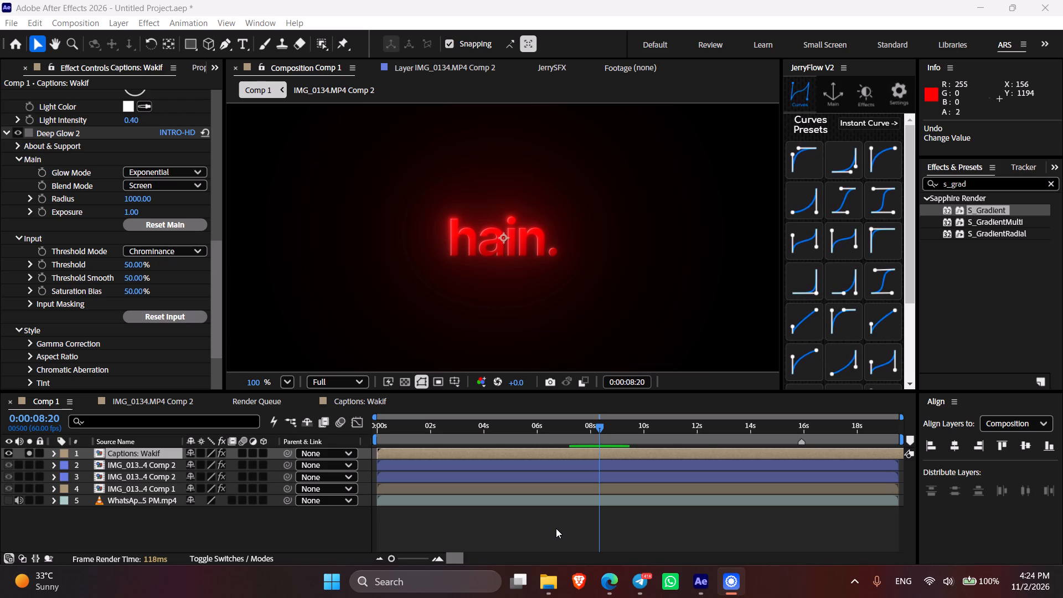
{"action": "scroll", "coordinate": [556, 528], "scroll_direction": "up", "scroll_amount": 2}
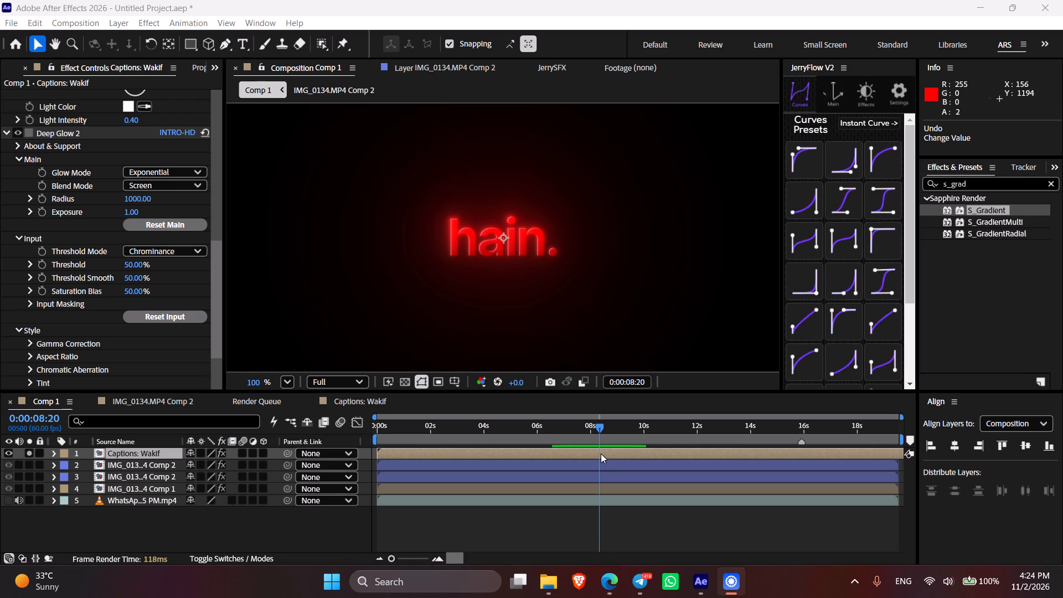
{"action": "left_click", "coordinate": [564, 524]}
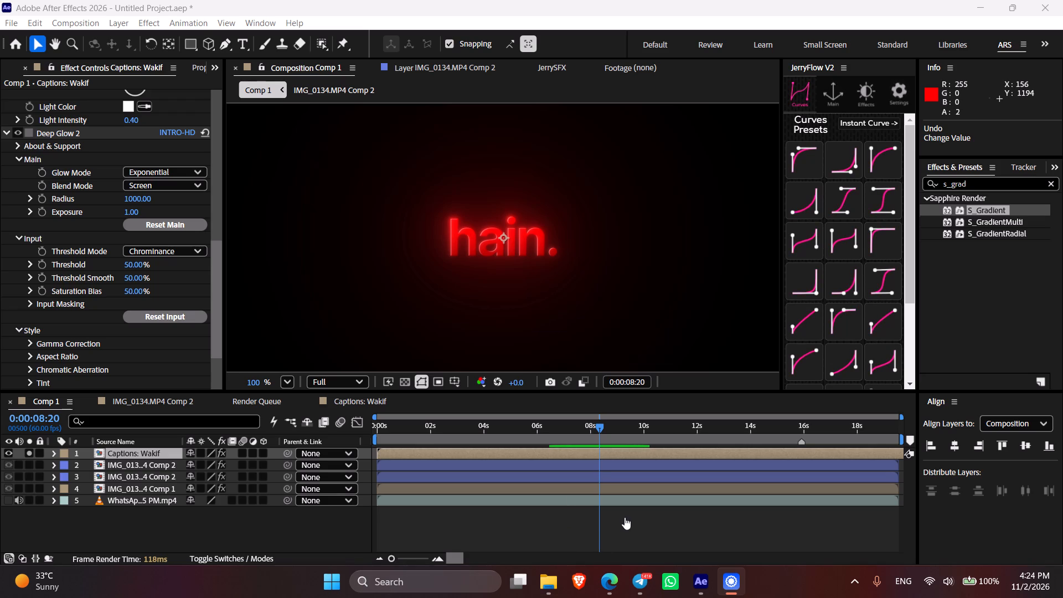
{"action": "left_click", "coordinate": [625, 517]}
Refine the caption's Deep Glow 2 with Threshold at 83%, Threshold Smooth at 100% and Saturation Bias at 70%.
{"action": "left_click_drag", "start_coordinate": [135, 263], "coordinate": [149, 265]}
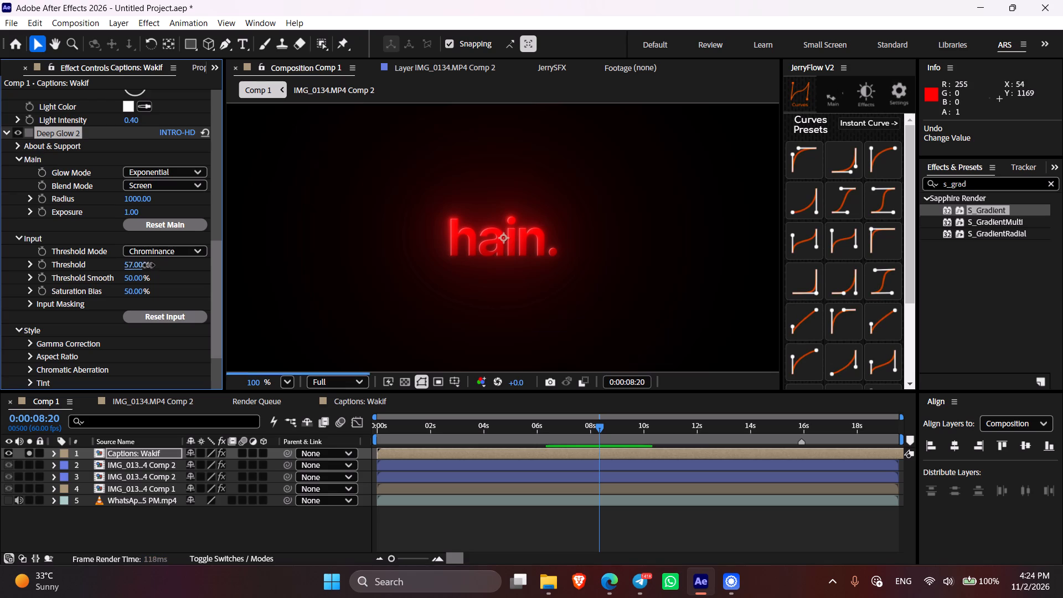
{"action": "left_click_drag", "start_coordinate": [149, 265], "coordinate": [167, 271]}
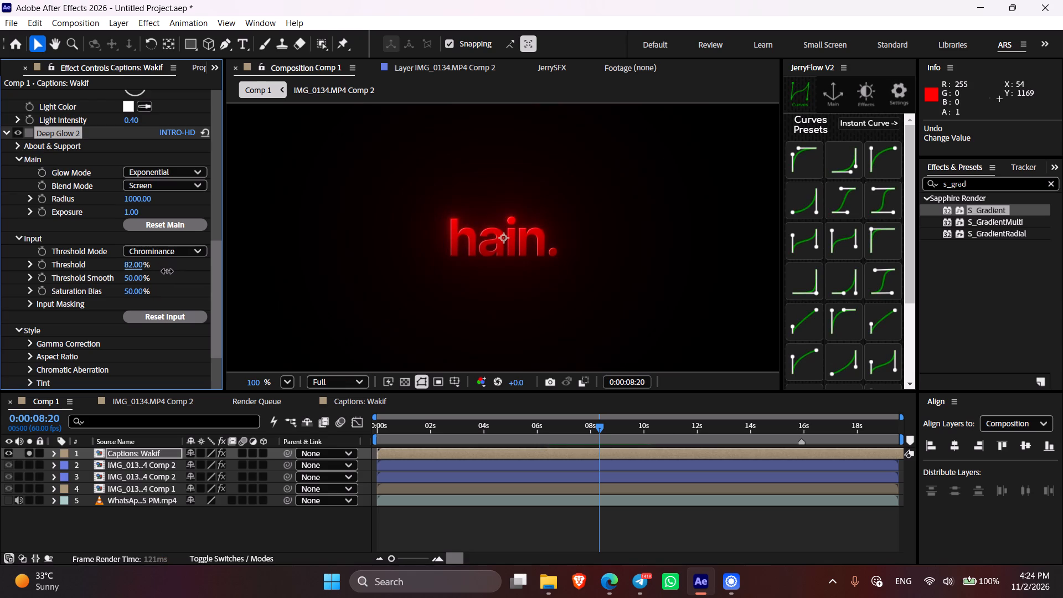
{"action": "left_click_drag", "start_coordinate": [167, 271], "coordinate": [161, 271]}
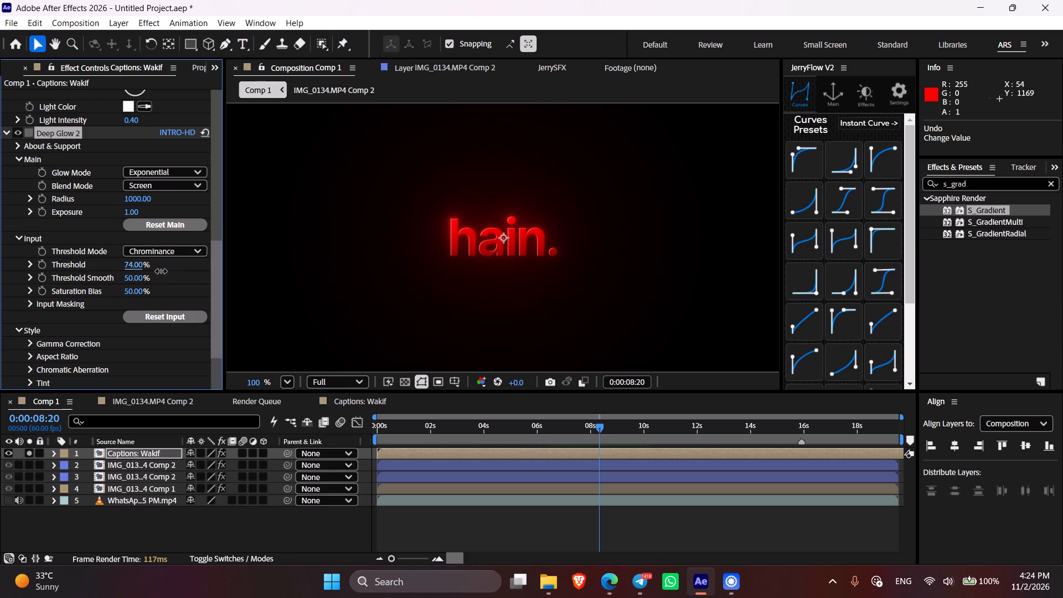
{"action": "left_click_drag", "start_coordinate": [161, 271], "coordinate": [163, 271]}
{"action": "left_click_drag", "start_coordinate": [135, 276], "coordinate": [162, 283]}
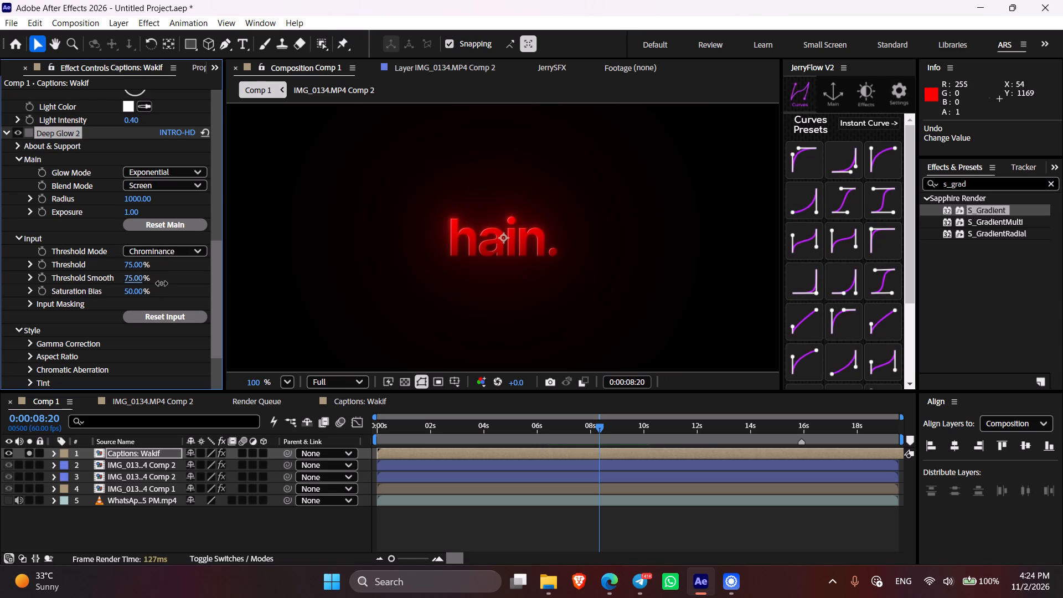
{"action": "left_click_drag", "start_coordinate": [162, 283], "coordinate": [187, 286]}
{"action": "left_click_drag", "start_coordinate": [140, 293], "coordinate": [146, 296]}
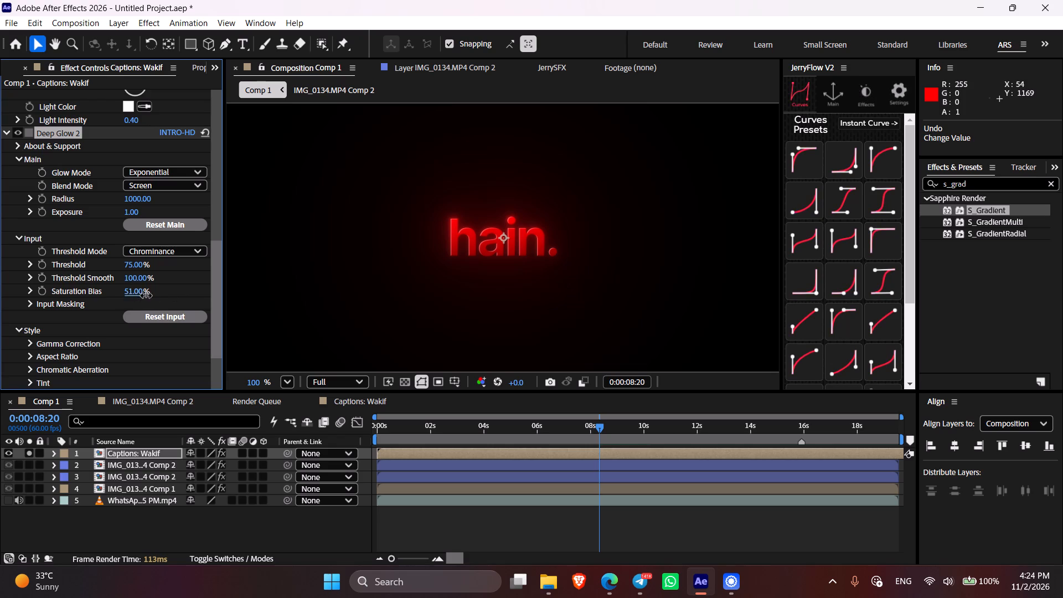
{"action": "left_click_drag", "start_coordinate": [146, 296], "coordinate": [159, 296]}
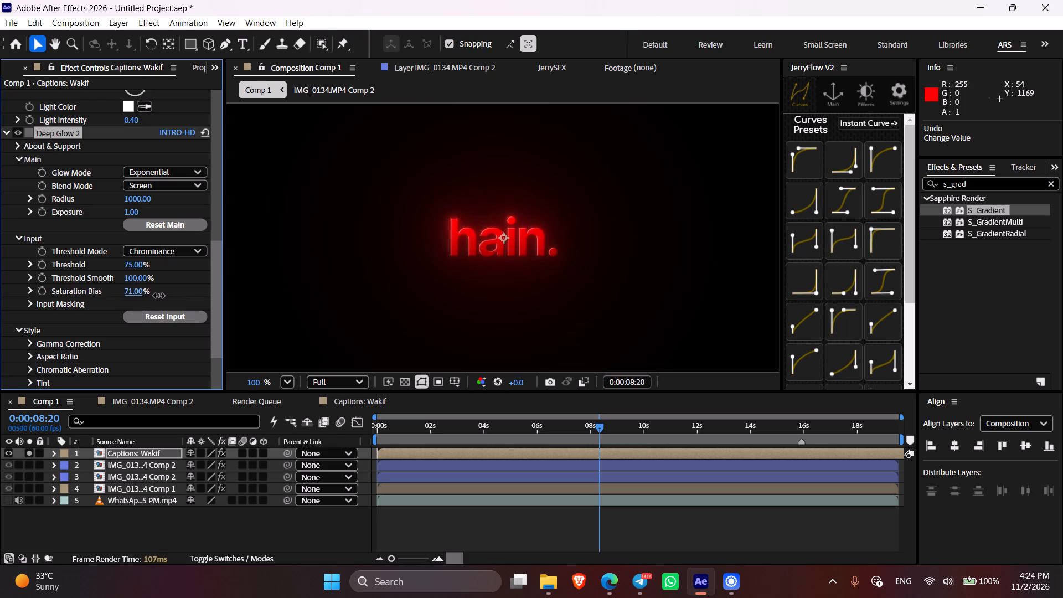
{"action": "left_click_drag", "start_coordinate": [159, 296], "coordinate": [157, 294]}
{"action": "left_click_drag", "start_coordinate": [142, 267], "coordinate": [151, 268]}
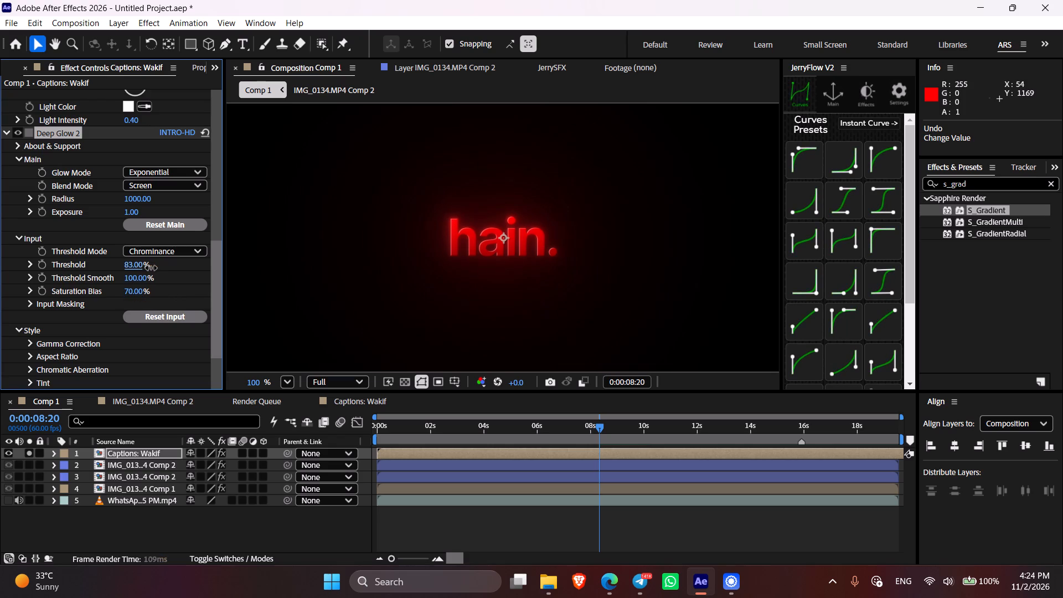
{"action": "left_click_drag", "start_coordinate": [151, 268], "coordinate": [151, 269]}
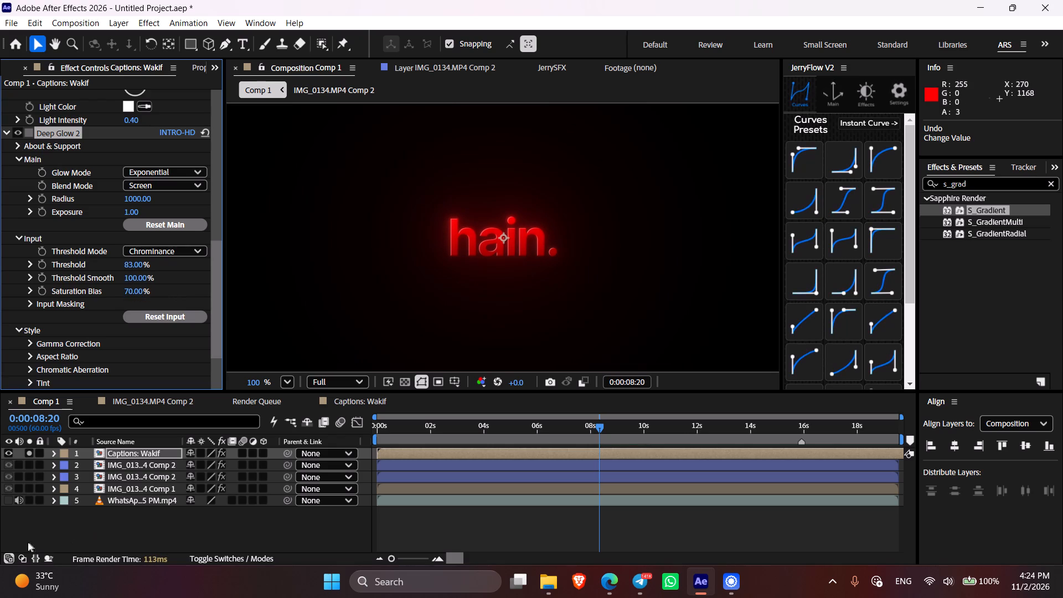
Turn off Solo on the Captions layer to view the caption over the footage.
{"action": "left_click", "coordinate": [30, 453]}
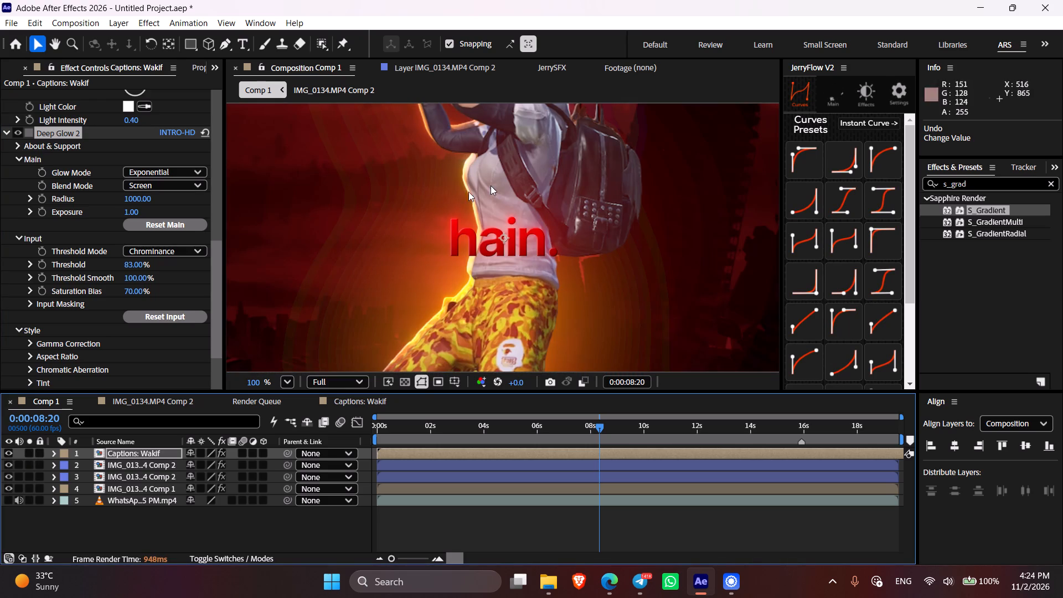
Apply a Drop Shadow effect to the Captions layer and set its Opacity to 100%.
{"action": "left_click", "coordinate": [517, 453]}
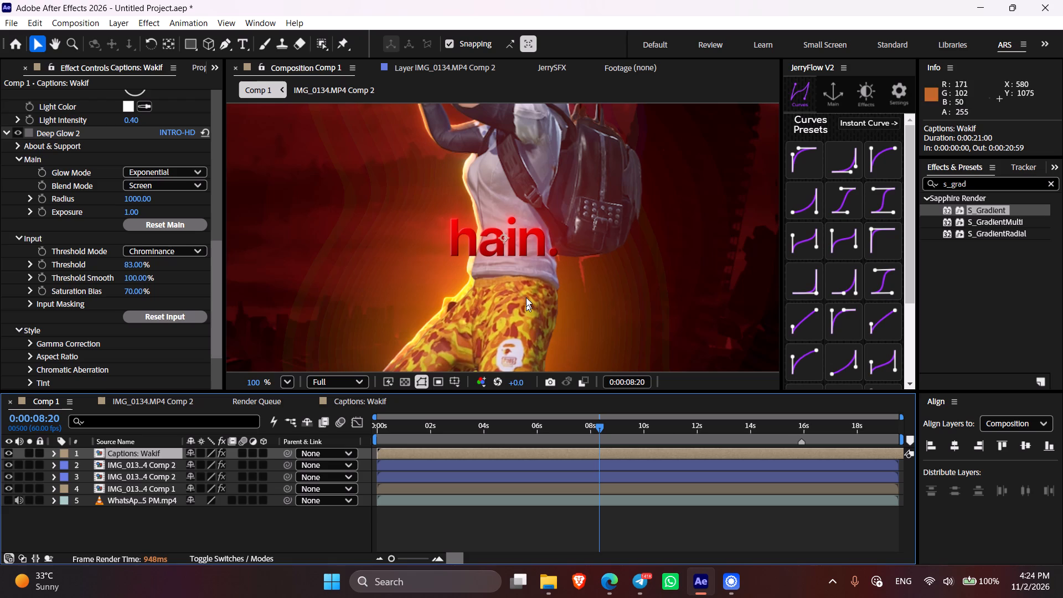
{"action": "left_click", "coordinate": [549, 451]}
{"action": "key", "text": "ctrl+space"}
{"action": "type", "text": "drop"}
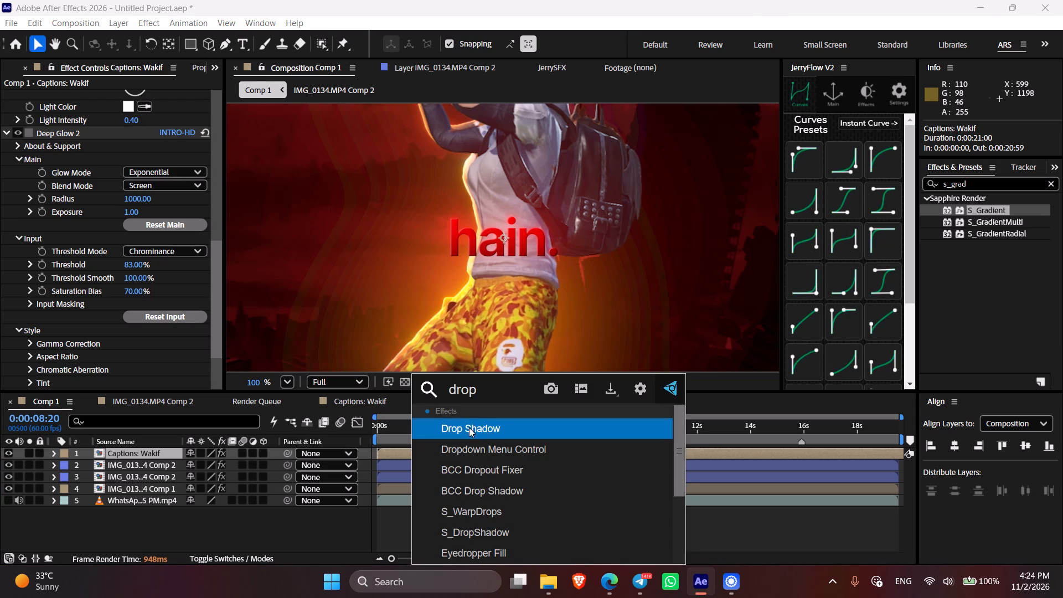
{"action": "left_click", "coordinate": [463, 427]}
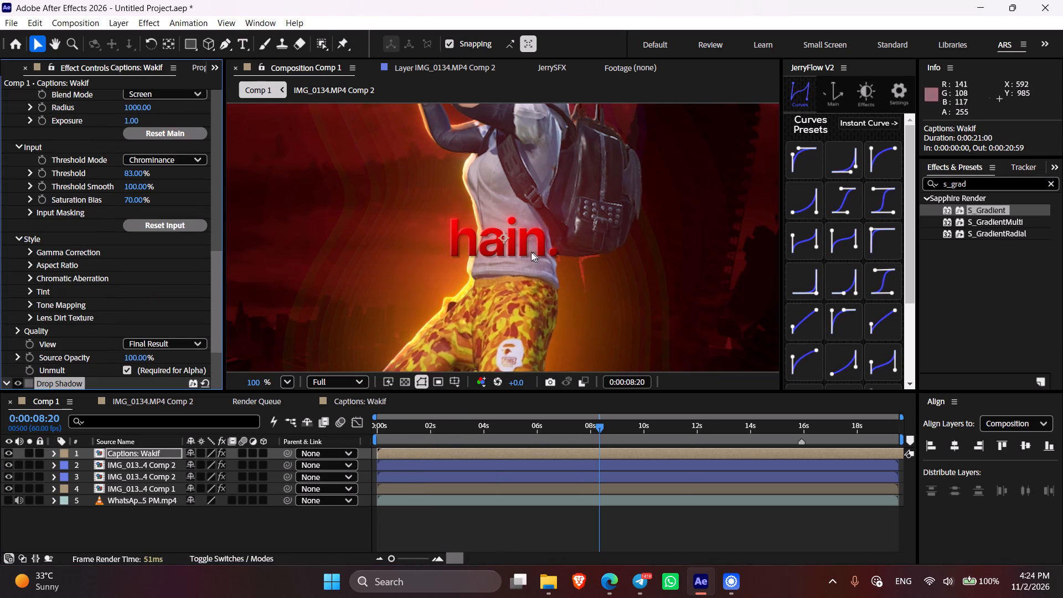
{"action": "left_click_drag", "start_coordinate": [215, 268], "coordinate": [224, 360]}
{"action": "left_click_drag", "start_coordinate": [127, 302], "coordinate": [465, 303]}
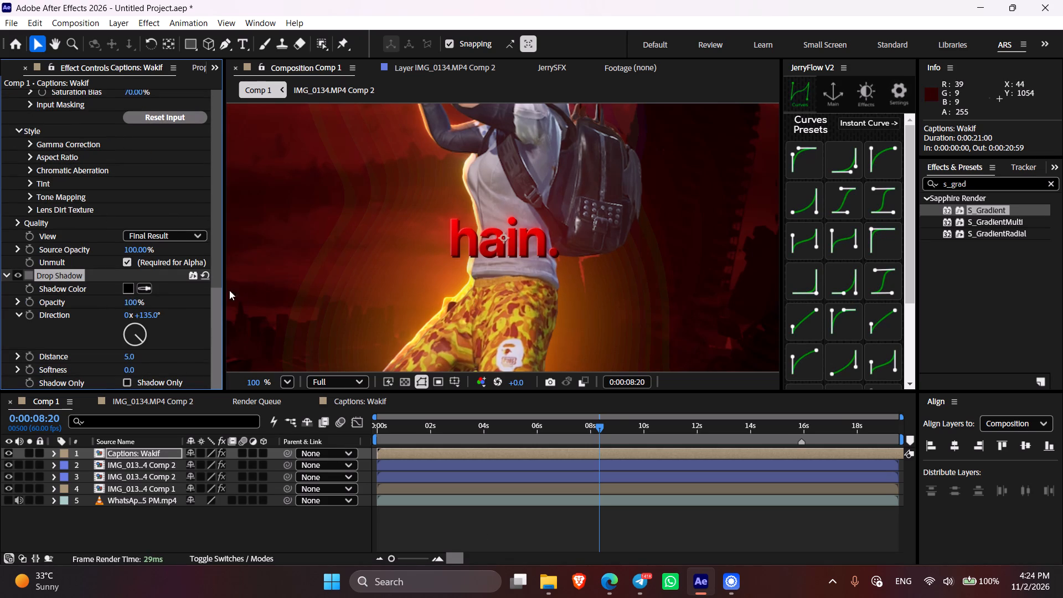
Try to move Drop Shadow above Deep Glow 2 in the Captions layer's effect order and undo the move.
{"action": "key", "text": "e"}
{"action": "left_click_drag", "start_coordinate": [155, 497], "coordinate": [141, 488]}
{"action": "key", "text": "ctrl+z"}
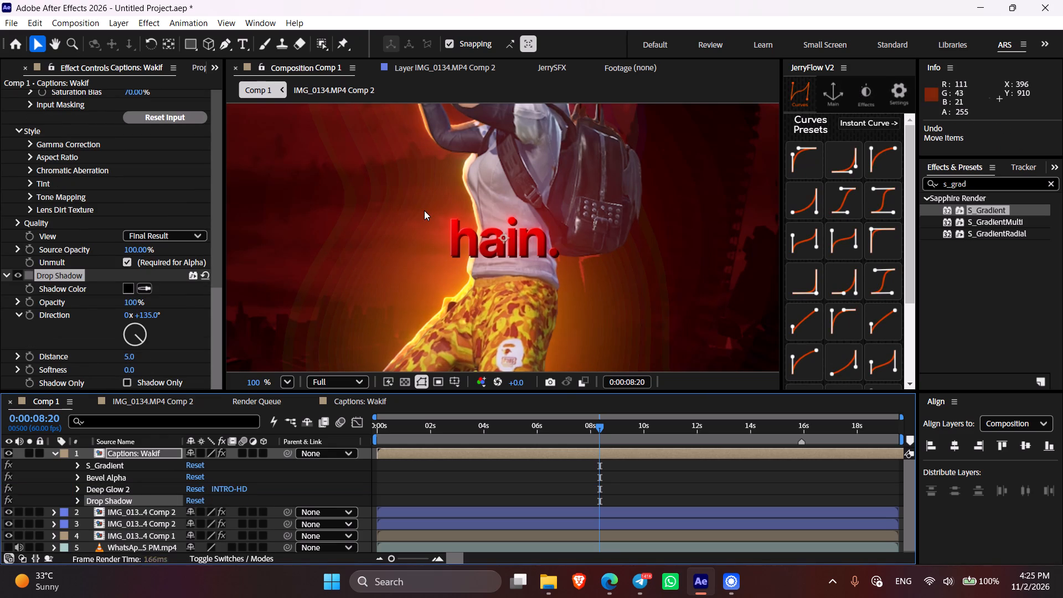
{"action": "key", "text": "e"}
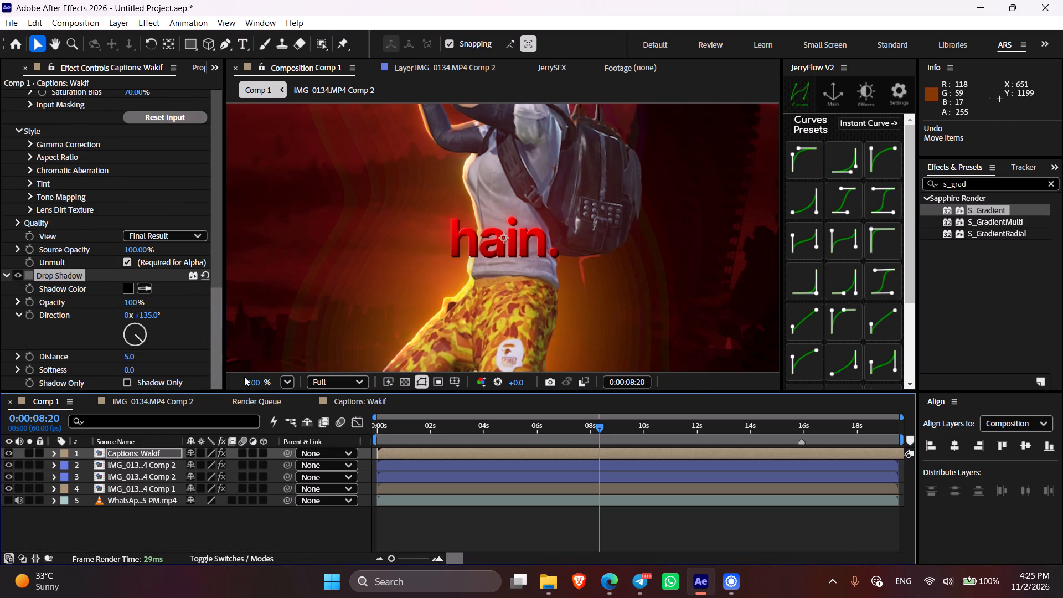
Set the caption's Deep Glow 2 Threshold to 68%.
{"action": "left_click_drag", "start_coordinate": [218, 313], "coordinate": [221, 250]}
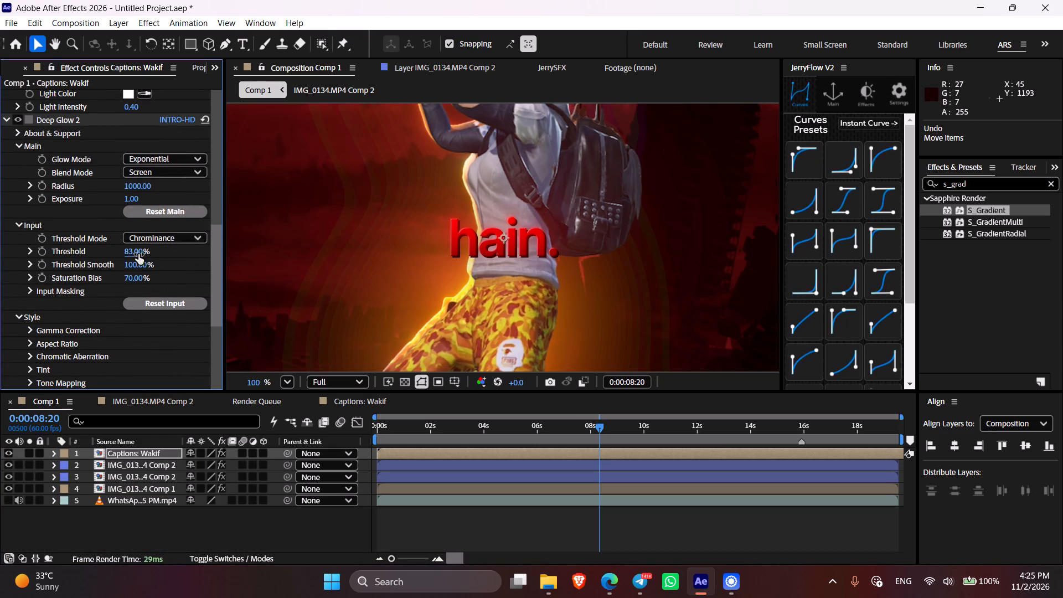
{"action": "left_click_drag", "start_coordinate": [137, 254], "coordinate": [115, 250]}
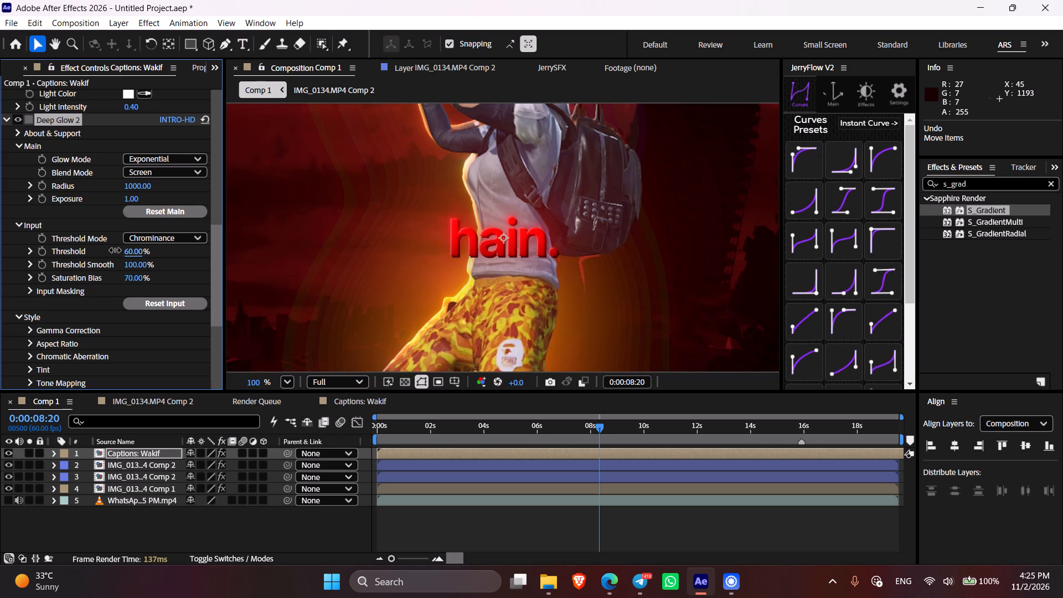
{"action": "left_click_drag", "start_coordinate": [115, 250], "coordinate": [120, 249]}
Scrub through the timeline with the full frame in view to check the styled captions over the footage.
{"action": "left_click", "coordinate": [288, 386]}
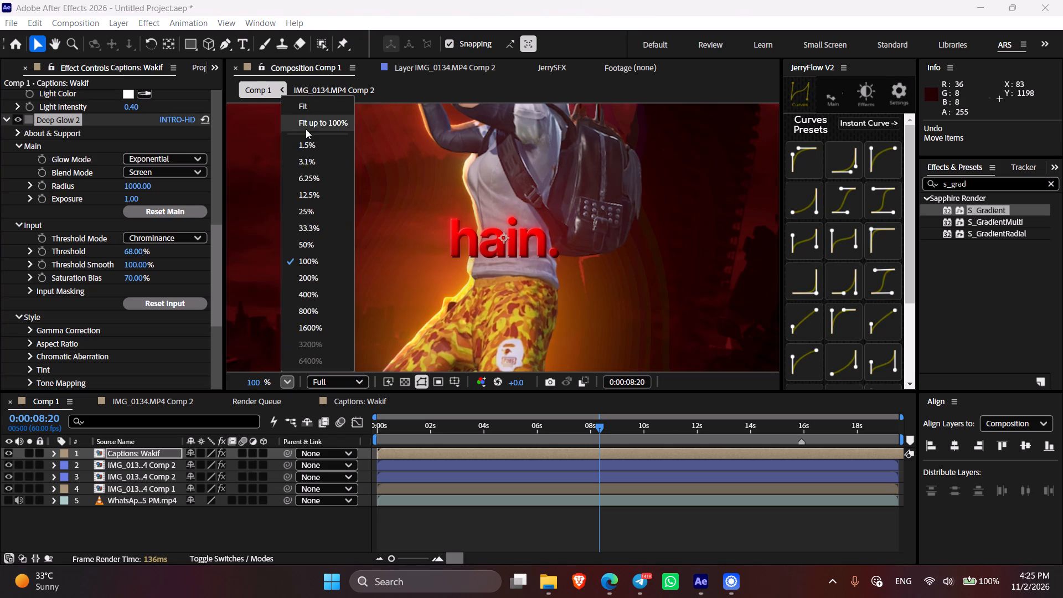
{"action": "left_click", "coordinate": [306, 129]}
{"action": "left_click", "coordinate": [459, 529]}
{"action": "left_click_drag", "start_coordinate": [394, 425], "coordinate": [375, 426]}
{"action": "left_click_drag", "start_coordinate": [378, 430], "coordinate": [435, 443]}
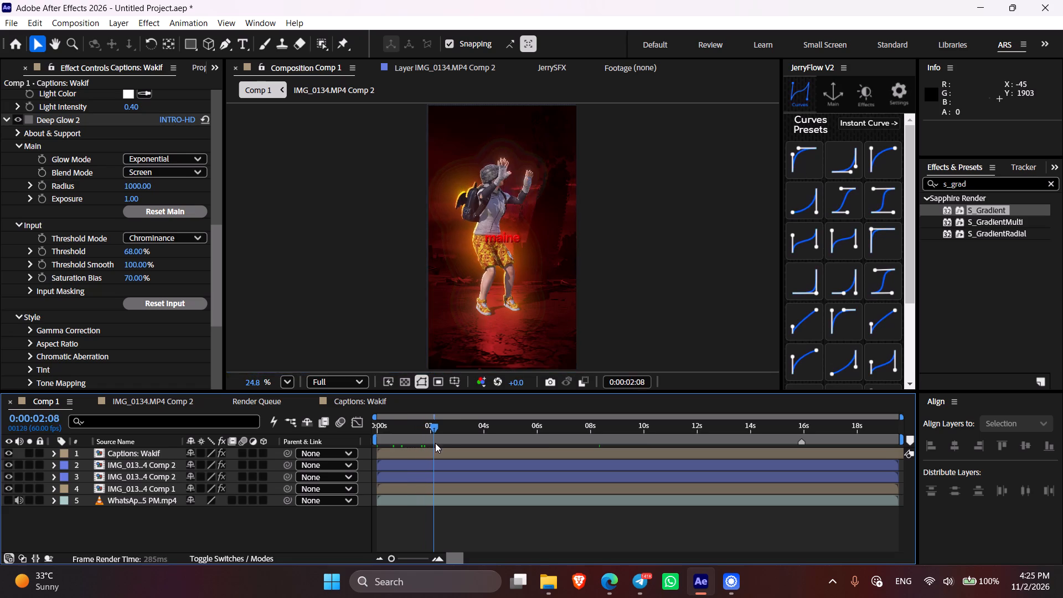
{"action": "left_click_drag", "start_coordinate": [435, 443], "coordinate": [505, 457]}
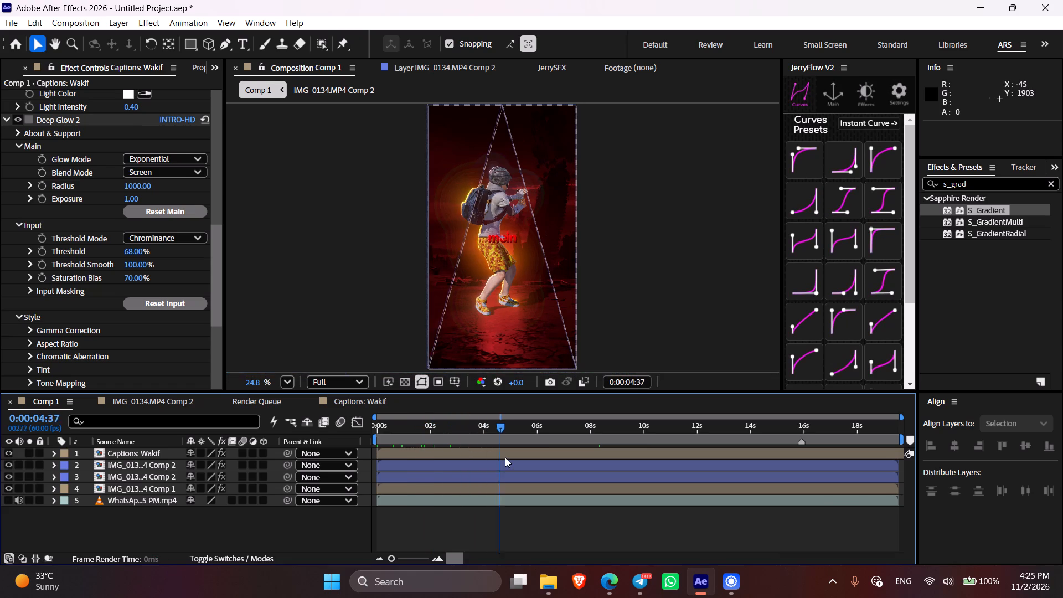
{"action": "left_click_drag", "start_coordinate": [505, 457], "coordinate": [525, 462]}
{"action": "left_click", "coordinate": [570, 508]}
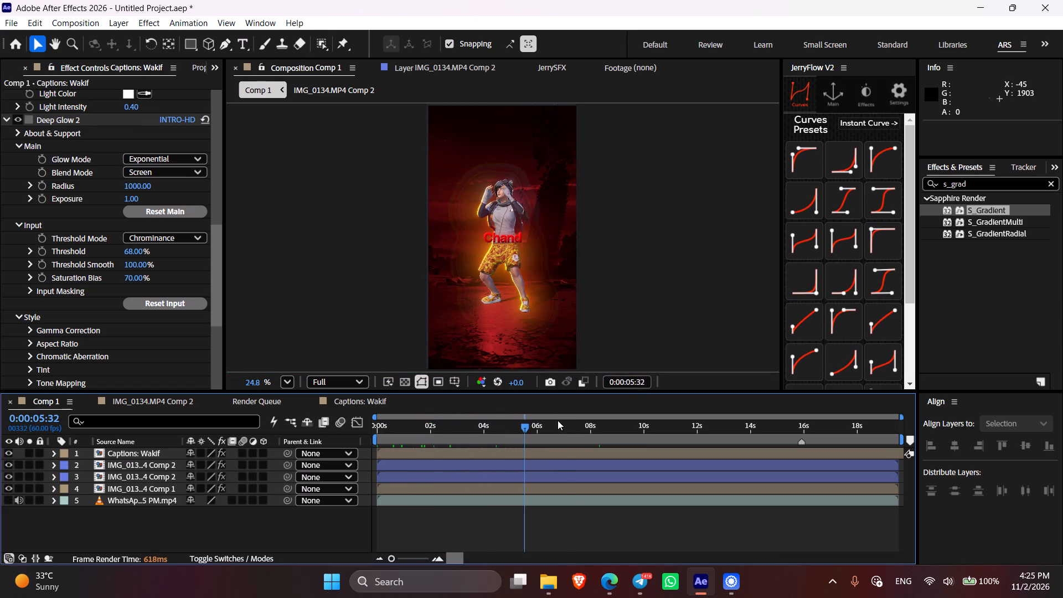
{"action": "left_click", "coordinate": [566, 435]}
{"action": "left_click", "coordinate": [574, 522]}
{"action": "left_click", "coordinate": [607, 427]}
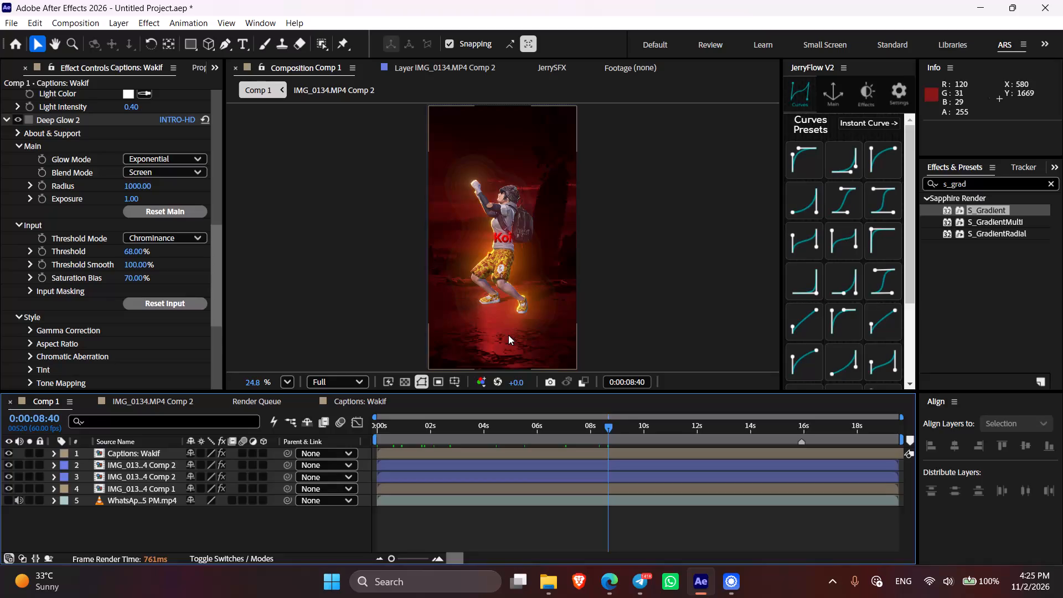
Add a text layer reading "4GS | RAJPUT" on the red ground below the character's feet.
{"action": "left_click", "coordinate": [288, 380]}
{"action": "left_click", "coordinate": [325, 260]}
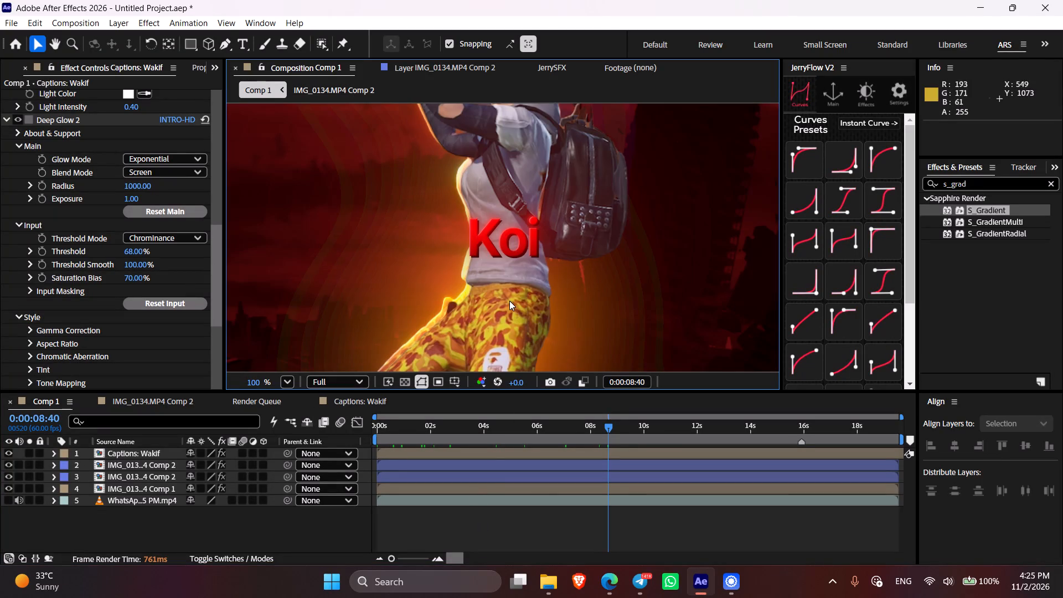
{"action": "key", "text": "space"}
{"action": "key", "text": "space"}
{"action": "key", "text": "space"}
{"action": "key", "text": "space"}
{"action": "key", "text": "space"}
{"action": "key", "text": "space"}
{"action": "key", "text": "space"}
{"action": "key", "text": "space"}
{"action": "key", "text": "space"}
{"action": "key", "text": "space"}
{"action": "key", "text": "space"}
{"action": "key", "text": "space"}
{"action": "key", "text": "space"}
{"action": "key", "text": "space"}
{"action": "key", "text": "space"}
{"action": "key", "text": "space"}
{"action": "key", "text": "space"}
{"action": "key", "text": "space"}
{"action": "key", "text": "space"}
{"action": "key", "text": "space"}
{"action": "left_click_drag", "start_coordinate": [522, 319], "coordinate": [552, 74]}
{"action": "left_click_drag", "start_coordinate": [531, 282], "coordinate": [515, 244]}
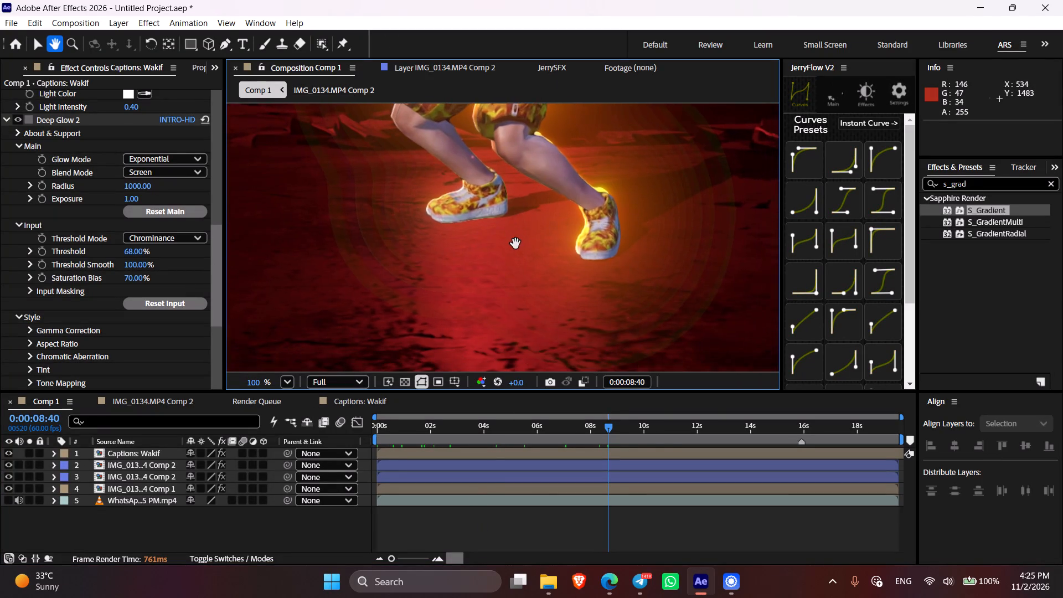
{"action": "left_click_drag", "start_coordinate": [515, 244], "coordinate": [501, 232]}
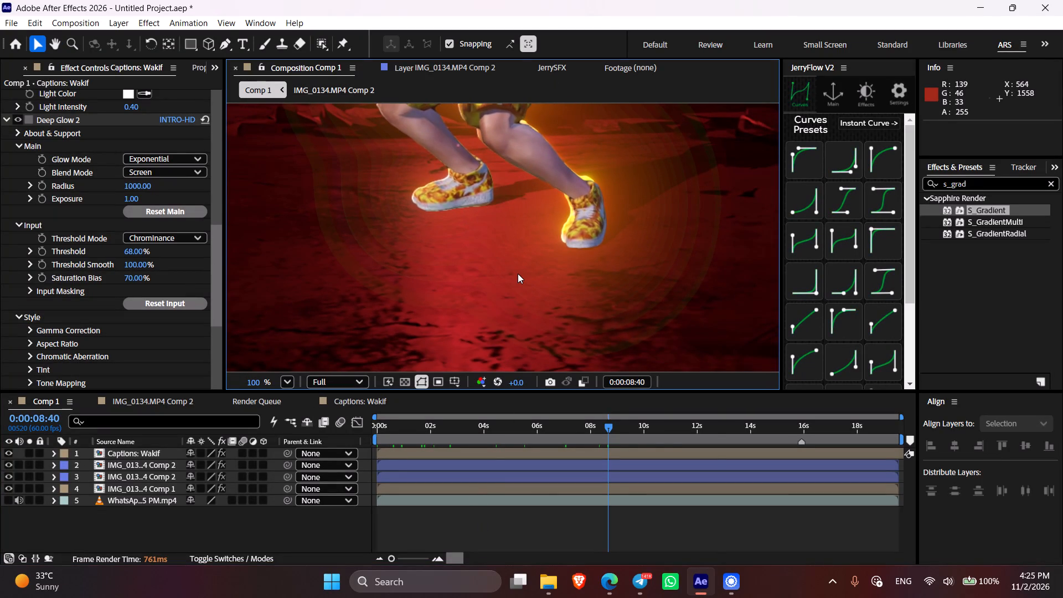
{"action": "key", "text": "space"}
{"action": "key", "text": "space"}
{"action": "key", "text": "space"}
{"action": "key", "text": "space"}
{"action": "key", "text": "space"}
{"action": "key", "text": "space"}
{"action": "key", "text": "space"}
{"action": "key", "text": "space"}
{"action": "key", "text": "space"}
{"action": "key", "text": "space"}
{"action": "key", "text": "space"}
{"action": "key", "text": "space"}
{"action": "key", "text": "space"}
{"action": "key", "text": "space"}
{"action": "key", "text": "space"}
{"action": "key", "text": "space"}
{"action": "key", "text": "space"}
{"action": "key", "text": "space"}
{"action": "key", "text": "space"}
{"action": "key", "text": "space"}
{"action": "left_click_drag", "start_coordinate": [482, 250], "coordinate": [490, 163]}
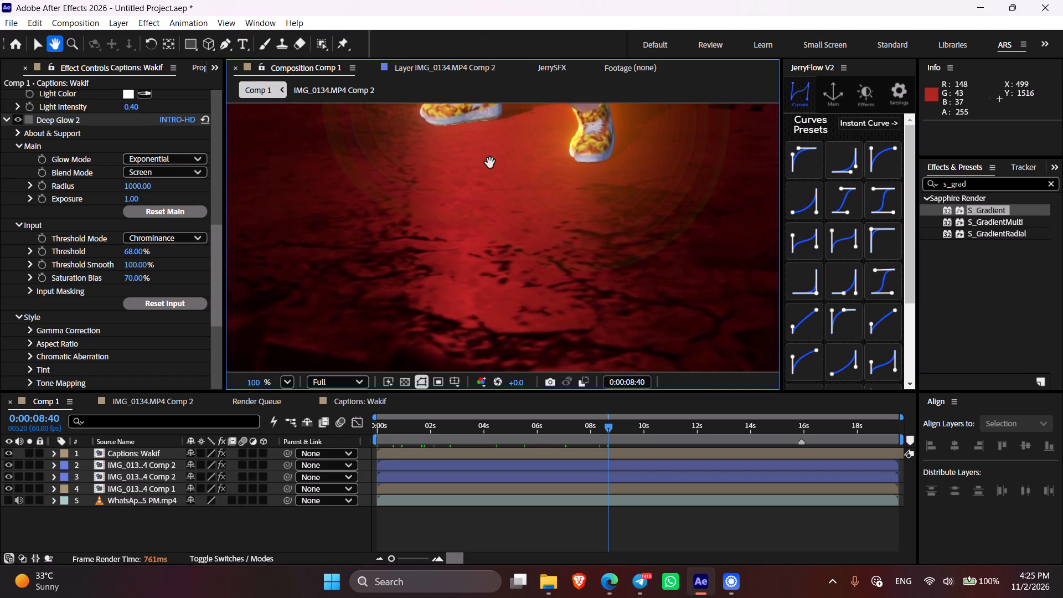
{"action": "left_click_drag", "start_coordinate": [490, 163], "coordinate": [484, 220]}
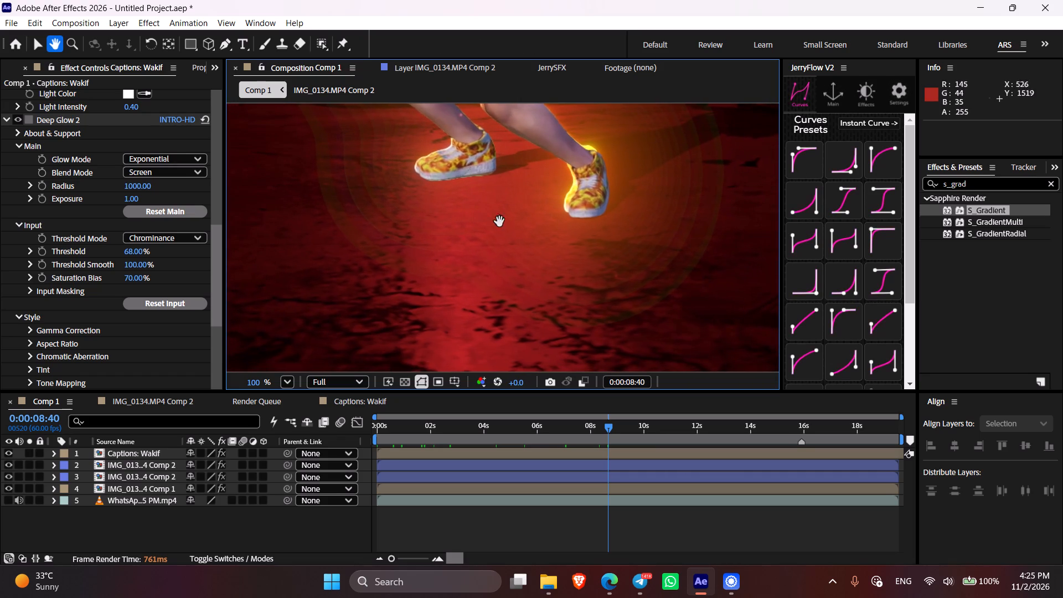
{"action": "left_click", "coordinate": [240, 45]}
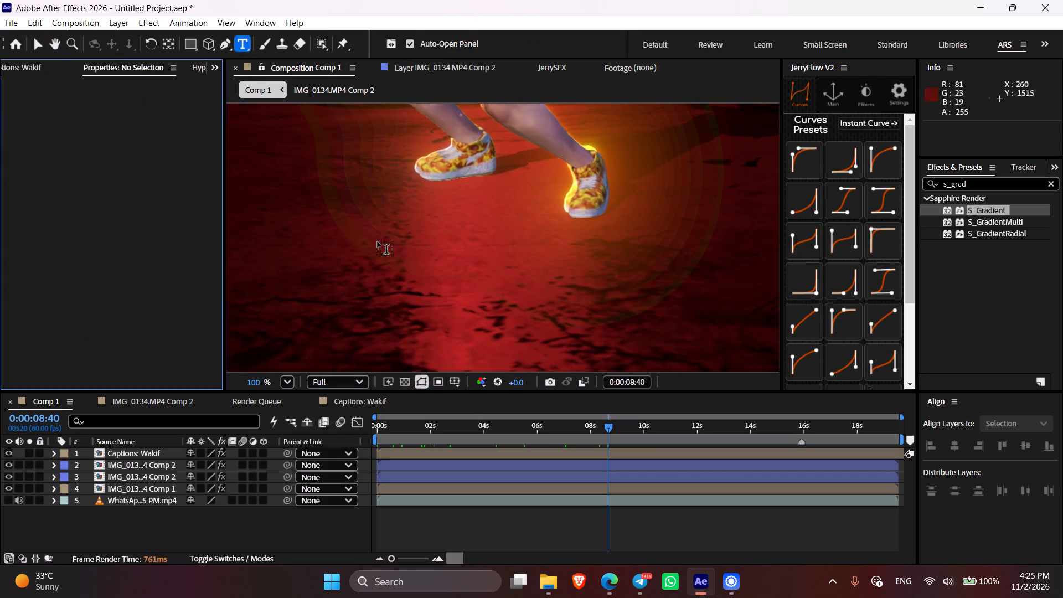
{"action": "left_click", "coordinate": [467, 296]}
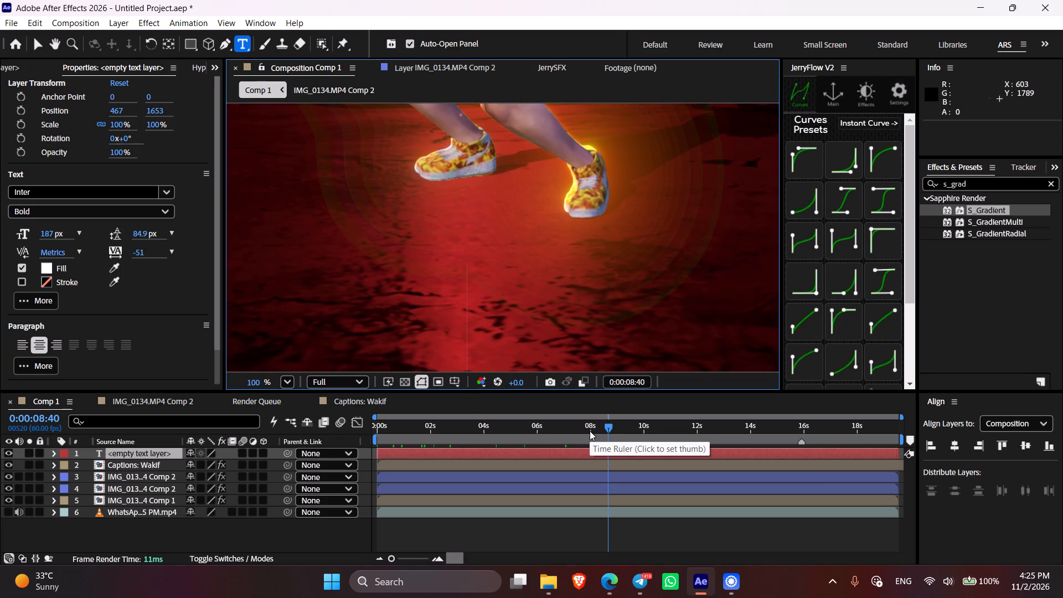
{"action": "type", "text": "$G"}
{"action": "key", "text": "BackSpace"}
{"action": "key", "text": "BackSpace"}
{"action": "type", "text": "4GS"}
{"action": "key", "text": "space"}
{"action": "type", "text": "|"}
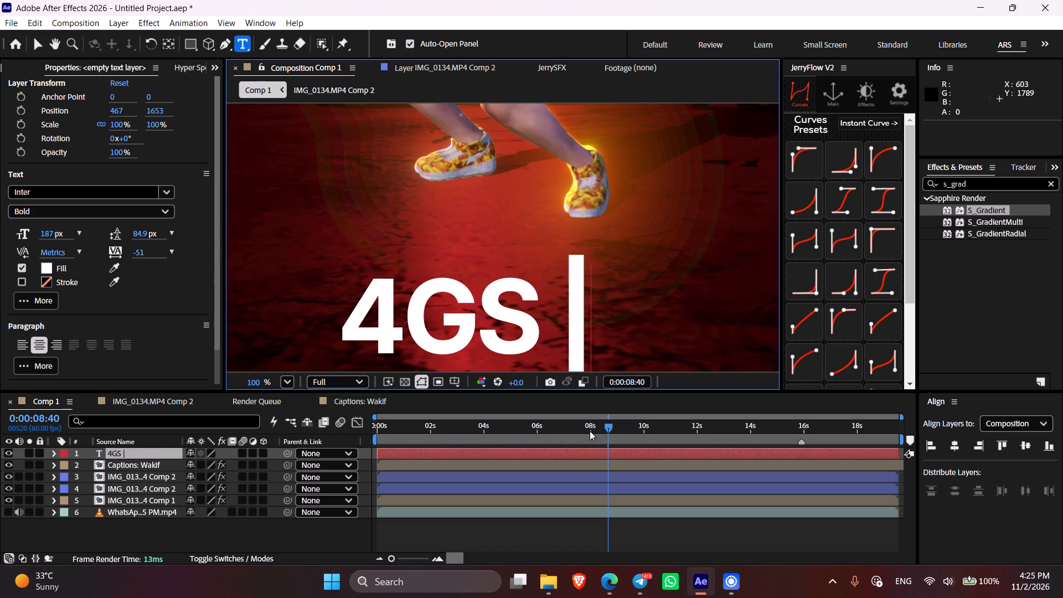
{"action": "key", "text": "space"}
{"action": "type", "text": "RAJPUT"}
{"action": "left_click", "coordinate": [613, 452]}
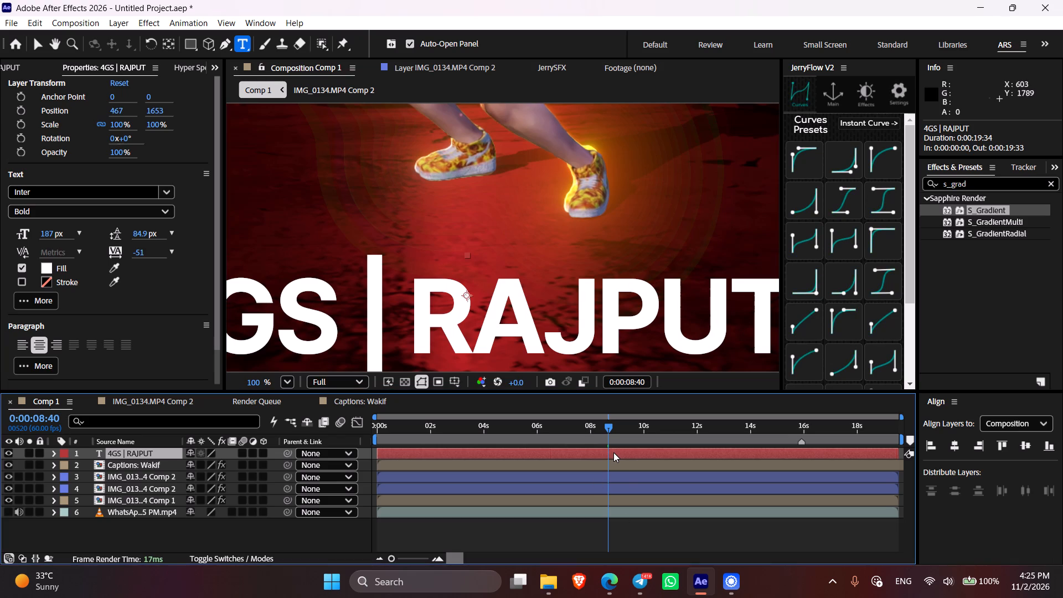
Center the "4GS | RAJPUT" text horizontally in the composition and scale it down to 20%.
{"action": "left_click", "coordinate": [954, 448]}
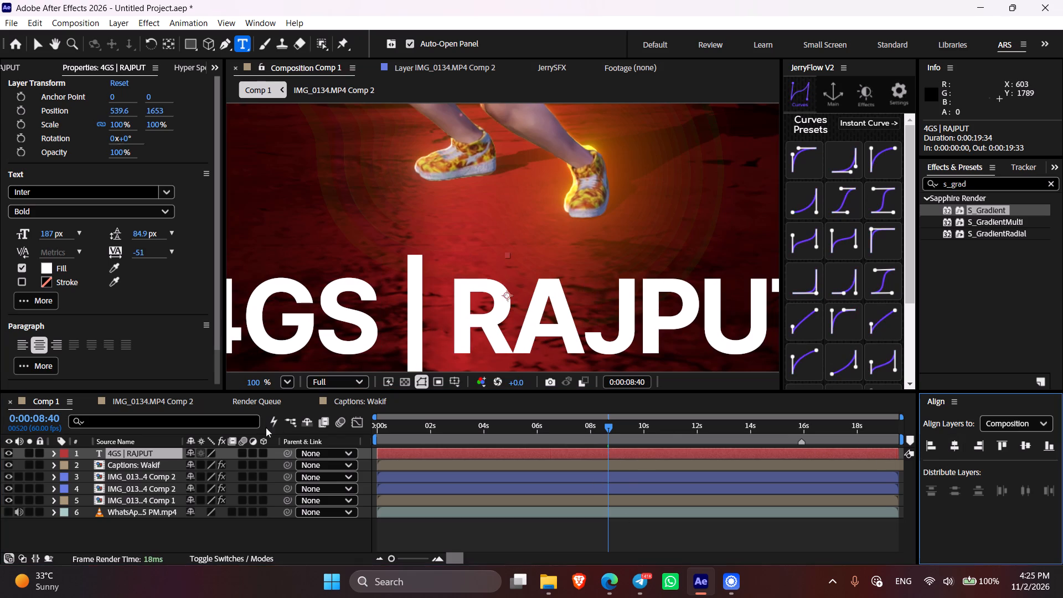
{"action": "left_click", "coordinate": [291, 378]}
{"action": "left_click", "coordinate": [319, 246]}
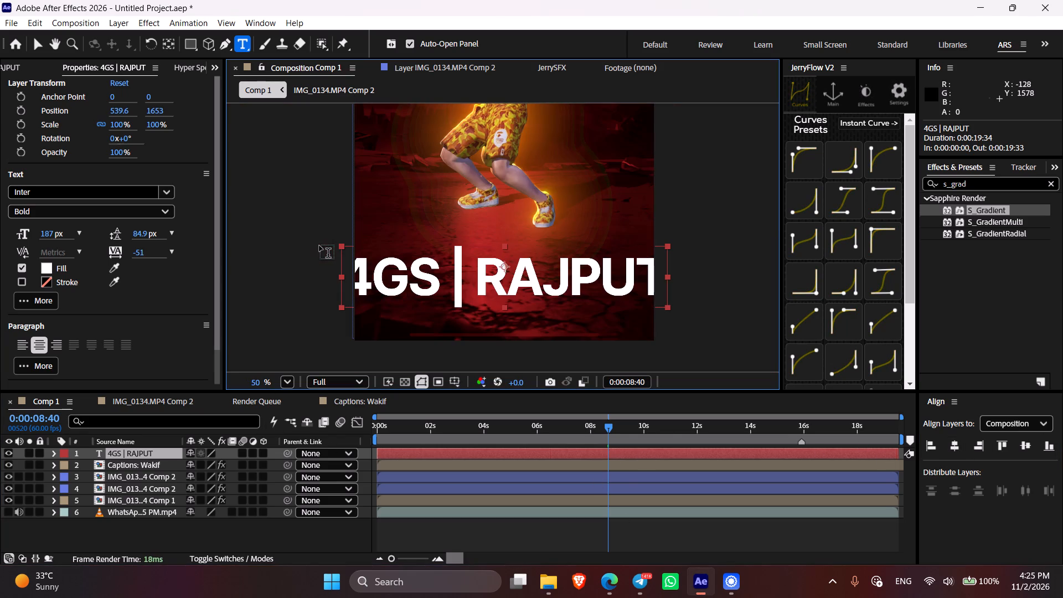
{"action": "left_click", "coordinate": [699, 451]}
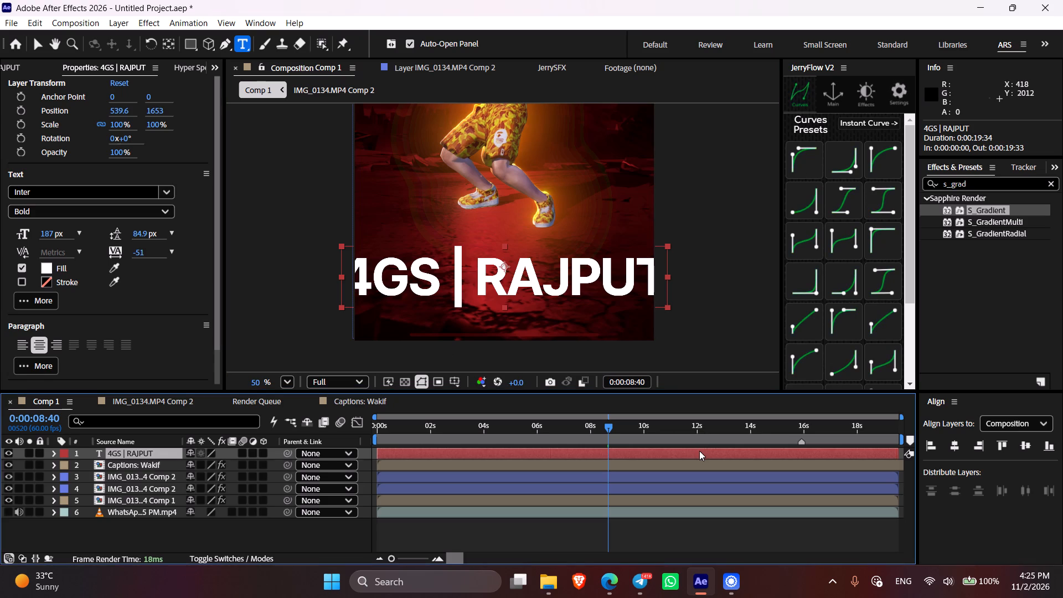
{"action": "key", "text": "s"}
{"action": "left_click_drag", "start_coordinate": [229, 465], "coordinate": [174, 462]}
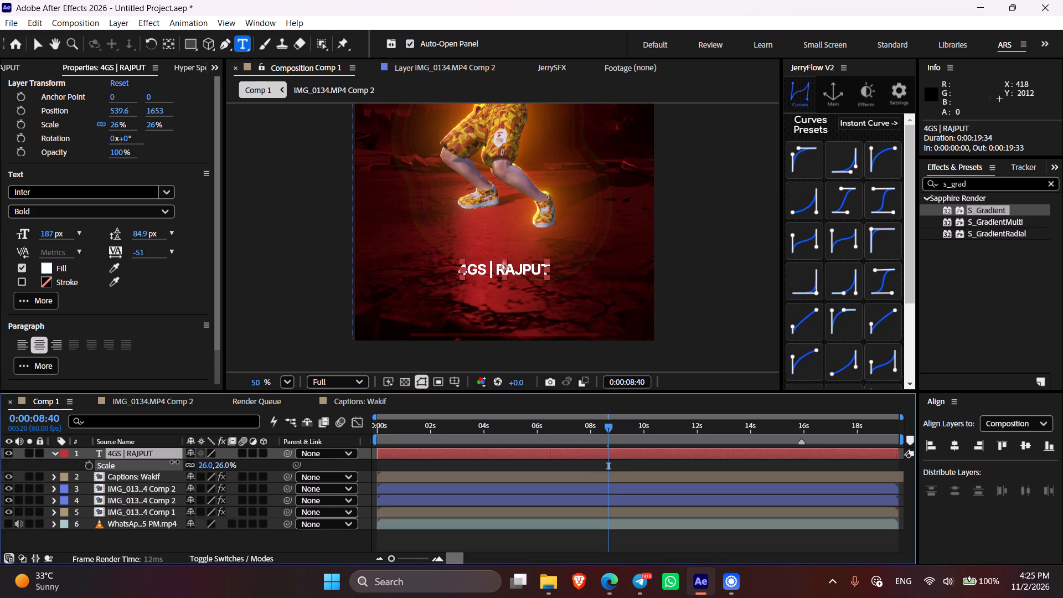
{"action": "left_click_drag", "start_coordinate": [174, 462], "coordinate": [164, 459]}
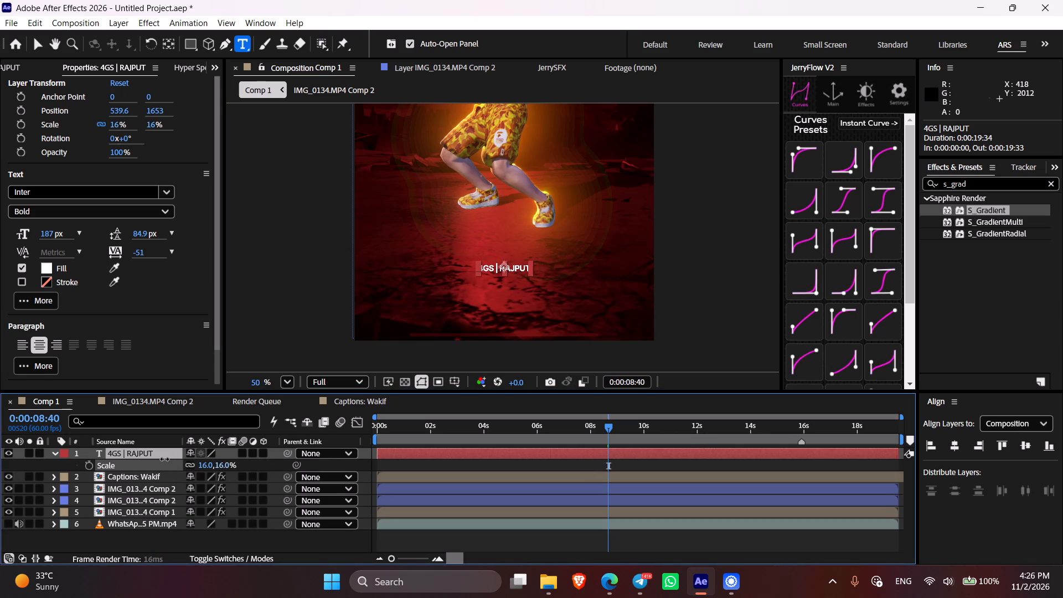
{"action": "left_click_drag", "start_coordinate": [164, 459], "coordinate": [168, 459]}
{"action": "key", "text": "s"}
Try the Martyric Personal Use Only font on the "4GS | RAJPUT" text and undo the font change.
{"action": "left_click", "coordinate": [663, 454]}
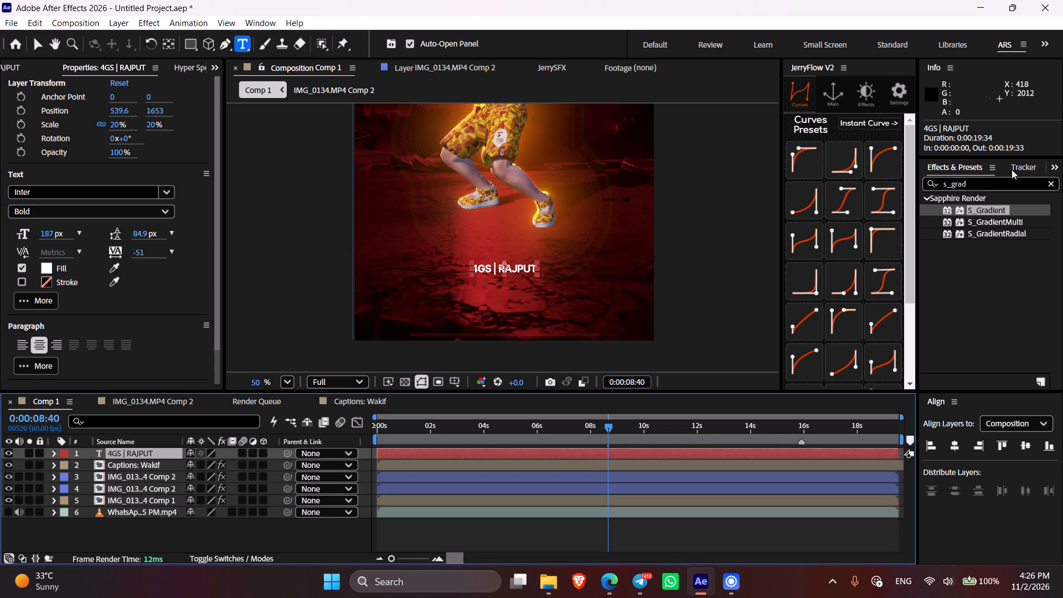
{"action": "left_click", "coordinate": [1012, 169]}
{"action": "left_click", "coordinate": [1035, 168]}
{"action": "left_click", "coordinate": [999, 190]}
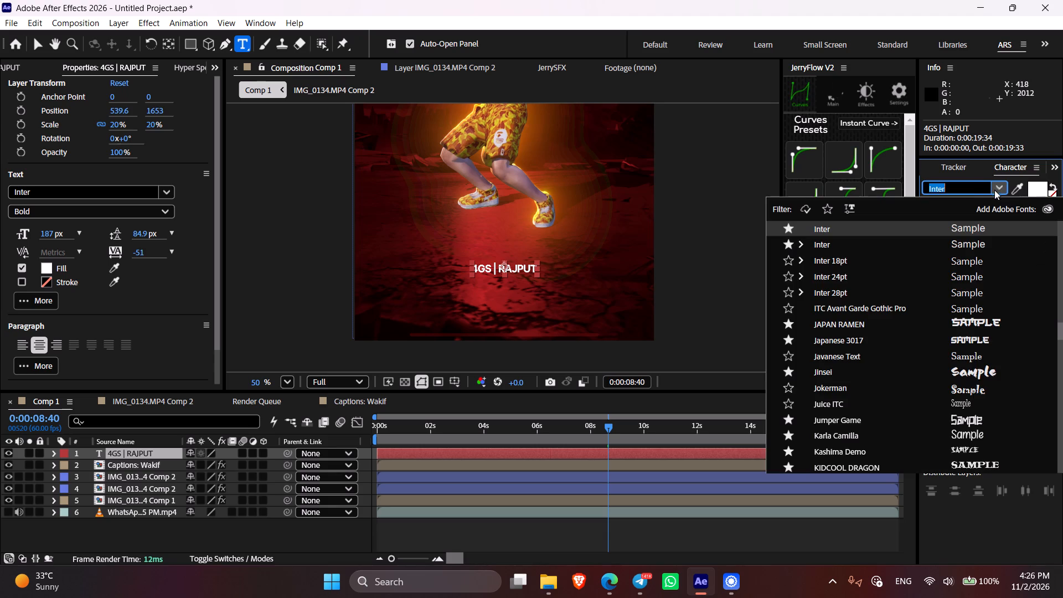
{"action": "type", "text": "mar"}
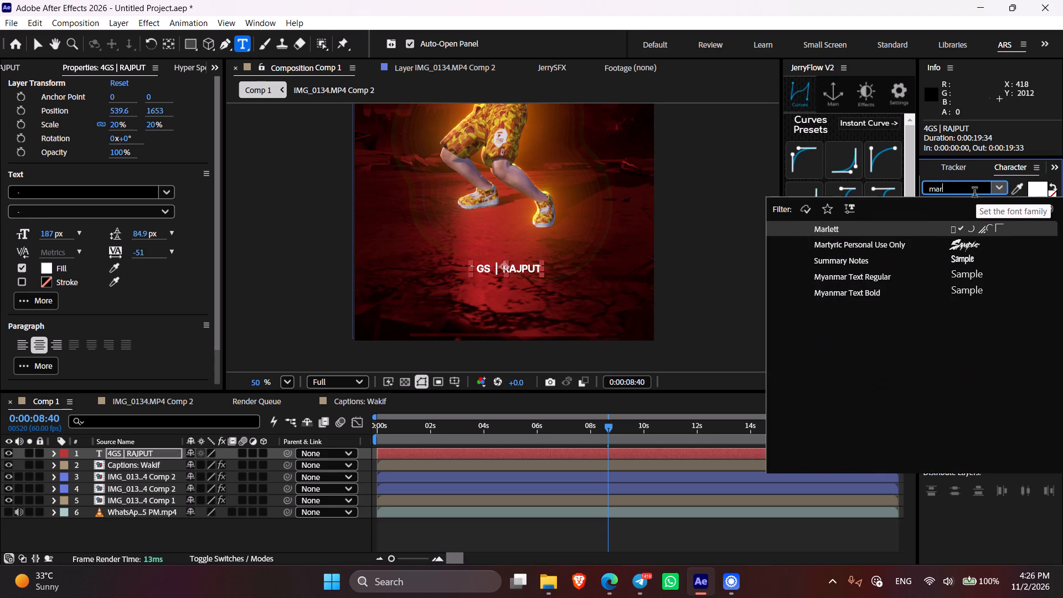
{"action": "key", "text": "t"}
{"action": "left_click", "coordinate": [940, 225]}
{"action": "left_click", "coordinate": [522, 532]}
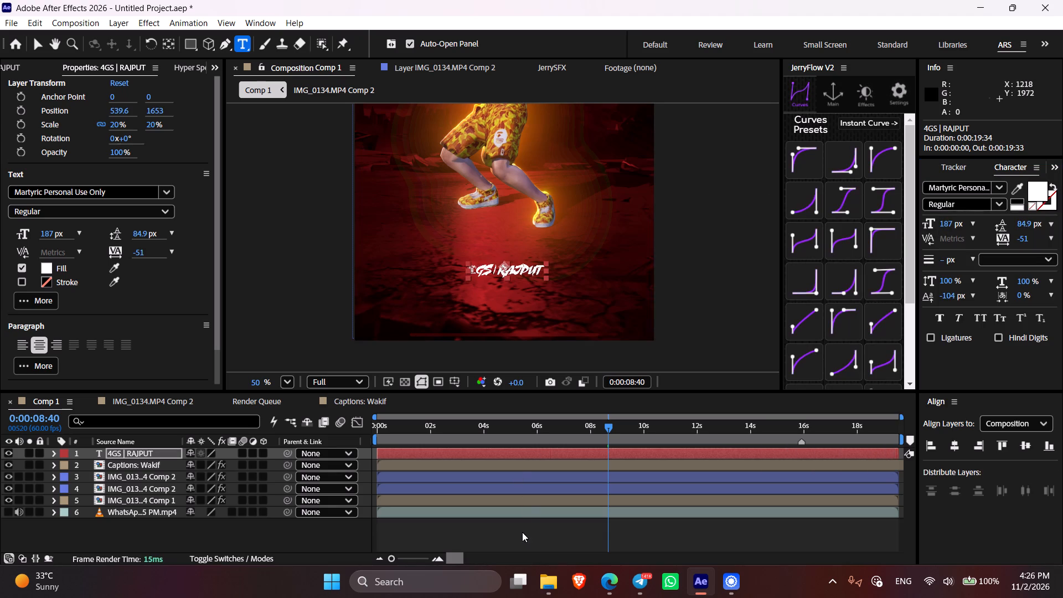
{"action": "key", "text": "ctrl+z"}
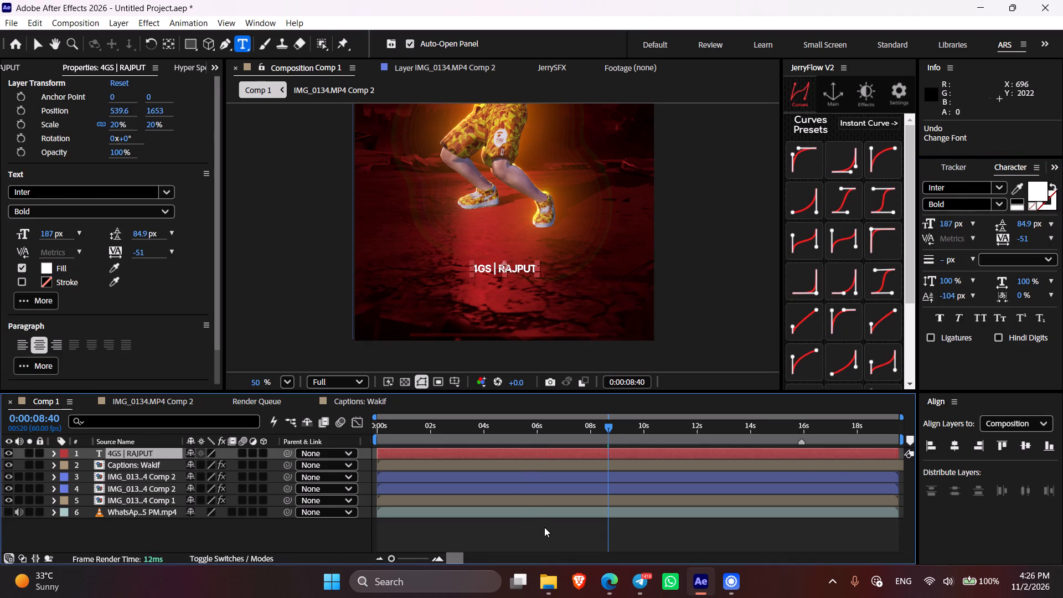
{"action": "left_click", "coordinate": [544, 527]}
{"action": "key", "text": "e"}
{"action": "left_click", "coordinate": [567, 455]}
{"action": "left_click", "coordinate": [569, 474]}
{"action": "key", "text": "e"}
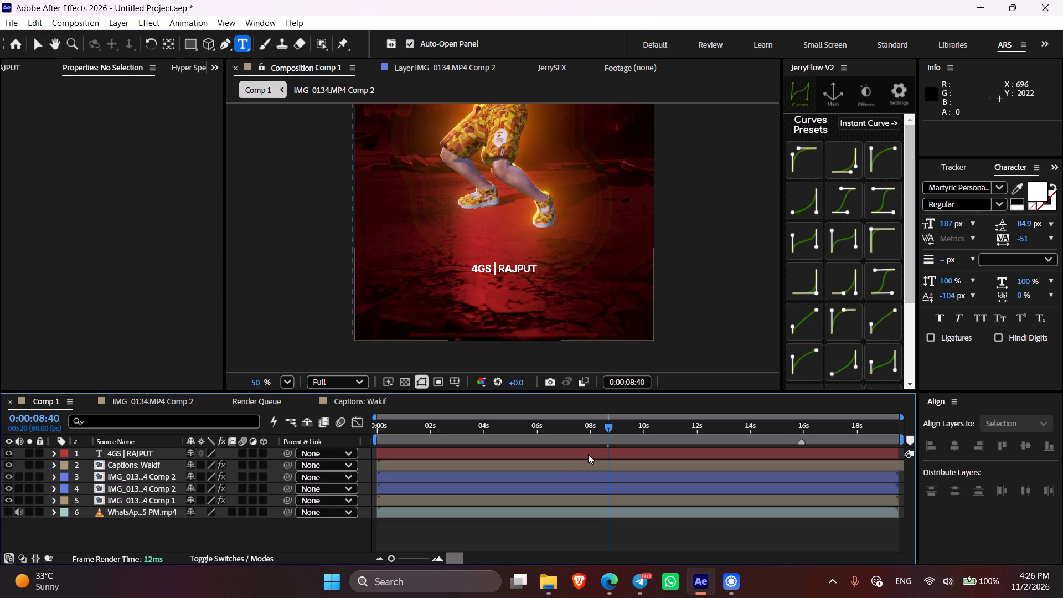
Center the scaled "4GS | RAJPUT" text horizontally in the composition again.
{"action": "left_click", "coordinate": [606, 450]}
{"action": "left_click", "coordinate": [952, 442]}
Apply the Drop Shadow effect to the "4GS | RAJPUT" text layer with its opacity set to 100%.
{"action": "left_click", "coordinate": [605, 455]}
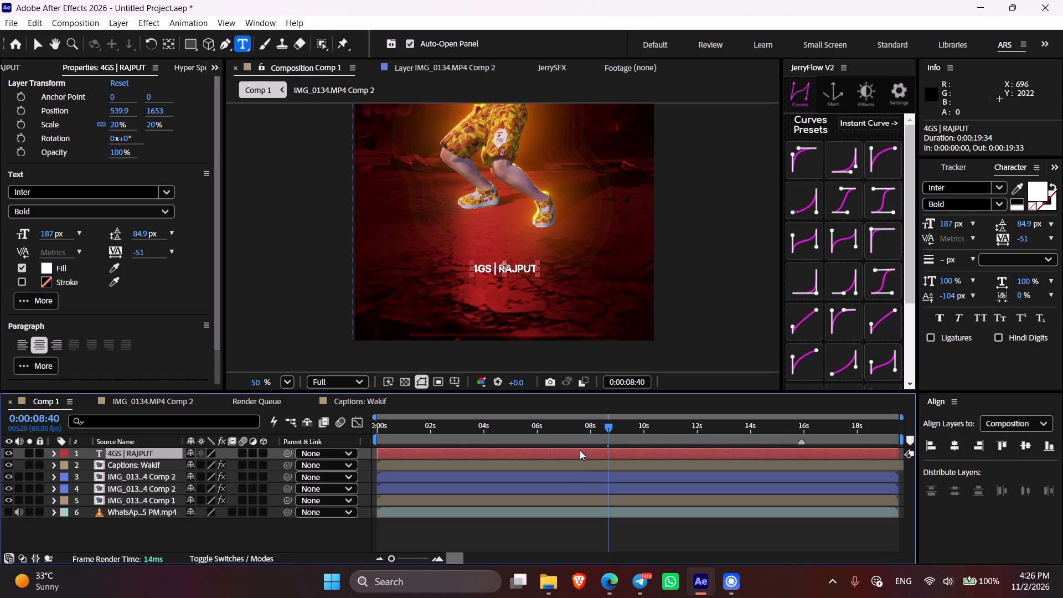
{"action": "key", "text": "ctrl+space"}
{"action": "type", "text": "drop"}
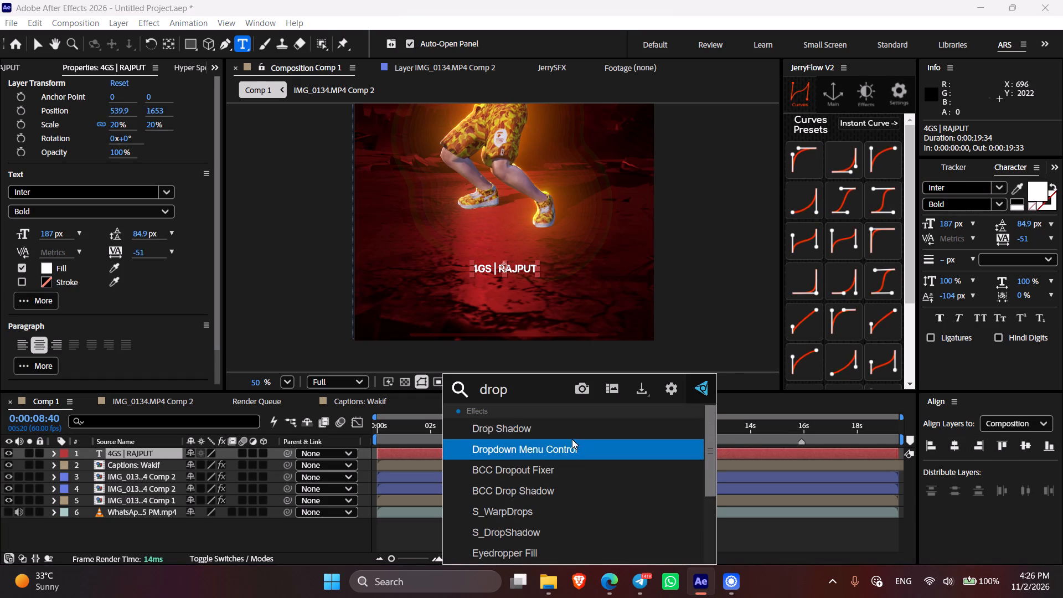
{"action": "left_click", "coordinate": [565, 434]}
{"action": "left_click_drag", "start_coordinate": [128, 121], "coordinate": [383, 130]}
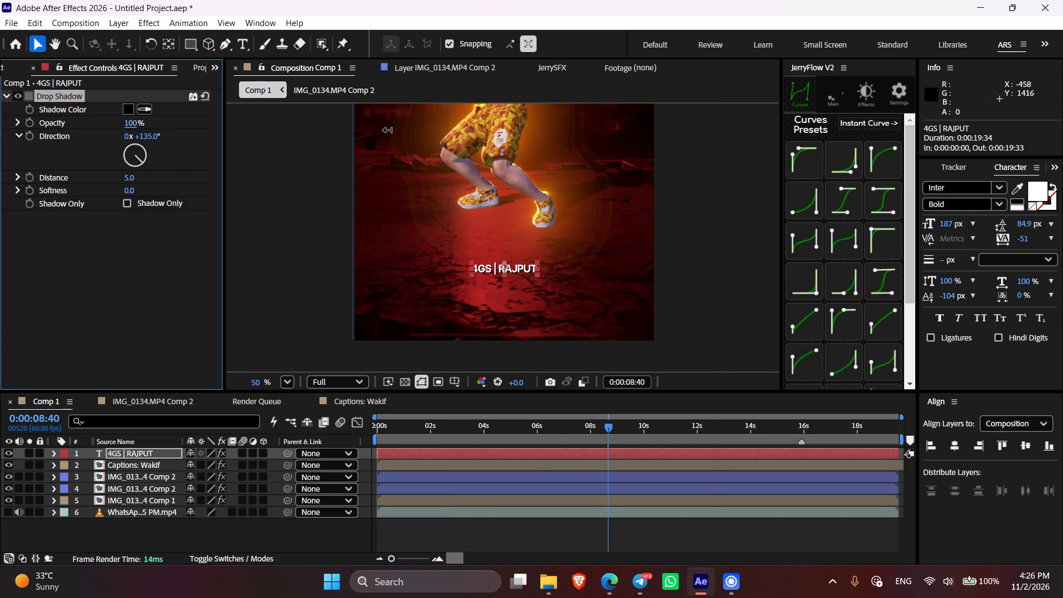
{"action": "left_click_drag", "start_coordinate": [383, 130], "coordinate": [383, 131]}
{"action": "left_click", "coordinate": [589, 287]}
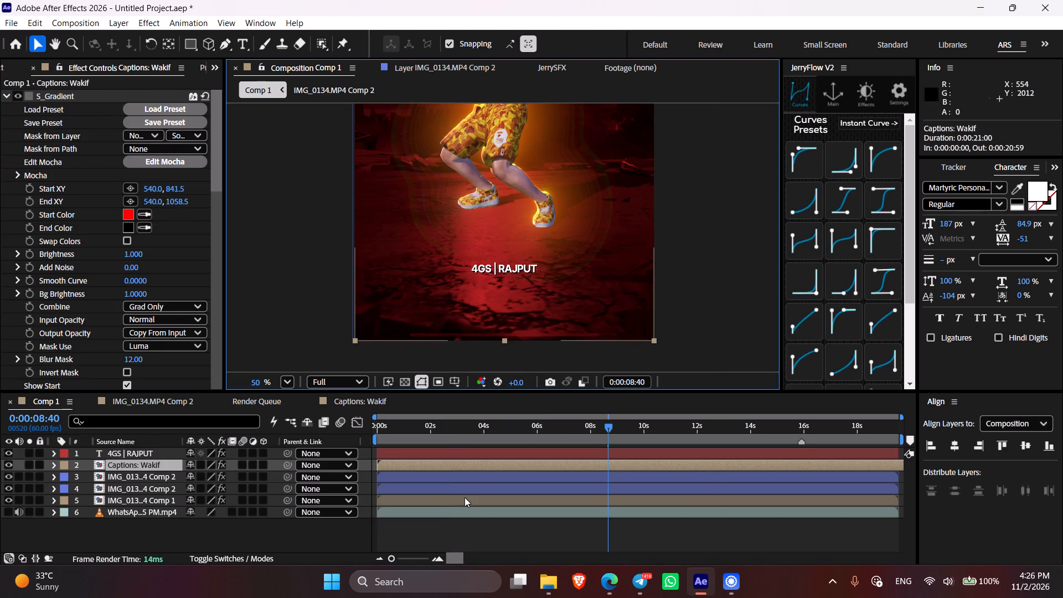
Set the blending mode of the "4GS | RAJPUT" text layer to Overlay.
{"action": "left_click", "coordinate": [453, 455]}
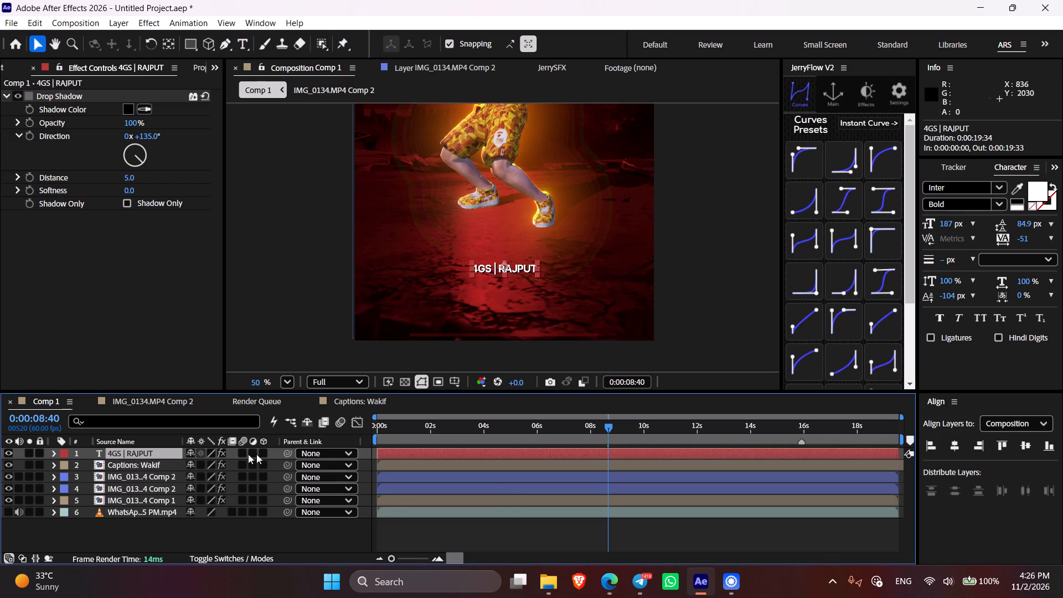
{"action": "right_click", "coordinate": [427, 453]}
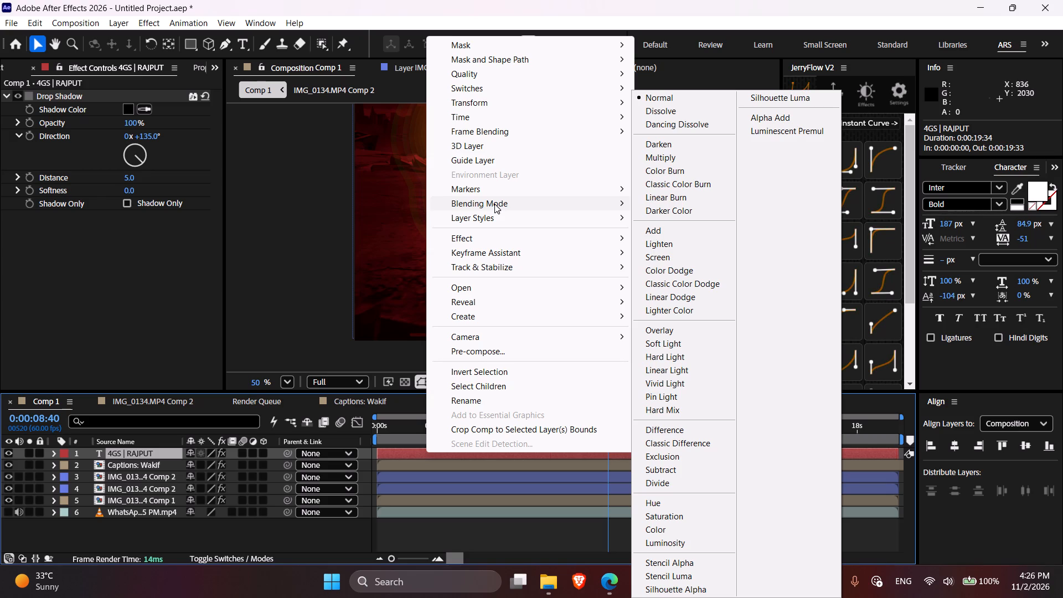
{"action": "left_click", "coordinate": [688, 330]}
{"action": "left_click", "coordinate": [523, 547]}
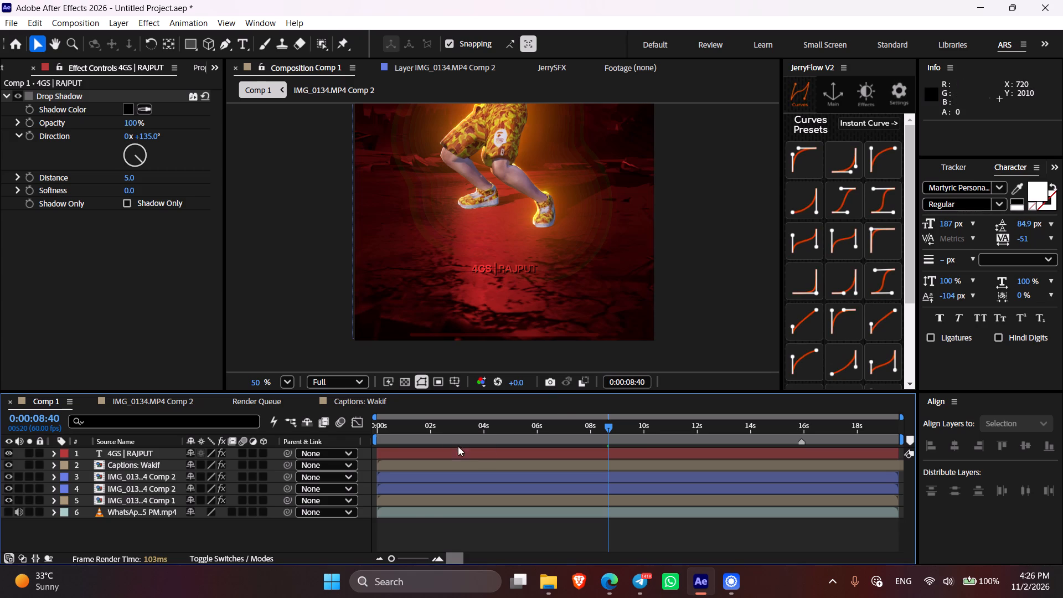
Review the blended "4GS | RAJPUT" text and the captions at several times across Comp 1, including with the whole frame fitted in view.
{"action": "left_click_drag", "start_coordinate": [436, 434], "coordinate": [468, 442]}
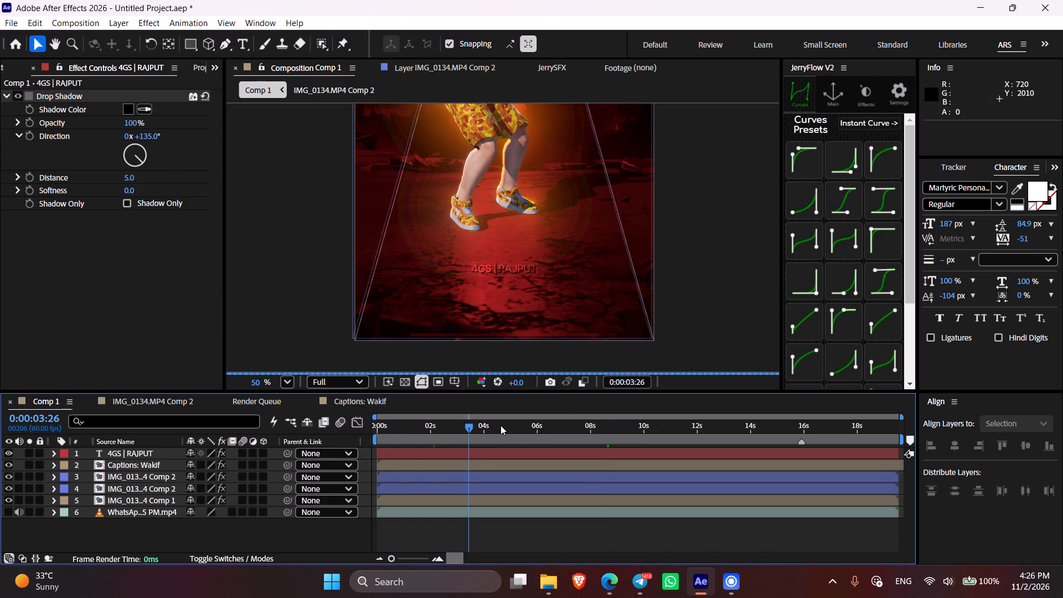
{"action": "left_click_drag", "start_coordinate": [515, 430], "coordinate": [532, 432]}
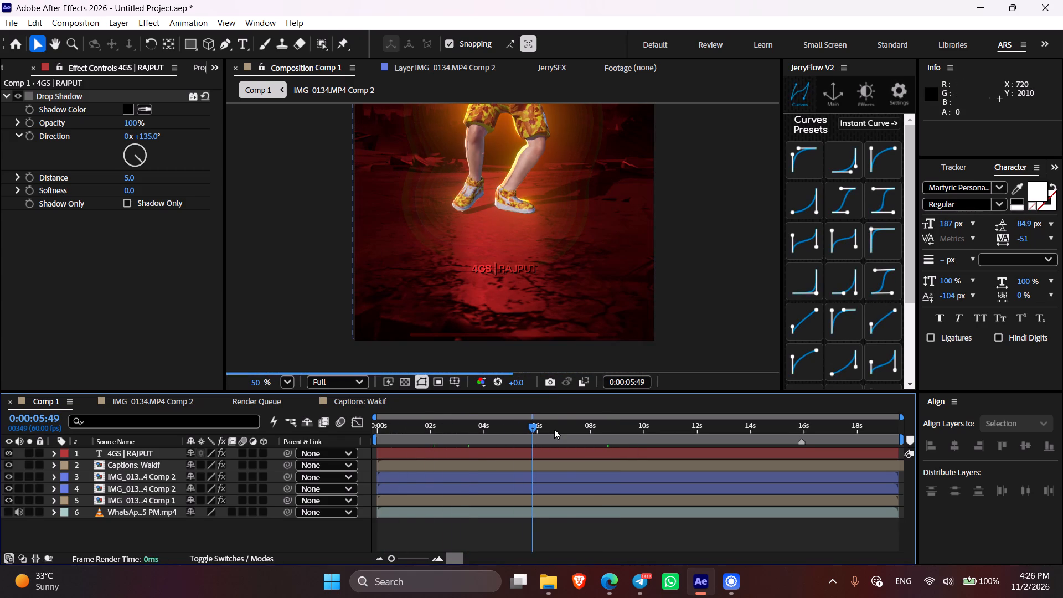
{"action": "left_click", "coordinate": [556, 429]}
{"action": "left_click", "coordinate": [292, 378]}
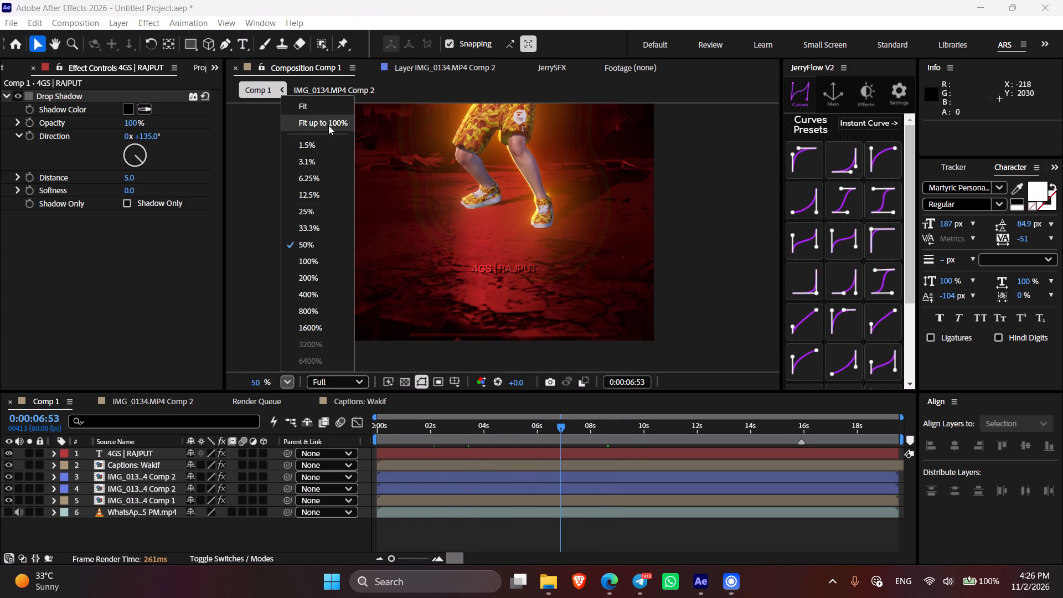
{"action": "left_click", "coordinate": [328, 125]}
{"action": "left_click", "coordinate": [488, 541]}
{"action": "left_click_drag", "start_coordinate": [578, 419], "coordinate": [603, 425]}
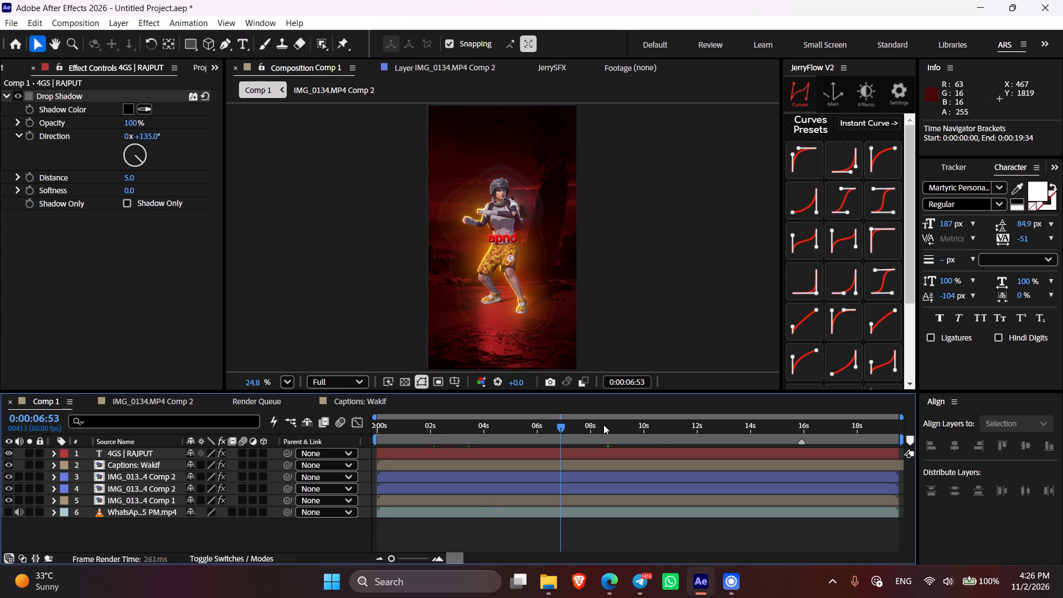
{"action": "left_click_drag", "start_coordinate": [601, 426], "coordinate": [628, 432]}
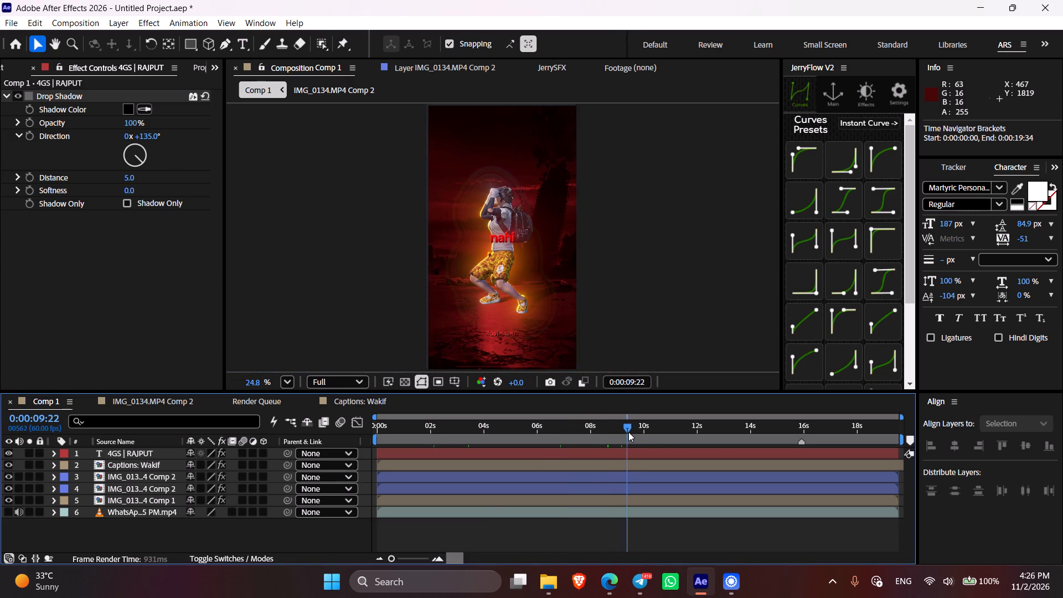
{"action": "left_click_drag", "start_coordinate": [628, 432], "coordinate": [641, 435]}
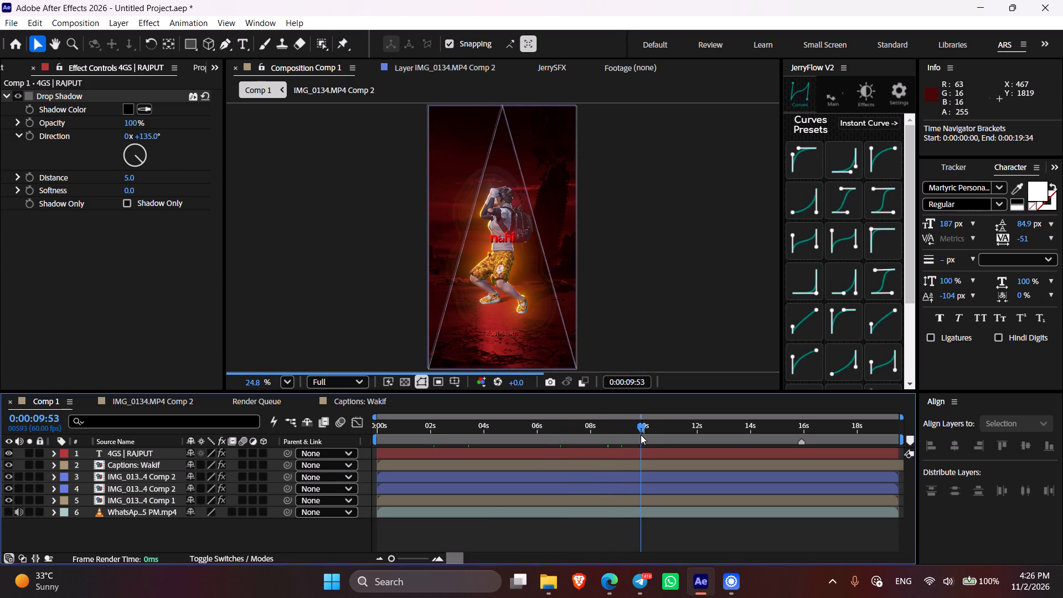
{"action": "left_click_drag", "start_coordinate": [641, 435], "coordinate": [687, 445]}
{"action": "left_click_drag", "start_coordinate": [721, 431], "coordinate": [768, 436]}
{"action": "left_click", "coordinate": [807, 430], "text": "shift"}
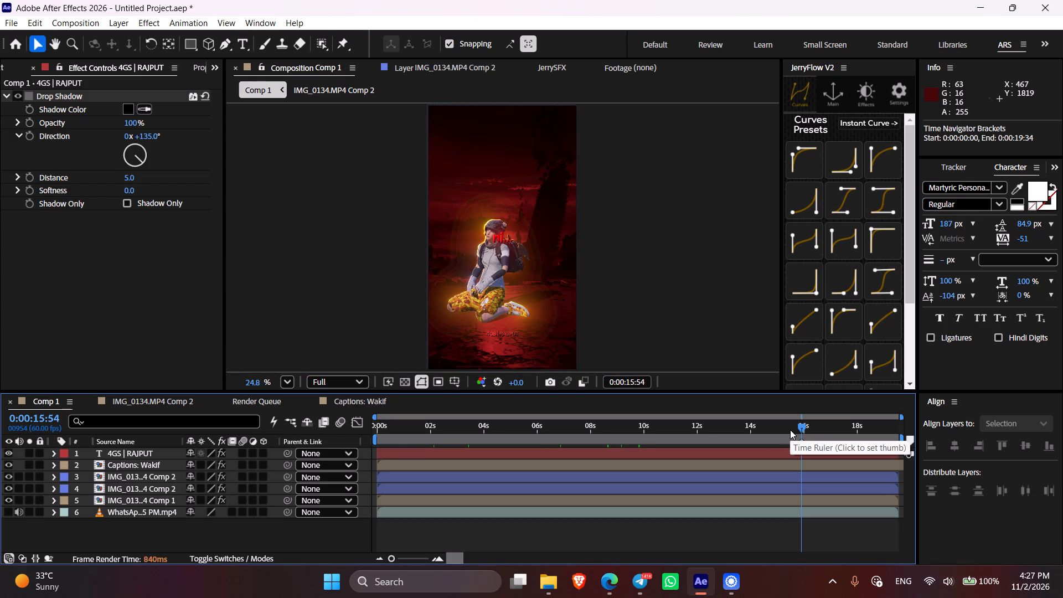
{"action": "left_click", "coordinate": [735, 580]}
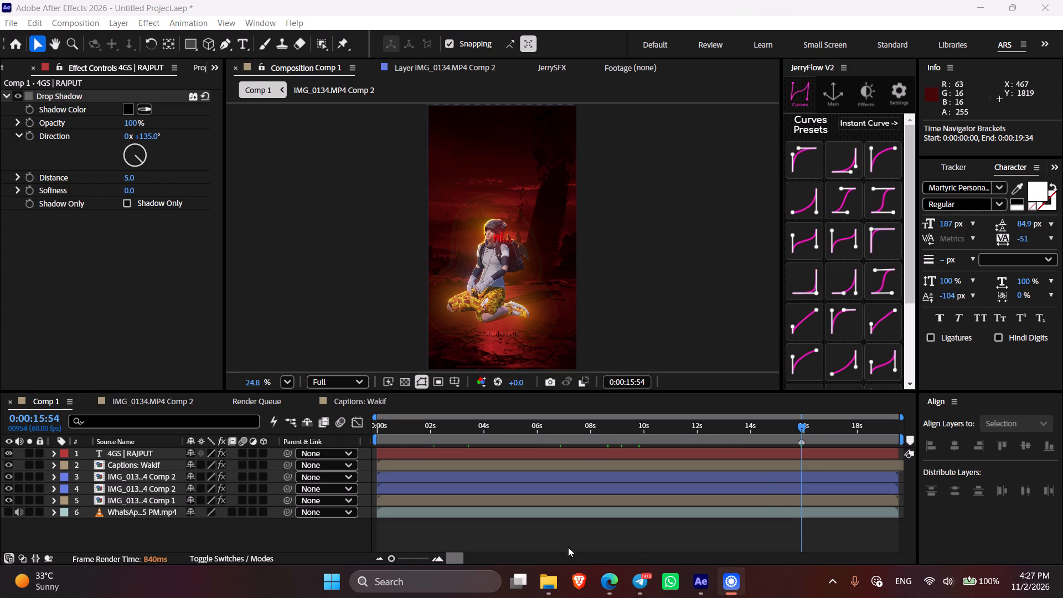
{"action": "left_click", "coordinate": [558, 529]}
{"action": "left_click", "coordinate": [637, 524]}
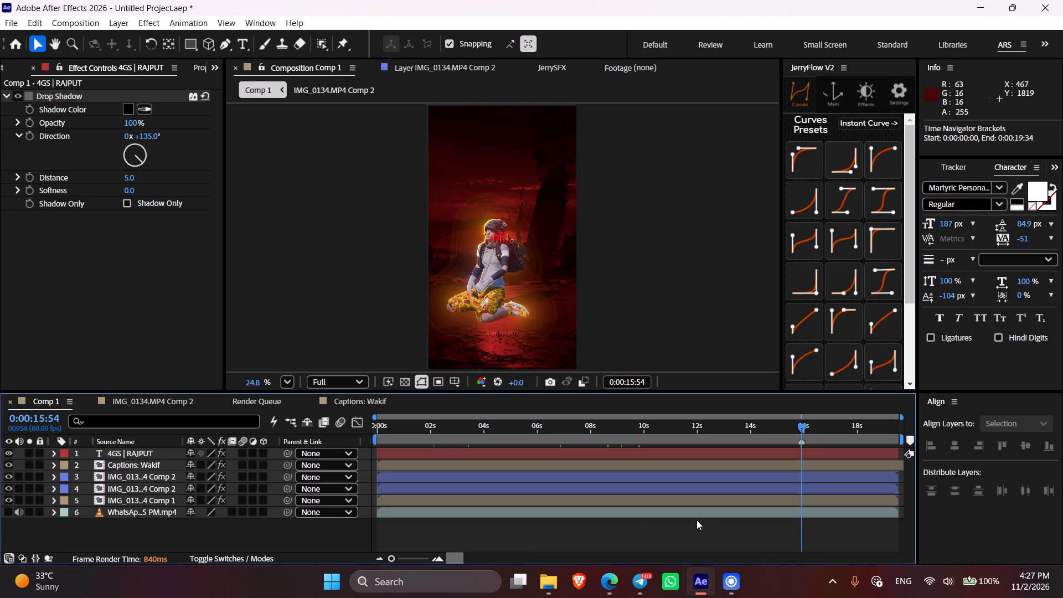
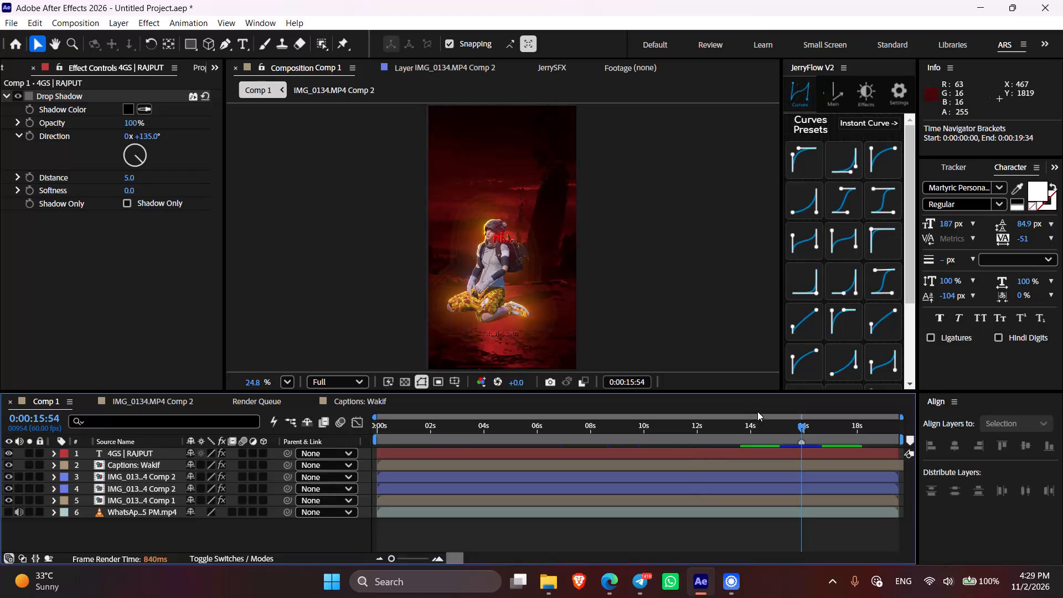
Purge the disk cache, including the cached files for all versions.
{"action": "left_click", "coordinate": [761, 435]}
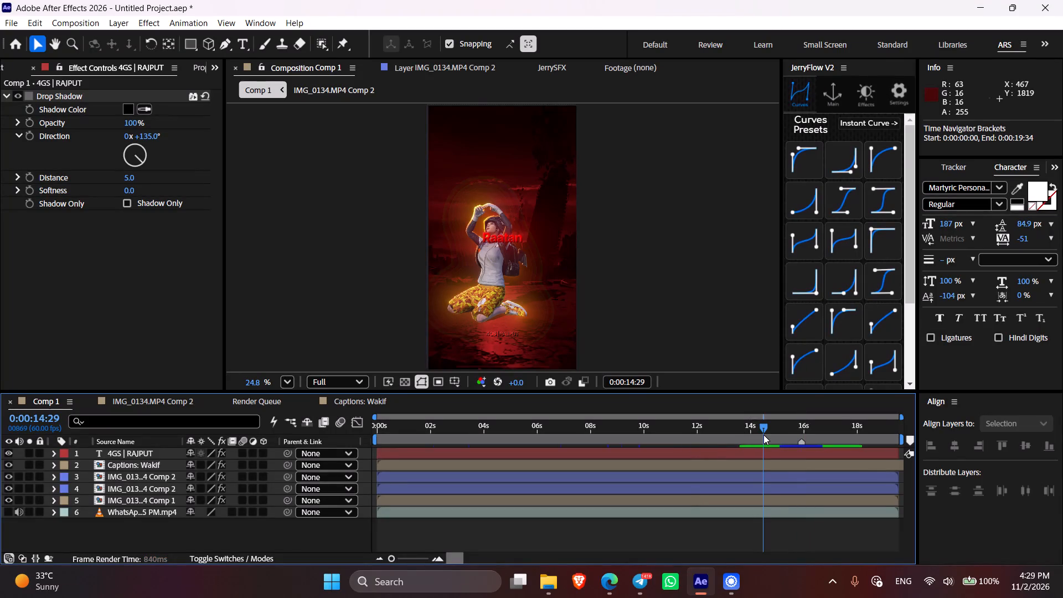
{"action": "left_click", "coordinate": [39, 20]}
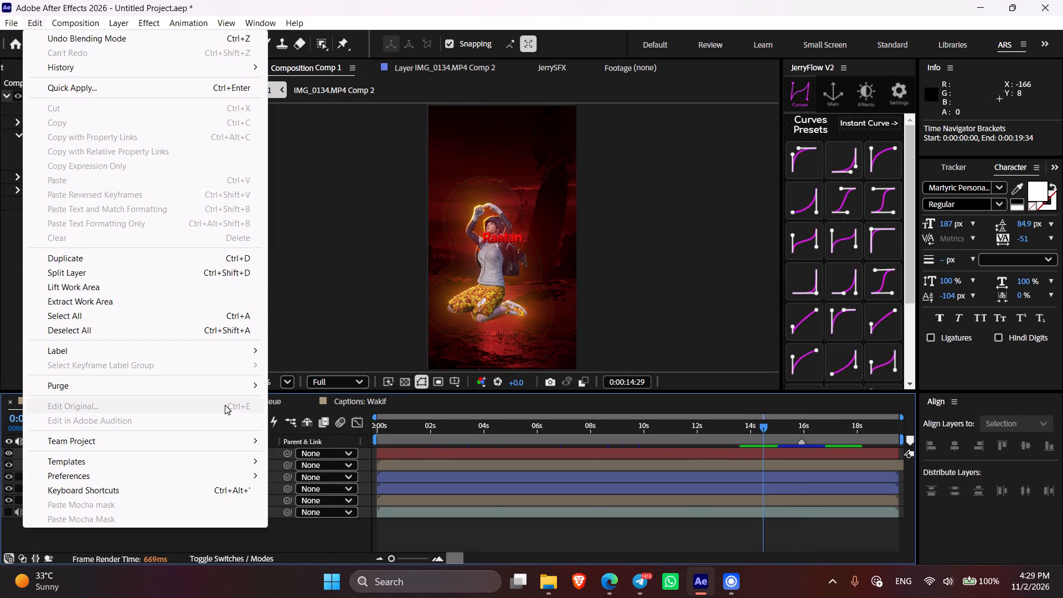
{"action": "left_click", "coordinate": [349, 401]}
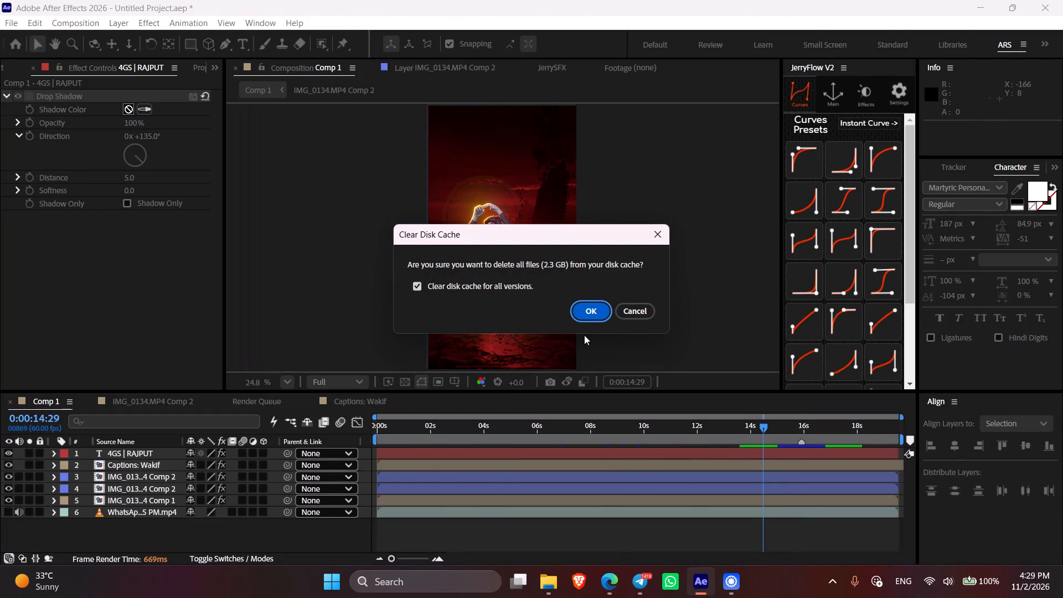
{"action": "left_click", "coordinate": [591, 315]}
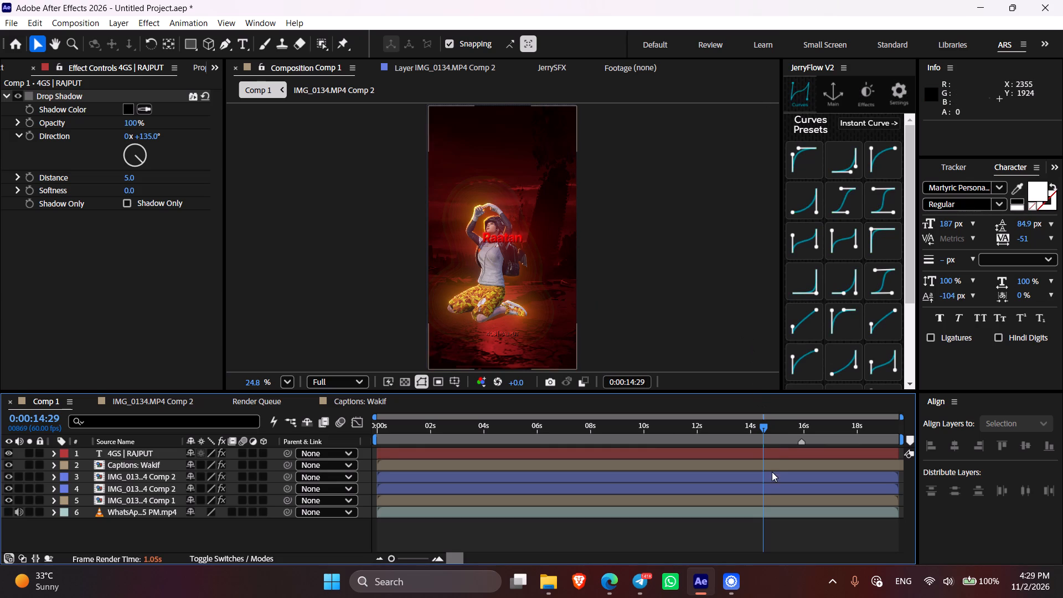
Check the captions against the audio from about 0:00:13:42, in both the Captions: Wakif composition and Comp 1.
{"action": "left_click", "coordinate": [757, 465]}
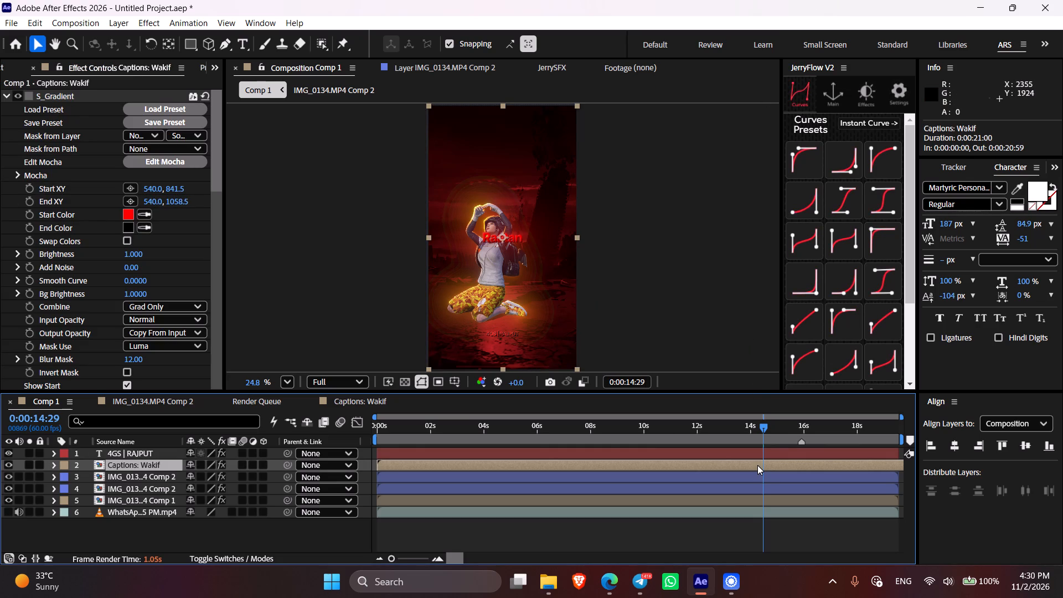
{"action": "double_click", "coordinate": [757, 465]}
{"action": "left_click", "coordinate": [762, 477]}
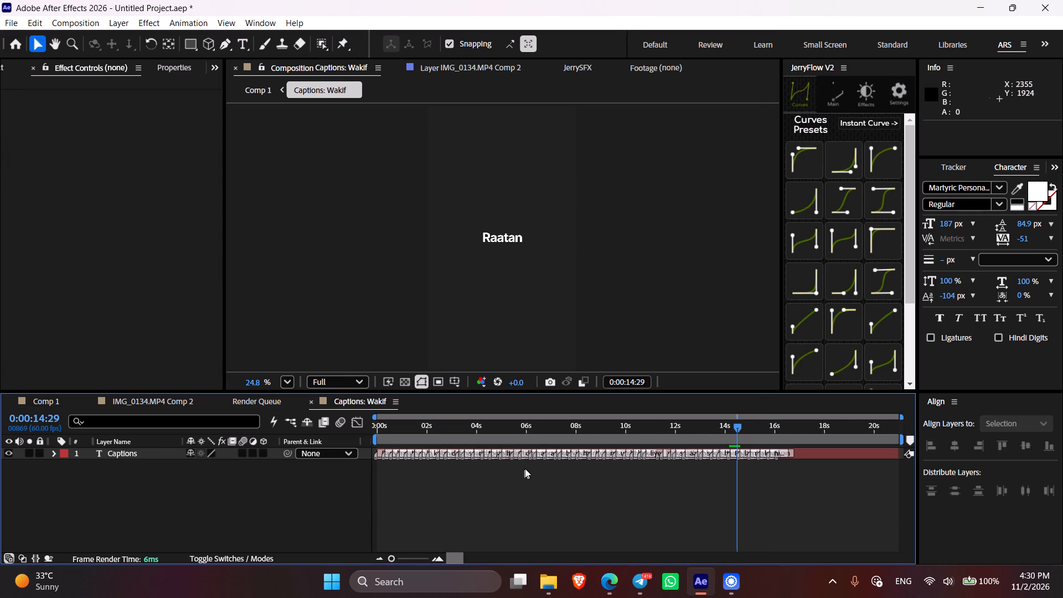
{"action": "left_click_drag", "start_coordinate": [732, 429], "coordinate": [718, 428]}
{"action": "key", "text": "Delete"}
{"action": "key", "text": "Delete"}
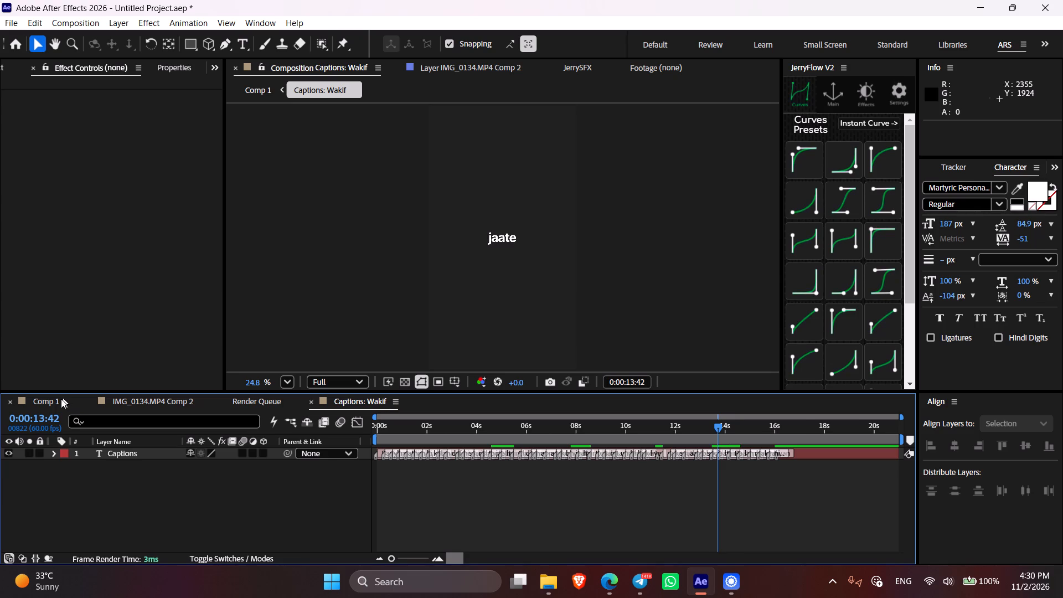
{"action": "left_click", "coordinate": [61, 399]}
{"action": "key", "text": "Delete"}
{"action": "left_click", "coordinate": [806, 530]}
{"action": "key", "text": "Delete"}
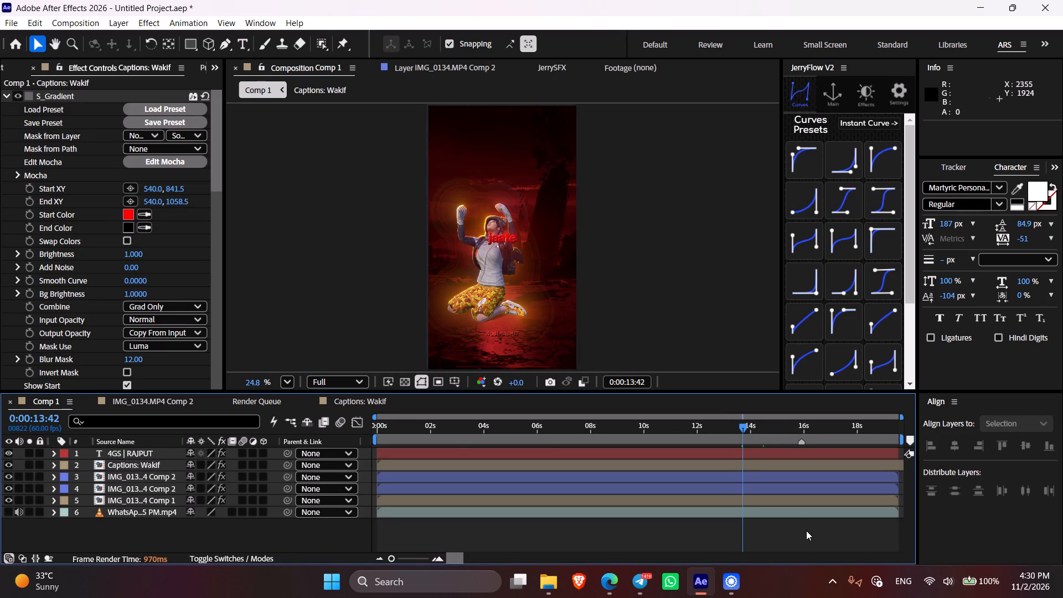
{"action": "key", "text": "Delete"}
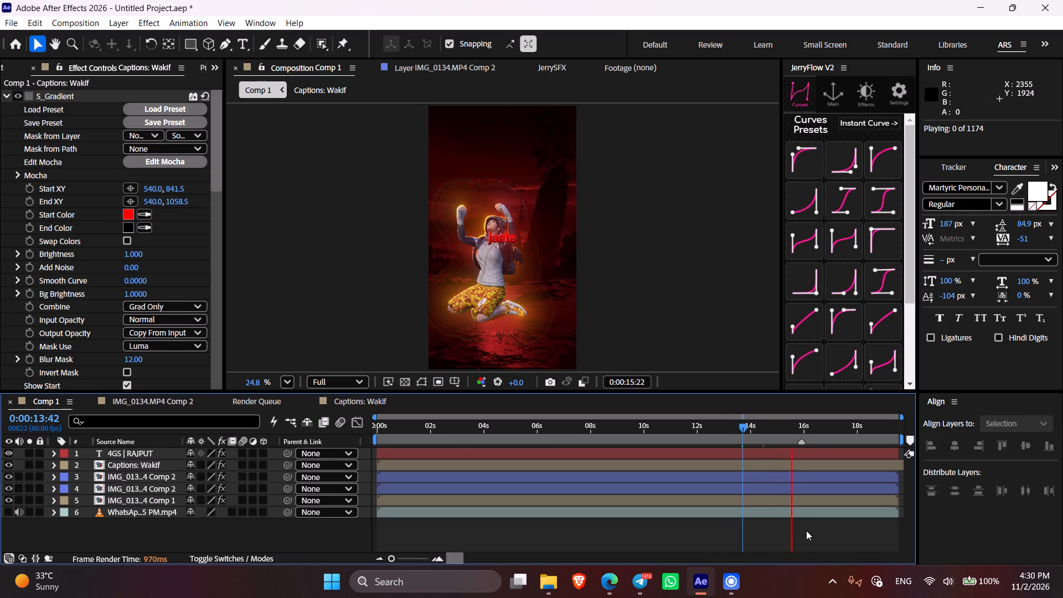
{"action": "key", "text": "Delete"}
{"action": "key", "text": "Delete"}
{"action": "key", "text": "Delete"}
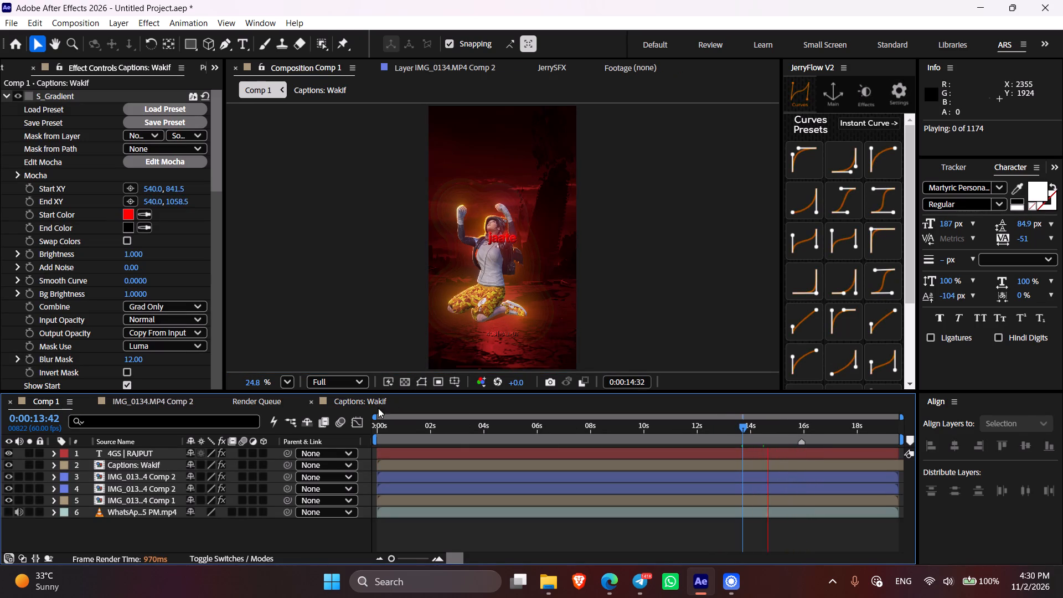
Split the Captions layer at 0:00:14:11 in the Captions: Wakif composition and hide the part after the split.
{"action": "left_click", "coordinate": [371, 403]}
{"action": "left_click_drag", "start_coordinate": [718, 429], "coordinate": [725, 429]}
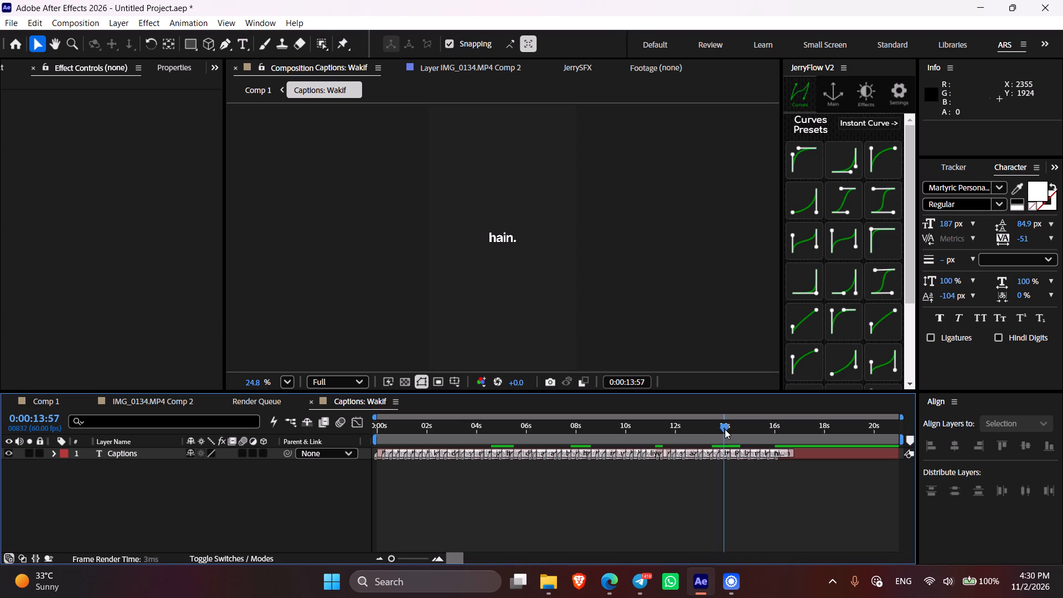
{"action": "left_click_drag", "start_coordinate": [725, 429], "coordinate": [730, 432]}
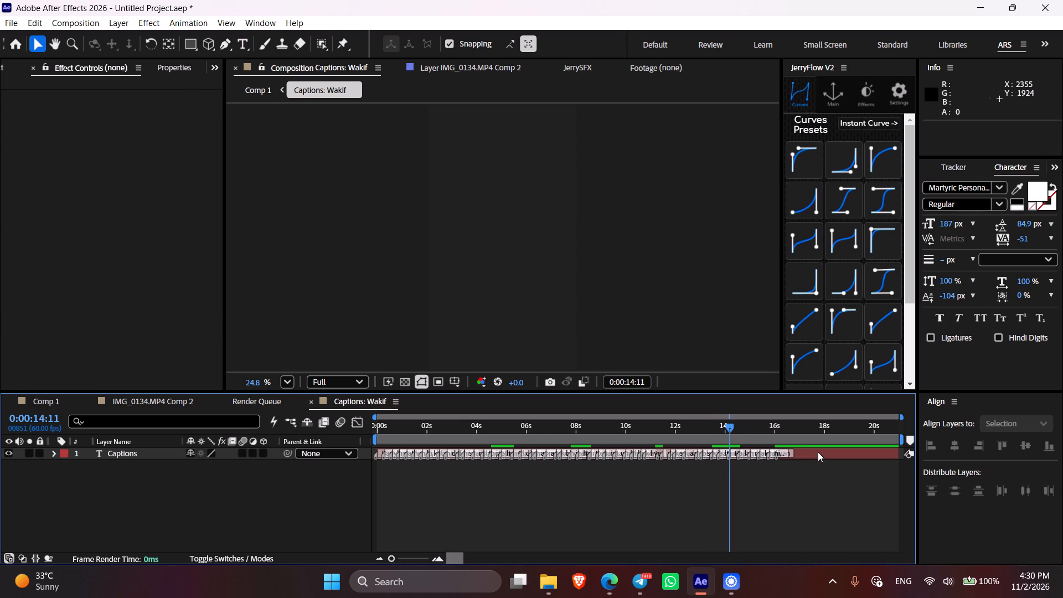
{"action": "left_click", "coordinate": [818, 452]}
{"action": "key", "text": "ctrl+shift+d"}
{"action": "left_click", "coordinate": [2, 452]}
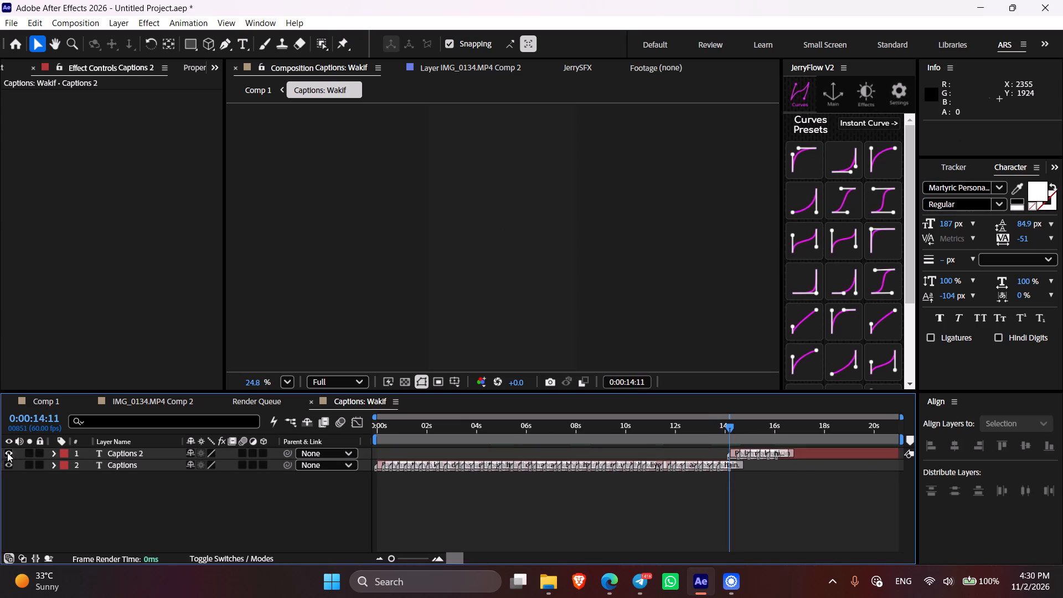
{"action": "left_click", "coordinate": [7, 452]}
Return to Comp 1 and set the current time to 0:00:00:00.
{"action": "left_click", "coordinate": [41, 403]}
{"action": "left_click_drag", "start_coordinate": [389, 428], "coordinate": [297, 429]}
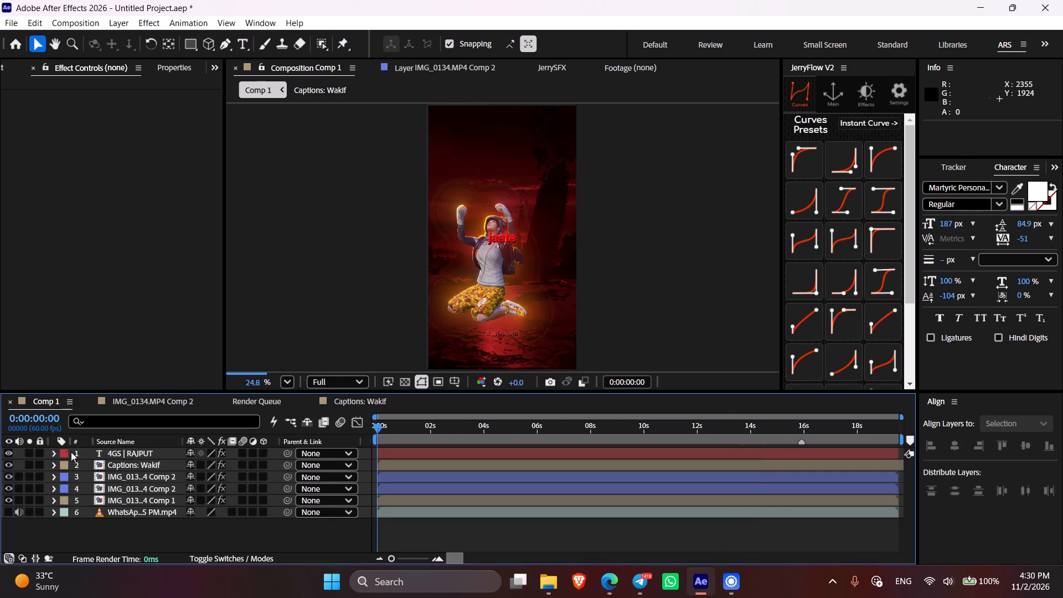
Solo the Captions: Wakif layer in Comp 1 and preview it from the start at Quarter resolution.
{"action": "left_click", "coordinate": [34, 463]}
{"action": "left_click", "coordinate": [32, 463]}
{"action": "left_click", "coordinate": [337, 380]}
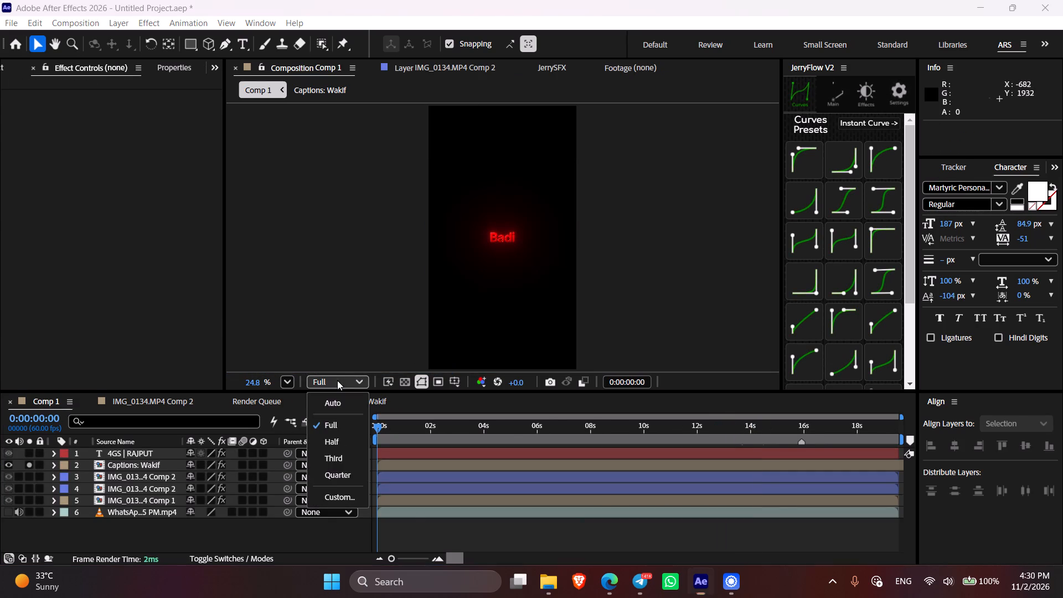
{"action": "left_click", "coordinate": [350, 475]}
{"action": "left_click", "coordinate": [435, 540]}
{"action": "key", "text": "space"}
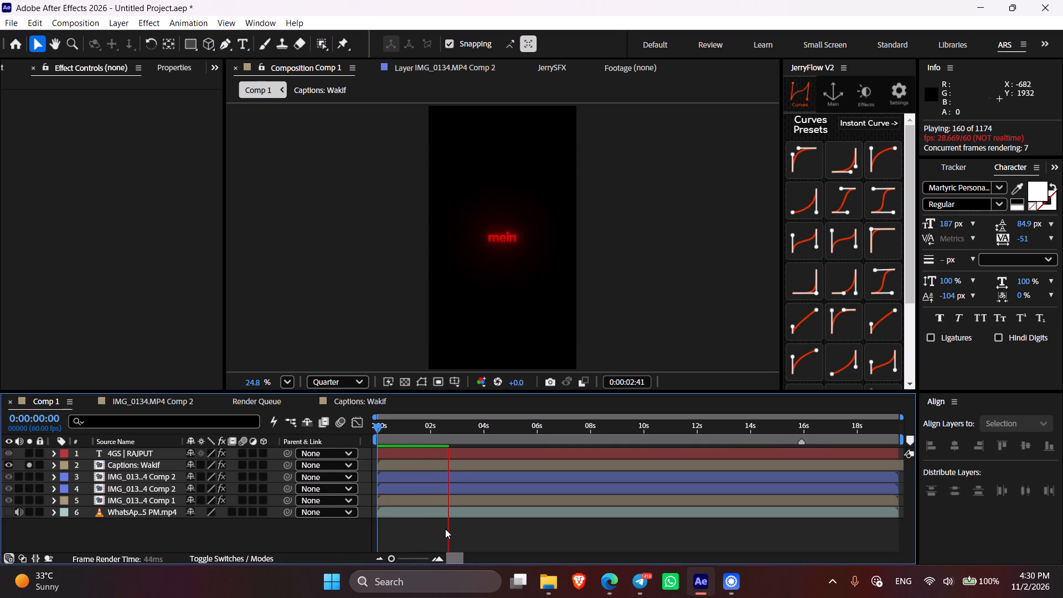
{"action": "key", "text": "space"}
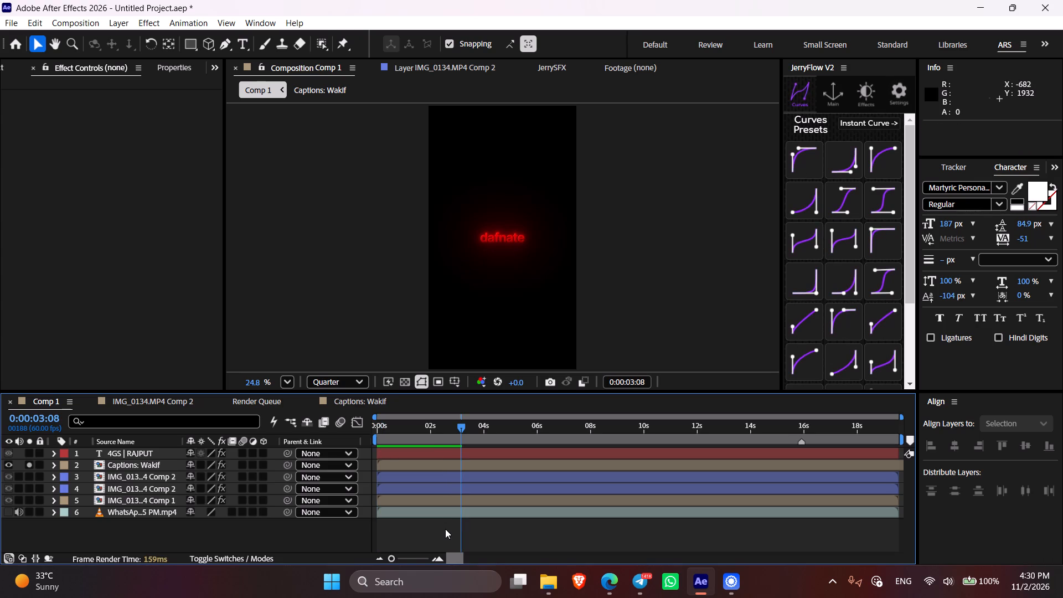
Copy the WhatsApp video layer from Comp 1 into the Captions: Wakif composition at 0:00:00:00, placing it below both caption layers.
{"action": "left_click", "coordinate": [426, 514]}
{"action": "key", "text": "ctrl+c"}
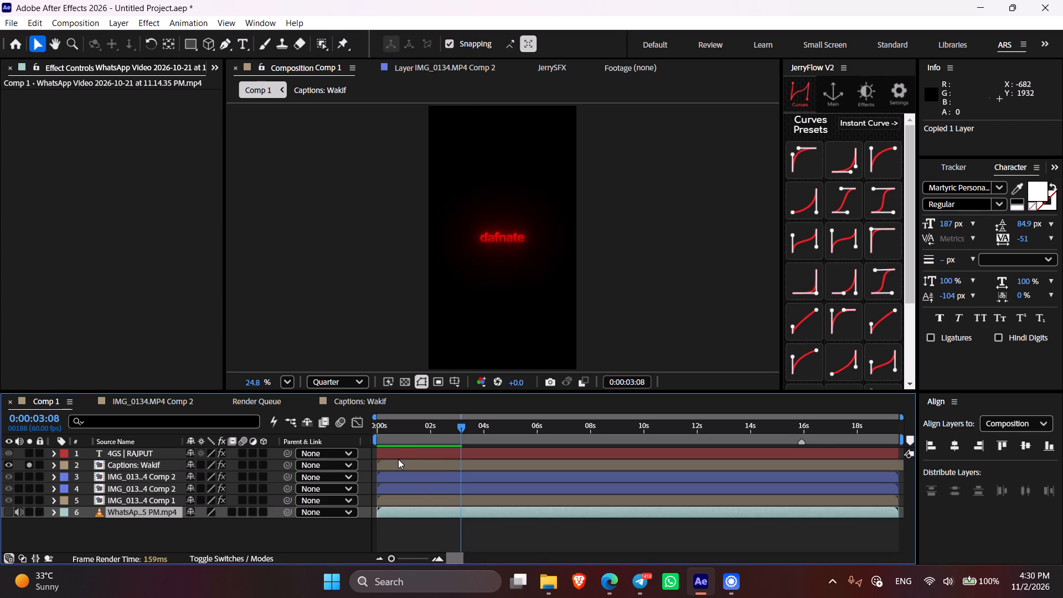
{"action": "left_click", "coordinate": [32, 465]}
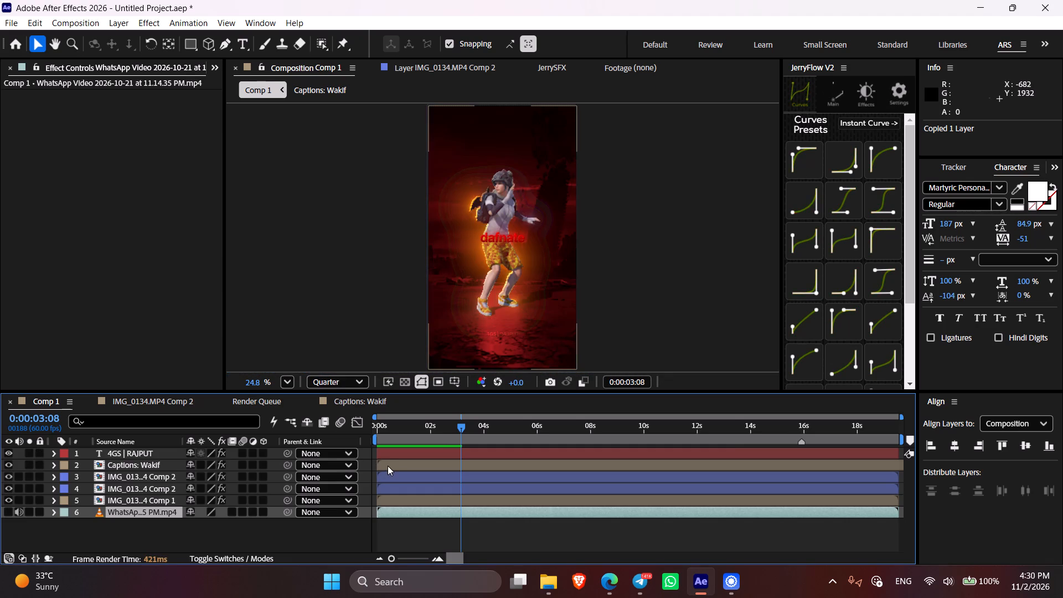
{"action": "double_click", "coordinate": [388, 466]}
{"action": "left_click_drag", "start_coordinate": [392, 426], "coordinate": [345, 425]}
{"action": "key", "text": "ctrl+v"}
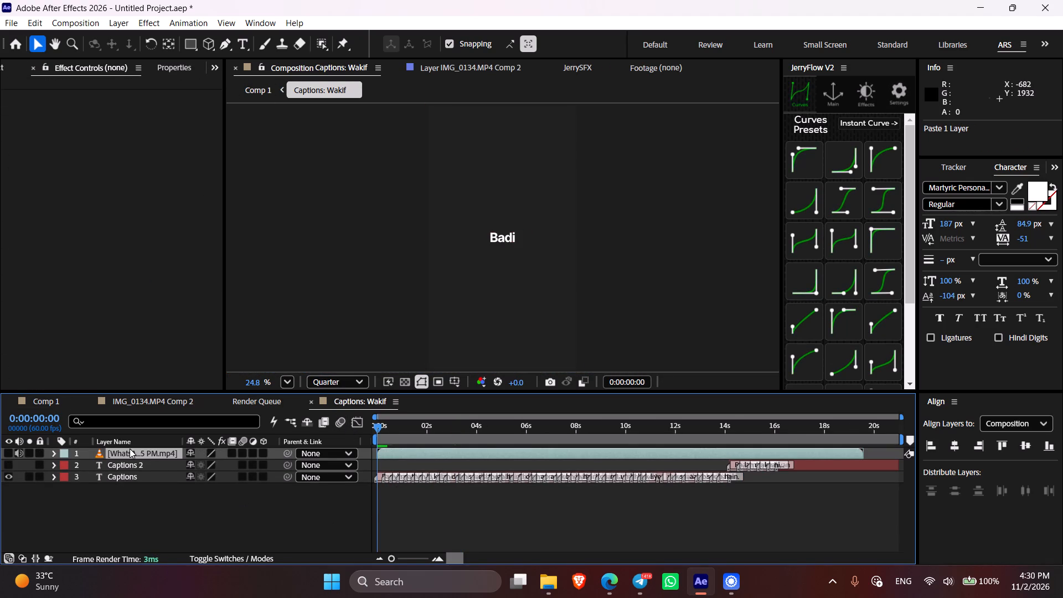
{"action": "left_click_drag", "start_coordinate": [128, 452], "coordinate": [131, 491]}
{"action": "left_click", "coordinate": [139, 506]}
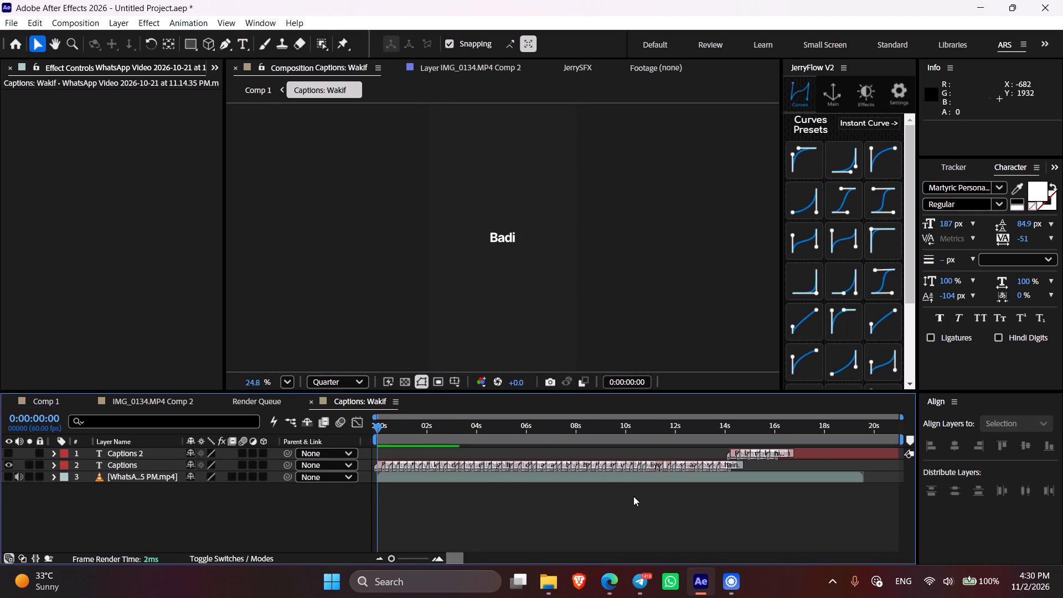
{"action": "left_click", "coordinate": [633, 496]}
{"action": "key", "text": "Delete"}
{"action": "key", "text": "Delete"}
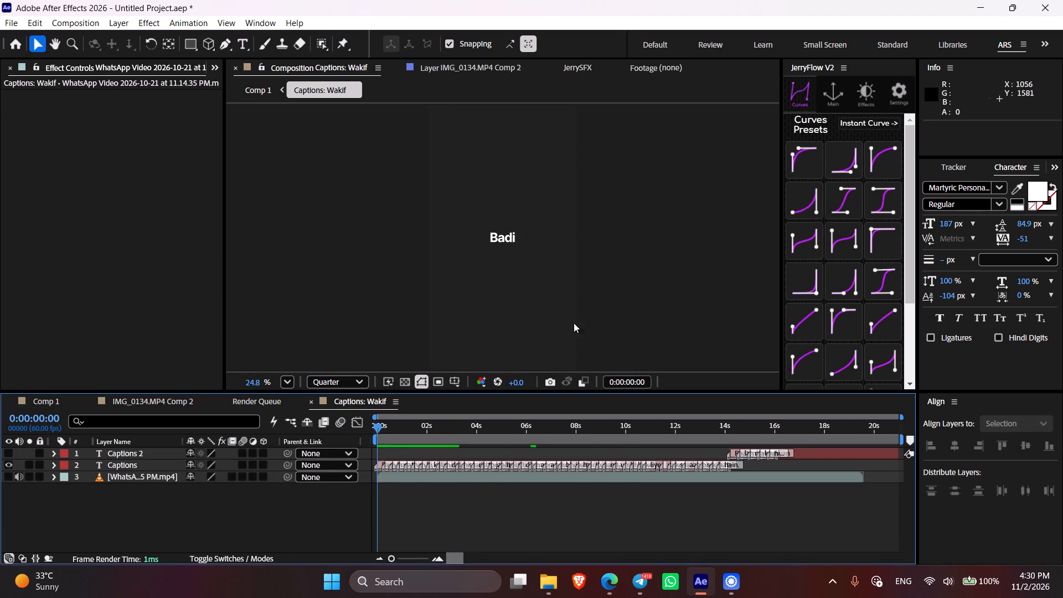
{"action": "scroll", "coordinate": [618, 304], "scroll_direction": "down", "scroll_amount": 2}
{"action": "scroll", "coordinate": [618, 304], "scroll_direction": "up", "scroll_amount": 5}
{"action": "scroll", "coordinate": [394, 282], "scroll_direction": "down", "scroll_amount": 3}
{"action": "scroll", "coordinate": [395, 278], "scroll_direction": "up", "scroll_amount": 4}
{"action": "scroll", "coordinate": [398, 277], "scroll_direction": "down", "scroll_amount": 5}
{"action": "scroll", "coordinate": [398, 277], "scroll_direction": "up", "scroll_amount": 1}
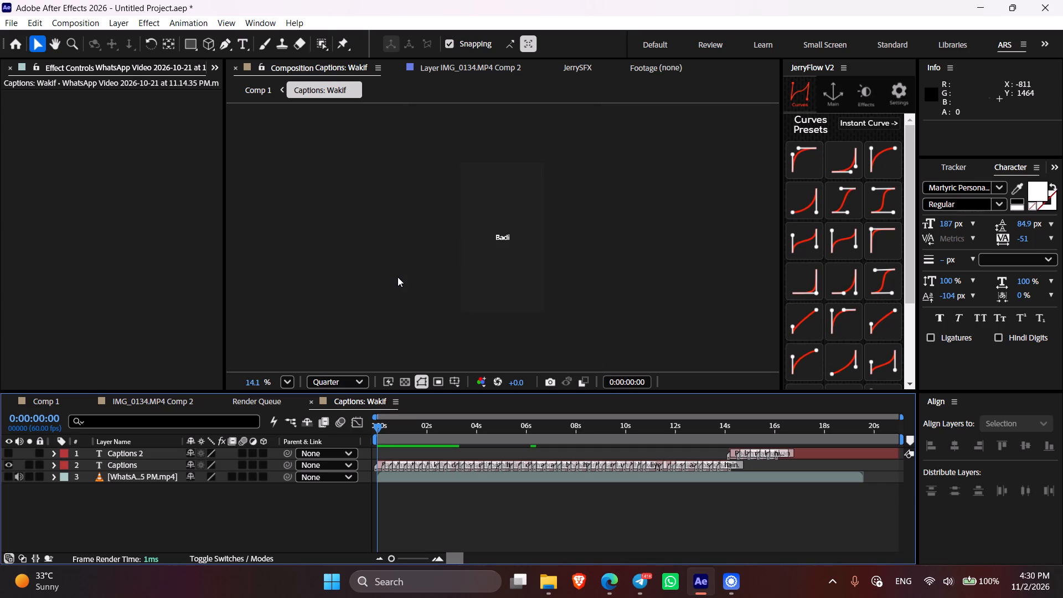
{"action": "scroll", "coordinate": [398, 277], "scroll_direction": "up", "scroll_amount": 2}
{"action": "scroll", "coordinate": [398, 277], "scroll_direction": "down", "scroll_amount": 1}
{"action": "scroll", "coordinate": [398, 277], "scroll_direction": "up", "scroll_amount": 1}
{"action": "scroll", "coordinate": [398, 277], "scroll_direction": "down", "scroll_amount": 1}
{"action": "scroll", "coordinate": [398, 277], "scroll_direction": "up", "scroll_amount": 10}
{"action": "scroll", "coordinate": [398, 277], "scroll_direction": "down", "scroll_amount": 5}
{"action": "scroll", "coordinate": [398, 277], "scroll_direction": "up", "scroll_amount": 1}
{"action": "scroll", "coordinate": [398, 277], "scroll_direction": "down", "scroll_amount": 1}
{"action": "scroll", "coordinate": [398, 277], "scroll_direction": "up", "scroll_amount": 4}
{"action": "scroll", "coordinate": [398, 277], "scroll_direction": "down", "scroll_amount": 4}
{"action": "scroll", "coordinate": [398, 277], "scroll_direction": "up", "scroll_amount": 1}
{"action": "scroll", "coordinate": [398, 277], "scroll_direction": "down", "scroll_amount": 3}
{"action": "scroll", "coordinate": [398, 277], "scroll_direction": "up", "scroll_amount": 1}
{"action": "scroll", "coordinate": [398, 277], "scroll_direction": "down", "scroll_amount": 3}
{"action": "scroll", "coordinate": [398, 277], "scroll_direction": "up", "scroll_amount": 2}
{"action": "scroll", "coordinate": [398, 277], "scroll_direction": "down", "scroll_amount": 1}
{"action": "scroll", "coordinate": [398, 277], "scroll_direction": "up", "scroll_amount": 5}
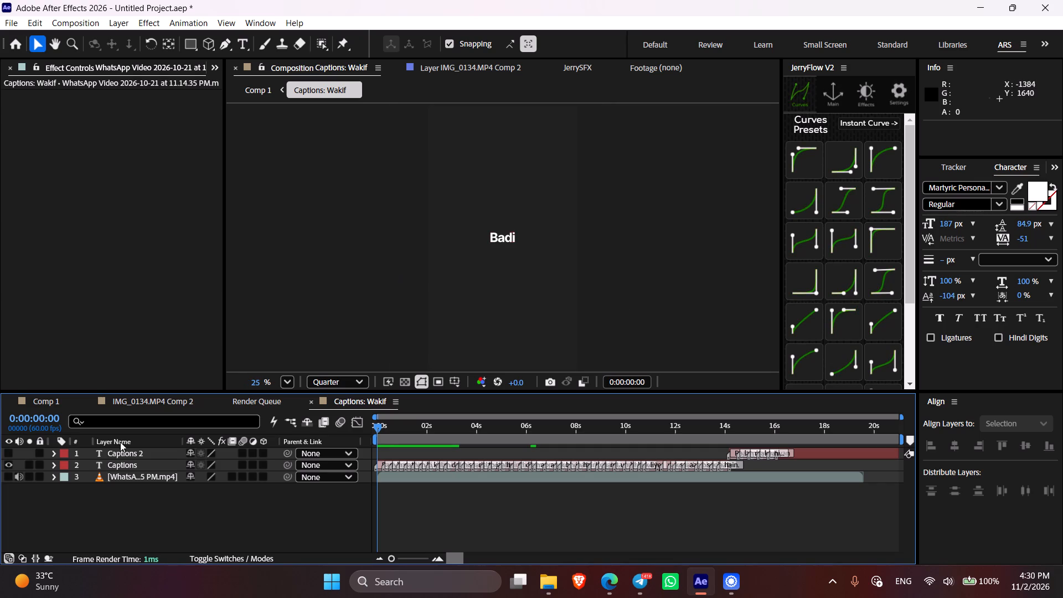
Preview the captions against the audio from the start of the Captions: Wakif composition at 100% magnification.
{"action": "left_click", "coordinate": [291, 385]}
{"action": "left_click", "coordinate": [313, 265]}
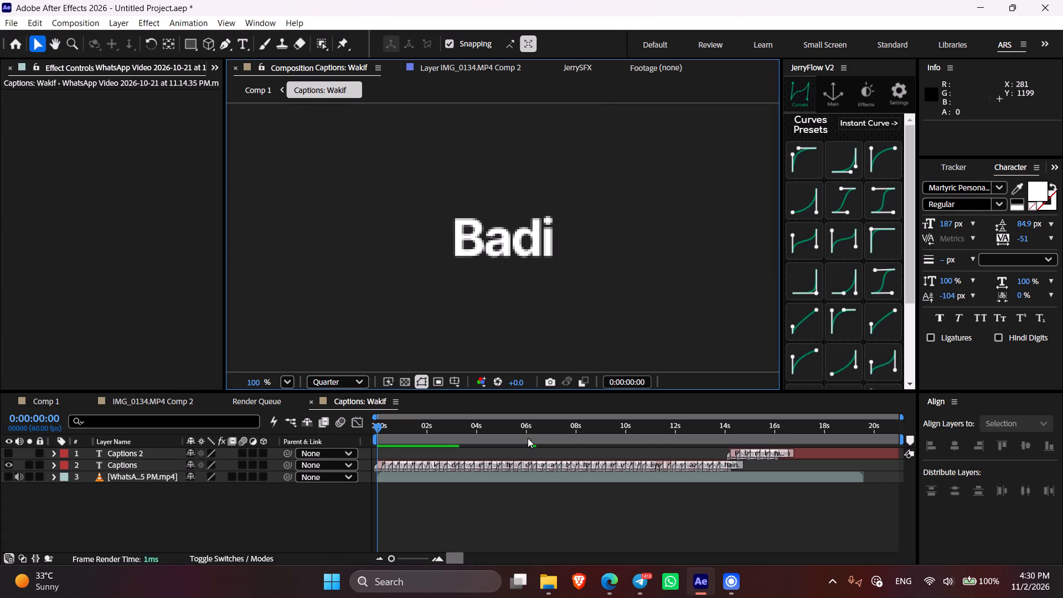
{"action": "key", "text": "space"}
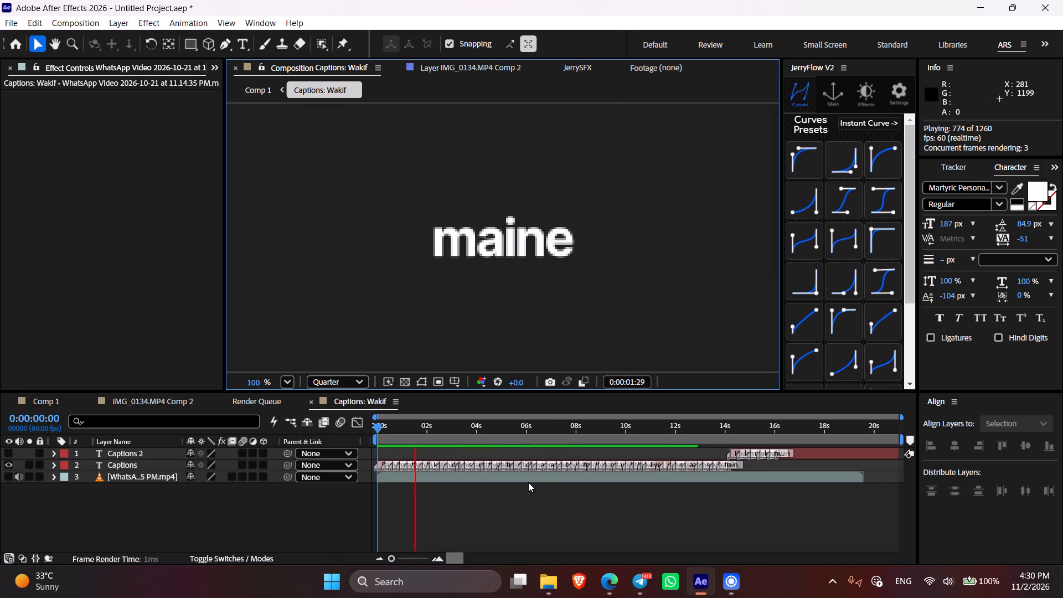
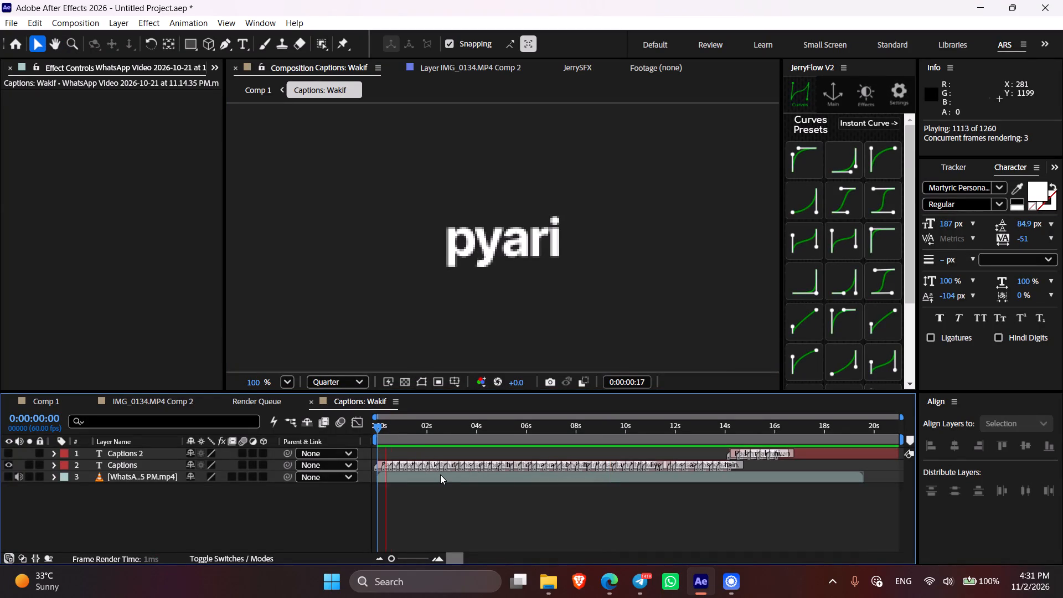
Check the opening captions against the audio in the Captions: Wakif composition, focusing on the words from "padhi" to "ki,".
{"action": "key", "text": "space"}
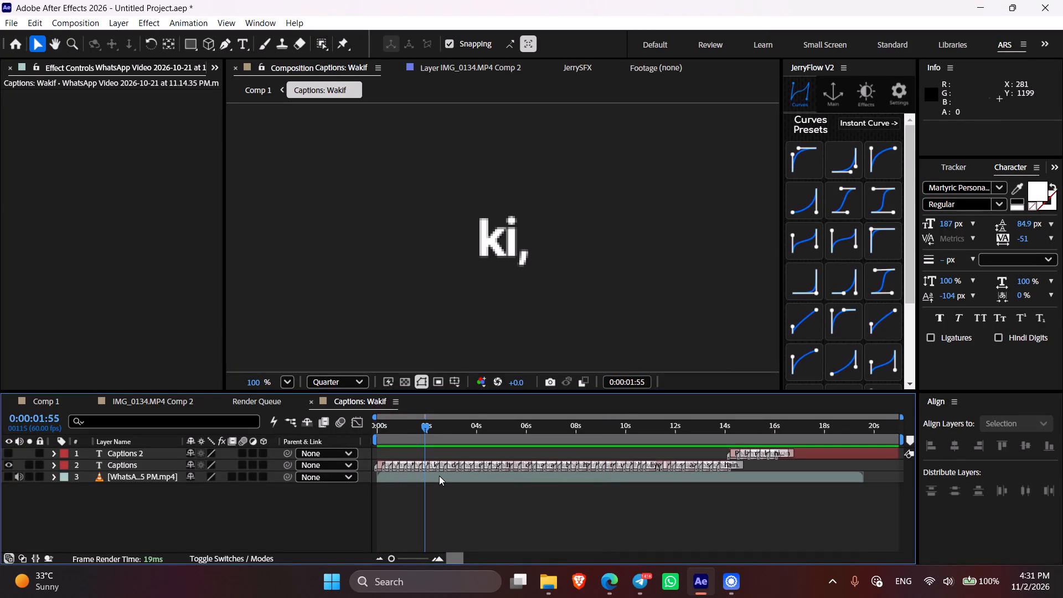
{"action": "left_click_drag", "start_coordinate": [404, 433], "coordinate": [352, 431]}
{"action": "key", "text": "space"}
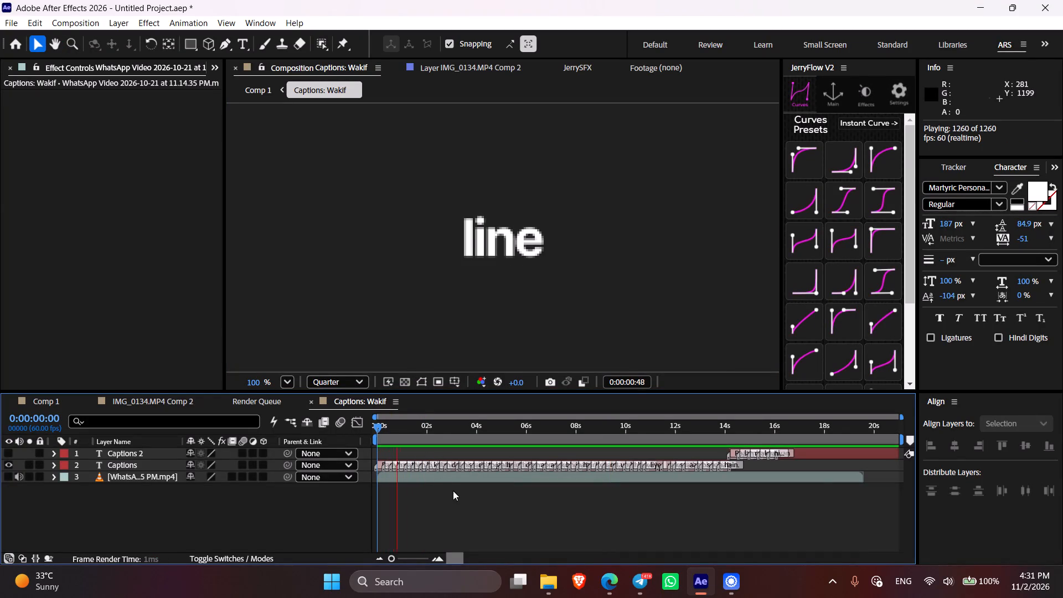
{"action": "key", "text": "space"}
{"action": "left_click_drag", "start_coordinate": [903, 419], "coordinate": [507, 429]}
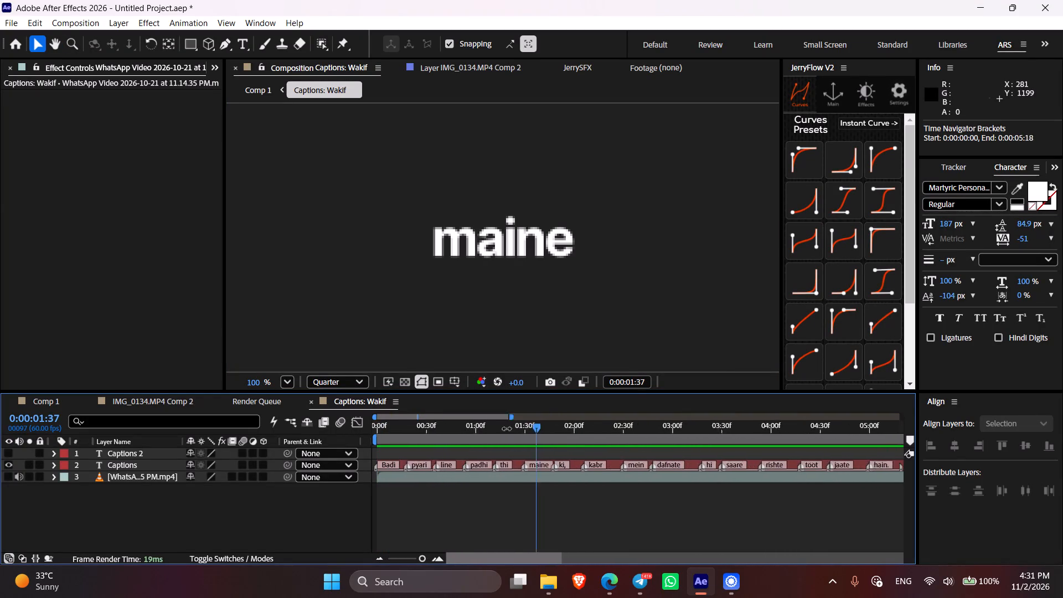
{"action": "left_click_drag", "start_coordinate": [507, 429], "coordinate": [469, 435]}
{"action": "key", "text": "space"}
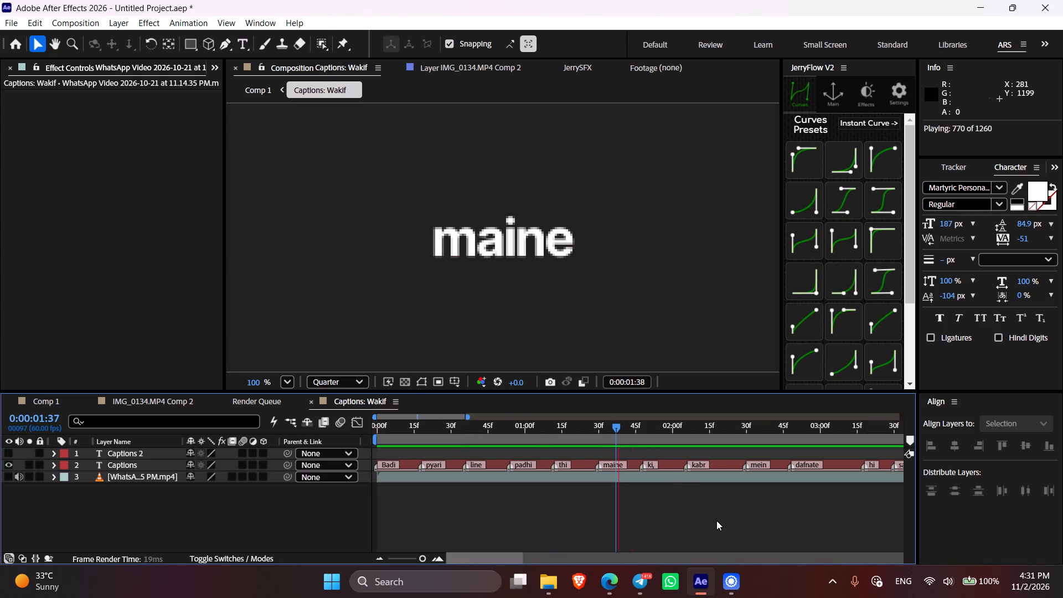
{"action": "key", "text": "space"}
{"action": "left_click_drag", "start_coordinate": [551, 424], "coordinate": [545, 426]}
{"action": "key", "text": "Delete"}
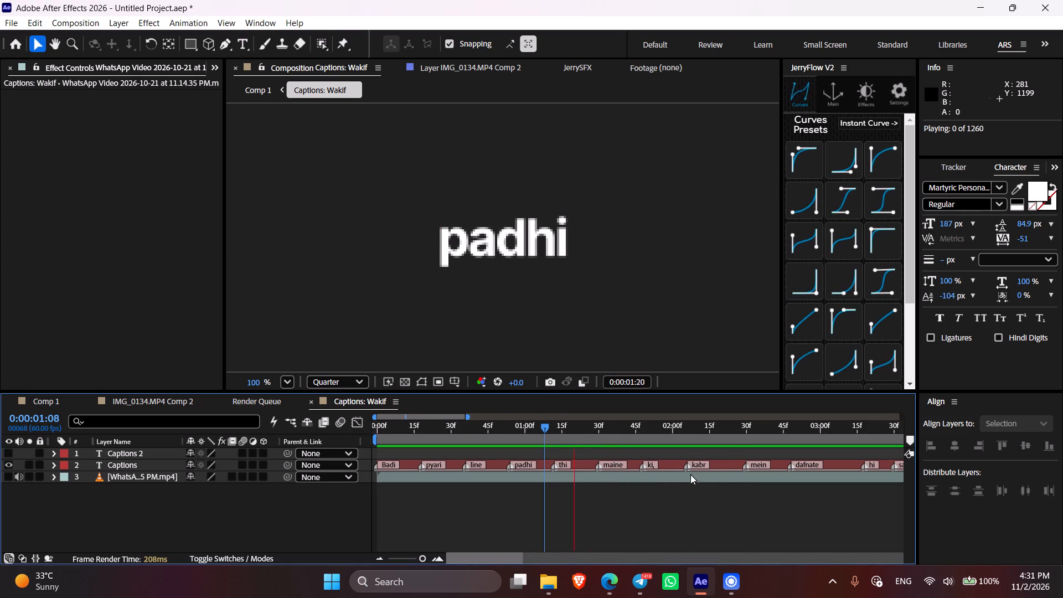
{"action": "key", "text": "Delete"}
{"action": "key", "text": "Delete"}
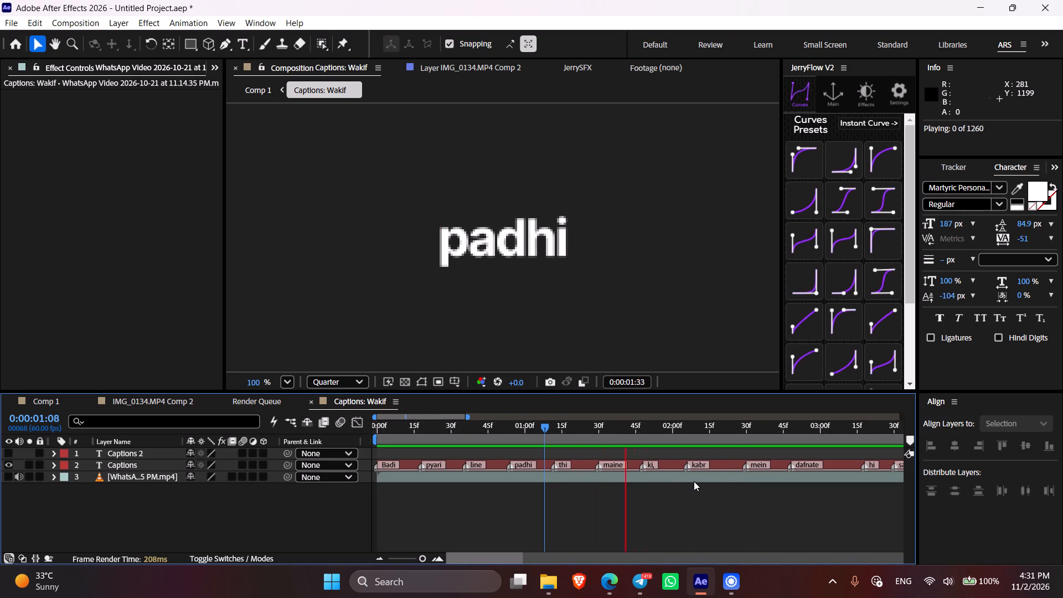
{"action": "key", "text": "Delete"}
{"action": "key", "text": "Delete"}
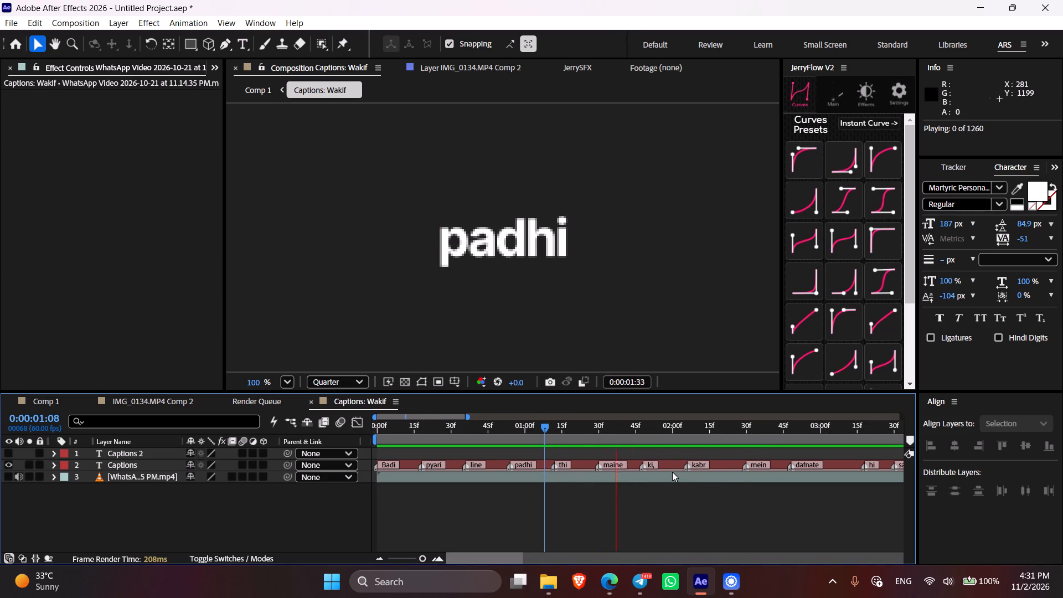
{"action": "key", "text": "Delete"}
{"action": "left_click", "coordinate": [641, 415]}
{"action": "left_click", "coordinate": [641, 429]}
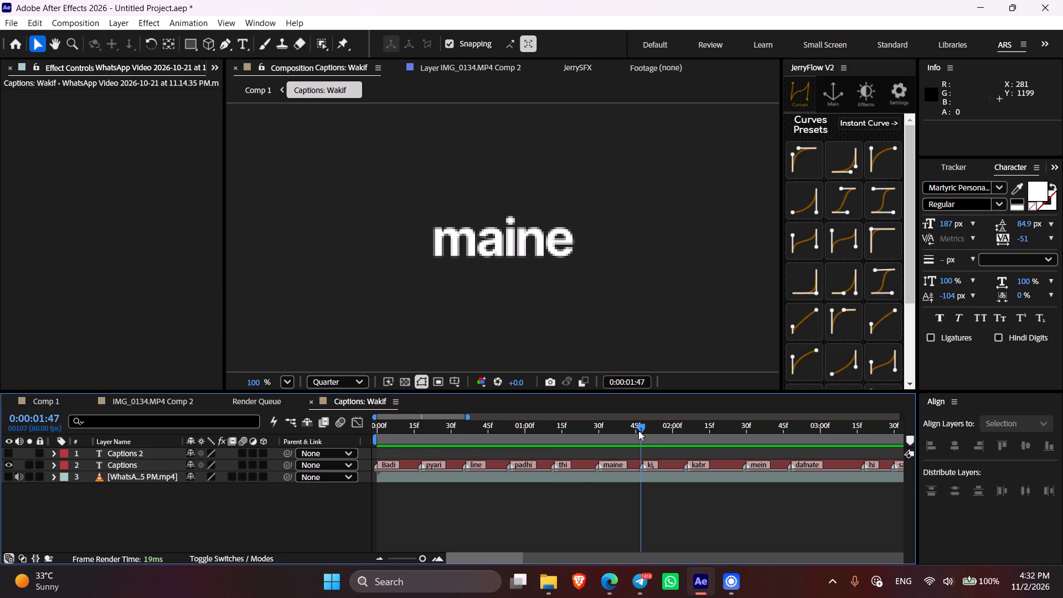
{"action": "left_click_drag", "start_coordinate": [589, 425], "coordinate": [550, 422]}
{"action": "key", "text": "Delete"}
{"action": "key", "text": "Delete"}
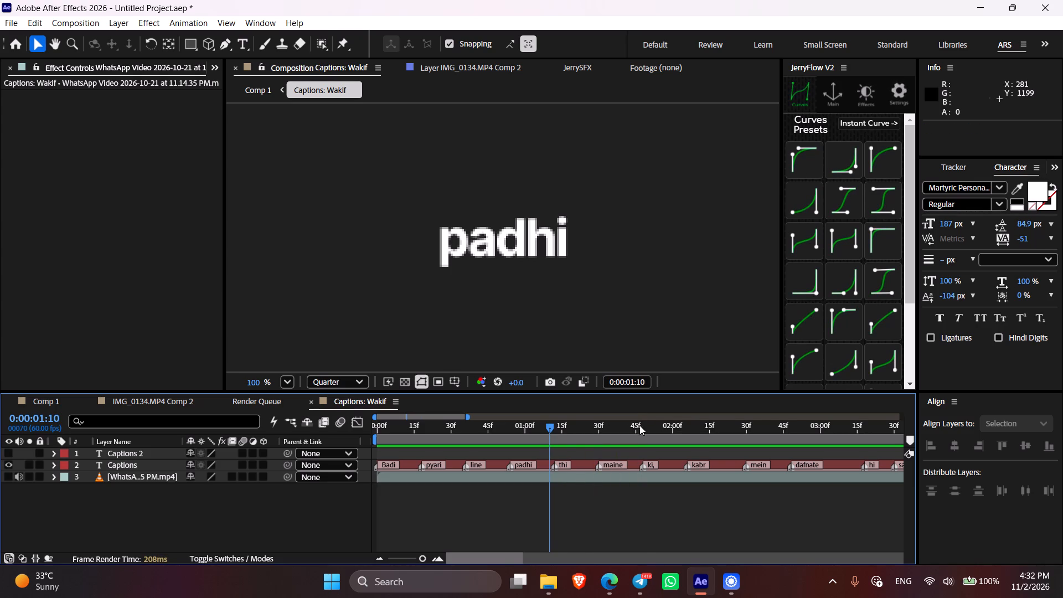
{"action": "left_click", "coordinate": [646, 419], "text": "shift"}
{"action": "left_click", "coordinate": [643, 432], "text": "shift"}
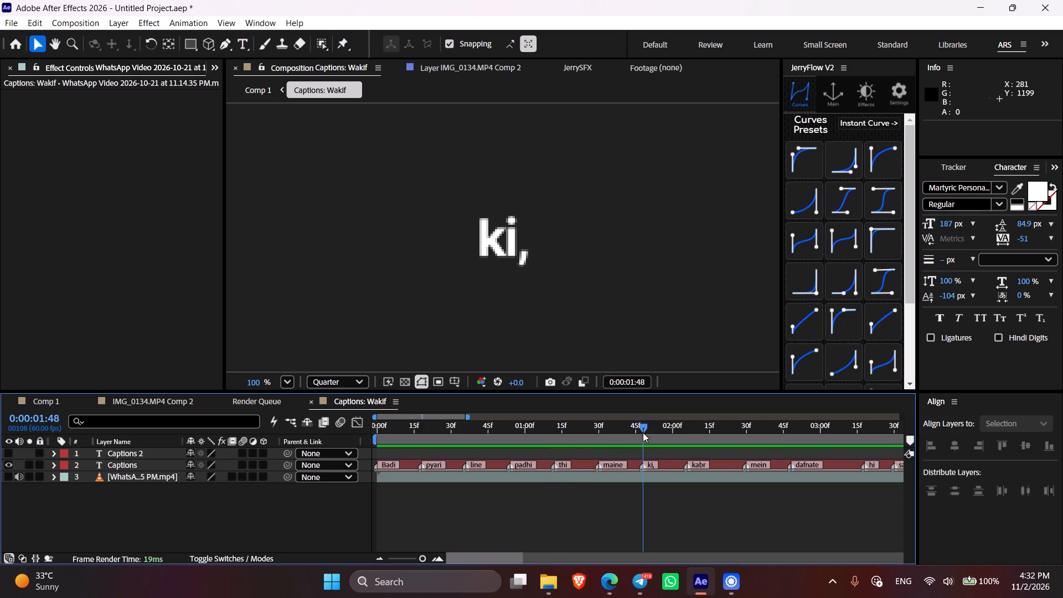
Split the Captions layer at 0:00:02:06, where the word "kabr" starts.
{"action": "left_click", "coordinate": [679, 429]}
{"action": "left_click", "coordinate": [690, 421], "text": "shift"}
{"action": "left_click", "coordinate": [716, 468]}
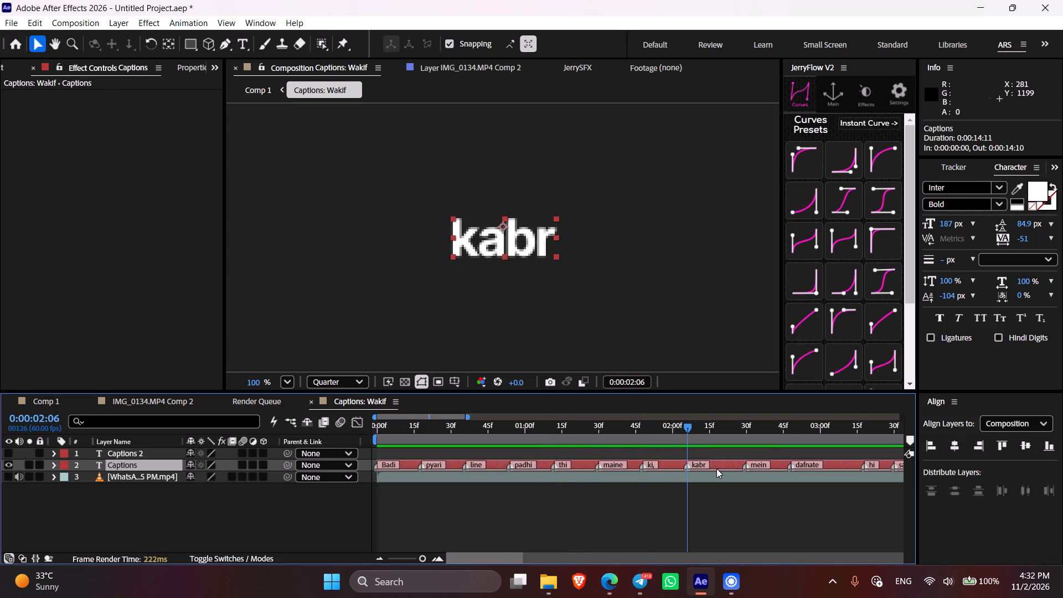
{"action": "key", "text": "ctrl+shift+d"}
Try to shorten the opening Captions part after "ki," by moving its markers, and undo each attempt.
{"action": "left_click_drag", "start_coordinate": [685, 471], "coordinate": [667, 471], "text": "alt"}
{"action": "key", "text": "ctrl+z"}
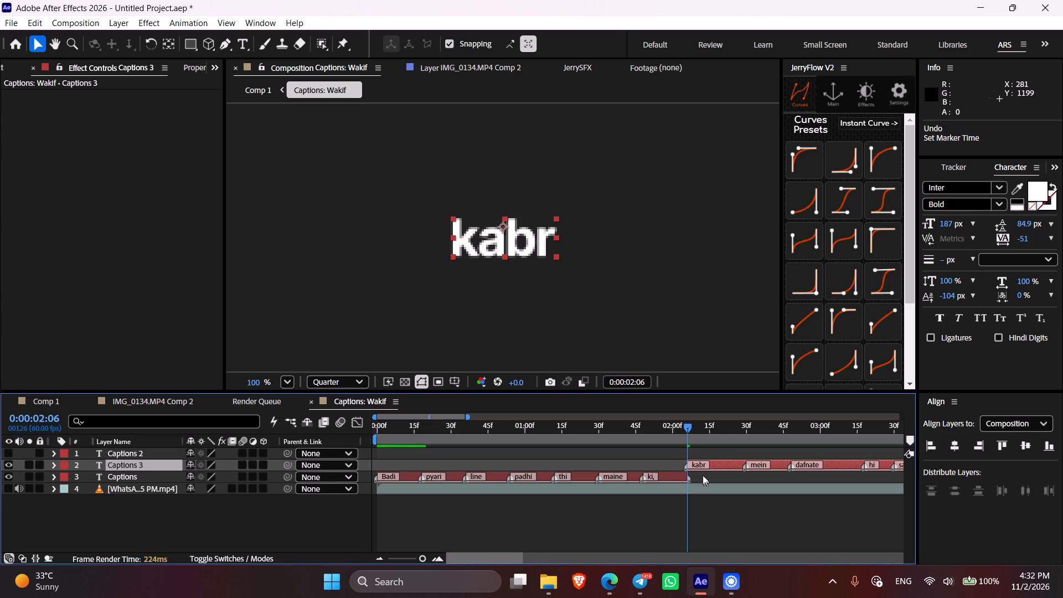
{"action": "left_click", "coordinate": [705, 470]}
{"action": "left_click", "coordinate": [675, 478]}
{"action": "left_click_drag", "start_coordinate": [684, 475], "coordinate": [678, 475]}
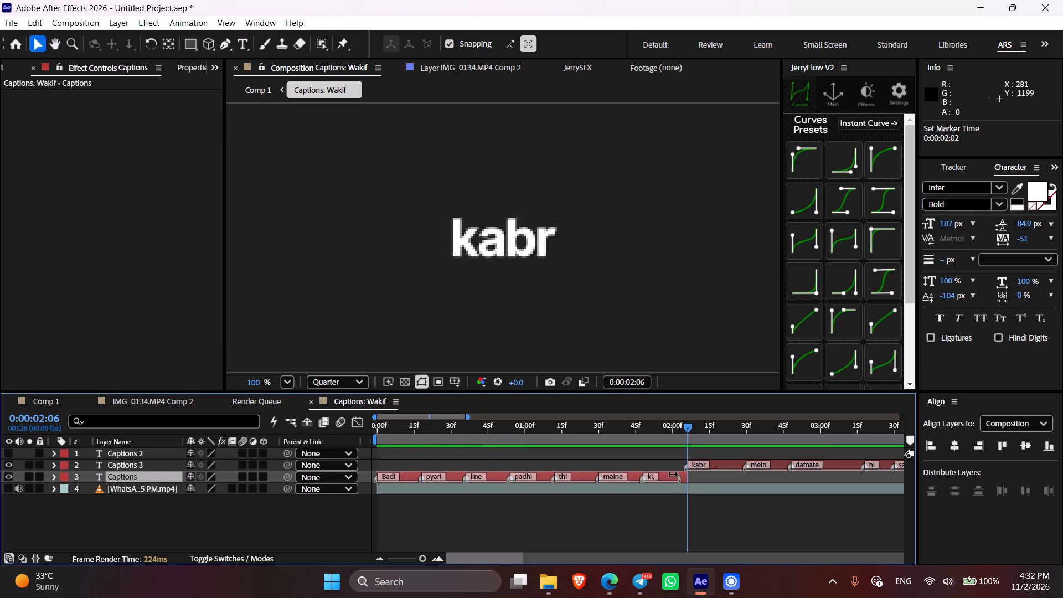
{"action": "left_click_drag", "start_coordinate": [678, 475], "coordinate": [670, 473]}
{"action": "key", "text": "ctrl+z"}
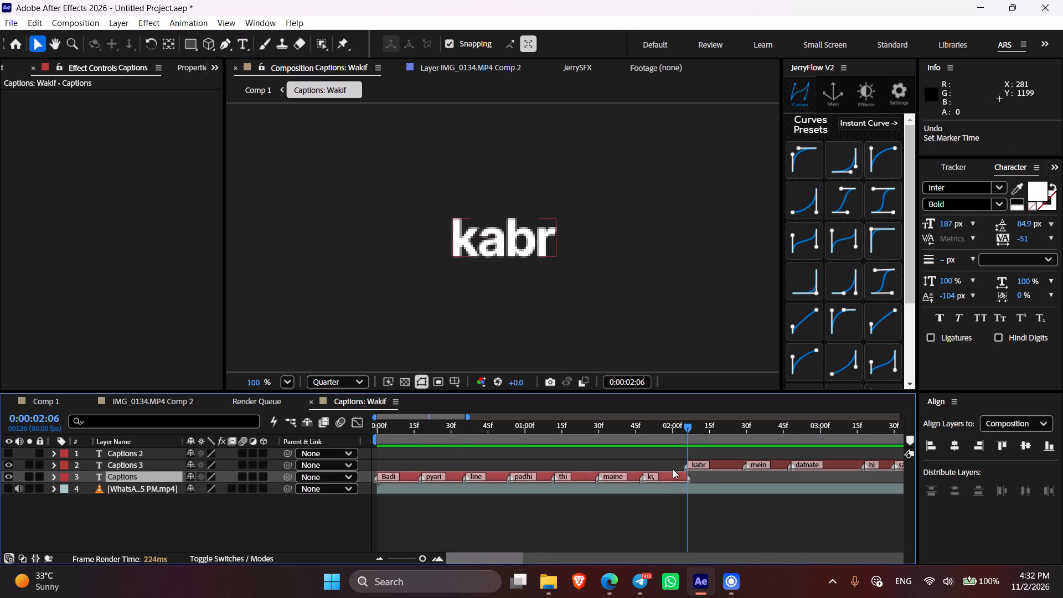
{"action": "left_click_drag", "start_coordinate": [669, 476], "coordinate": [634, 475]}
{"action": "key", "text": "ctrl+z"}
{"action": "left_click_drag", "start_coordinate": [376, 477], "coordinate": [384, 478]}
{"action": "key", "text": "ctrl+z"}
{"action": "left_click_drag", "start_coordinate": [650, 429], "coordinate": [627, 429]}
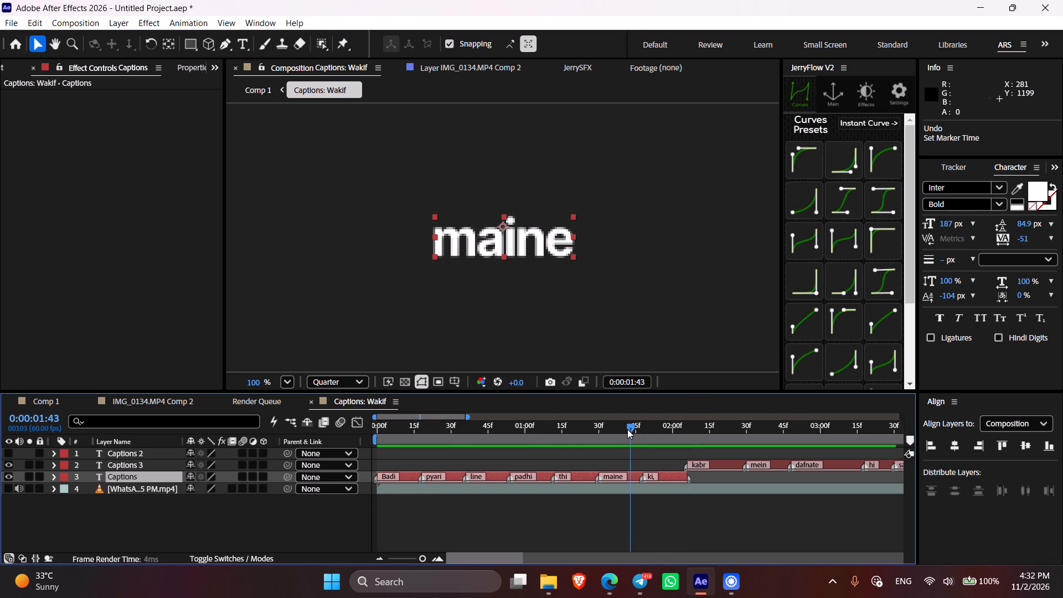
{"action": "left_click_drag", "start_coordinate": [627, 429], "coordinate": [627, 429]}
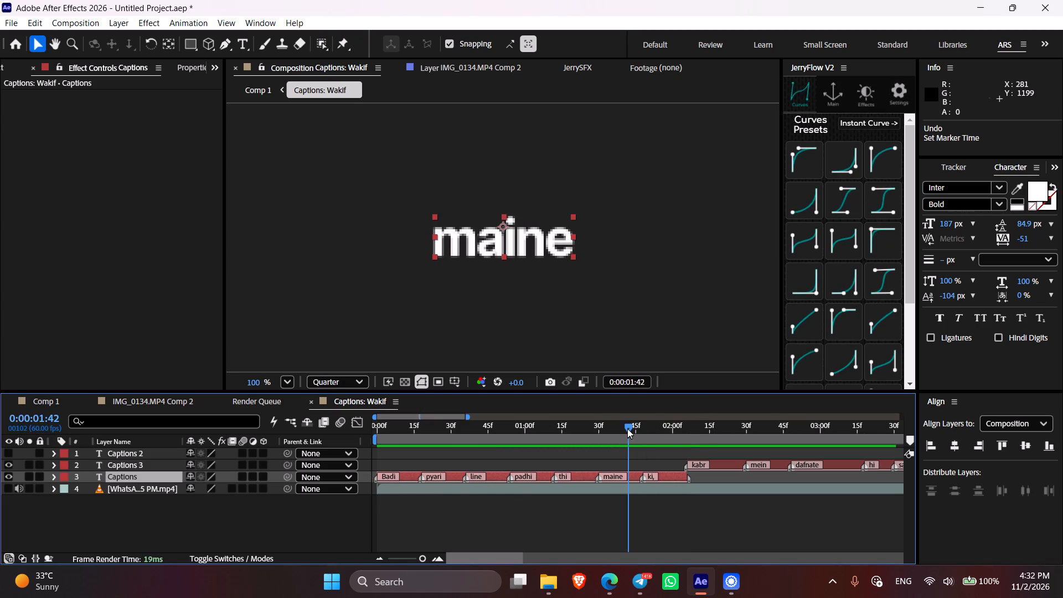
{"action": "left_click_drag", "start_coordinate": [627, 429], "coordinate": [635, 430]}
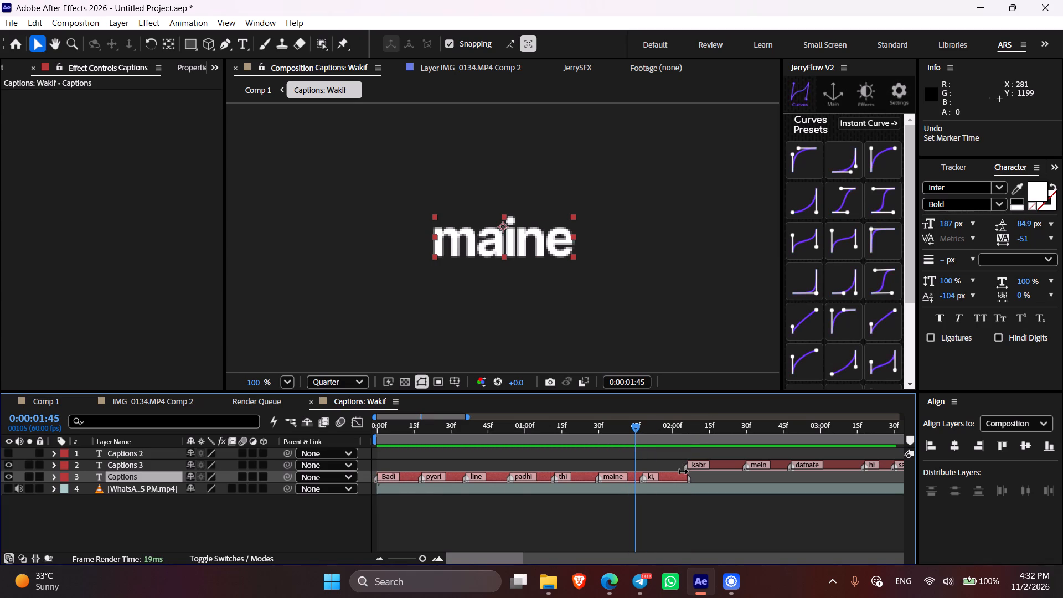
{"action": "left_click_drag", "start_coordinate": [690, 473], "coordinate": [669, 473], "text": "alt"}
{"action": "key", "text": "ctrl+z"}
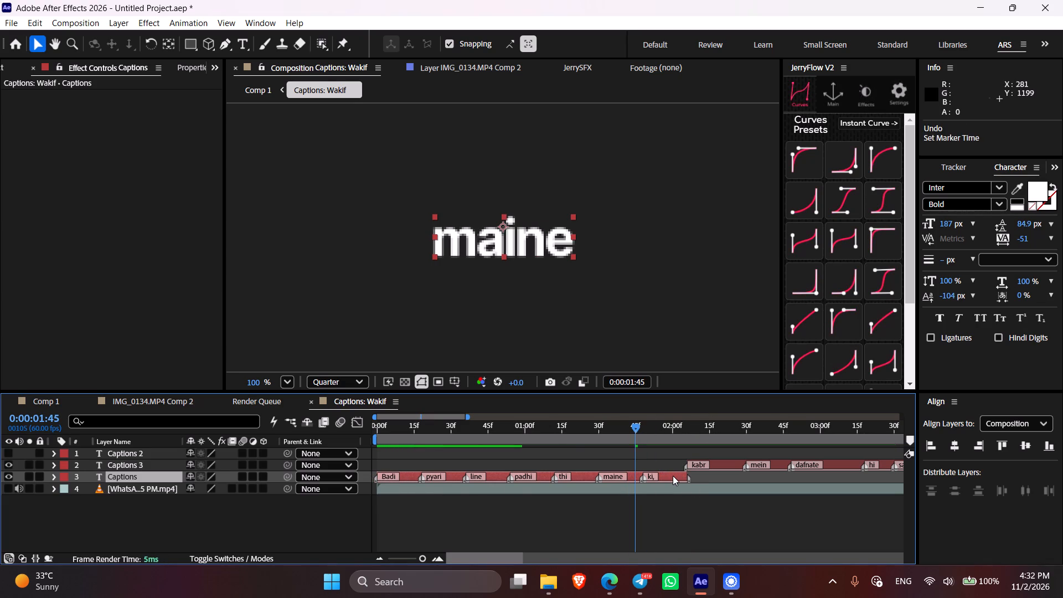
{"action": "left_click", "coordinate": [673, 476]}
Move the Captions 3 layer, which begins with "kabr", to start at 0:00:01:48.
{"action": "left_click_drag", "start_coordinate": [598, 438], "coordinate": [591, 438]}
{"action": "left_click", "coordinate": [602, 439], "text": "shift"}
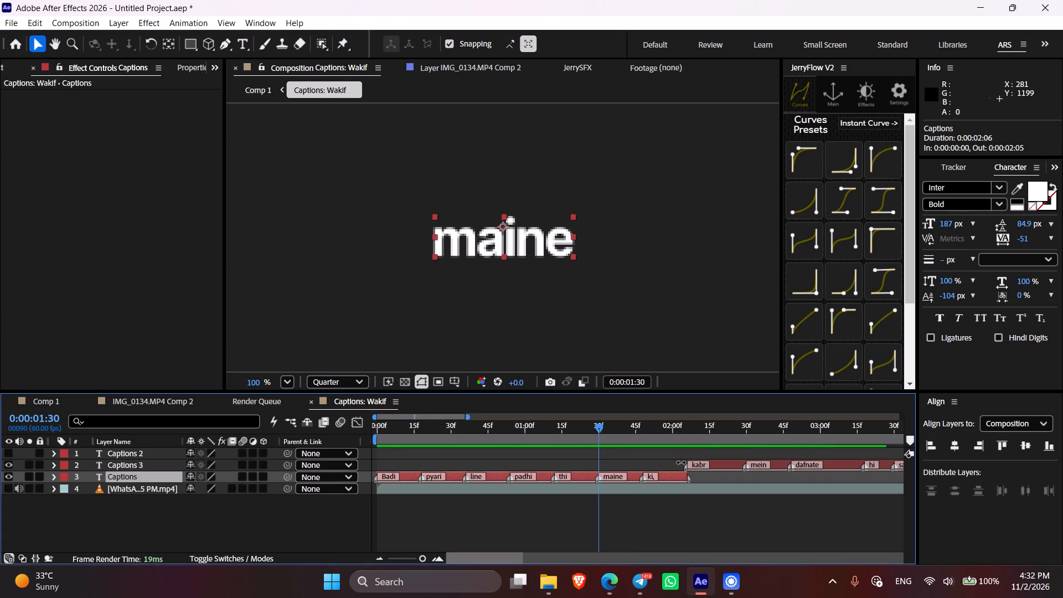
{"action": "left_click", "coordinate": [644, 436], "text": "shift"}
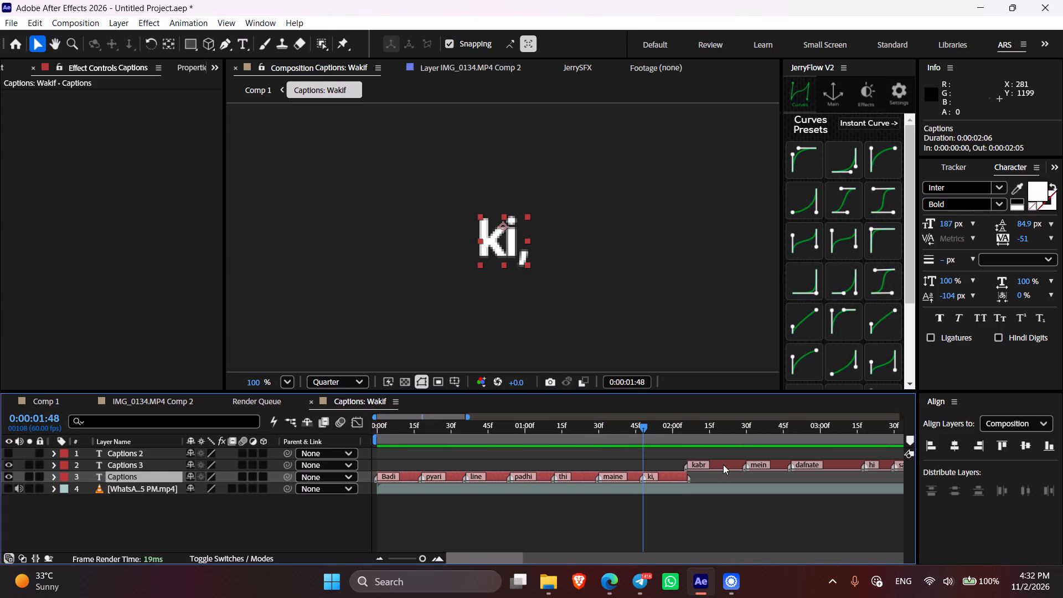
{"action": "left_click", "coordinate": [723, 465]}
{"action": "key", "text": "bracketleft"}
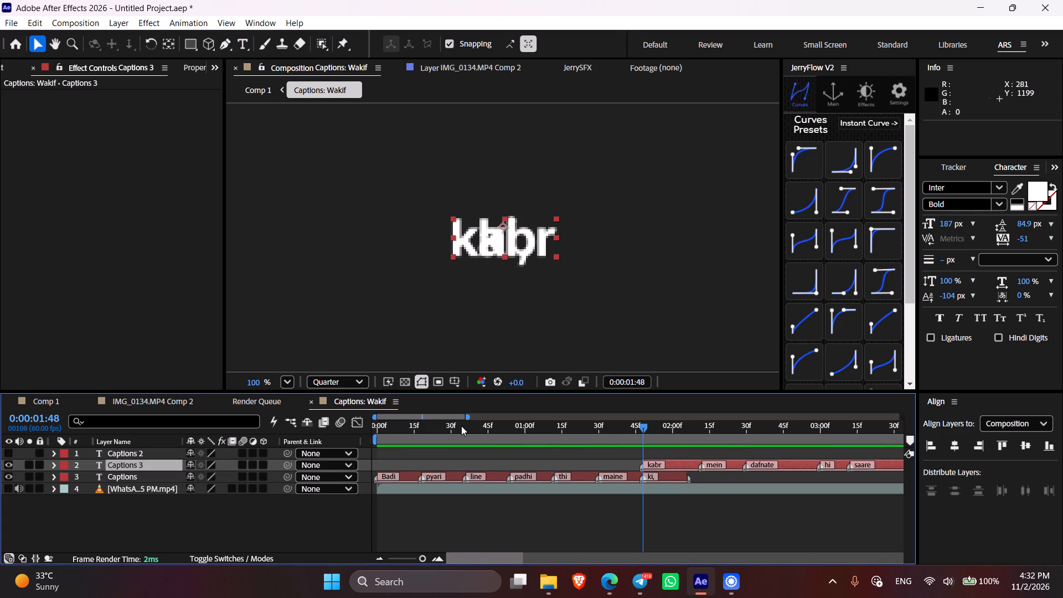
Move the opening Captions layer's last marker to 0:00:02:02 and time-stretch the layer to end at 0:00:01:48.
{"action": "left_click_drag", "start_coordinate": [468, 416], "coordinate": [439, 413]}
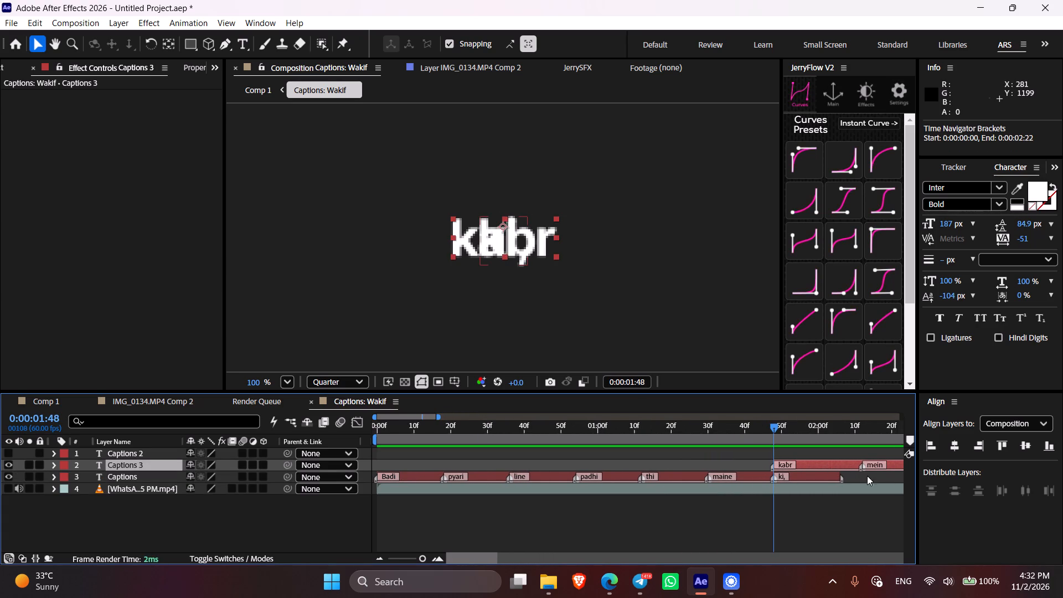
{"action": "left_click_drag", "start_coordinate": [847, 479], "coordinate": [829, 480]}
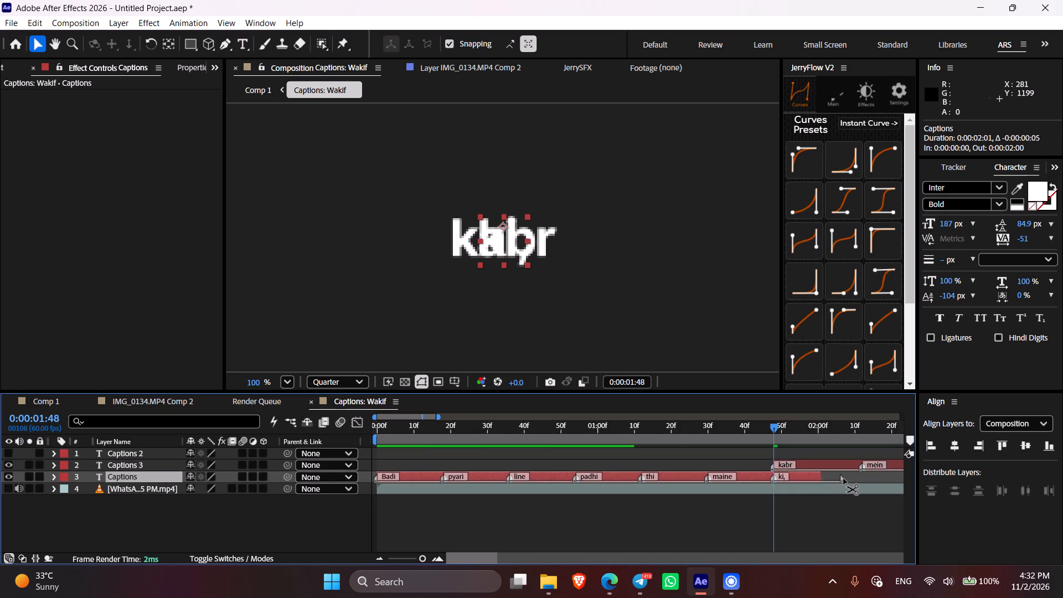
{"action": "key", "text": "ctrl+z"}
{"action": "left_click_drag", "start_coordinate": [842, 477], "coordinate": [825, 481], "text": "alt"}
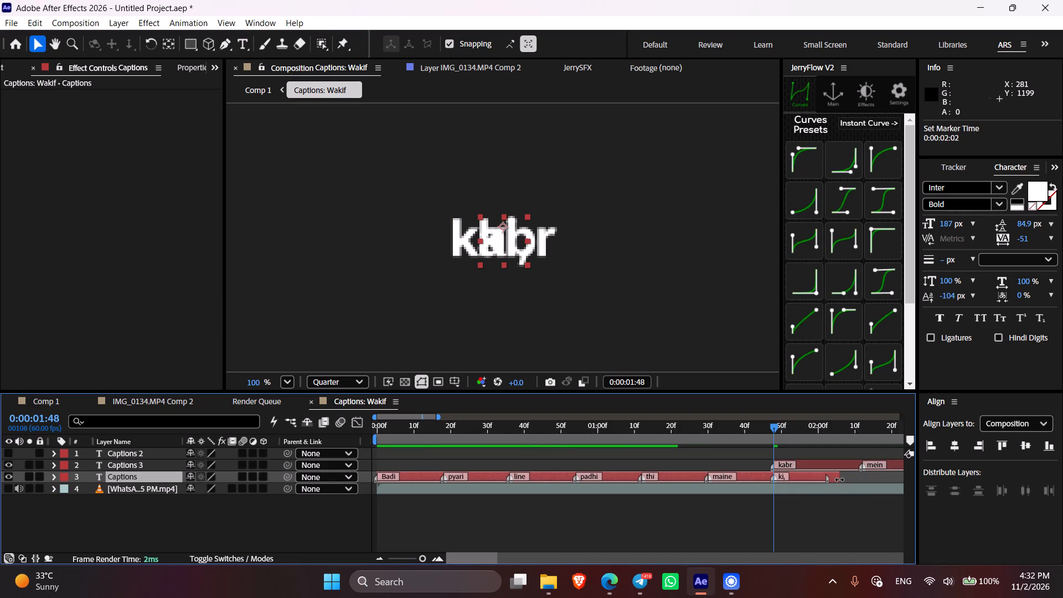
{"action": "left_click_drag", "start_coordinate": [838, 478], "coordinate": [783, 489], "text": "alt"}
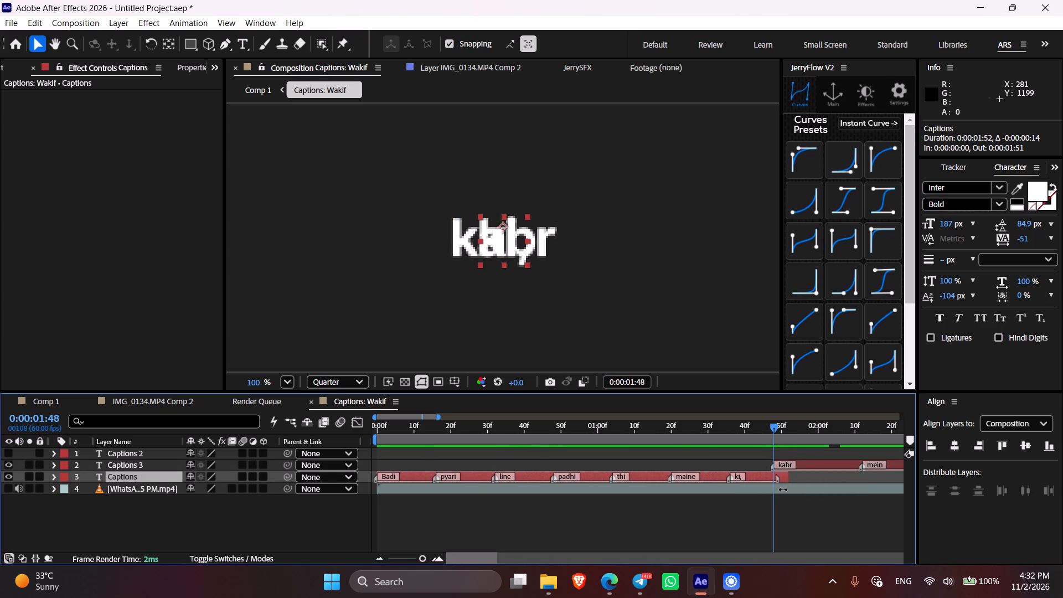
{"action": "left_click_drag", "start_coordinate": [783, 489], "coordinate": [770, 488], "text": "alt"}
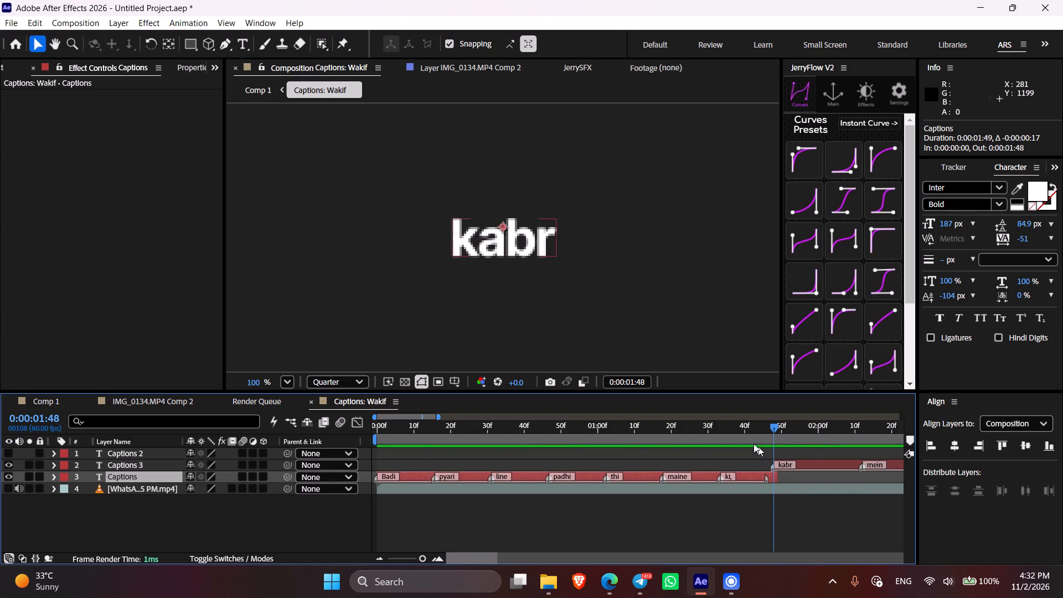
Check the retimed opening captions against the audio, from "Badi" through the changeover to "kabr" and "mein".
{"action": "left_click_drag", "start_coordinate": [658, 436], "coordinate": [572, 447]}
{"action": "key", "text": "space"}
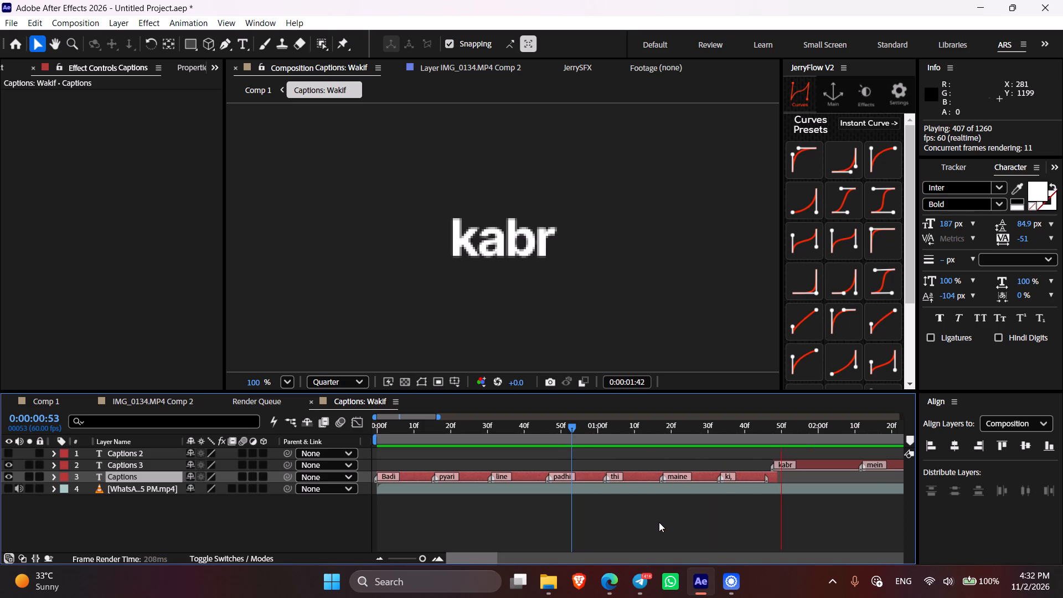
{"action": "key", "text": "space"}
{"action": "left_click_drag", "start_coordinate": [613, 420], "coordinate": [589, 424]}
{"action": "key", "text": "space"}
{"action": "left_click_drag", "start_coordinate": [538, 439], "coordinate": [514, 439]}
{"action": "key", "text": "space"}
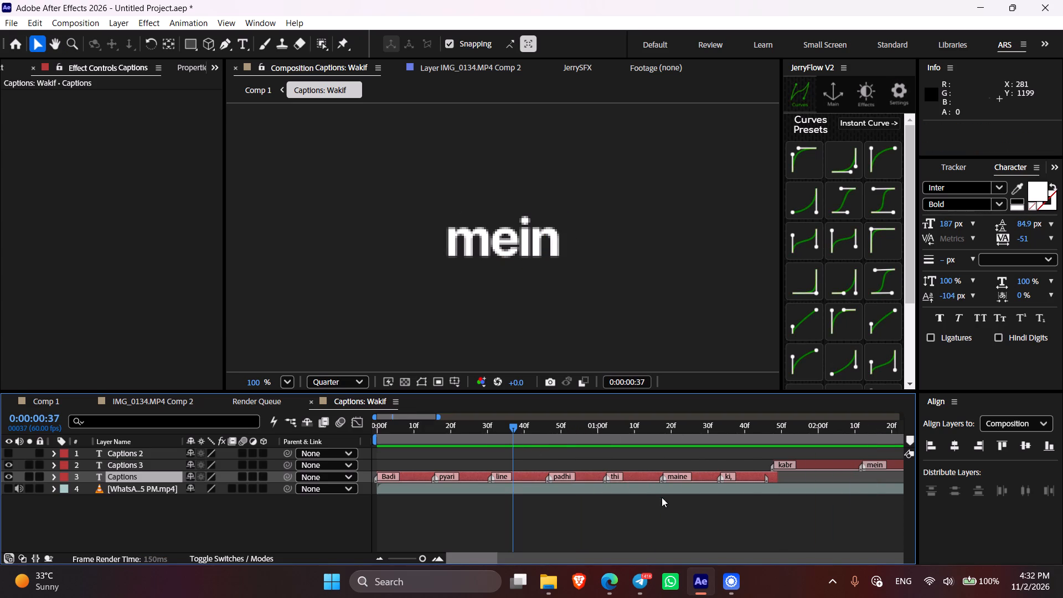
{"action": "key", "text": "space"}
{"action": "left_click_drag", "start_coordinate": [430, 438], "coordinate": [350, 439]}
{"action": "key", "text": "space"}
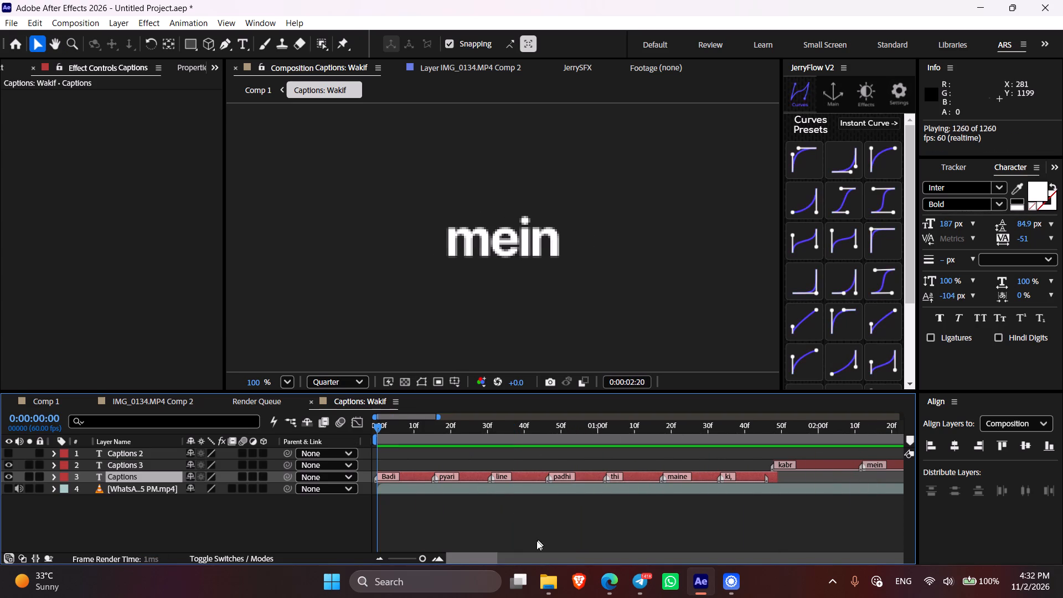
{"action": "key", "text": "space"}
Check the Captions 3 words against the audio from 0:00:02:34 up to "Chand".
{"action": "left_click_drag", "start_coordinate": [502, 559], "coordinate": [520, 554]}
{"action": "key", "text": "space"}
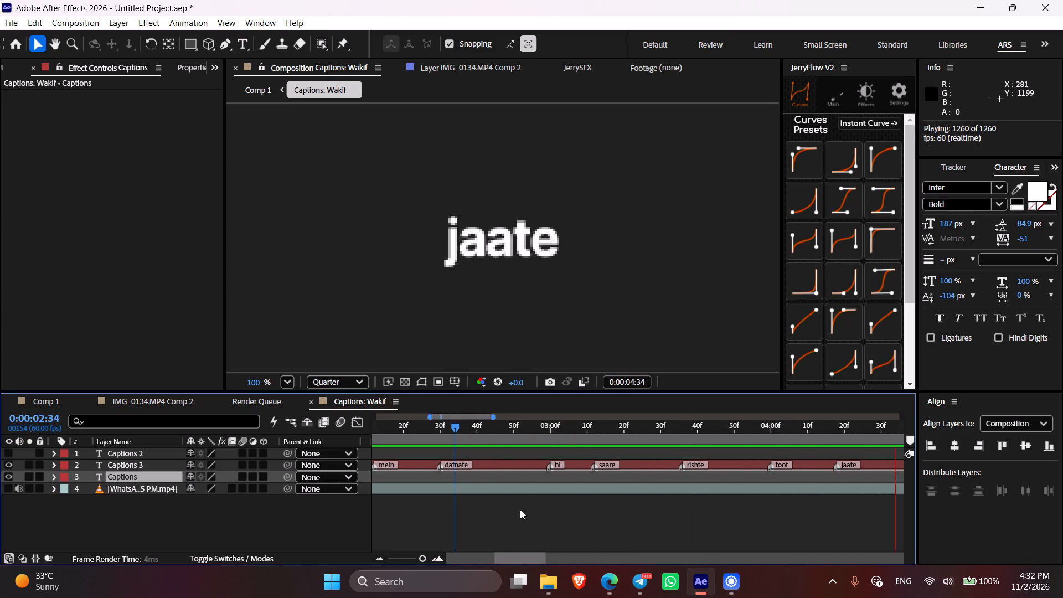
{"action": "key", "text": "space"}
{"action": "key", "text": "space"}
{"action": "key", "text": "space"}
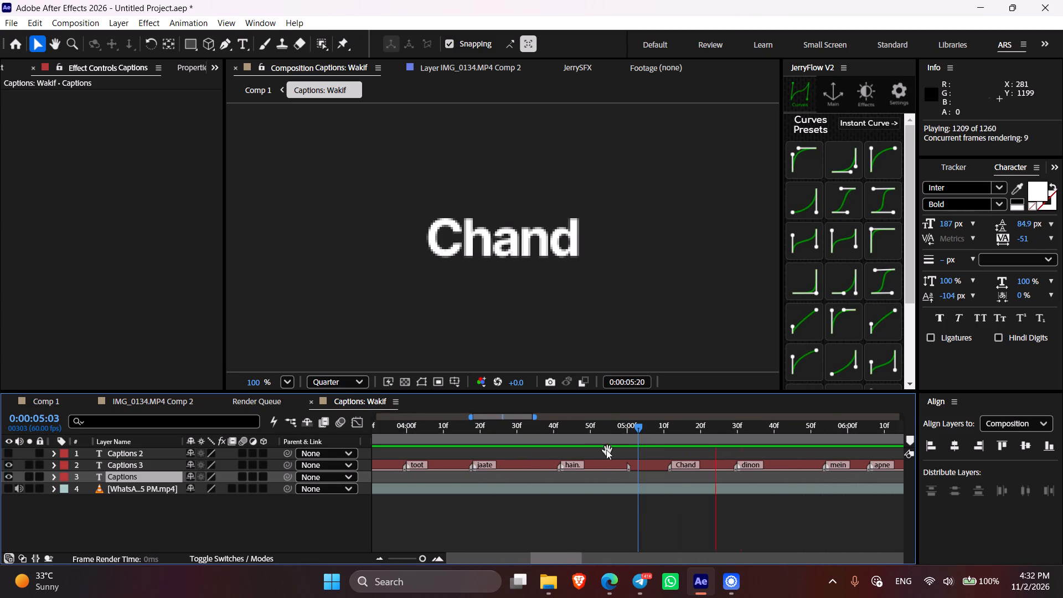
{"action": "left_click_drag", "start_coordinate": [575, 427], "coordinate": [500, 433]}
{"action": "key", "text": "space"}
{"action": "key", "text": "space"}
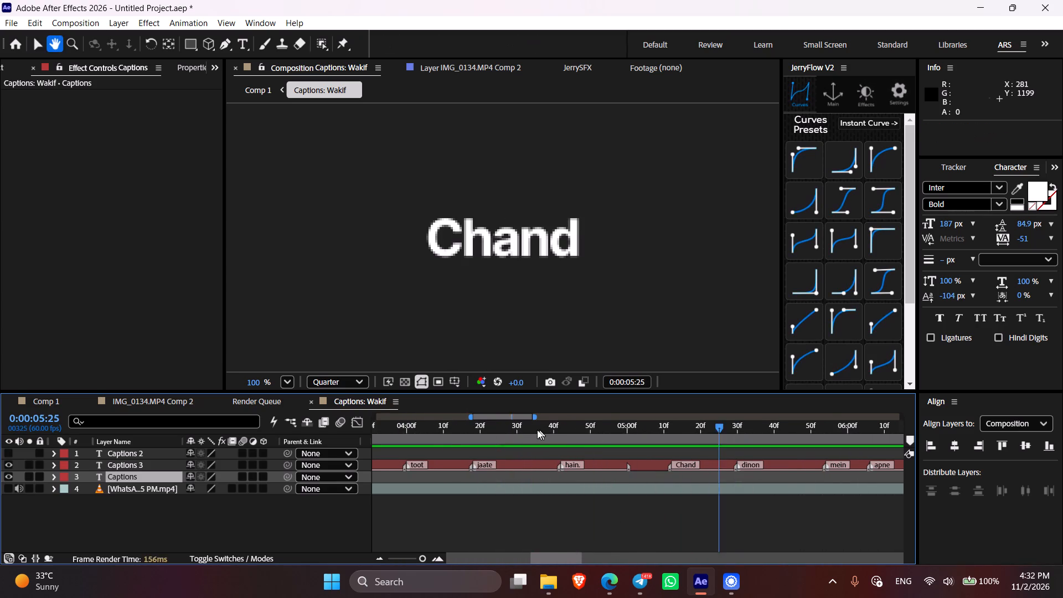
{"action": "left_click_drag", "start_coordinate": [534, 430], "coordinate": [438, 446]}
{"action": "key", "text": "space"}
{"action": "key", "text": "space"}
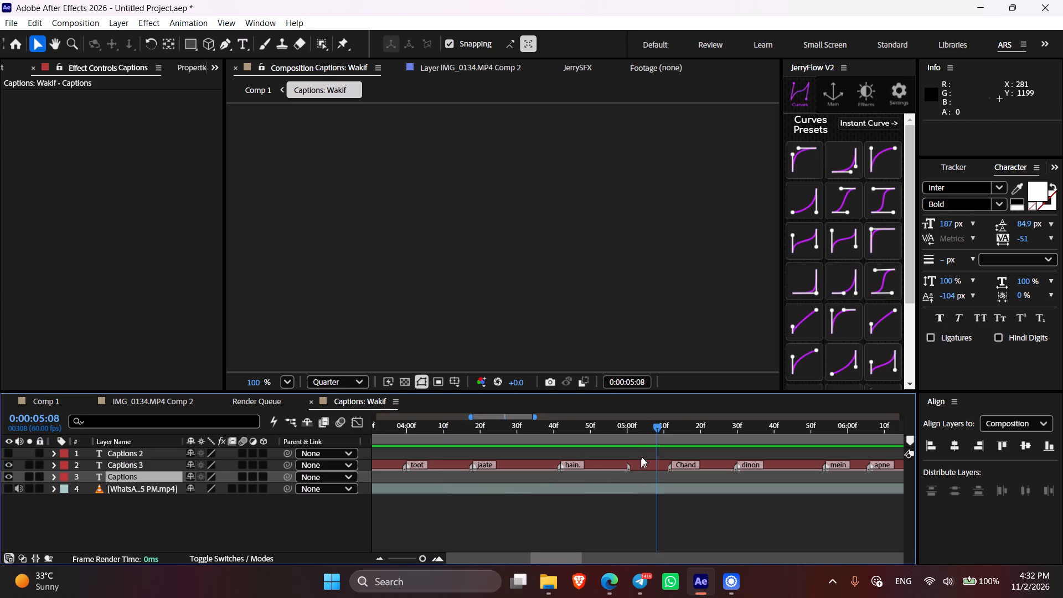
Split the Captions 3 layer at 0:00:05:05, in the gap between "hain." and "Chand".
{"action": "left_click", "coordinate": [647, 436]}
{"action": "left_click", "coordinate": [652, 462]}
{"action": "key", "text": "ctrl+shift+d"}
Slide the Captions 3 layer earlier so that it ends at about 0:00:04:54.
{"action": "left_click_drag", "start_coordinate": [645, 478], "coordinate": [625, 478], "text": "alt"}
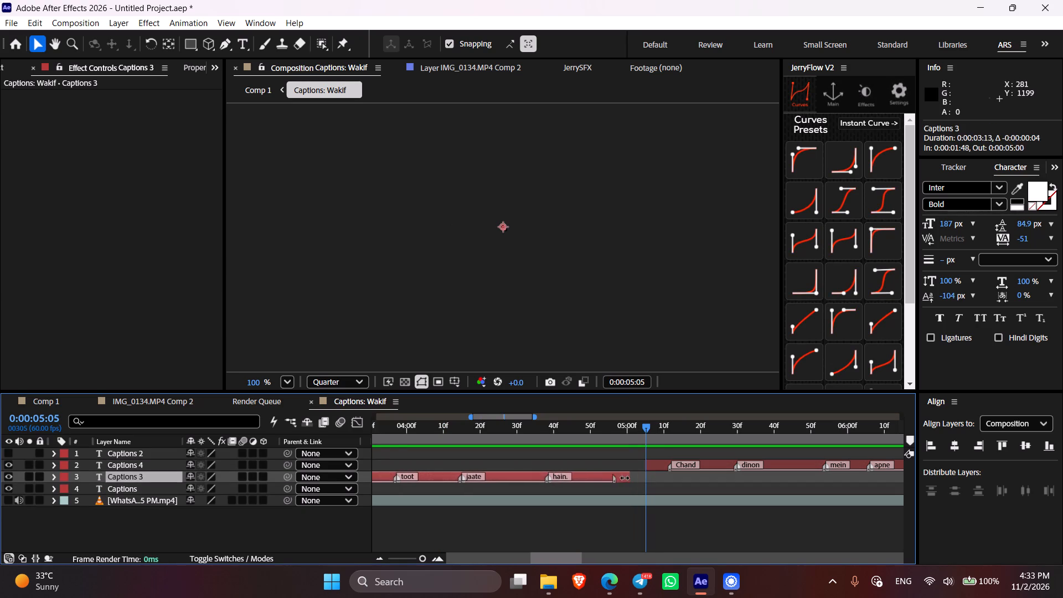
{"action": "left_click_drag", "start_coordinate": [625, 478], "coordinate": [600, 476], "text": "alt"}
Check the shifted Captions 3 words against the audio, from "toot" and "jaate" through "hain." to the changeover into "Chand".
{"action": "left_click_drag", "start_coordinate": [435, 424], "coordinate": [399, 426]}
{"action": "key", "text": "space"}
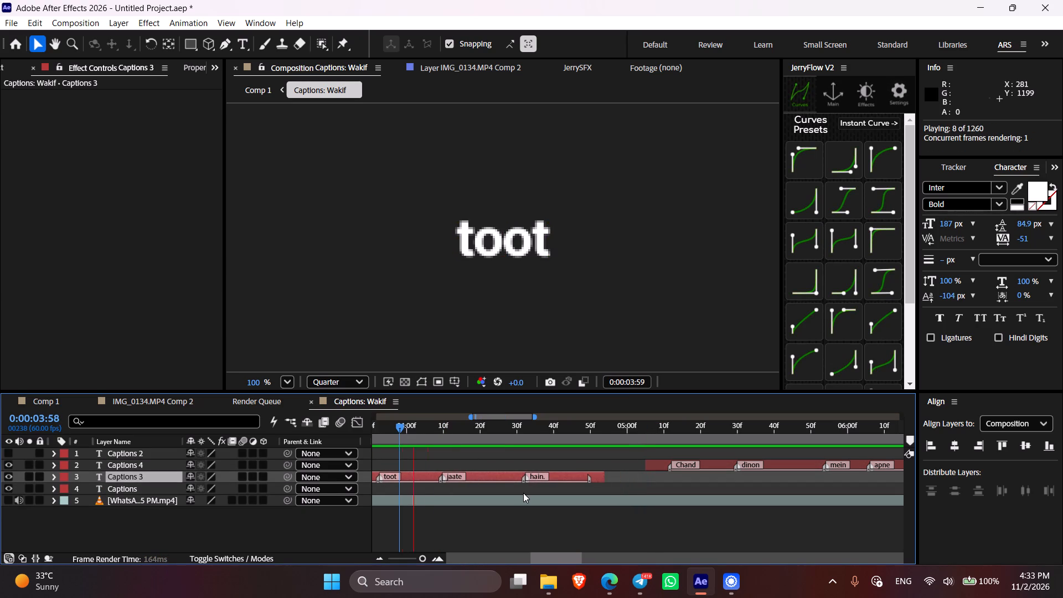
{"action": "key", "text": "space"}
{"action": "key", "text": "space"}
{"action": "key", "text": "space"}
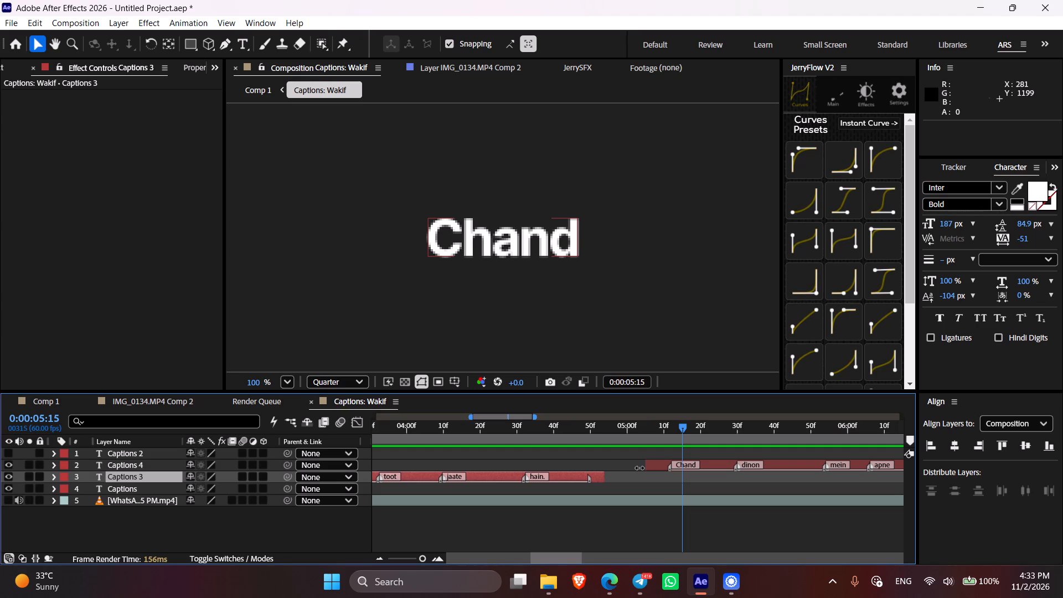
{"action": "left_click_drag", "start_coordinate": [557, 442], "coordinate": [550, 440]}
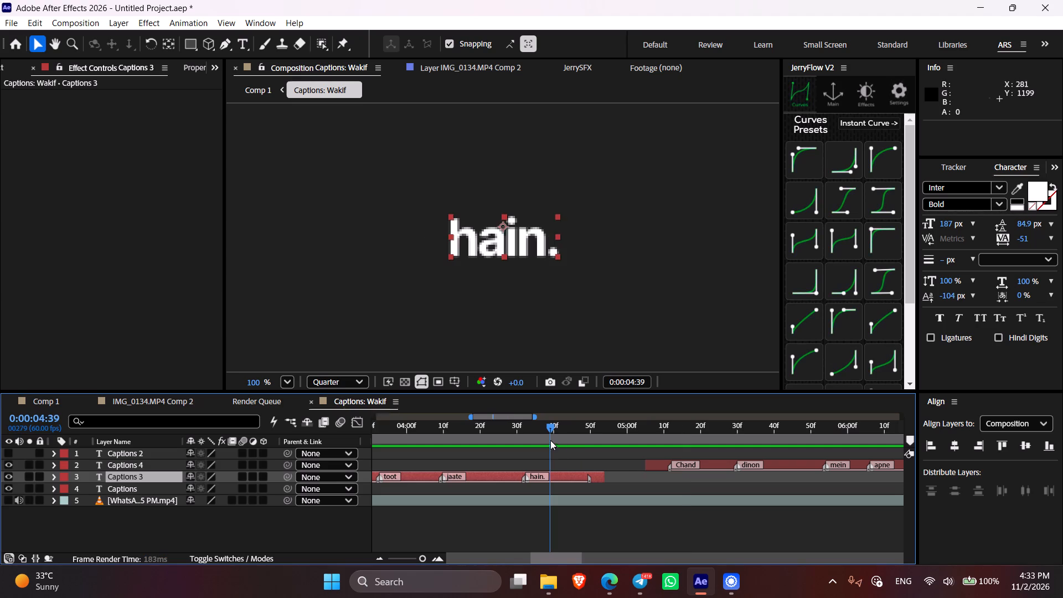
{"action": "left_click_drag", "start_coordinate": [550, 440], "coordinate": [550, 441]}
{"action": "left_click", "coordinate": [584, 458]}
{"action": "key", "text": "space"}
{"action": "key", "text": "space"}
{"action": "left_click_drag", "start_coordinate": [481, 426], "coordinate": [442, 429]}
{"action": "key", "text": "space"}
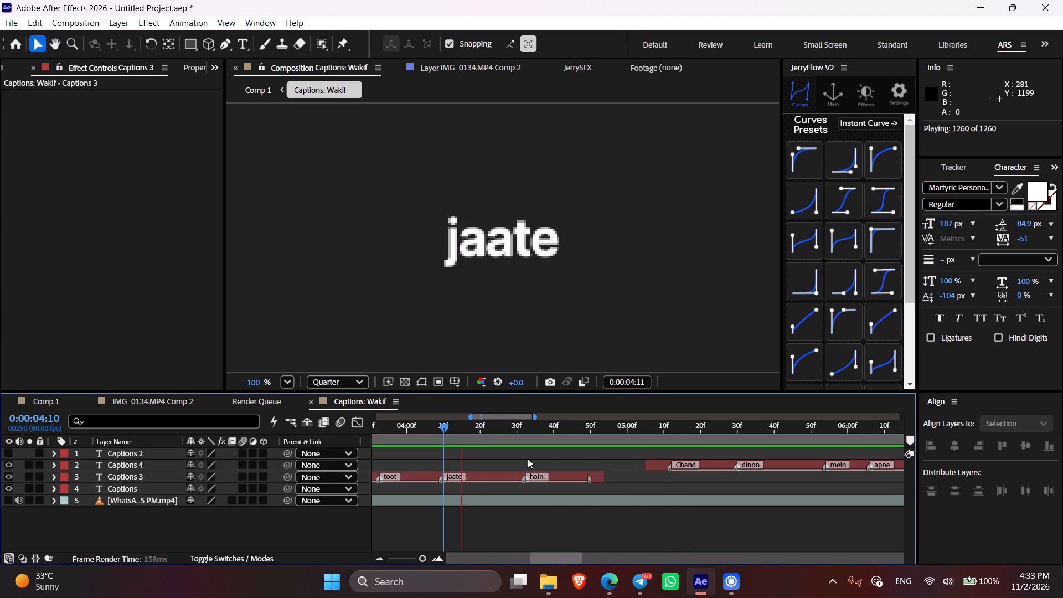
{"action": "key", "text": "space"}
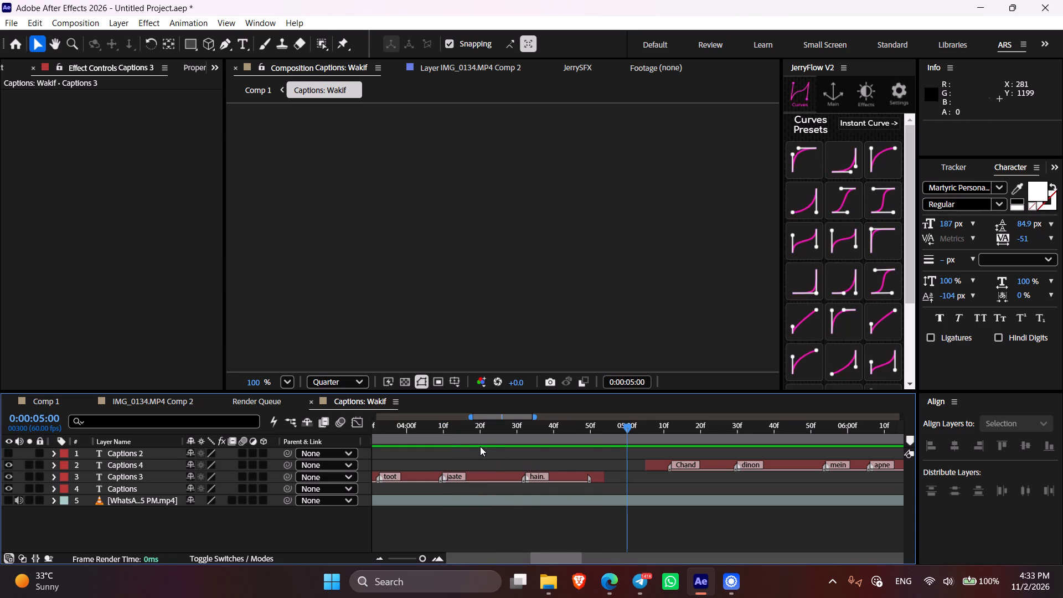
{"action": "left_click_drag", "start_coordinate": [452, 436], "coordinate": [442, 434]}
{"action": "key", "text": "space"}
{"action": "key", "text": "space"}
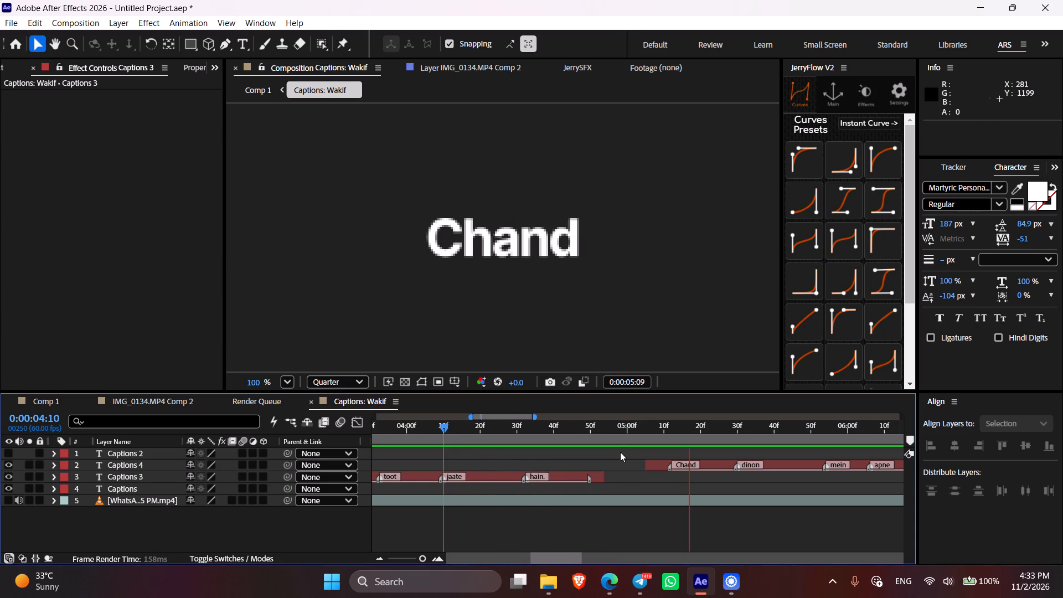
Check the timing of "Chand" and "dinon" in Captions 4 against the audio.
{"action": "left_click_drag", "start_coordinate": [600, 436], "coordinate": [595, 435]}
{"action": "key", "text": "space"}
{"action": "key", "text": "space"}
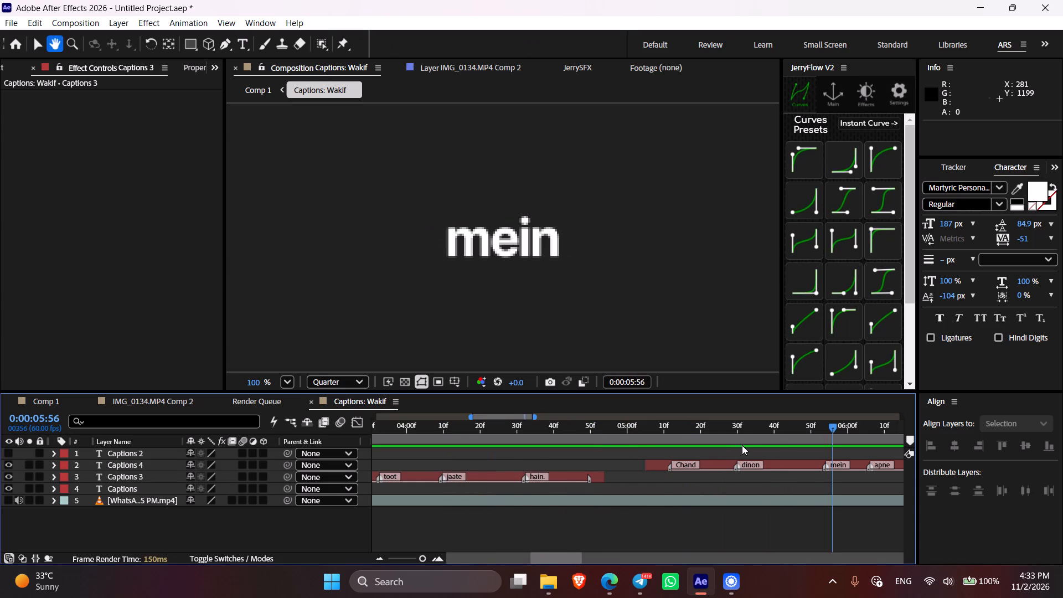
{"action": "left_click_drag", "start_coordinate": [724, 433], "coordinate": [715, 433]}
{"action": "key", "text": "space"}
{"action": "key", "text": "space"}
Move the Captions 4 layer later so that it starts at about 0:00:05:31.
{"action": "left_click", "coordinate": [757, 434]}
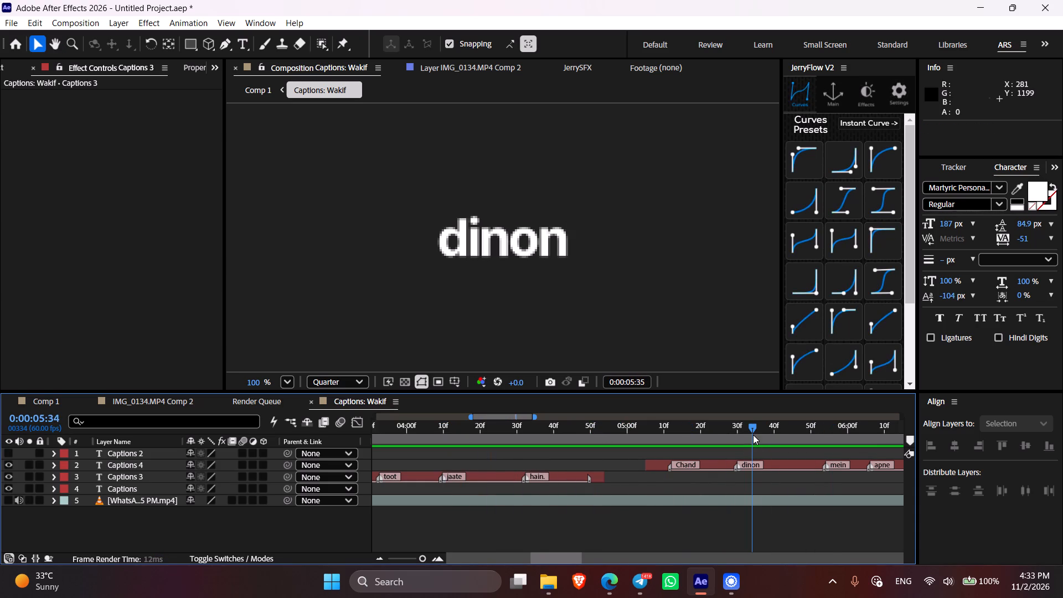
{"action": "left_click", "coordinate": [767, 465]}
{"action": "key", "text": "bracketleft"}
{"action": "left_click_drag", "start_coordinate": [759, 466], "coordinate": [755, 466]}
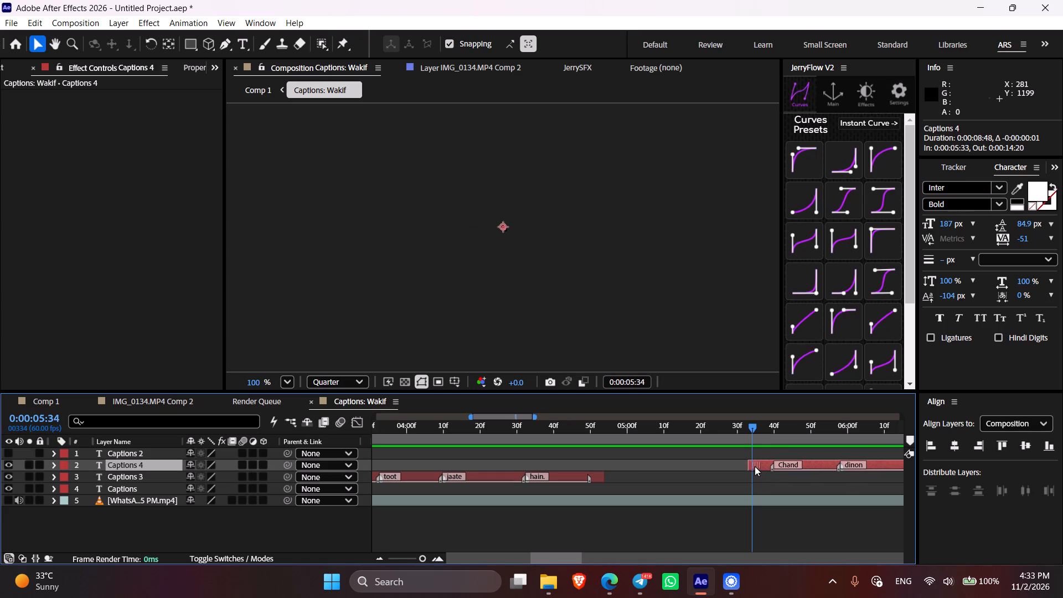
{"action": "left_click_drag", "start_coordinate": [755, 466], "coordinate": [750, 468]}
Check the changeover from Captions 3 to the moved Captions 4 against the audio, from "jaate" onward.
{"action": "left_click_drag", "start_coordinate": [692, 440], "coordinate": [631, 442]}
{"action": "key", "text": "space"}
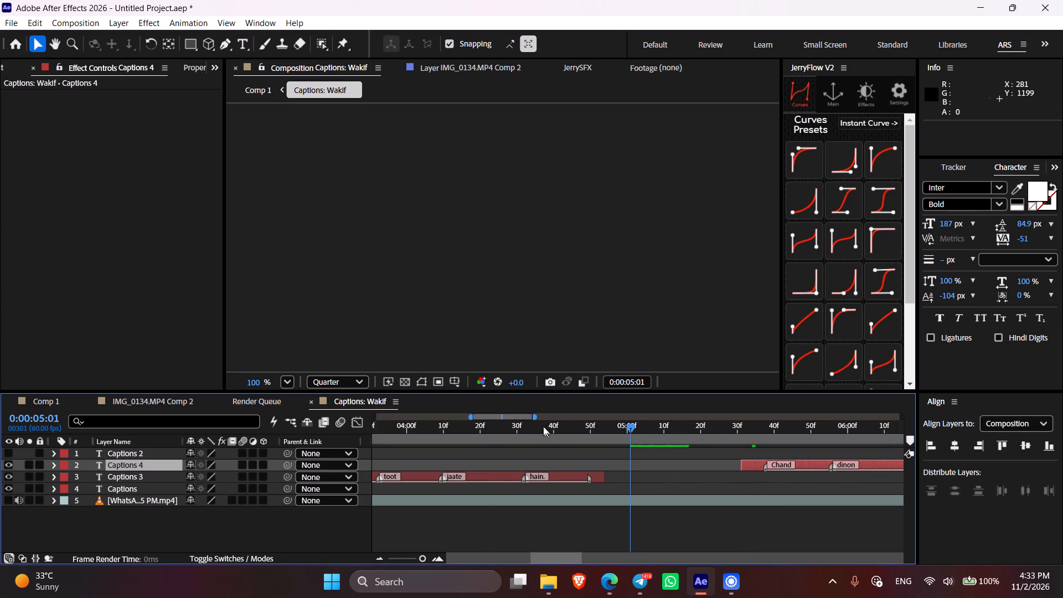
{"action": "left_click_drag", "start_coordinate": [534, 426], "coordinate": [488, 421]}
{"action": "key", "text": "space"}
{"action": "left_click", "coordinate": [622, 515]}
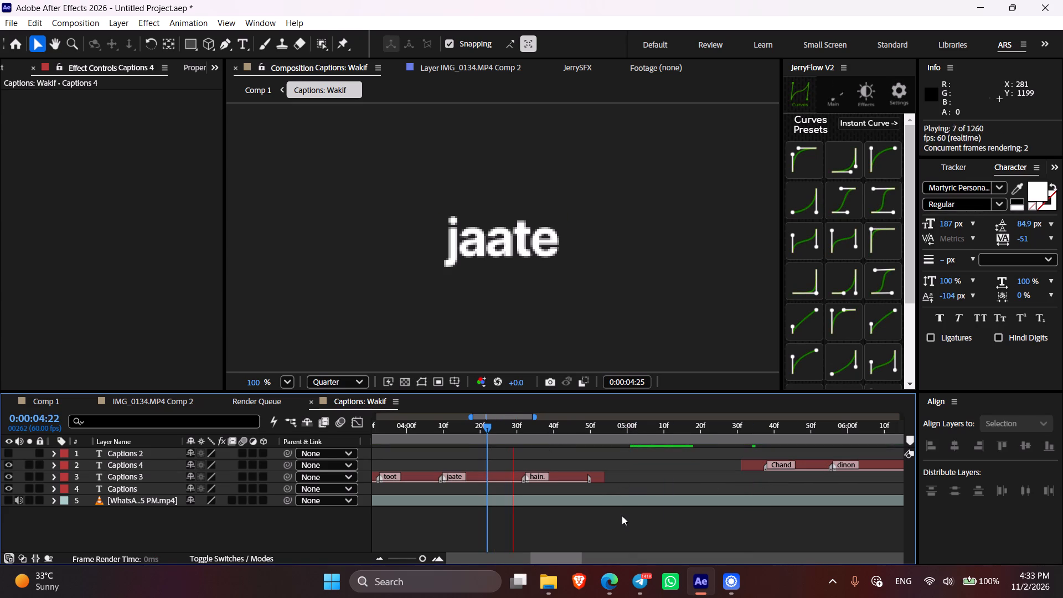
{"action": "key", "text": "space"}
{"action": "key", "text": "space"}
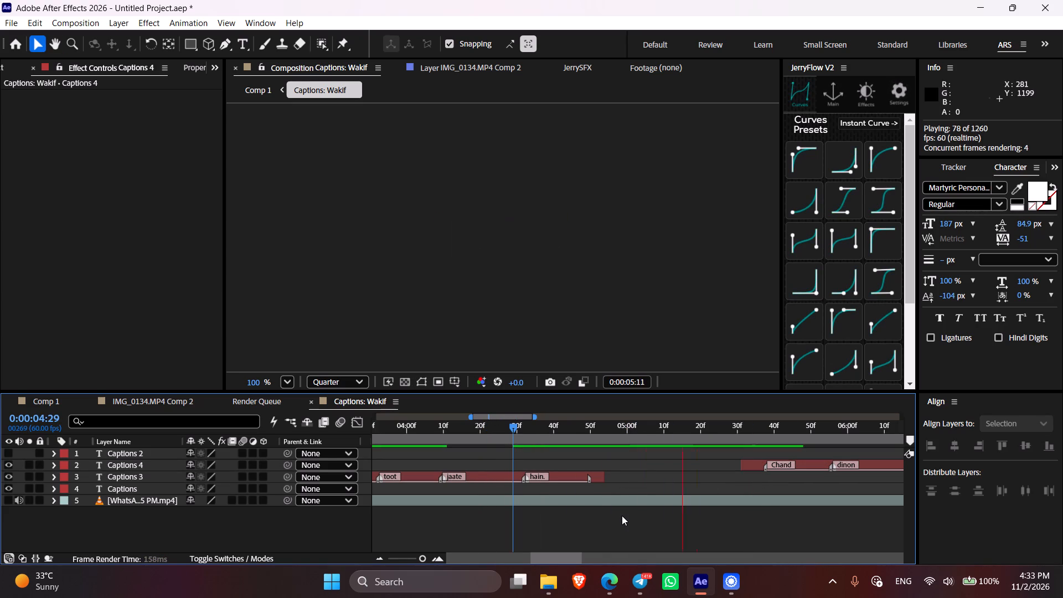
{"action": "key", "text": "space"}
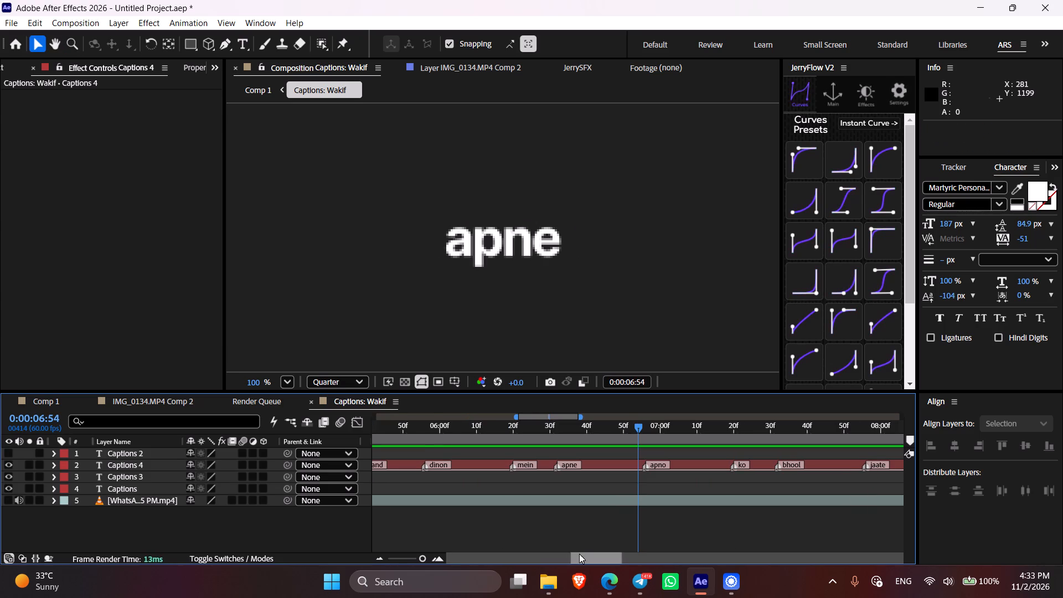
Check the Captions 4 words against the audio from 0:00:05:51 through "hain." and on to "Koi" and "nahi".
{"action": "left_click", "coordinate": [405, 439]}
{"action": "key", "text": "space"}
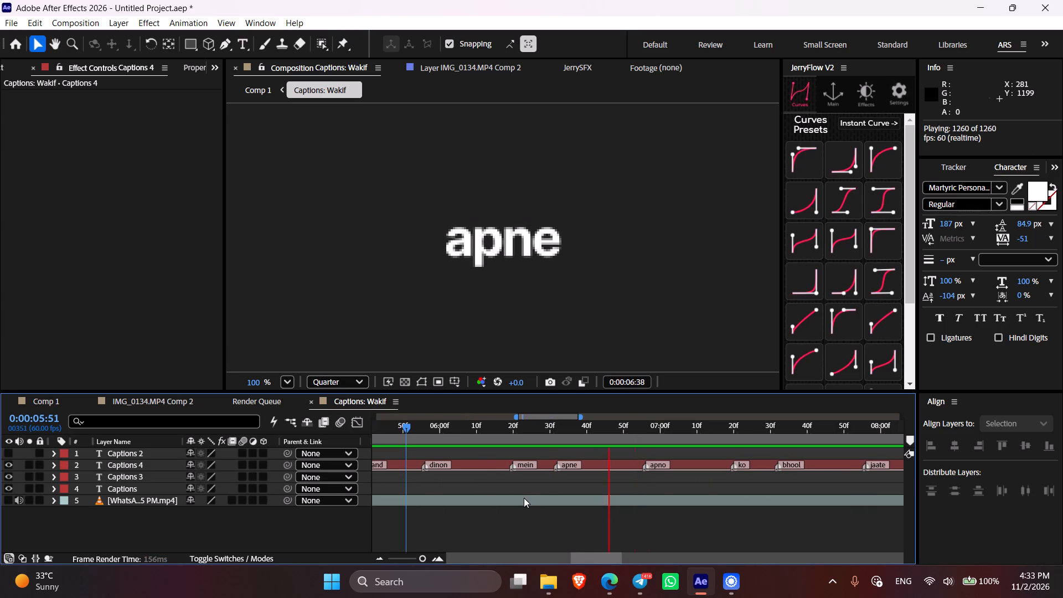
{"action": "key", "text": "space"}
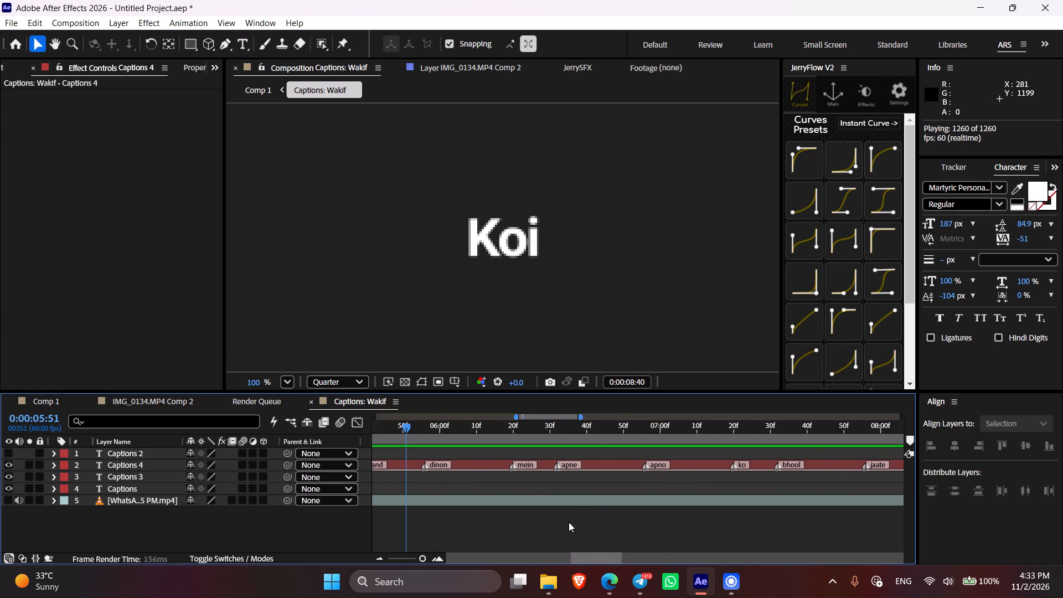
{"action": "left_click_drag", "start_coordinate": [518, 431], "coordinate": [471, 430]}
{"action": "key", "text": "space"}
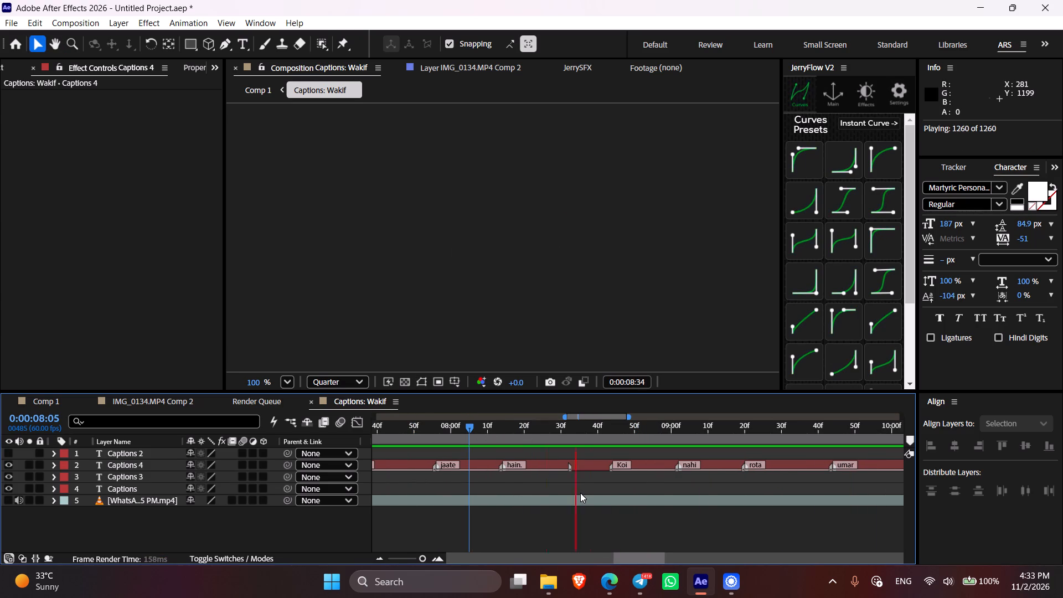
{"action": "key", "text": "space"}
{"action": "left_click", "coordinate": [740, 434]}
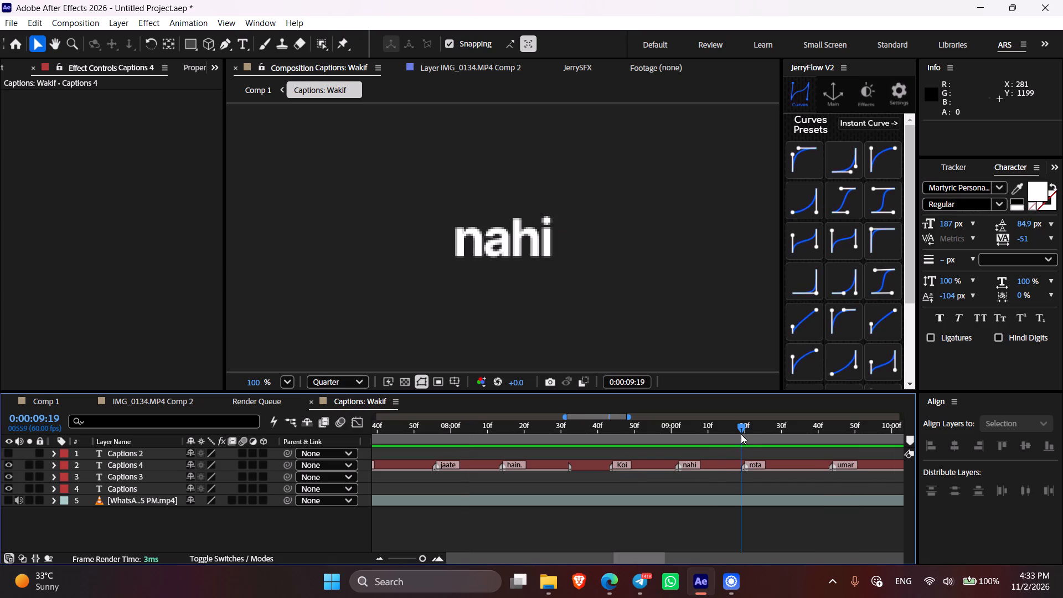
Split Captions 4 at 0:00:08:39, between "hain." and "Koi", and move the later part to start at 0:00:09:15.
{"action": "left_click", "coordinate": [593, 439]}
{"action": "left_click", "coordinate": [589, 464]}
{"action": "key", "text": "ctrl+shift+d"}
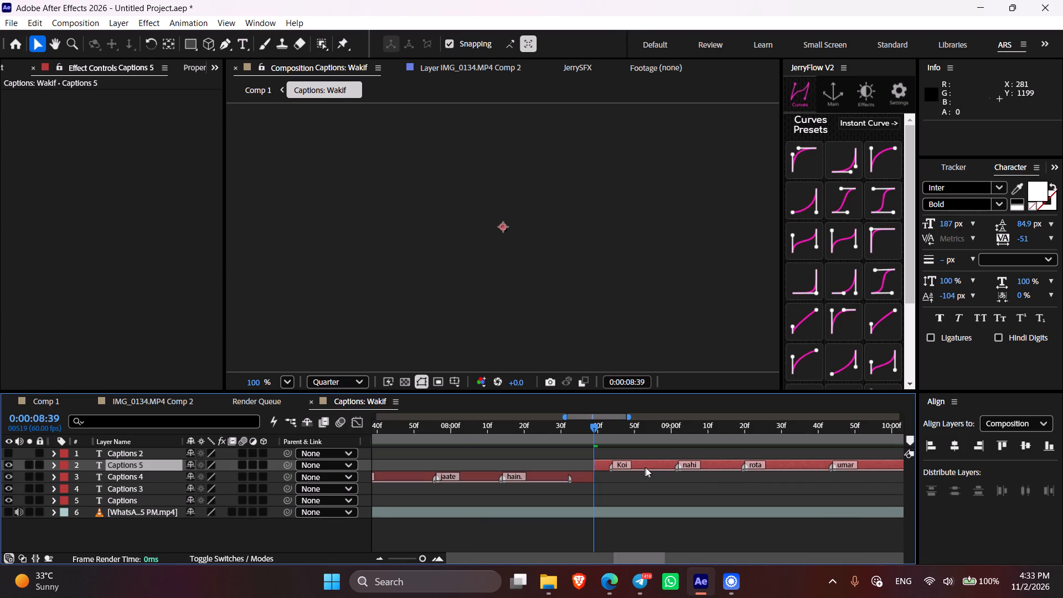
{"action": "left_click_drag", "start_coordinate": [650, 463], "coordinate": [782, 472]}
Check the end of Captions 4 and the Captions 5 words against the audio, from 0:00:07:05 through "liye,".
{"action": "left_click_drag", "start_coordinate": [411, 430], "coordinate": [370, 430]}
{"action": "key", "text": "space"}
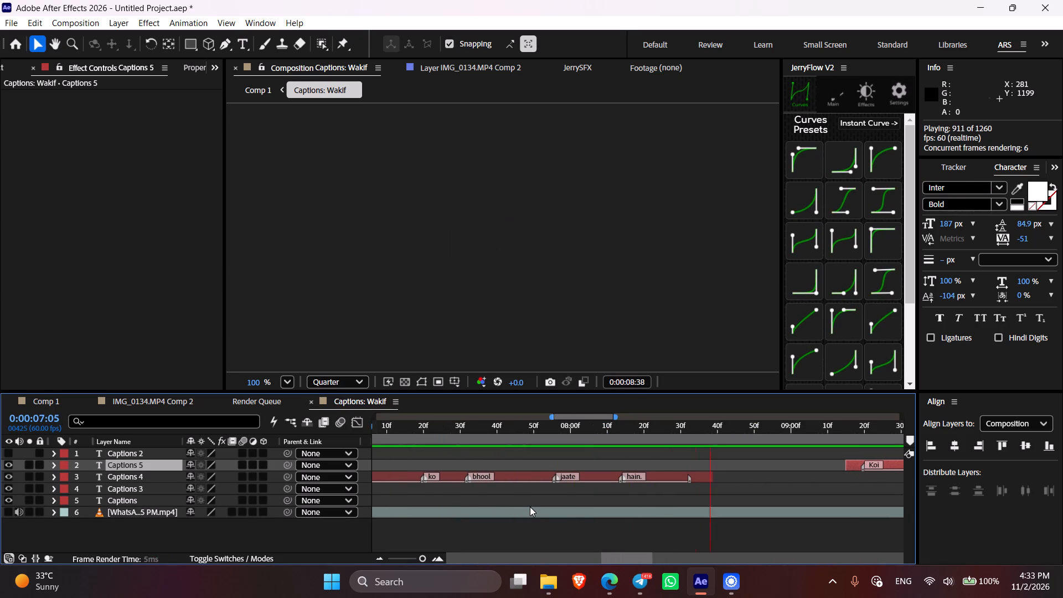
{"action": "key", "text": "space"}
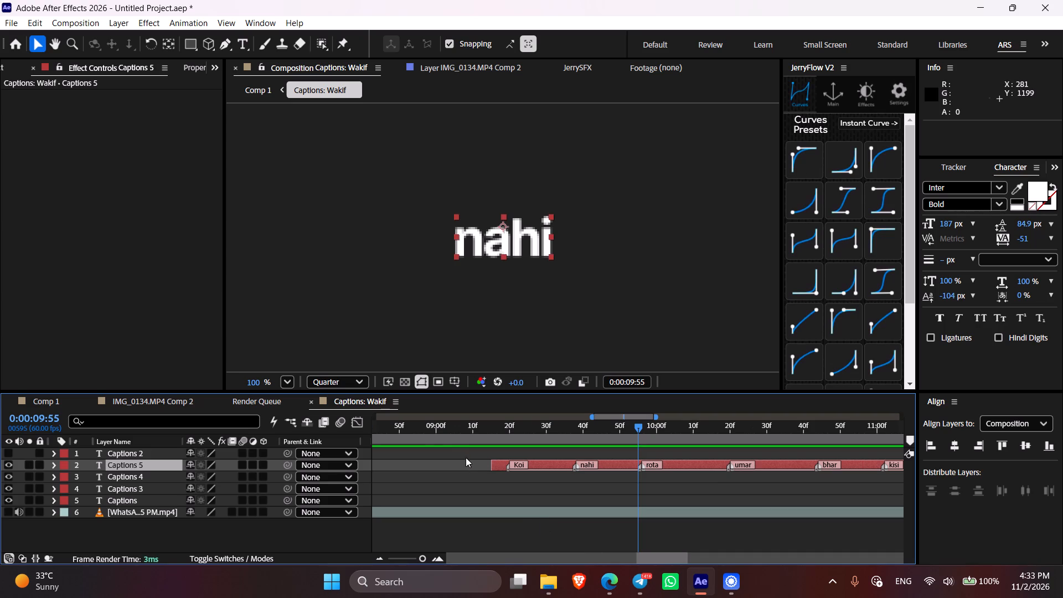
{"action": "left_click_drag", "start_coordinate": [424, 437], "coordinate": [411, 437]}
{"action": "left_click", "coordinate": [431, 501]}
{"action": "key", "text": "space"}
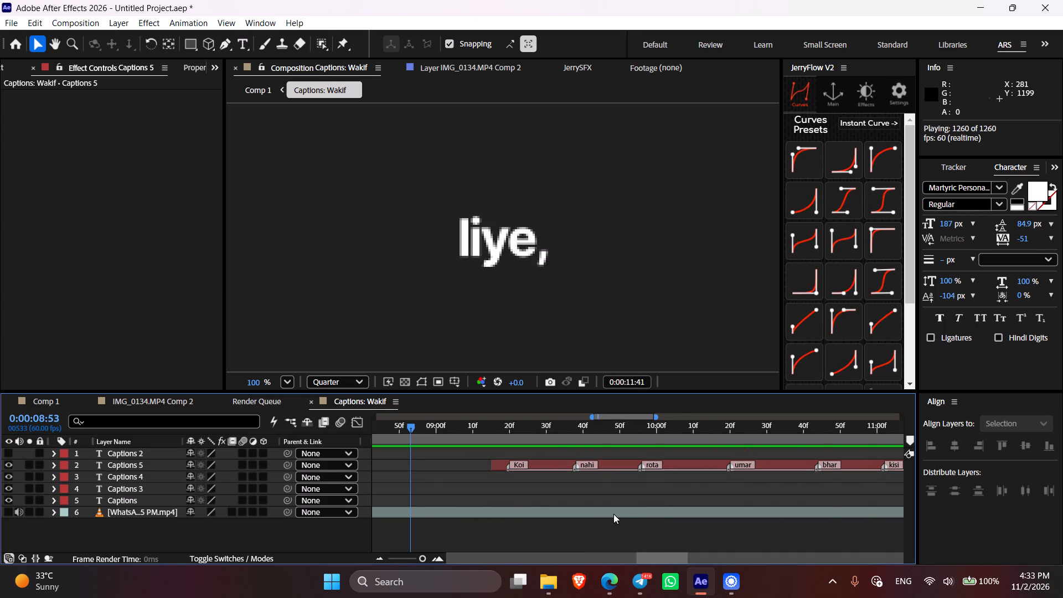
{"action": "key", "text": "space"}
{"action": "left_click_drag", "start_coordinate": [468, 427], "coordinate": [445, 427]}
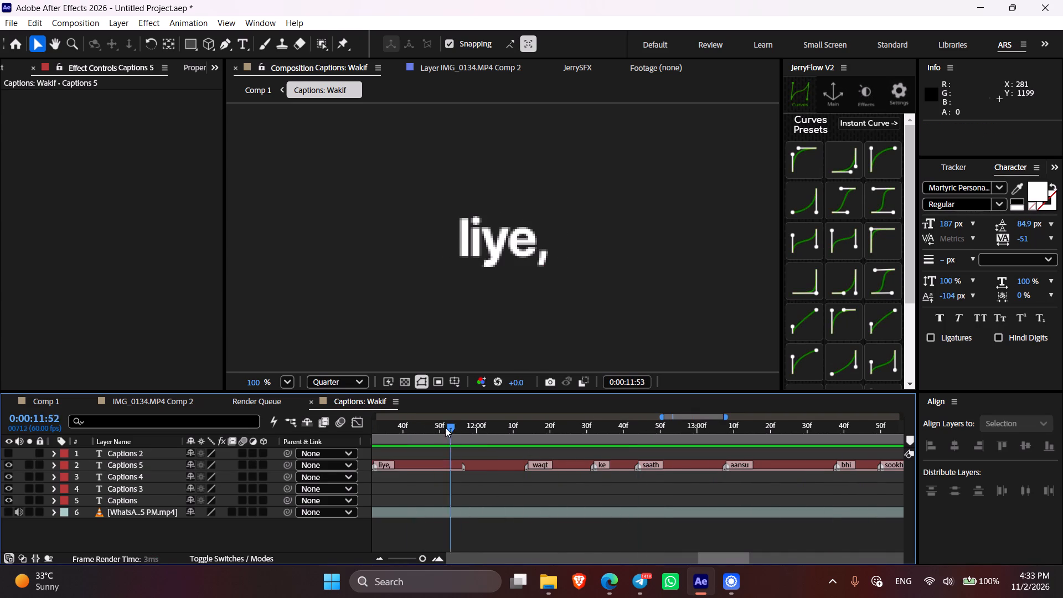
{"action": "left_click_drag", "start_coordinate": [445, 427], "coordinate": [442, 427]}
{"action": "key", "text": "space"}
{"action": "key", "text": "space"}
Split Captions 5 at 0:00:12:04, between "liye," and "waqt", and move the later part to start at about 0:00:12:39.
{"action": "left_click", "coordinate": [494, 427]}
{"action": "left_click", "coordinate": [498, 457]}
{"action": "left_click", "coordinate": [502, 465]}
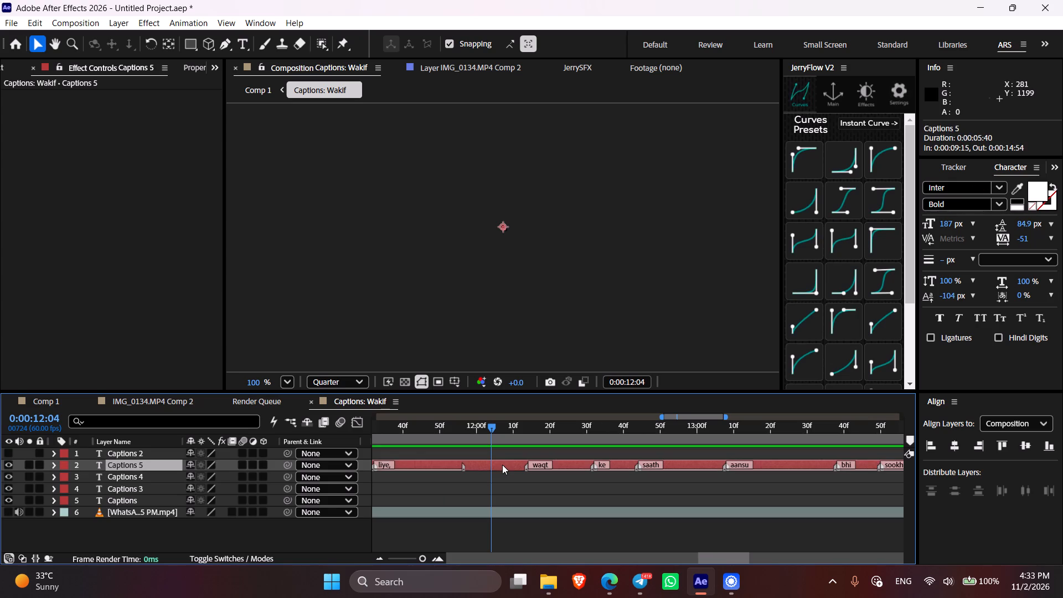
{"action": "key", "text": "ctrl+shift+d"}
{"action": "key", "text": "Delete"}
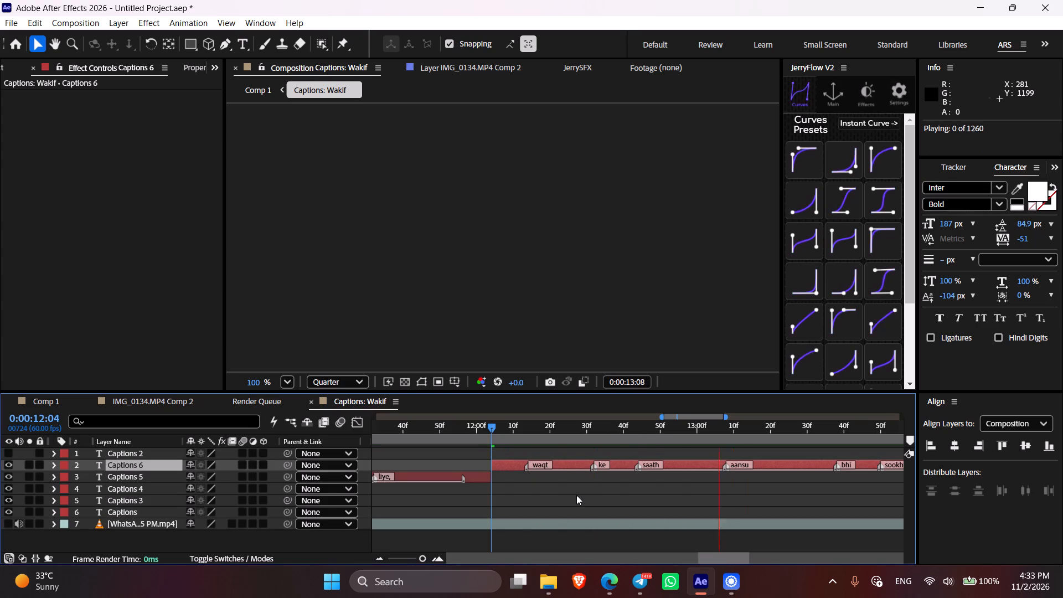
{"action": "key", "text": "Delete"}
{"action": "left_click_drag", "start_coordinate": [677, 465], "coordinate": [797, 477]}
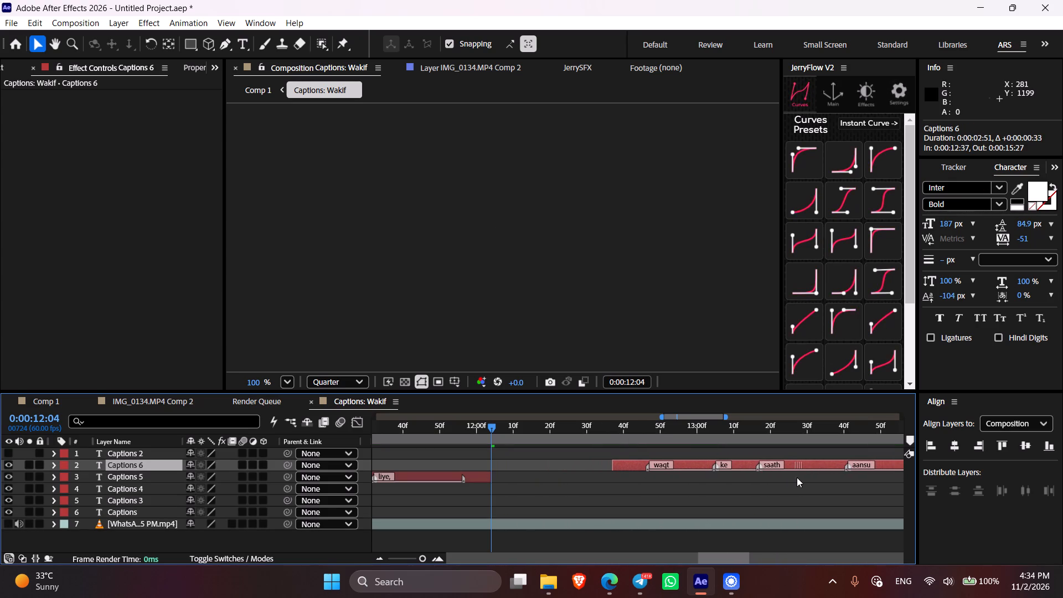
{"action": "left_click_drag", "start_coordinate": [797, 477], "coordinate": [807, 481]}
Check the moved Captions 6 words against the audio, starting from "liye," at 0:00:11:36.
{"action": "left_click_drag", "start_coordinate": [428, 436], "coordinate": [388, 435]}
{"action": "key", "text": "space"}
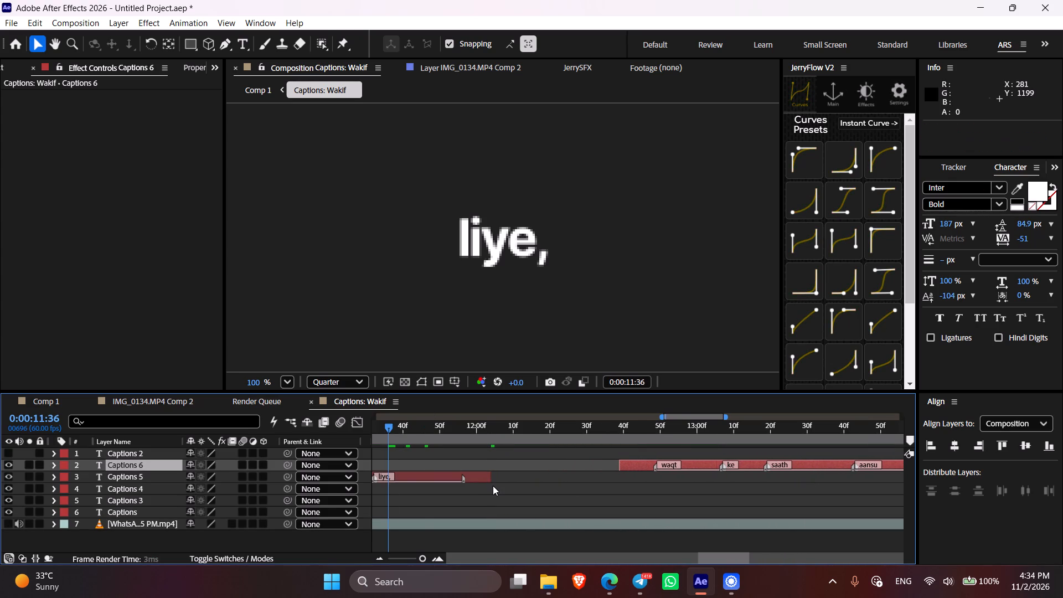
{"action": "key", "text": "space"}
{"action": "key", "text": "space"}
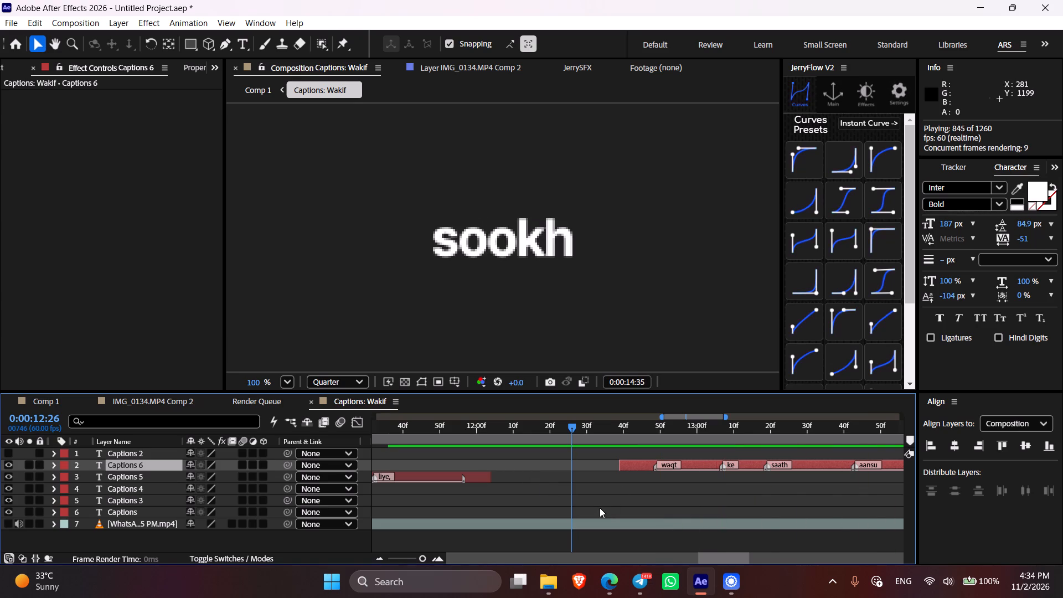
{"action": "key", "text": "space"}
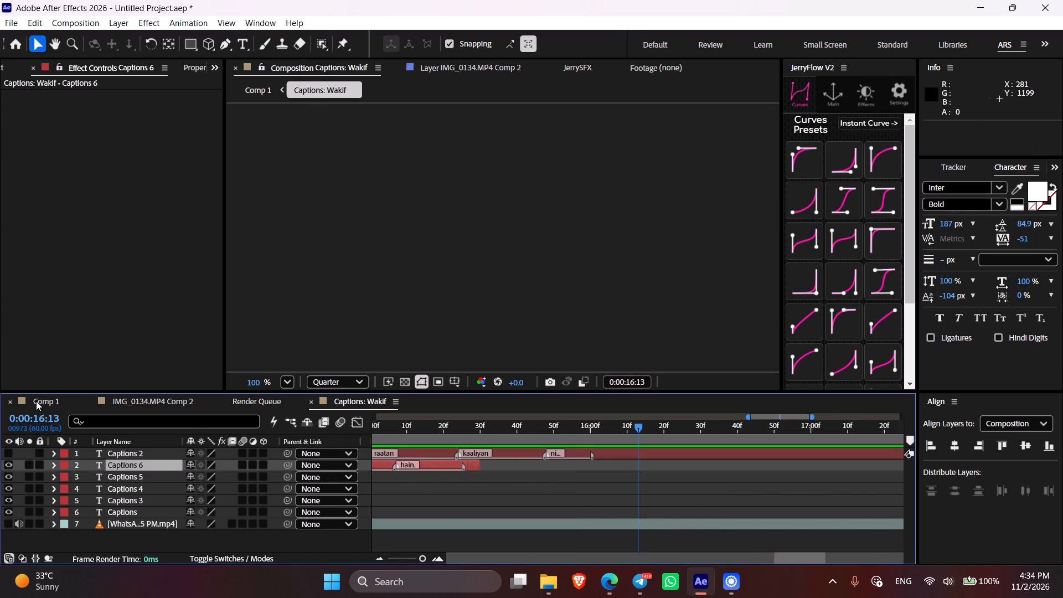
Return to the main composition, Comp 1.
{"action": "left_click", "coordinate": [34, 400]}
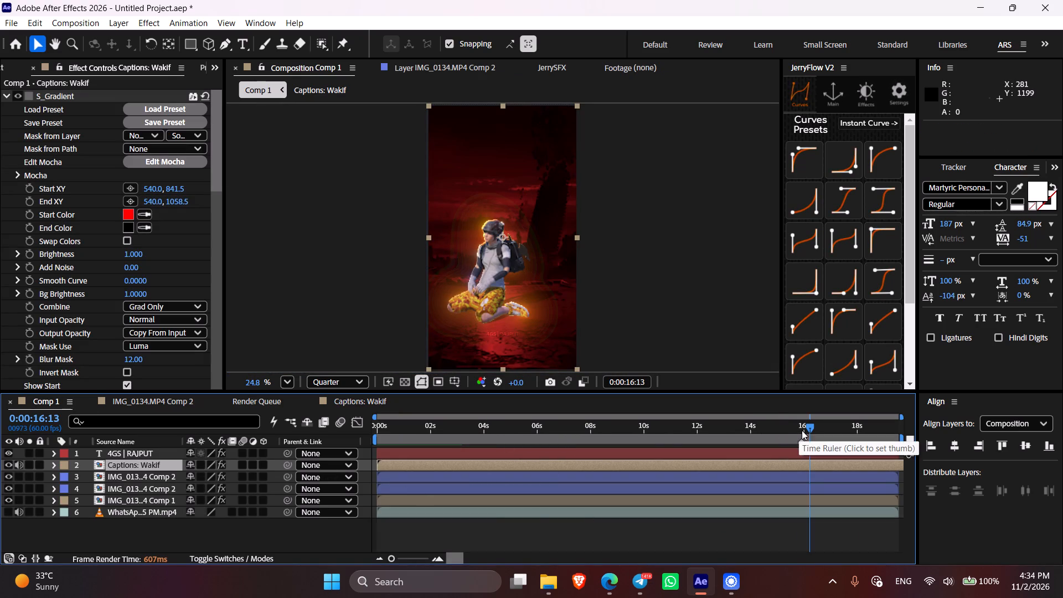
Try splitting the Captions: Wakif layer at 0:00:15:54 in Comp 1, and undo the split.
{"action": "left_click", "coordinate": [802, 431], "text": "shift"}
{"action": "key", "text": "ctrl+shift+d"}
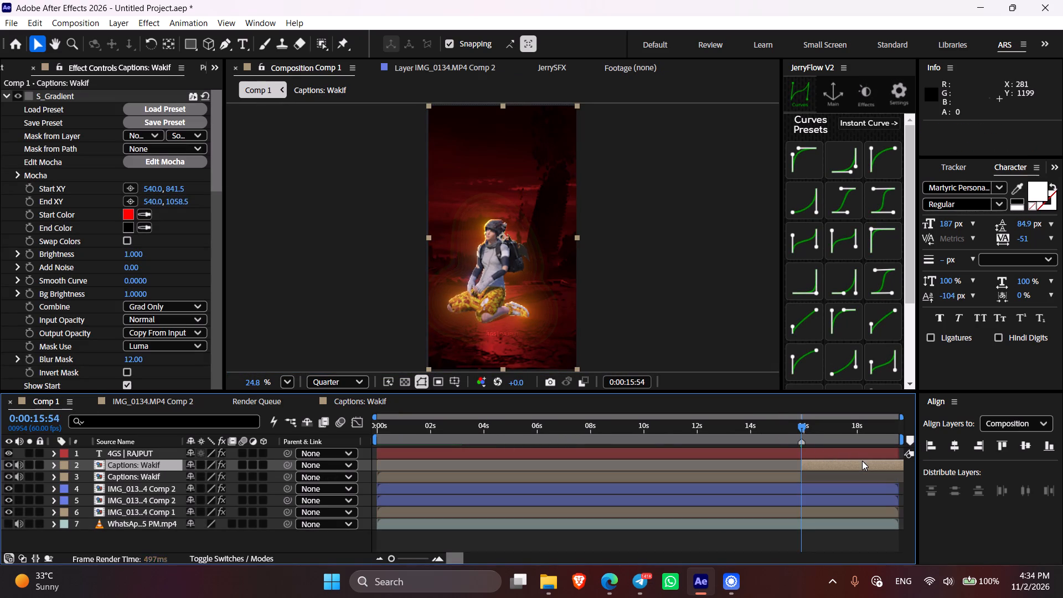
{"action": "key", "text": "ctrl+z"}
Deselect the layers and examine Comp 1 from 0:00:15:54 up to 0:00:17:15.
{"action": "left_click", "coordinate": [854, 531]}
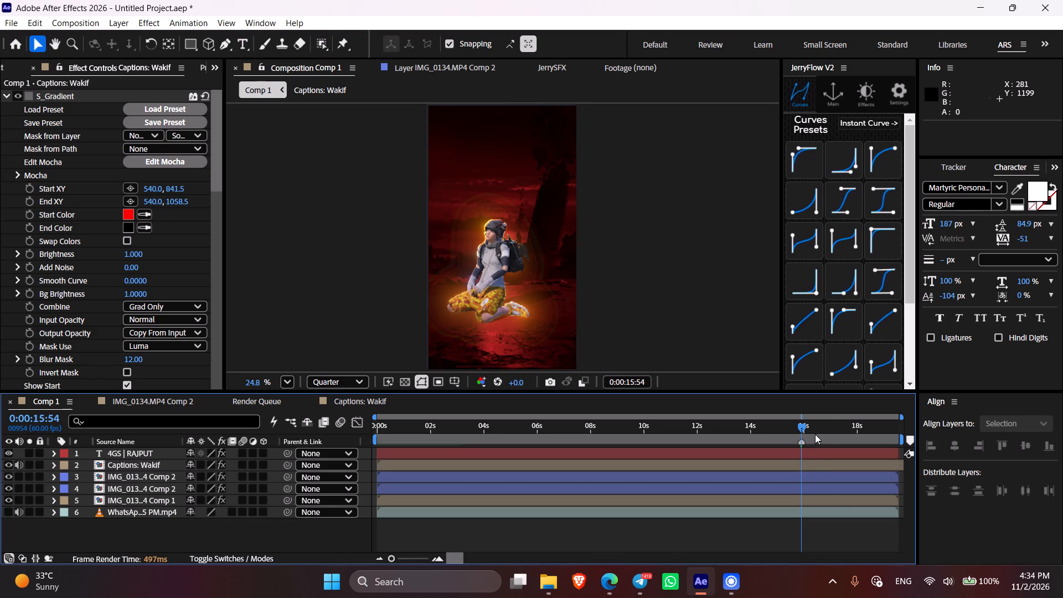
{"action": "left_click_drag", "start_coordinate": [811, 432], "coordinate": [838, 442]}
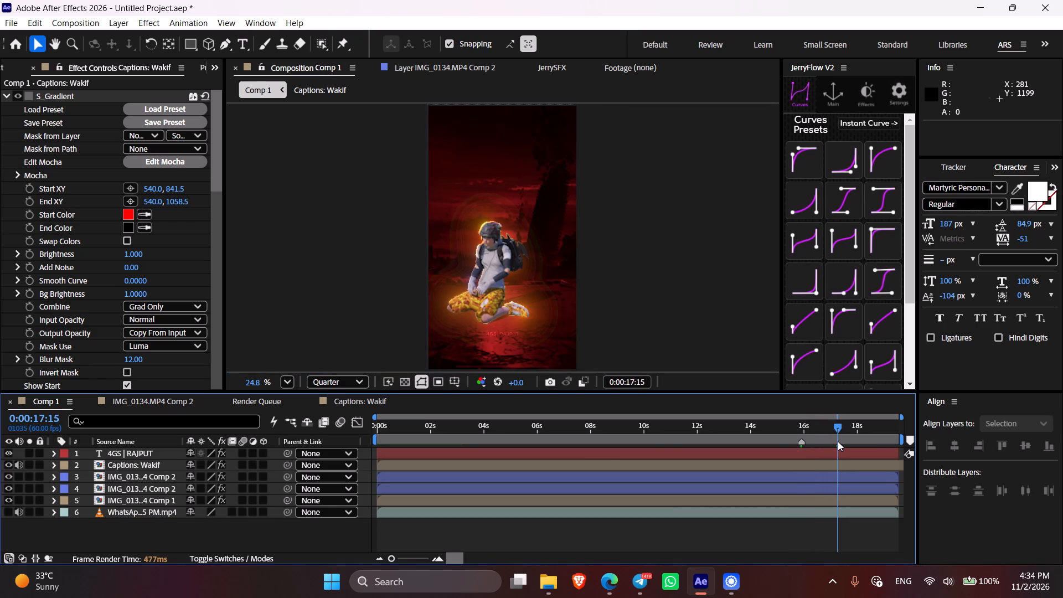
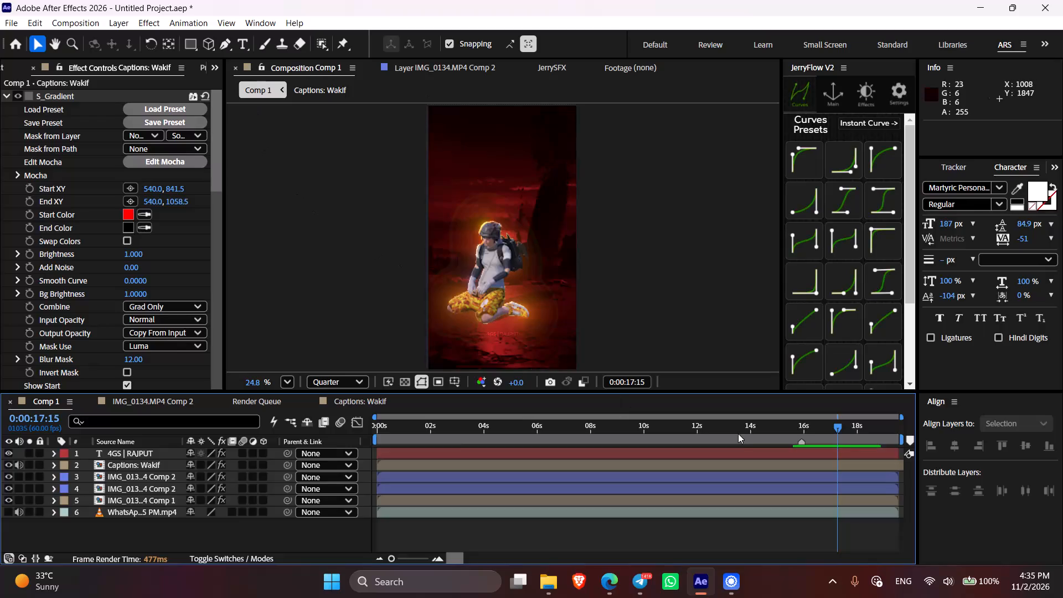
Review Comp 1 from about 12 to 17 seconds, examining the character and captions around the 0:00:15:54 marker.
{"action": "left_click_drag", "start_coordinate": [780, 432], "coordinate": [736, 471]}
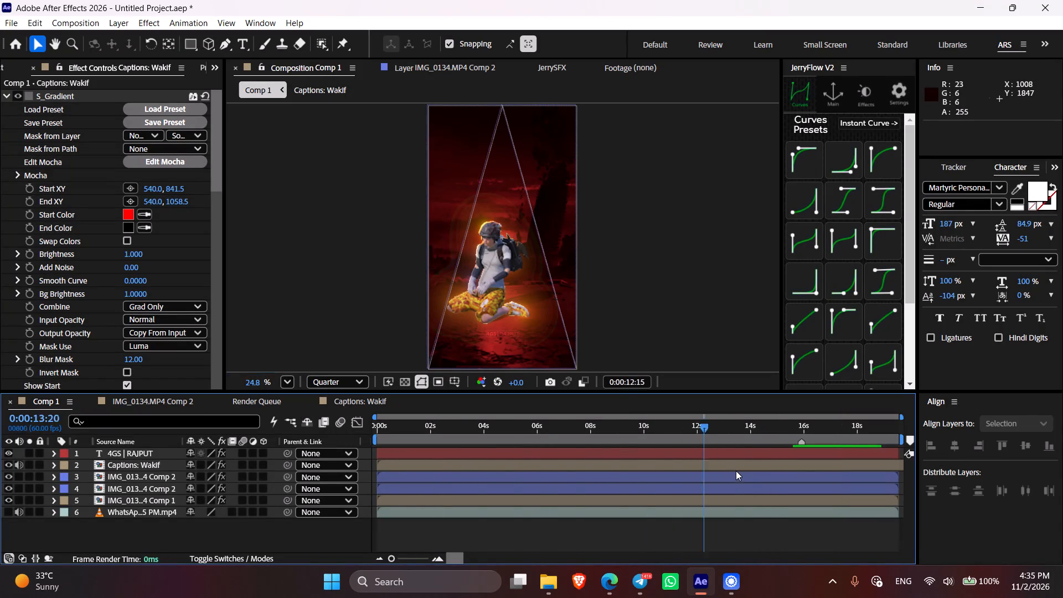
{"action": "left_click_drag", "start_coordinate": [736, 471], "coordinate": [768, 484]}
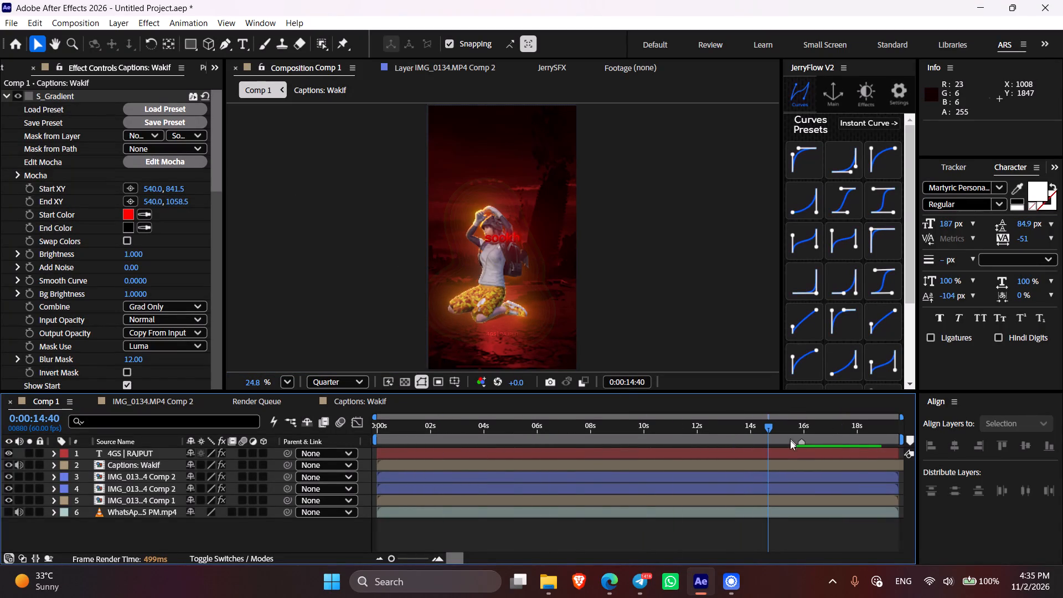
{"action": "left_click_drag", "start_coordinate": [791, 425], "coordinate": [804, 425]}
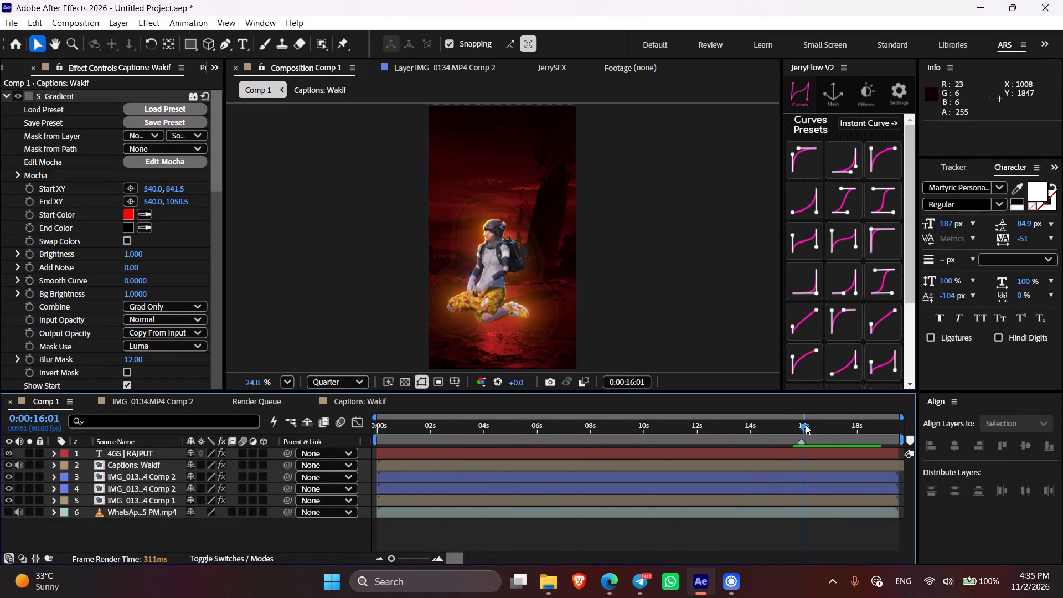
{"action": "left_click", "coordinate": [806, 425], "text": "shift"}
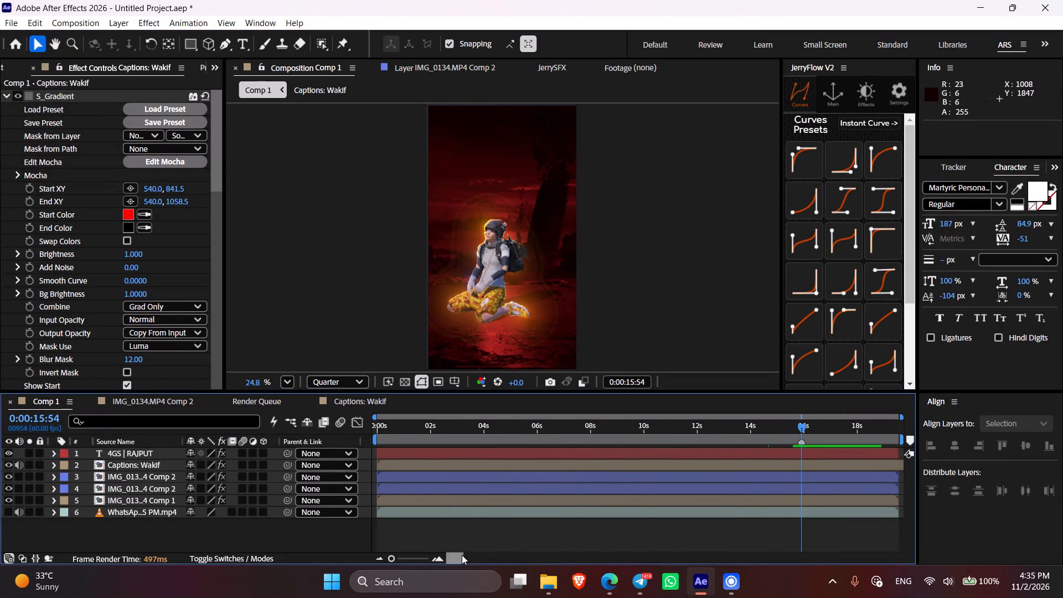
{"action": "left_click", "coordinate": [452, 535]}
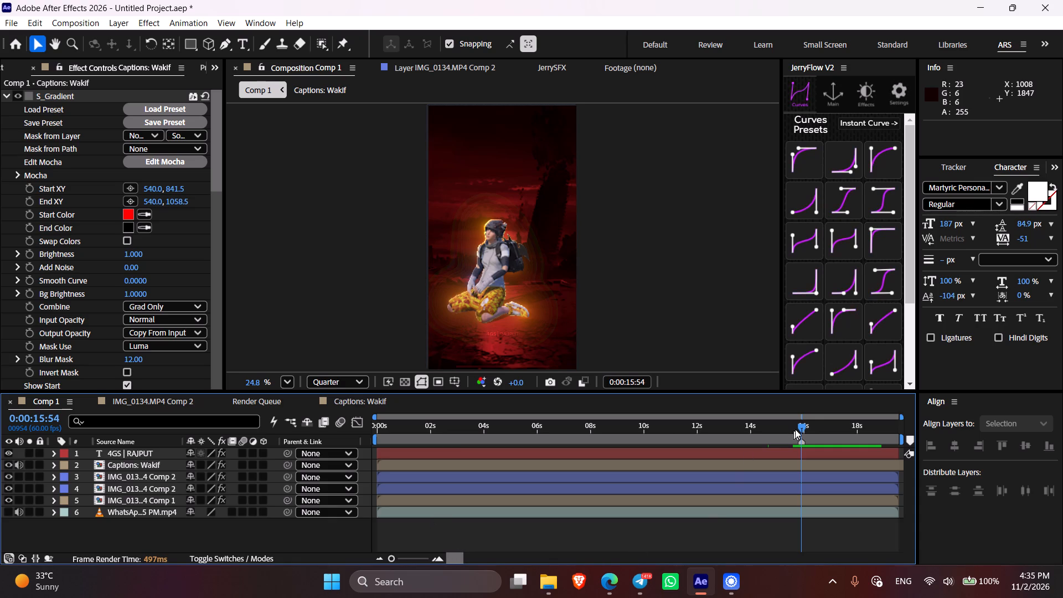
{"action": "left_click_drag", "start_coordinate": [799, 429], "coordinate": [819, 435]}
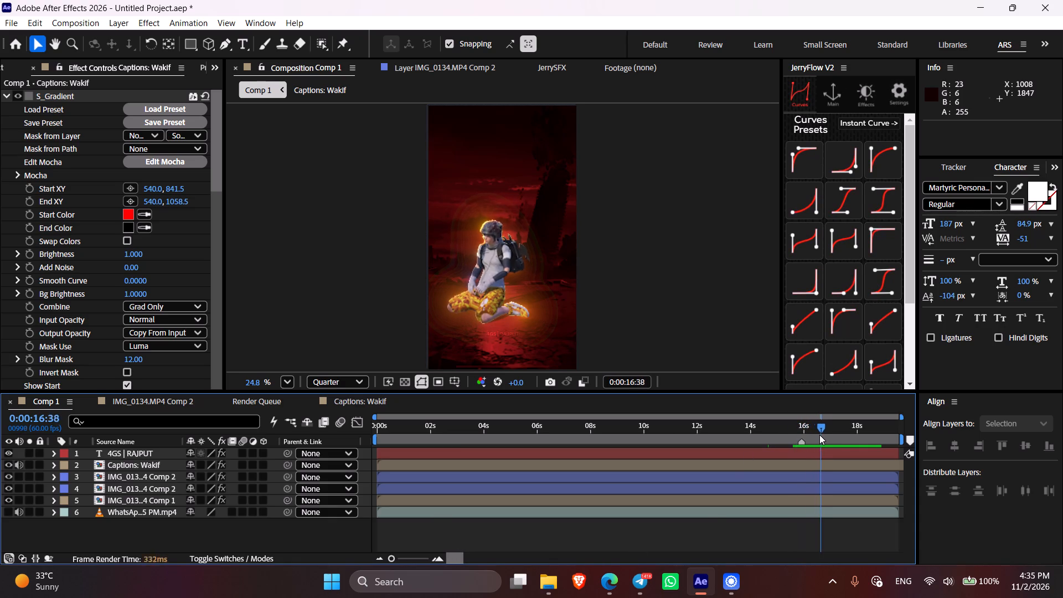
{"action": "left_click_drag", "start_coordinate": [819, 435], "coordinate": [824, 435]}
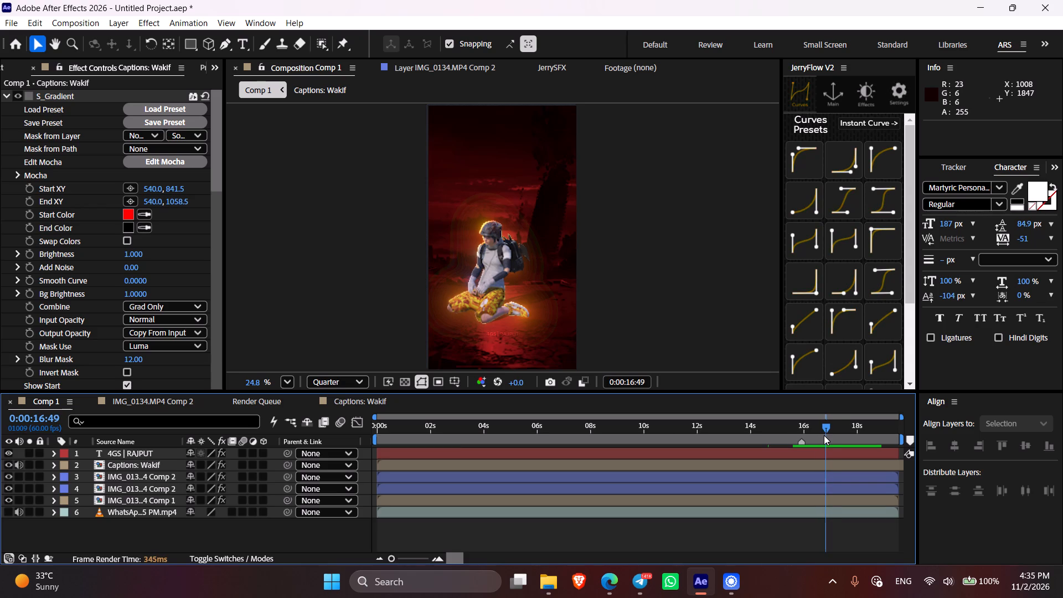
{"action": "left_click_drag", "start_coordinate": [824, 435], "coordinate": [832, 437]}
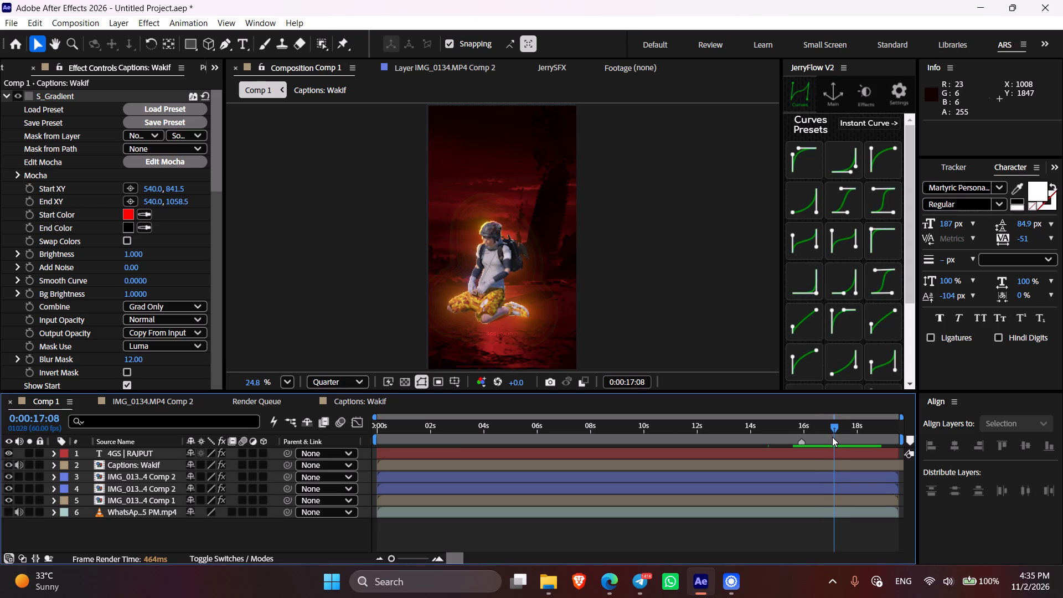
{"action": "left_click_drag", "start_coordinate": [832, 437], "coordinate": [828, 437]}
{"action": "left_click", "coordinate": [803, 427], "text": "shift"}
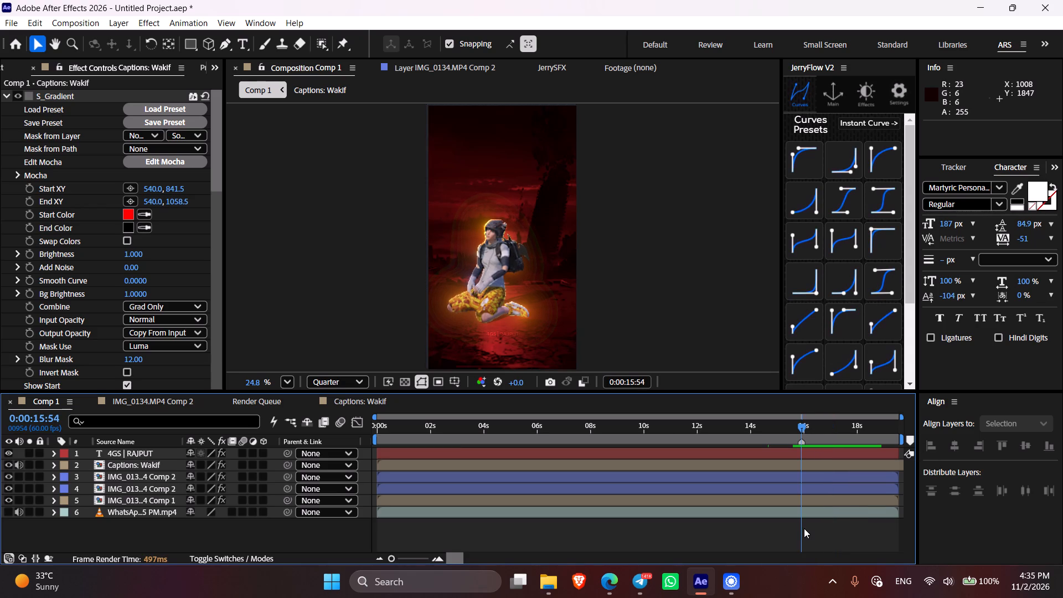
{"action": "left_click", "coordinate": [804, 528]}
{"action": "key", "text": "ctrl+s"}
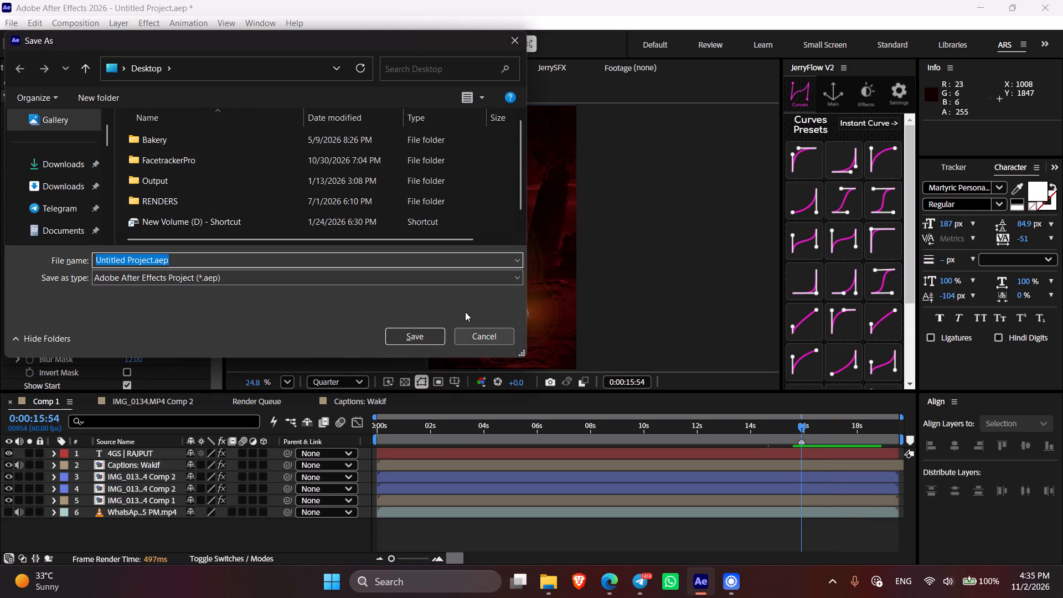
{"action": "left_click", "coordinate": [498, 334]}
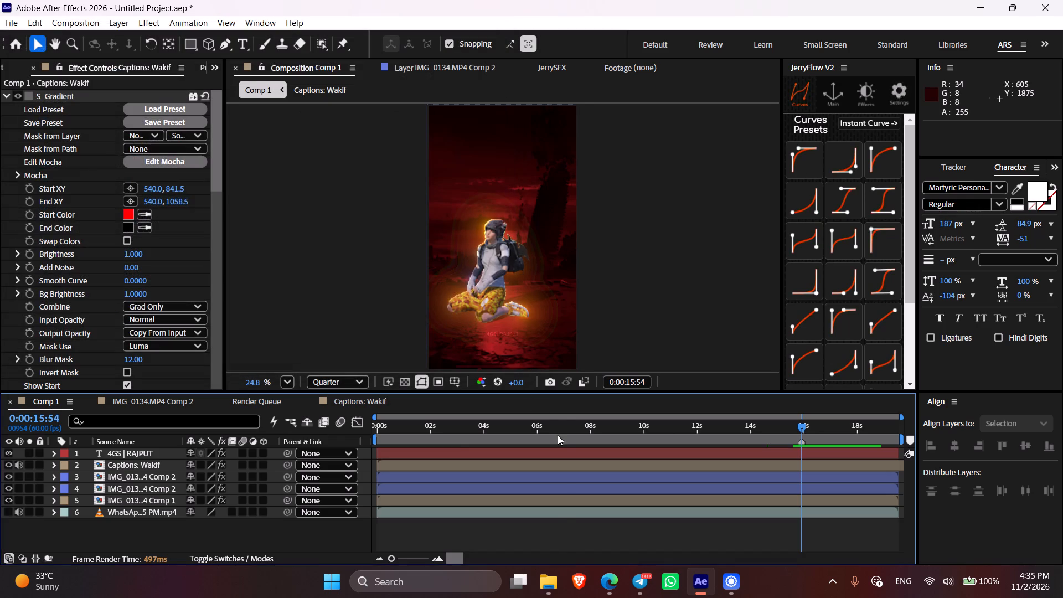
Compare the character and caption frames near the start, around 7 seconds and around 16 seconds of Comp 1.
{"action": "left_click_drag", "start_coordinate": [546, 432], "coordinate": [568, 436]}
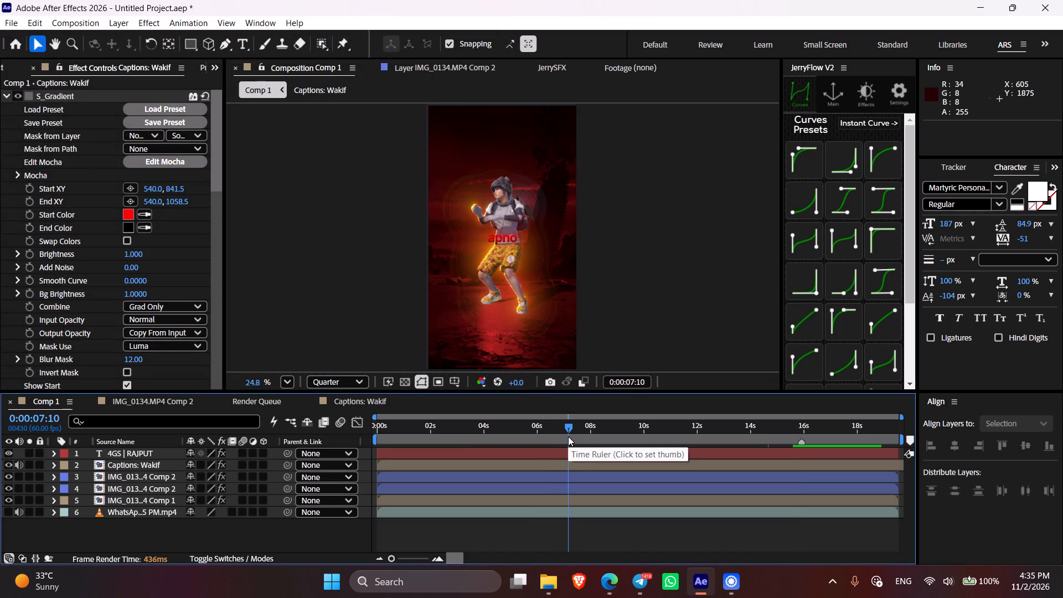
{"action": "left_click", "coordinate": [723, 596]}
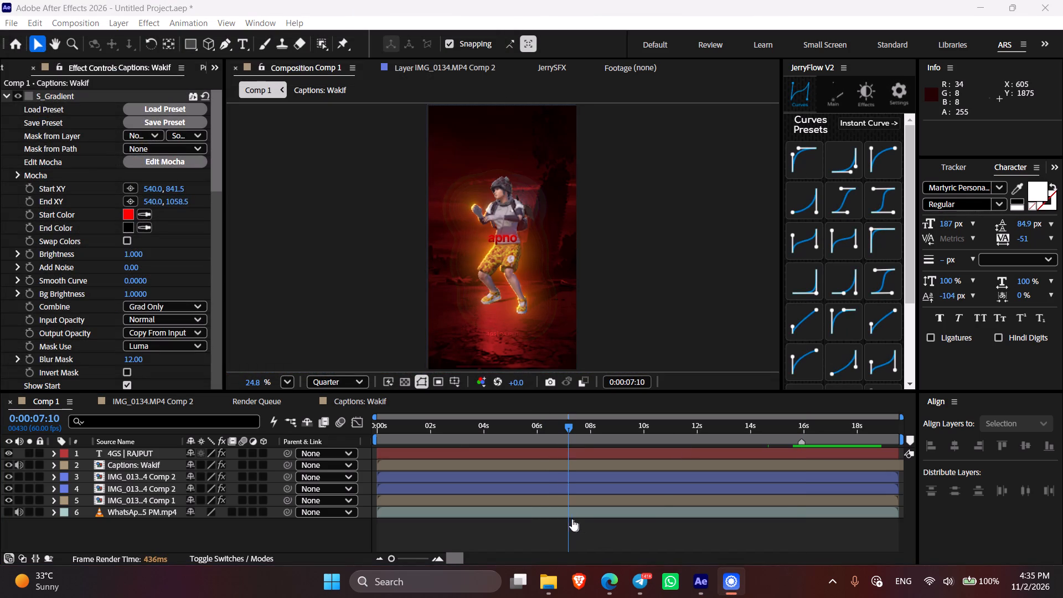
{"action": "left_click", "coordinate": [567, 518]}
{"action": "left_click", "coordinate": [629, 525]}
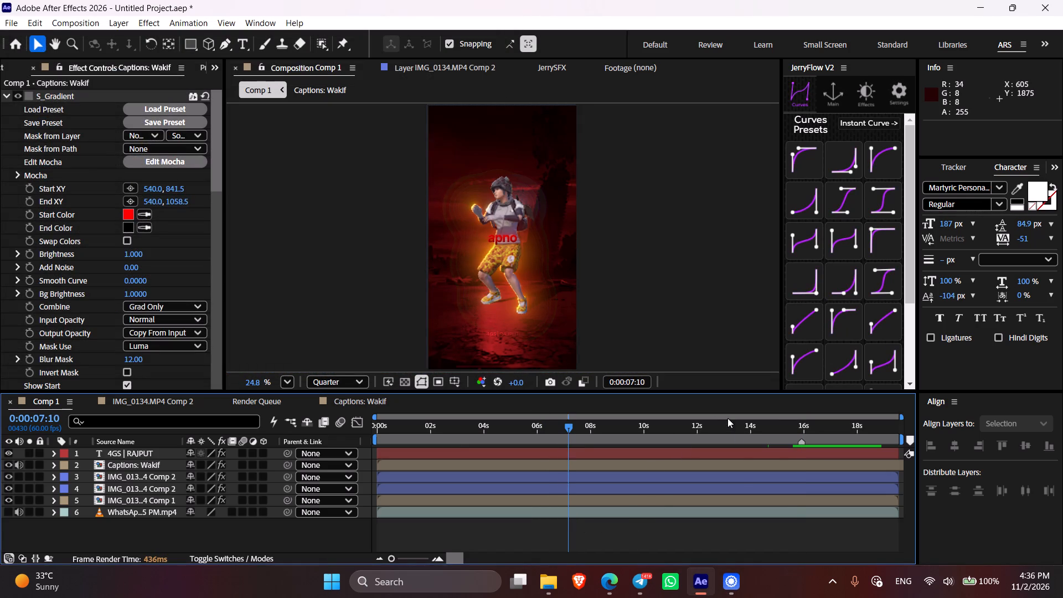
{"action": "left_click_drag", "start_coordinate": [736, 430], "coordinate": [797, 443]}
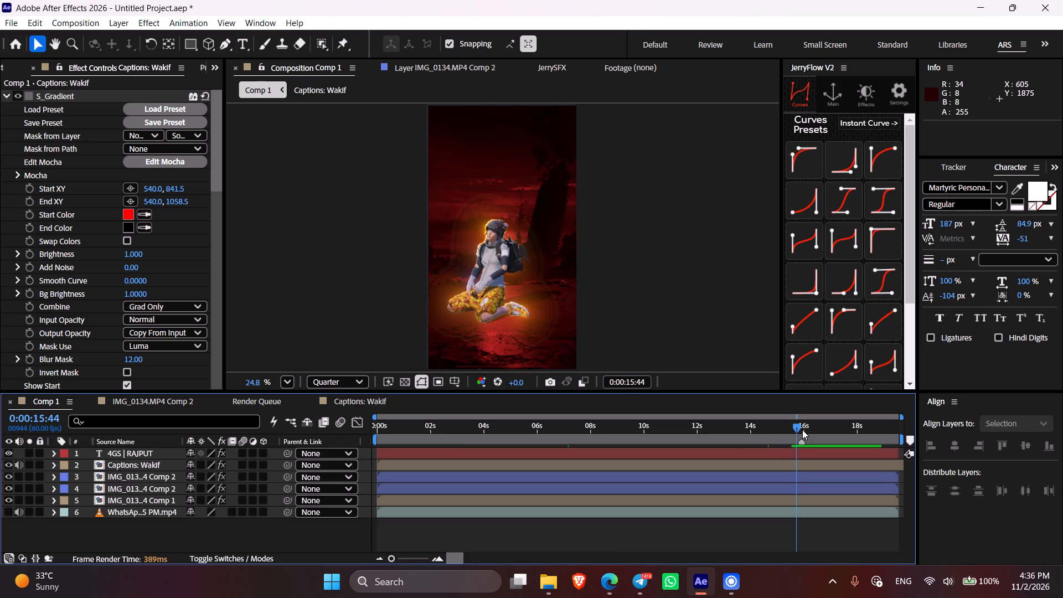
{"action": "left_click_drag", "start_coordinate": [796, 427], "coordinate": [801, 429]}
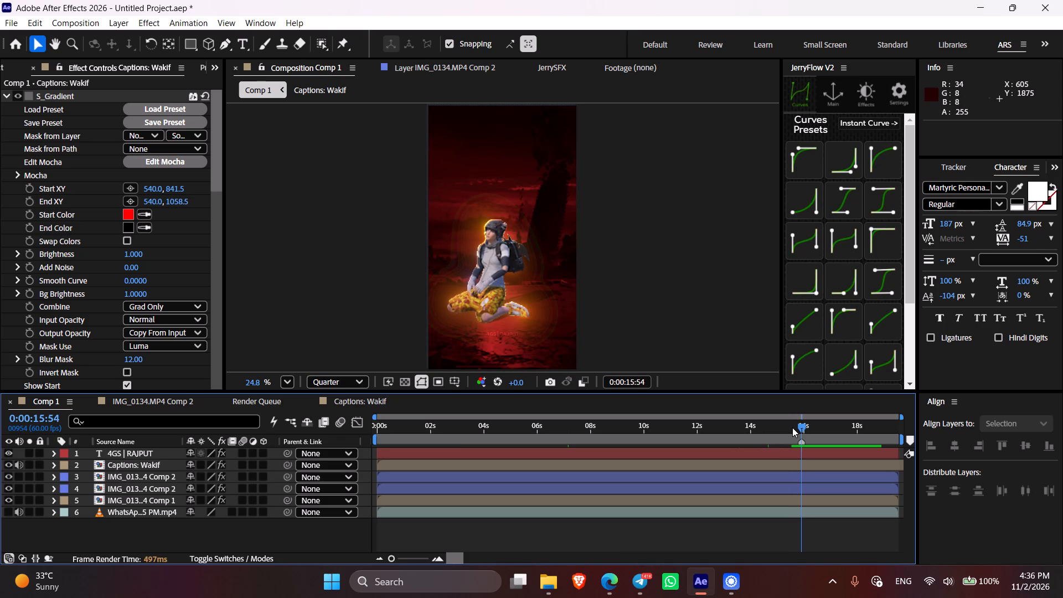
{"action": "left_click", "coordinate": [804, 429]}
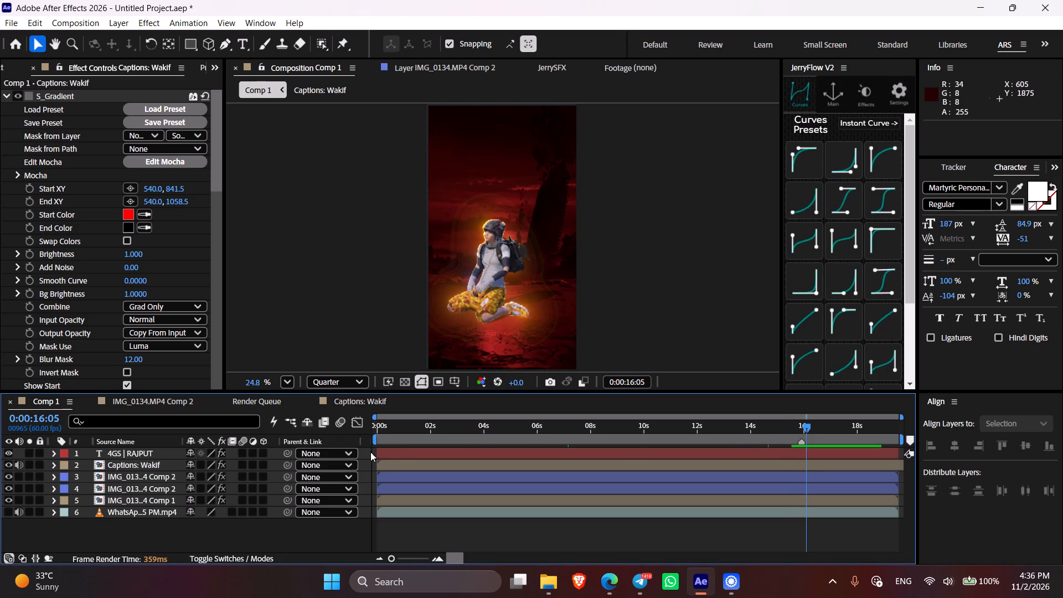
{"action": "left_click_drag", "start_coordinate": [554, 435], "coordinate": [396, 428]}
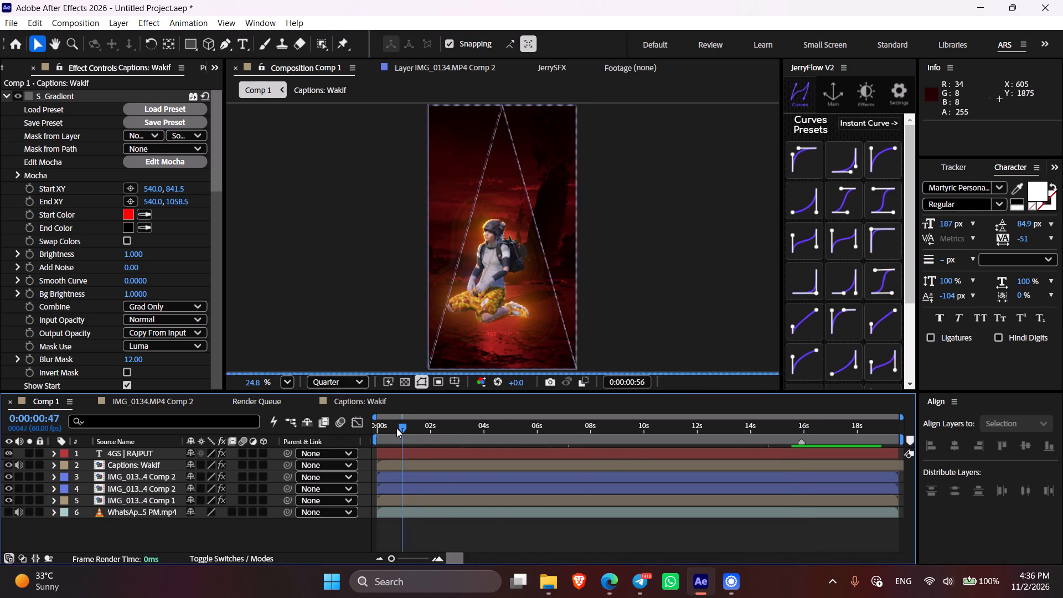
{"action": "left_click_drag", "start_coordinate": [396, 428], "coordinate": [393, 427]}
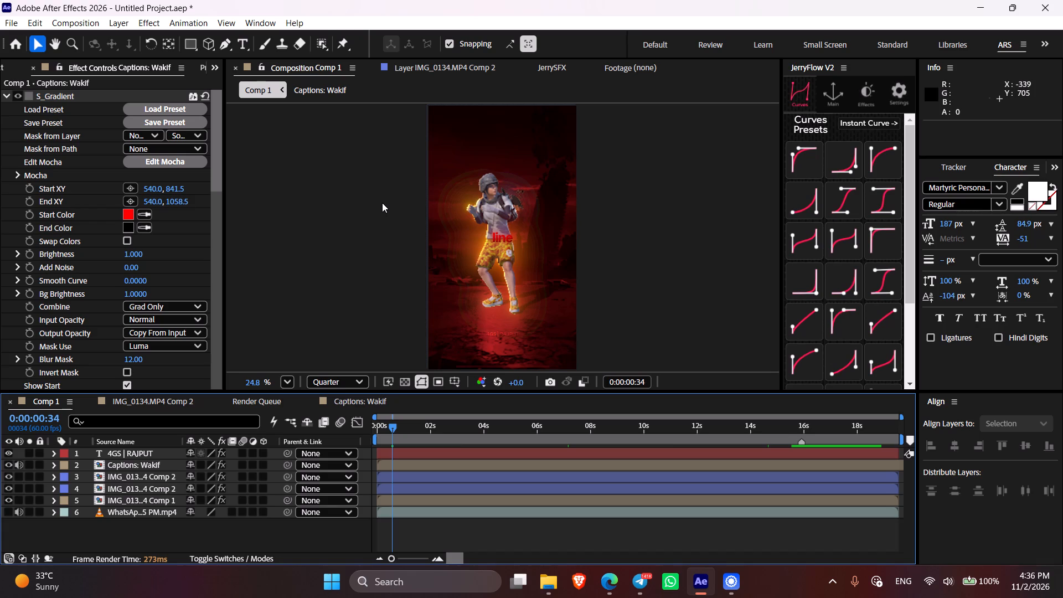
{"action": "left_click", "coordinate": [565, 426]}
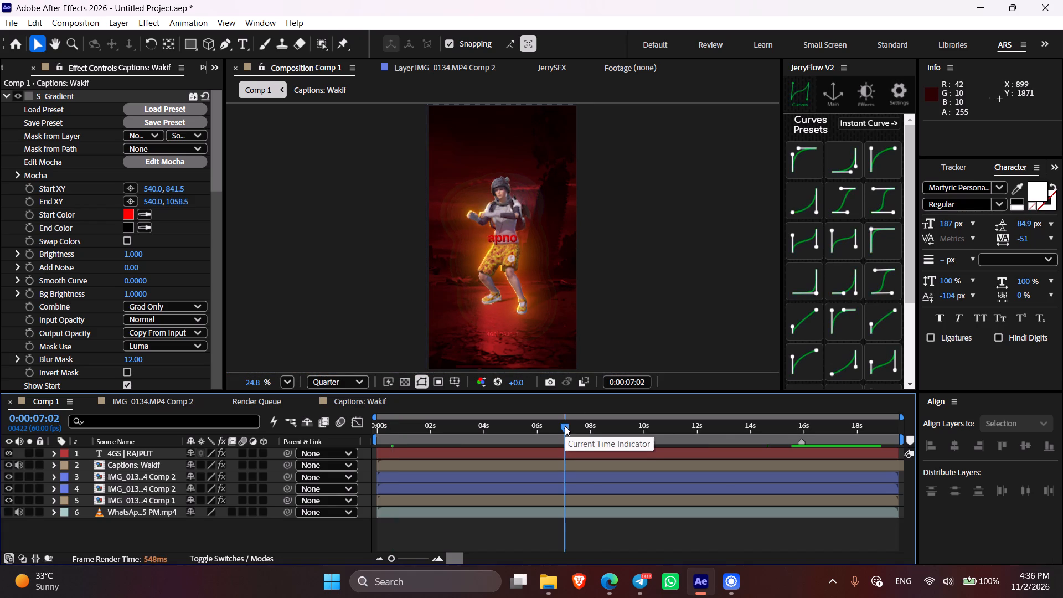
Save the project as "9th edit rajput" in the After Effects 2026 Projects folder inside projjectas main.
{"action": "left_click", "coordinate": [8, 19]}
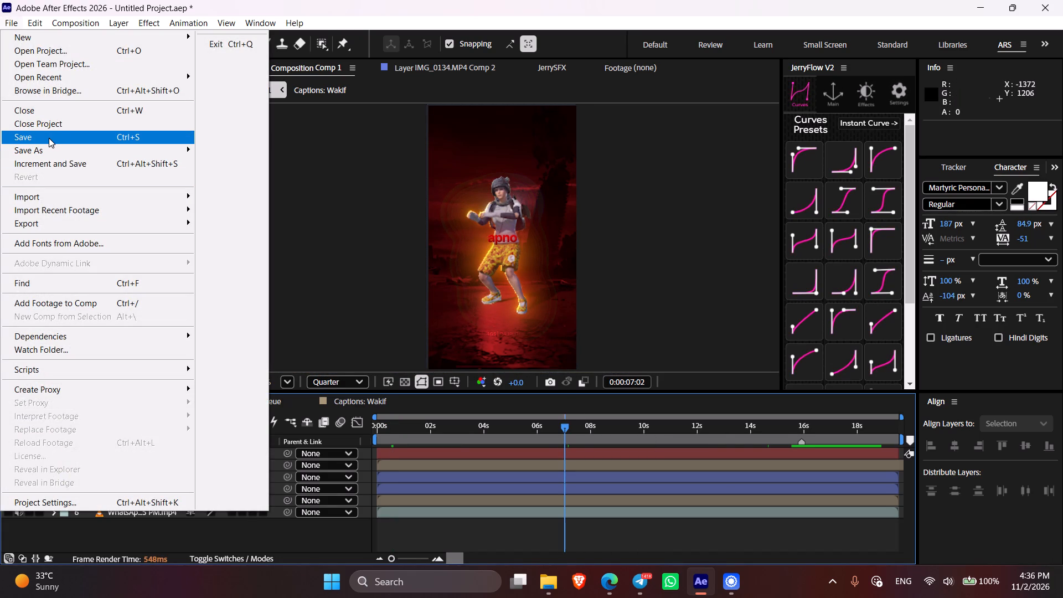
{"action": "left_click", "coordinate": [120, 137]}
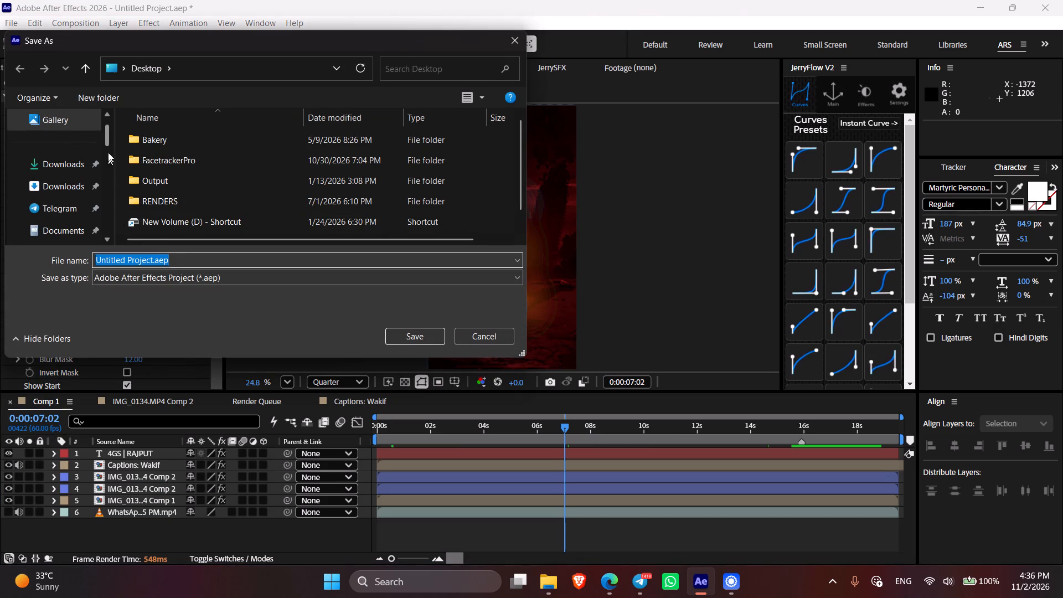
{"action": "left_click_drag", "start_coordinate": [108, 138], "coordinate": [112, 168]}
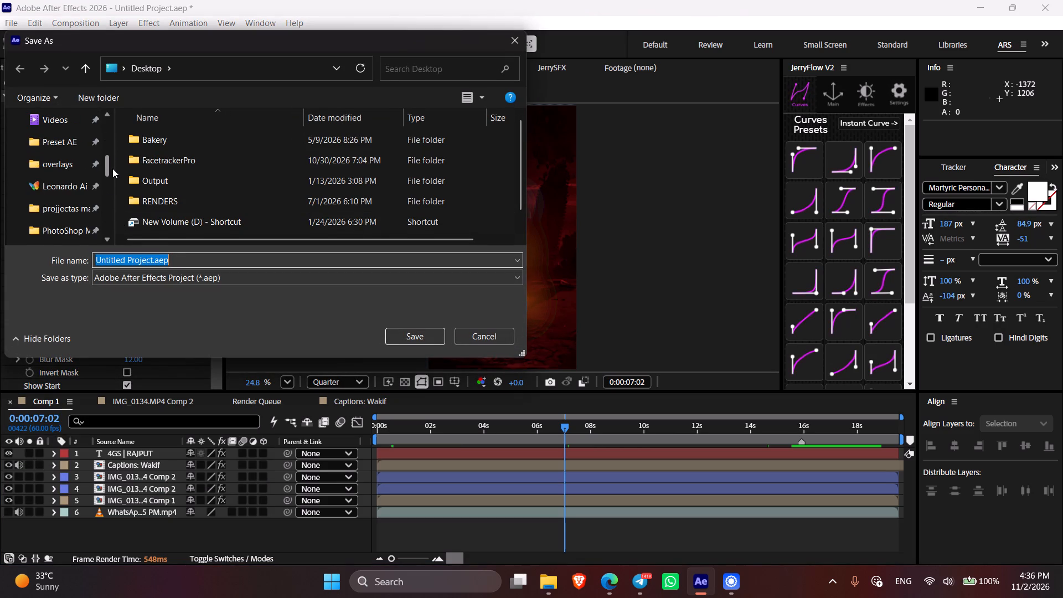
{"action": "left_click_drag", "start_coordinate": [112, 168], "coordinate": [110, 170]}
{"action": "left_click", "coordinate": [74, 208]}
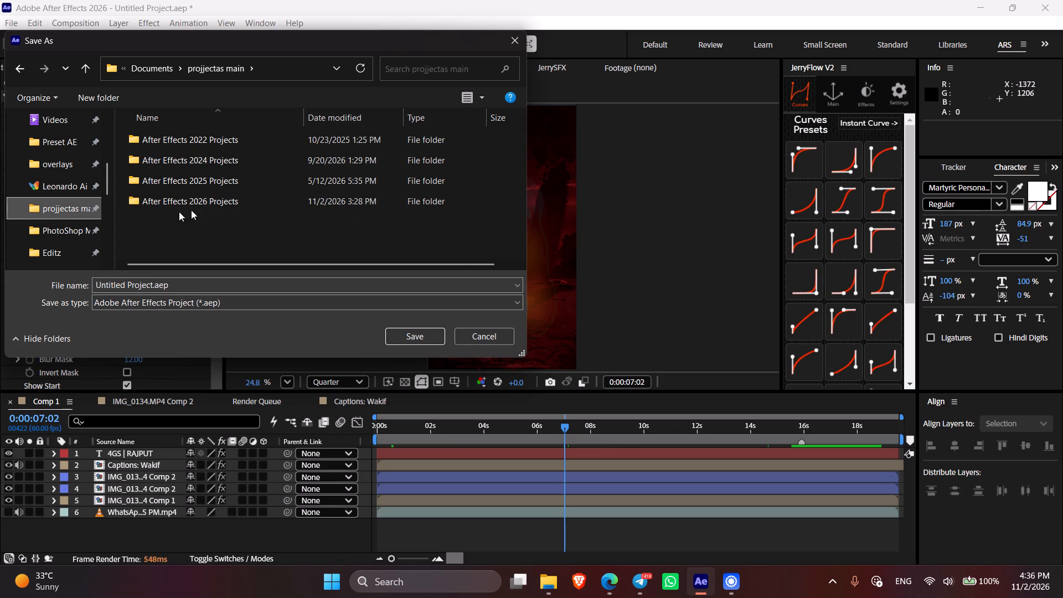
{"action": "double_click", "coordinate": [219, 204]}
{"action": "left_click", "coordinate": [224, 288]}
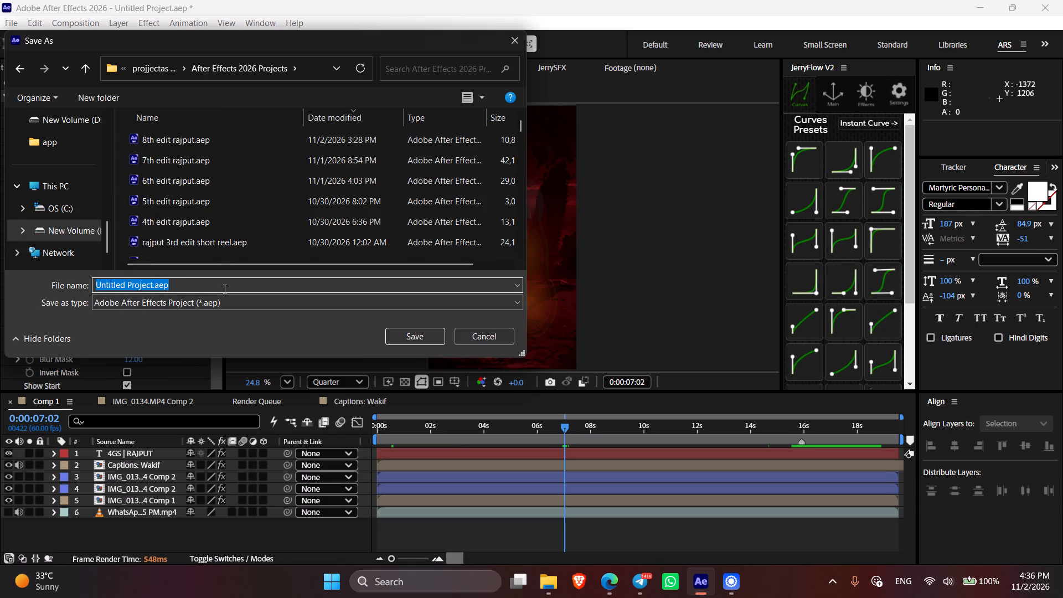
{"action": "type", "text": "9th edit rajput"}
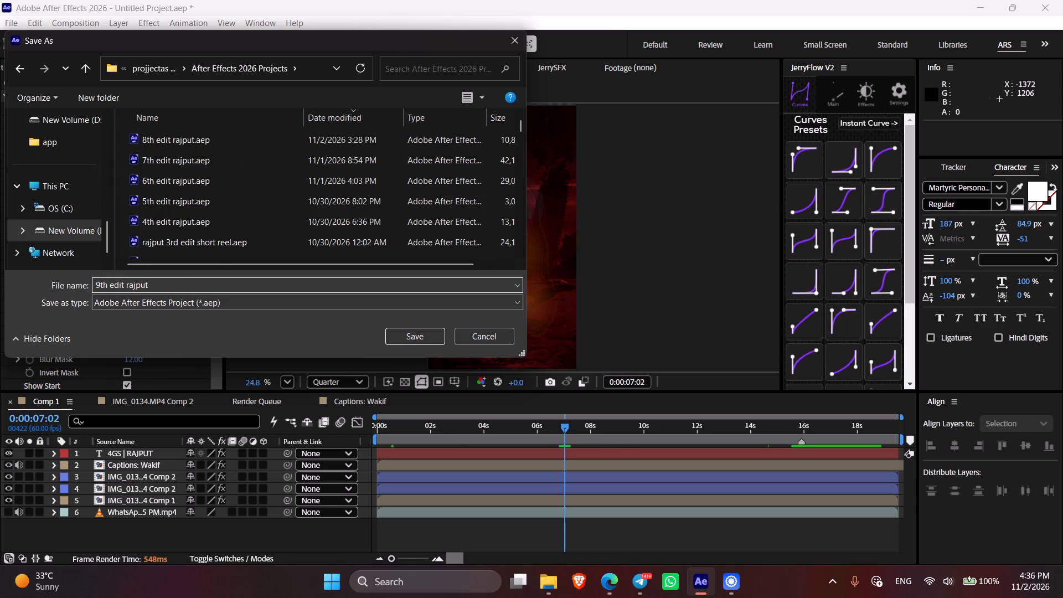
{"action": "key", "text": "Return"}
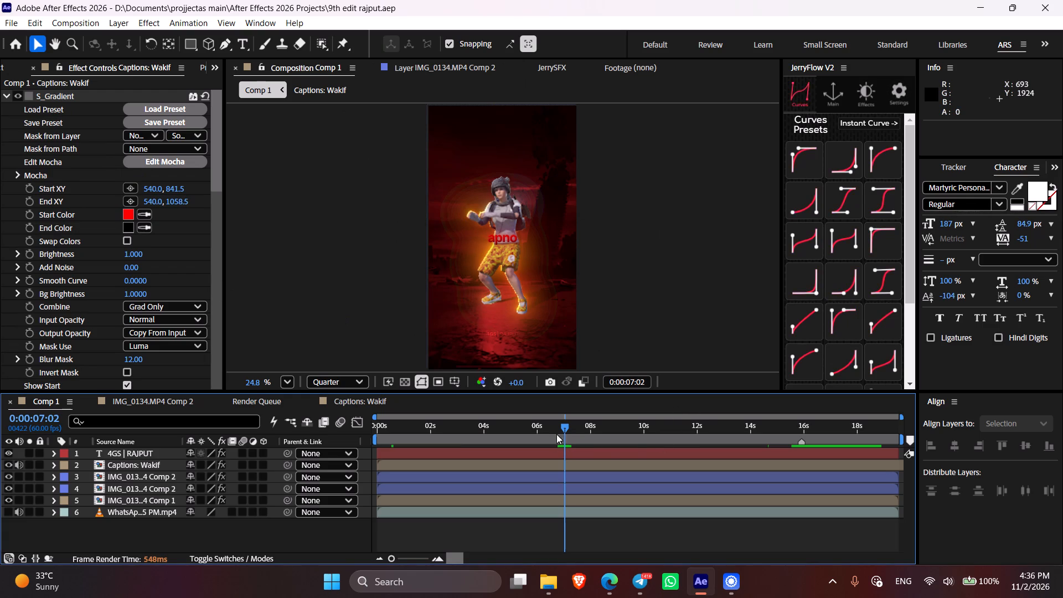
Check the caption and character frames around 7 seconds in Comp 1 and save the project again.
{"action": "left_click_drag", "start_coordinate": [560, 433], "coordinate": [572, 434]}
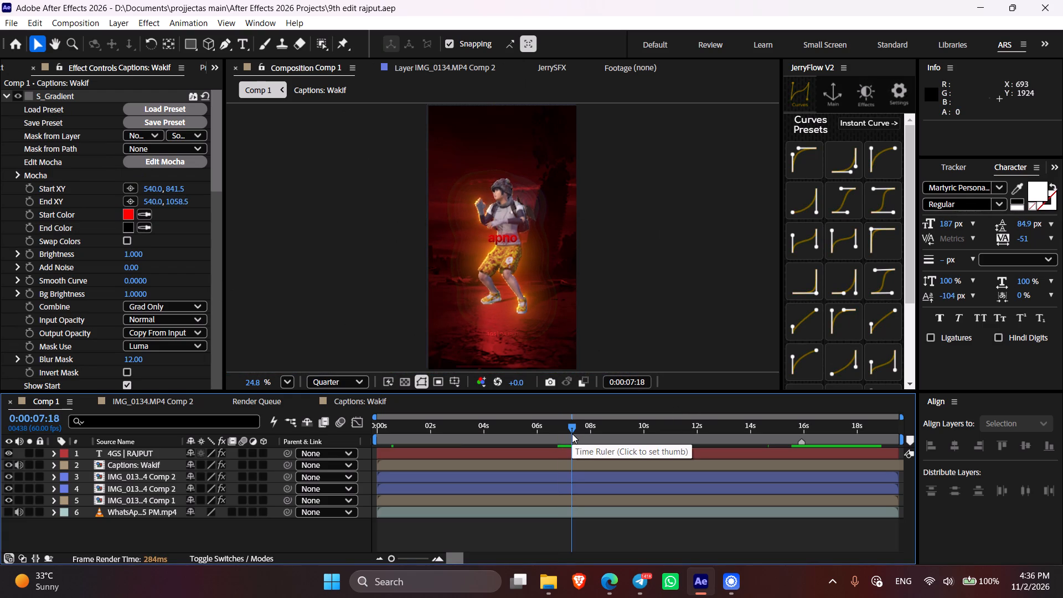
{"action": "left_click_drag", "start_coordinate": [572, 434], "coordinate": [563, 436]}
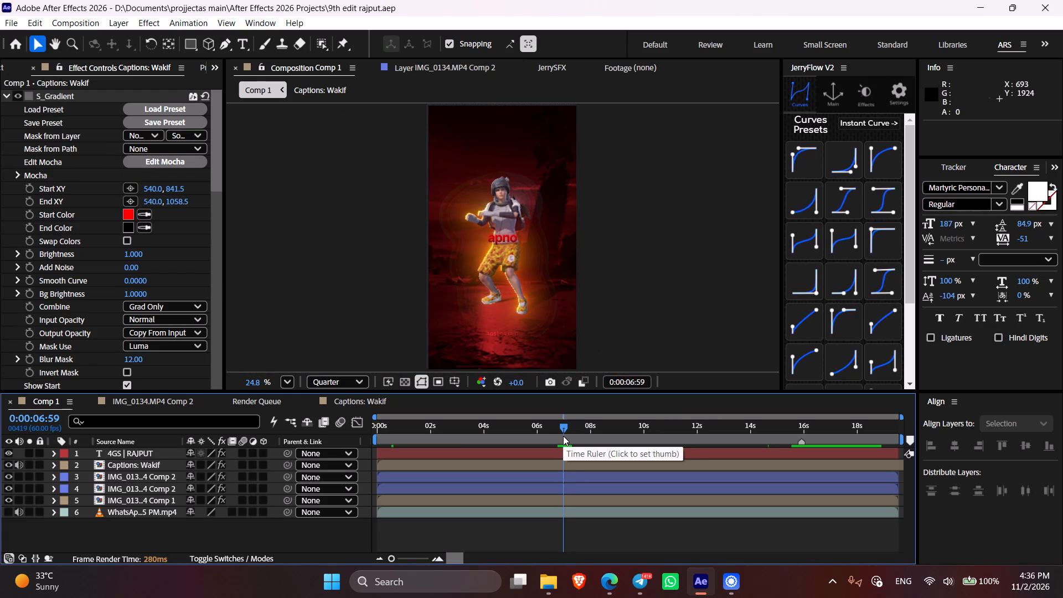
{"action": "left_click_drag", "start_coordinate": [563, 436], "coordinate": [569, 438]}
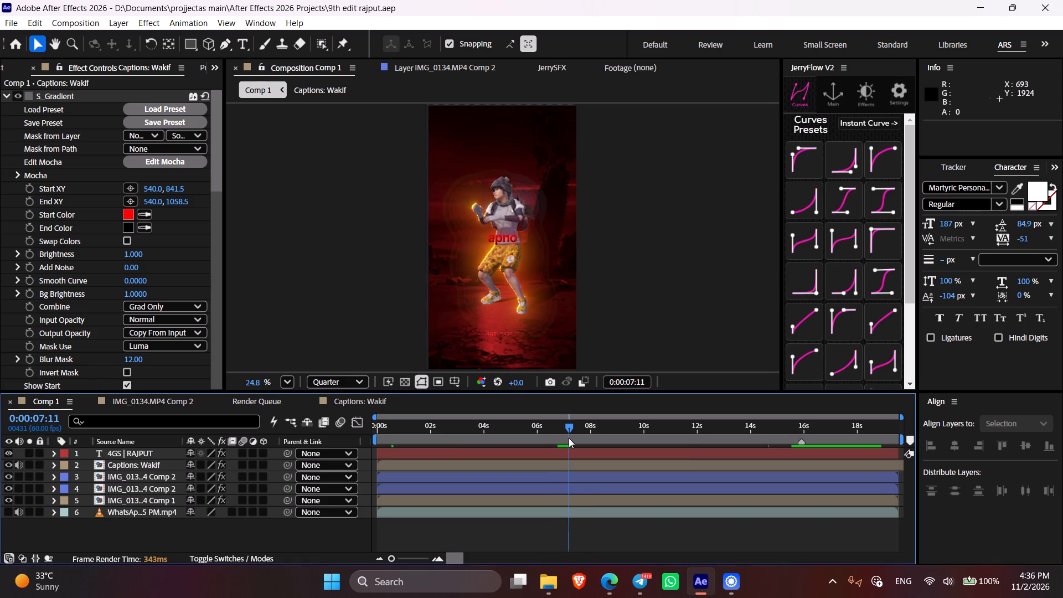
{"action": "left_click_drag", "start_coordinate": [569, 438], "coordinate": [571, 438]}
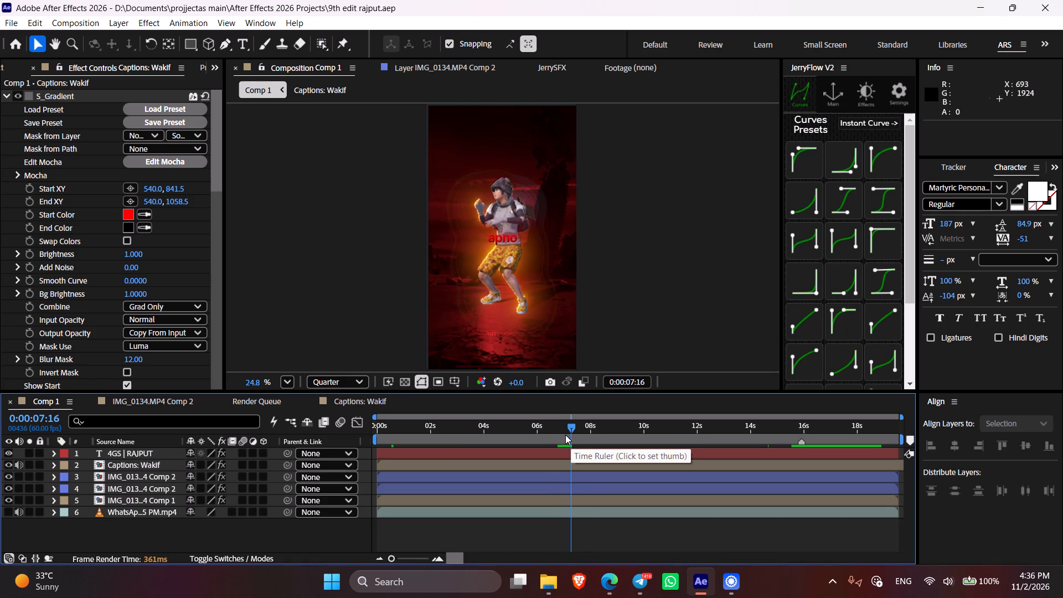
{"action": "key", "text": "ctrl+s"}
Compare the character frames from about 13 to 16.5 seconds of Comp 1 and return to the 0:00:15:54 marker.
{"action": "left_click_drag", "start_coordinate": [572, 429], "coordinate": [739, 429]}
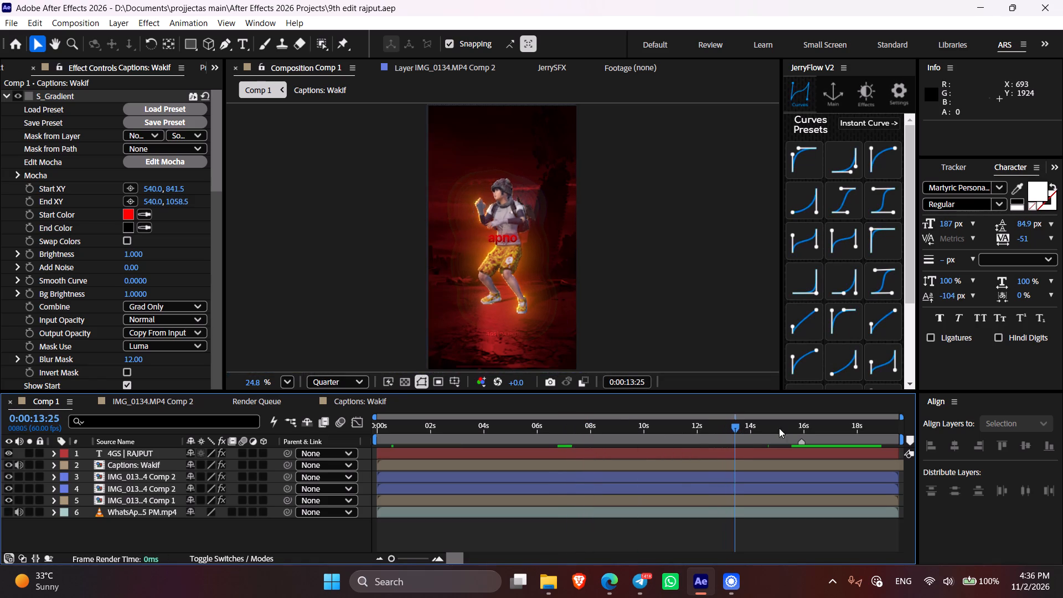
{"action": "left_click", "coordinate": [803, 428], "text": "shift"}
{"action": "left_click_drag", "start_coordinate": [822, 426], "coordinate": [815, 426]}
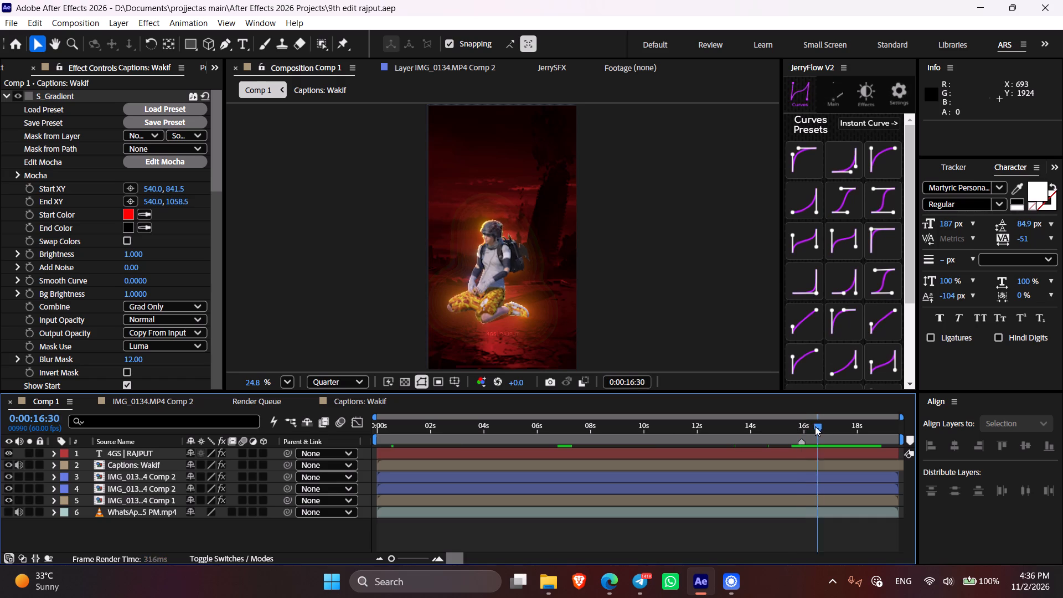
{"action": "left_click_drag", "start_coordinate": [815, 426], "coordinate": [793, 426]}
{"action": "left_click", "coordinate": [799, 430], "text": "shift"}
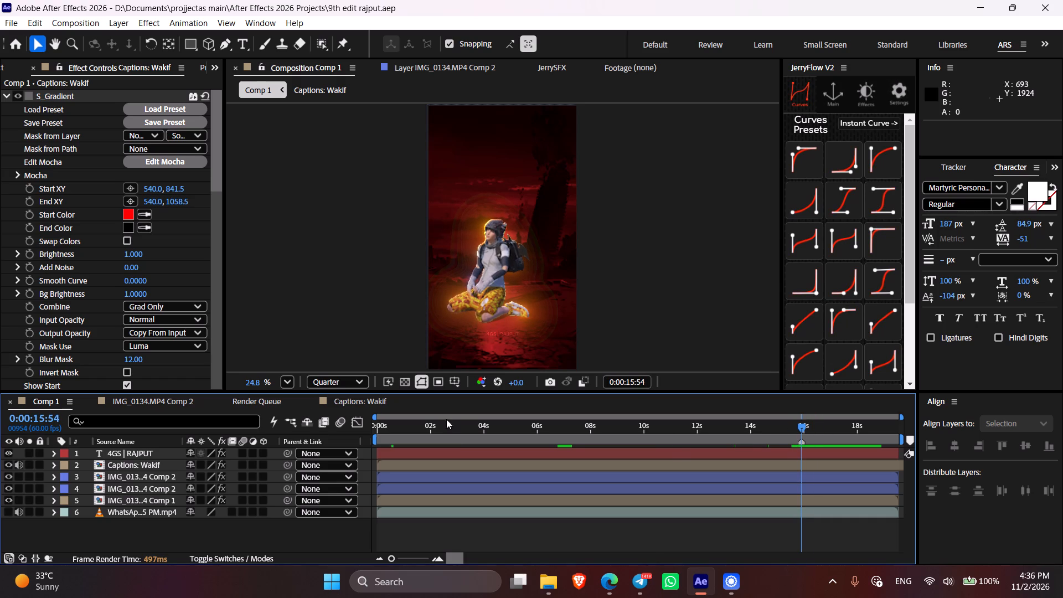
Mute the audio of the Captions: Wakif layer in Comp 1.
{"action": "left_click", "coordinate": [118, 467]}
{"action": "left_click_drag", "start_coordinate": [84, 468], "coordinate": [127, 504]}
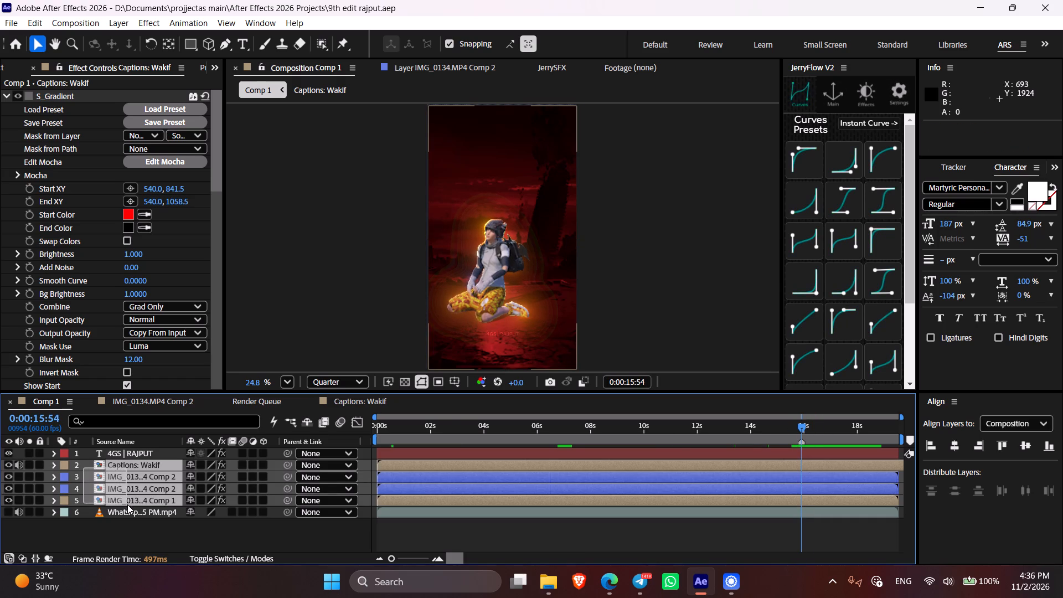
{"action": "left_click_drag", "start_coordinate": [127, 504], "coordinate": [154, 523]}
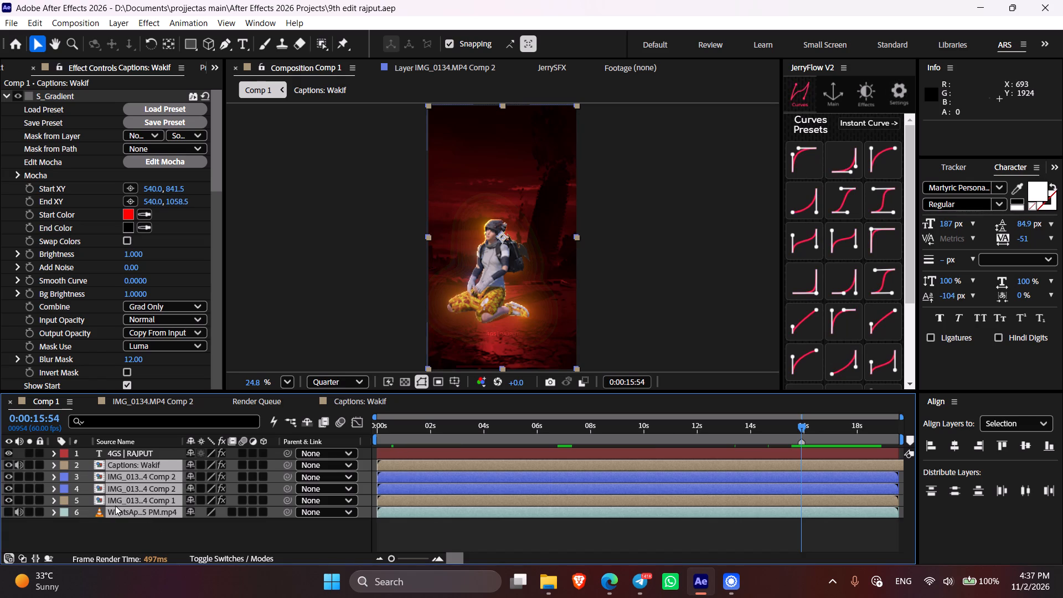
{"action": "left_click", "coordinate": [137, 529]}
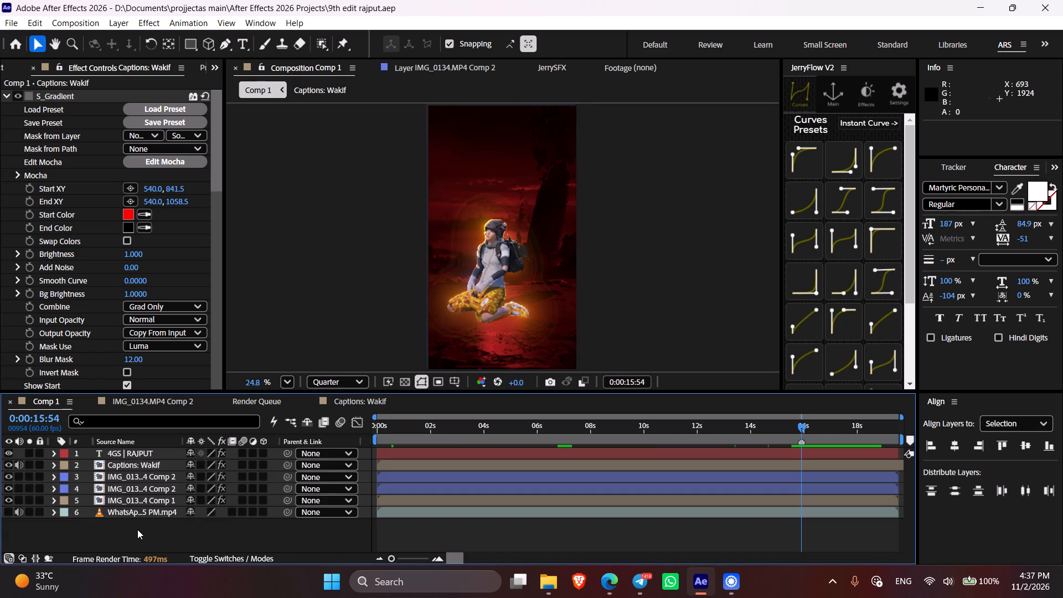
{"action": "left_click", "coordinate": [18, 463]}
{"action": "left_click", "coordinate": [55, 466]}
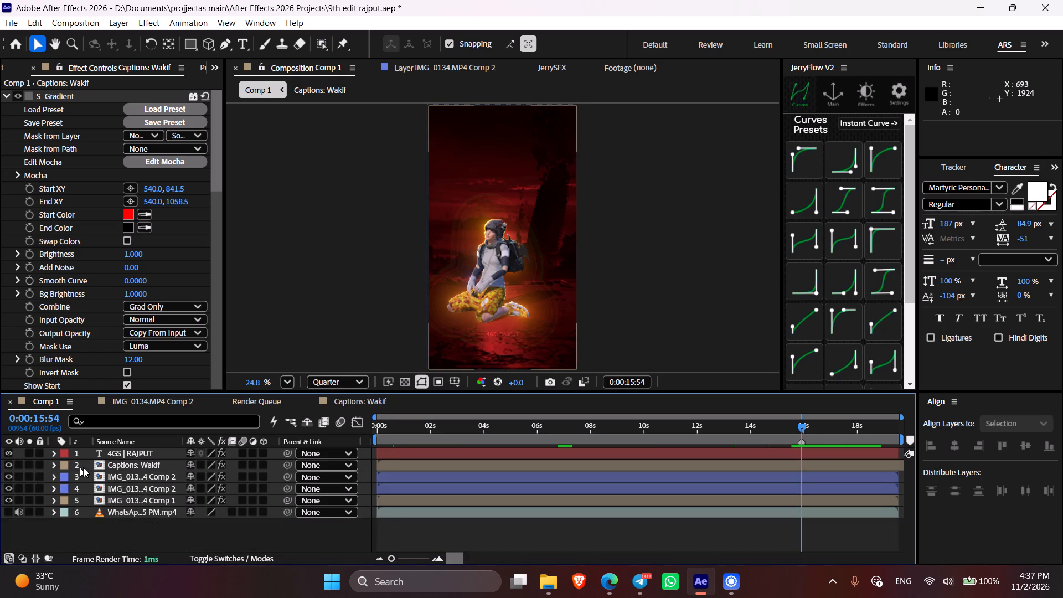
Pre-compose all layers below the 4GS | RAJPUT text together, moving all attributes and fitting the duration to the selected layers.
{"action": "left_click_drag", "start_coordinate": [87, 467], "coordinate": [142, 524]}
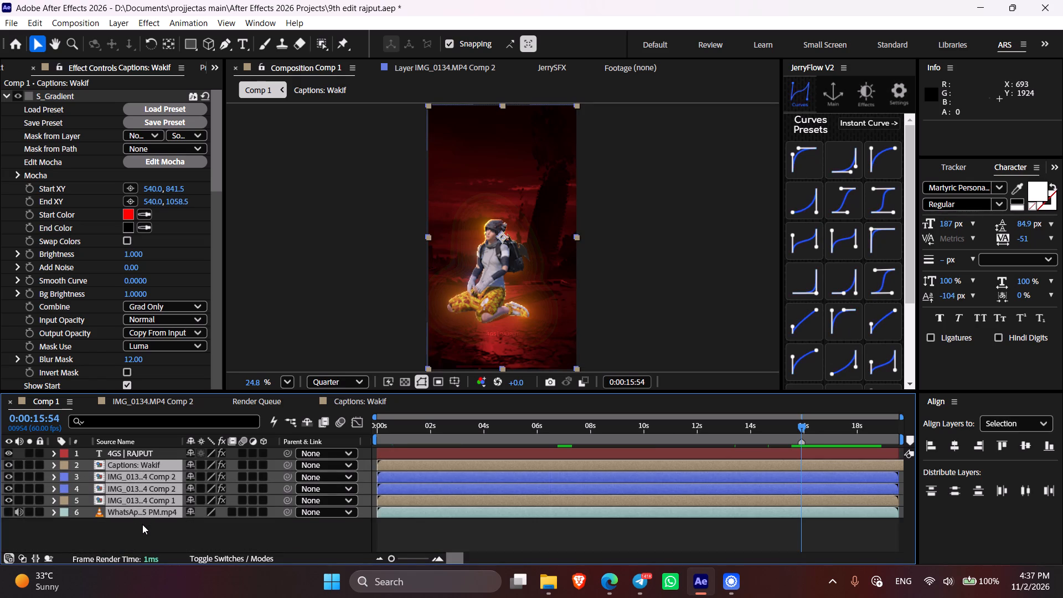
{"action": "key", "text": "ctrl+shift+c"}
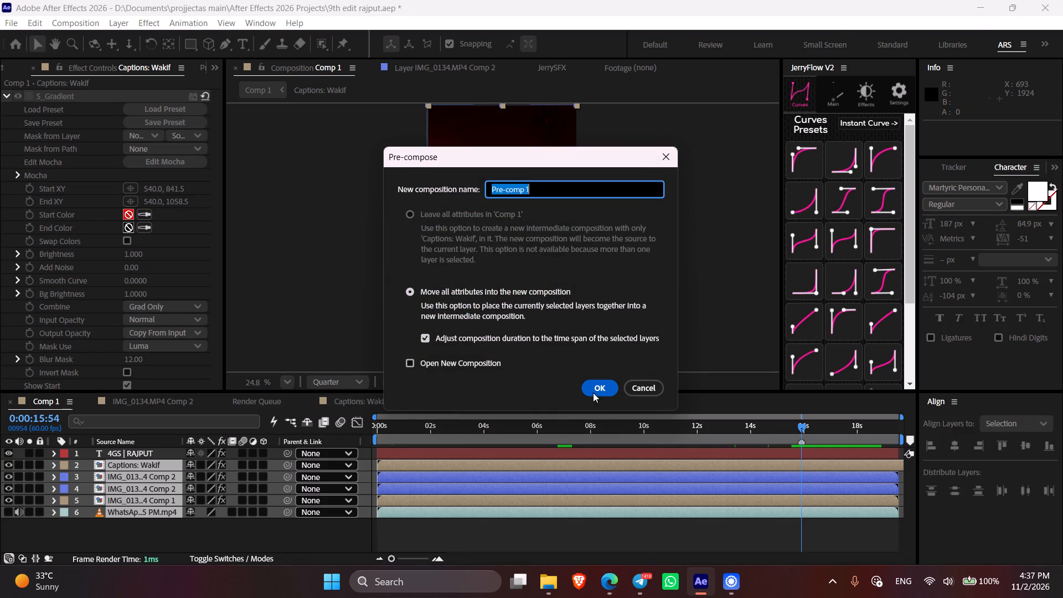
{"action": "left_click", "coordinate": [593, 393]}
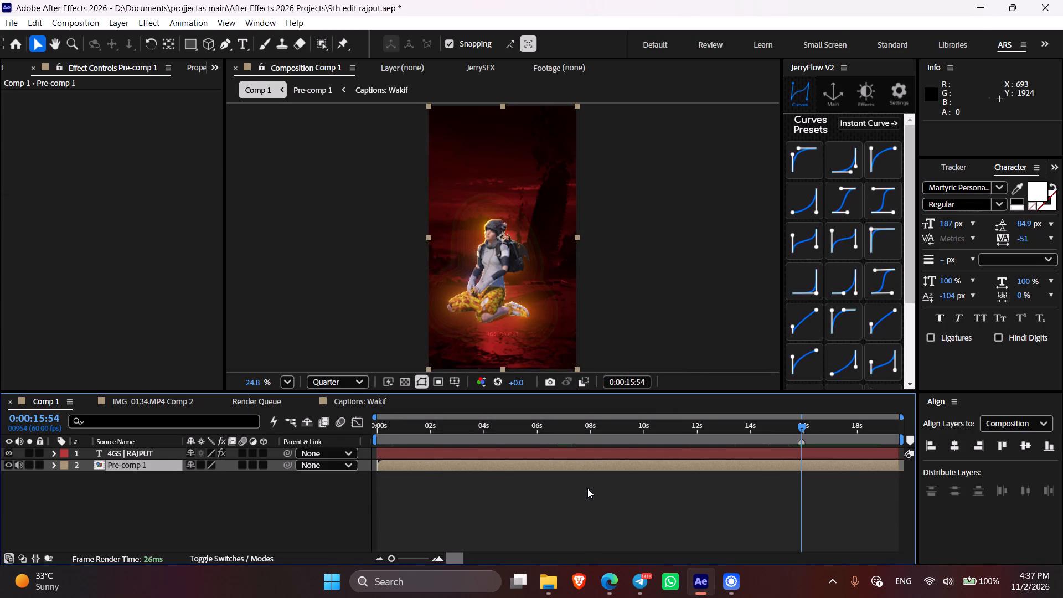
{"action": "left_click", "coordinate": [627, 503]}
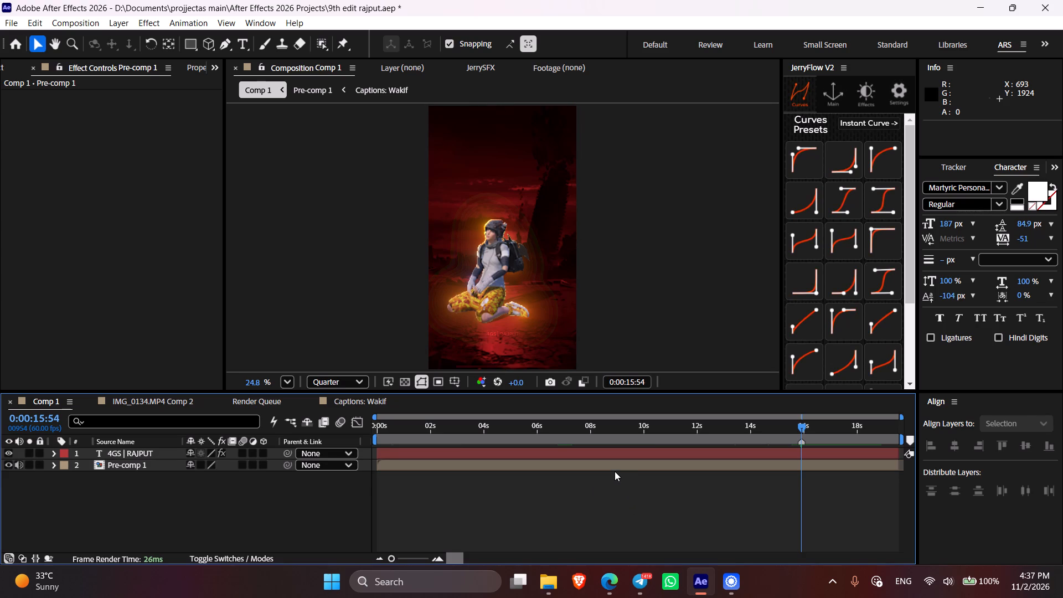
Split the Pre-comp 1 layer at the 0:00:15:54 marker.
{"action": "left_click", "coordinate": [613, 467]}
{"action": "left_click", "coordinate": [804, 430]}
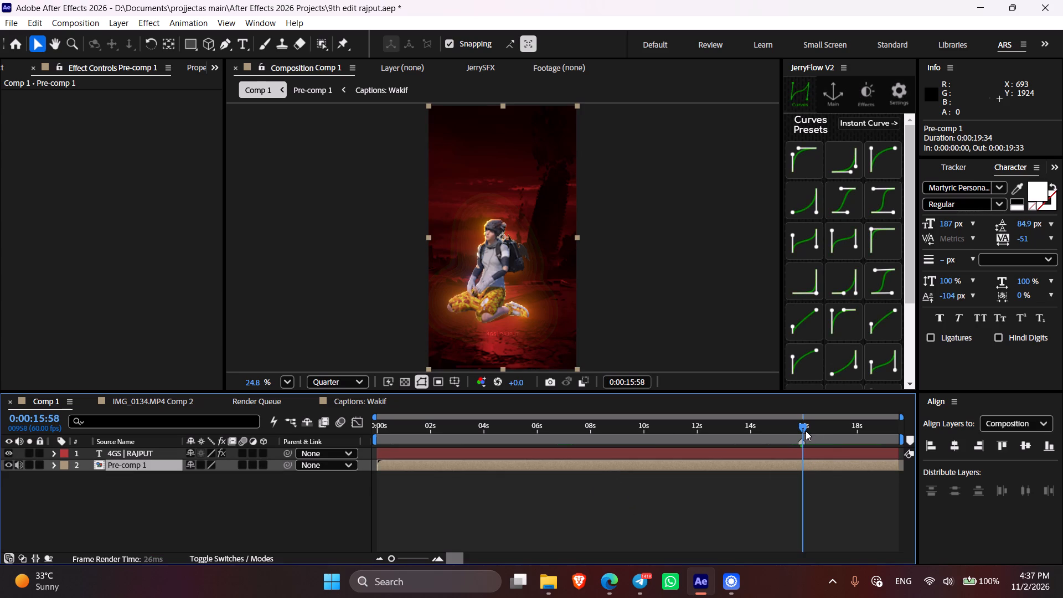
{"action": "left_click", "coordinate": [801, 430], "text": "shift"}
{"action": "left_click", "coordinate": [829, 467]}
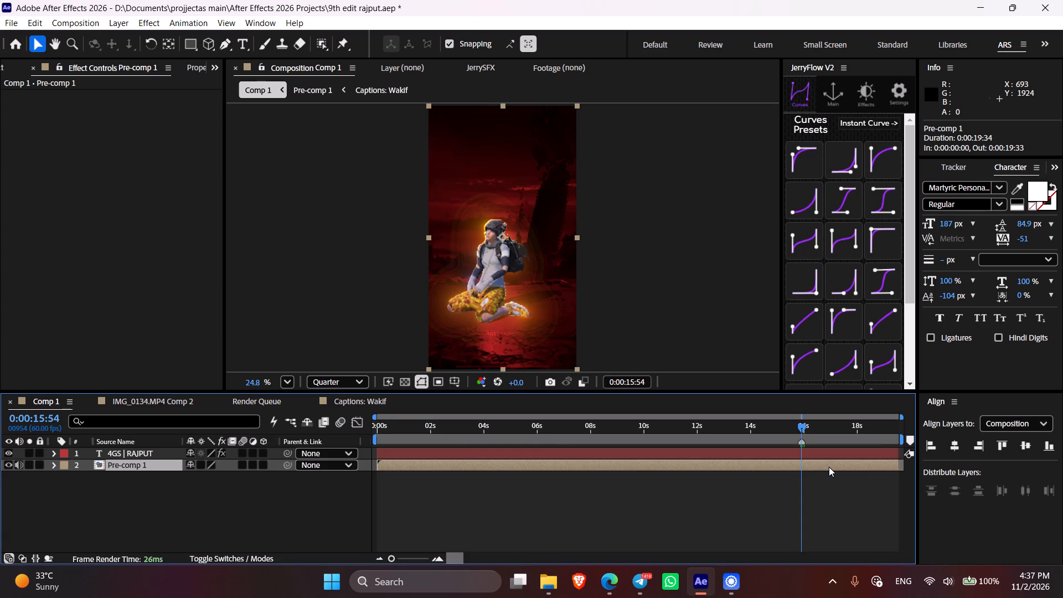
{"action": "key", "text": "ctrl+shift+d"}
Examine the second Pre-comp 1 segment up to about 17.5 seconds and return to its first frame.
{"action": "left_click_drag", "start_coordinate": [801, 429], "coordinate": [811, 431]}
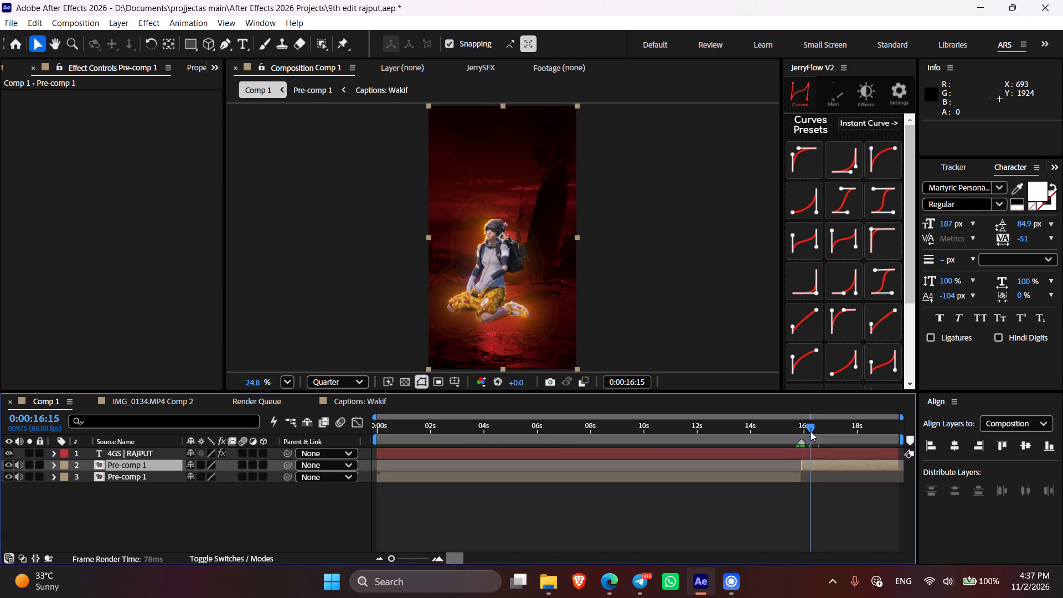
{"action": "left_click_drag", "start_coordinate": [811, 431], "coordinate": [810, 432]}
{"action": "key", "text": "i"}
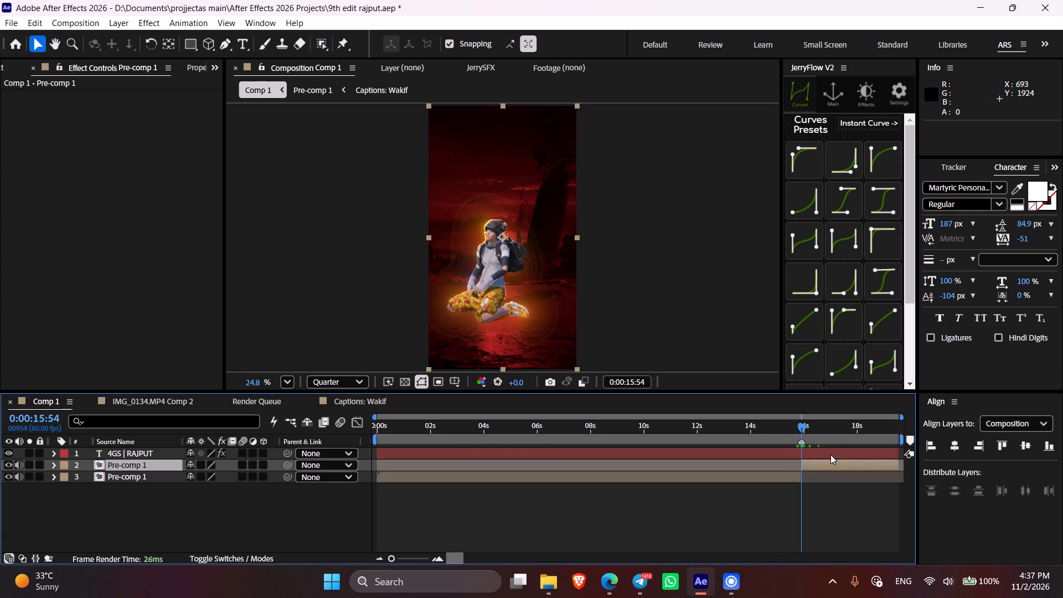
{"action": "left_click_drag", "start_coordinate": [825, 427], "coordinate": [844, 431]}
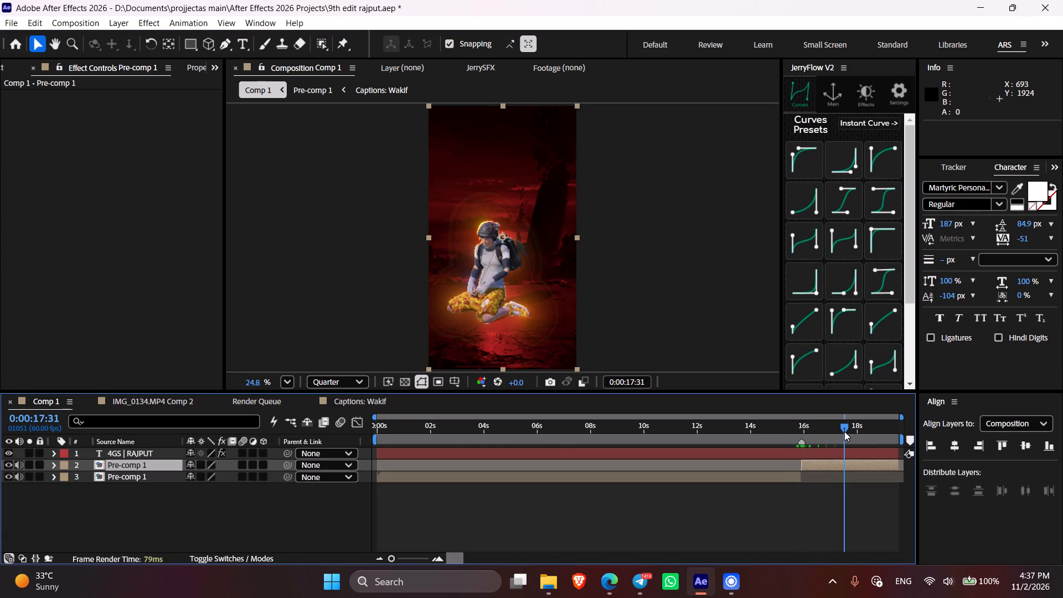
{"action": "key", "text": "i"}
Clear the s_grad search from the effects and presets list.
{"action": "left_click", "coordinate": [824, 466]}
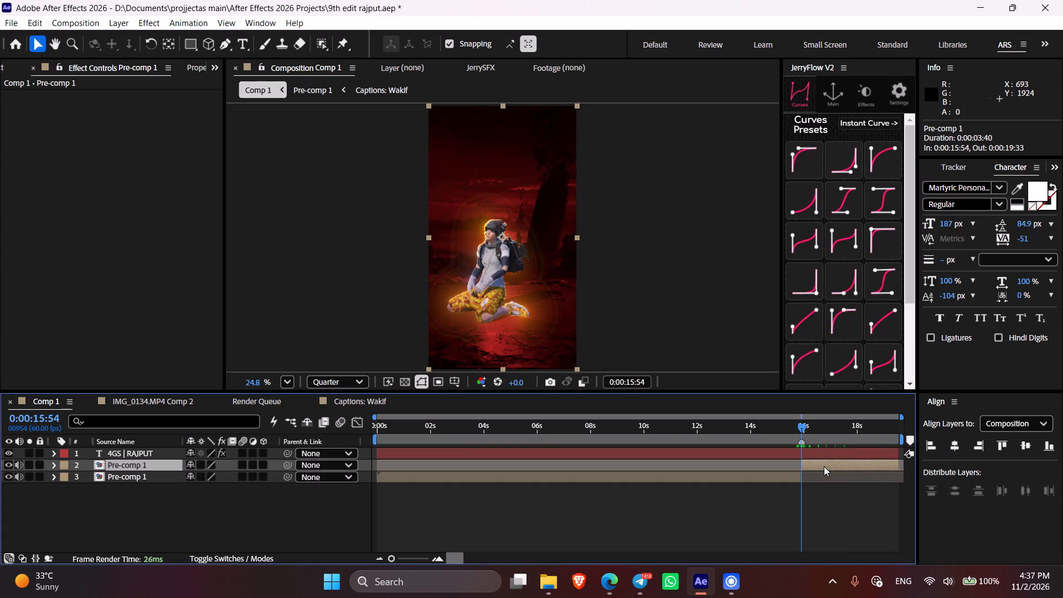
{"action": "scroll", "coordinate": [824, 466], "scroll_direction": "up", "scroll_amount": 1}
{"action": "scroll", "coordinate": [953, 172], "scroll_direction": "up", "scroll_amount": 4}
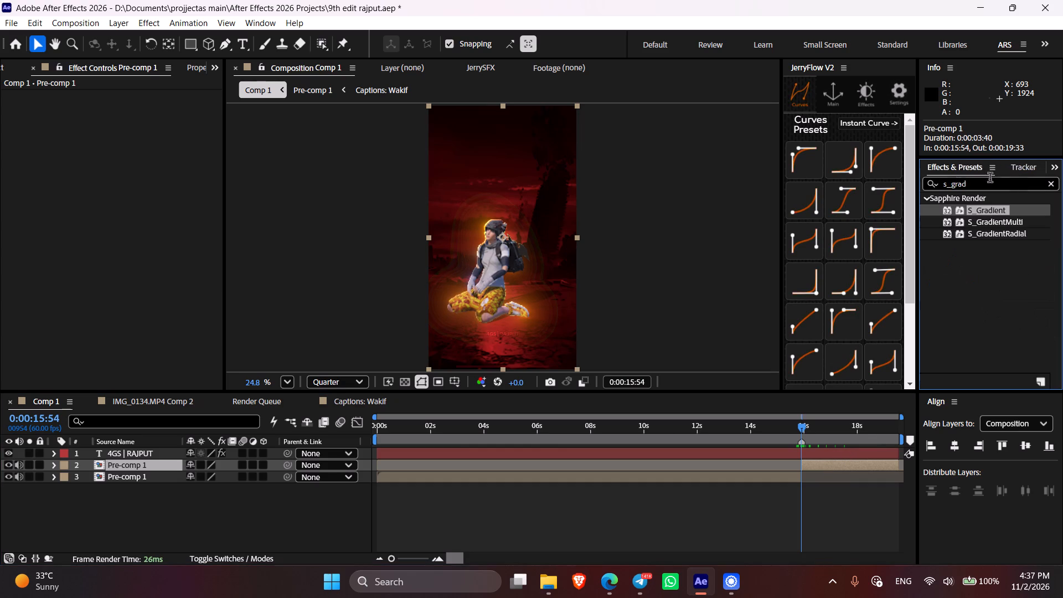
{"action": "left_click", "coordinate": [1049, 187]}
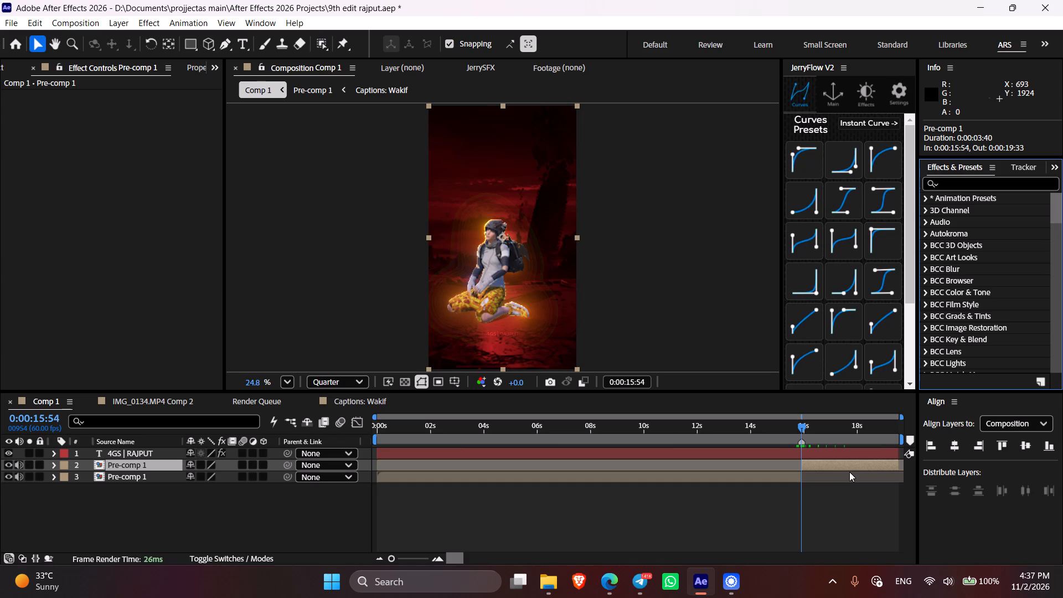
Add a new adjustment layer directly above the second Pre-comp 1 segment.
{"action": "key", "text": "ctrl+alt+t"}
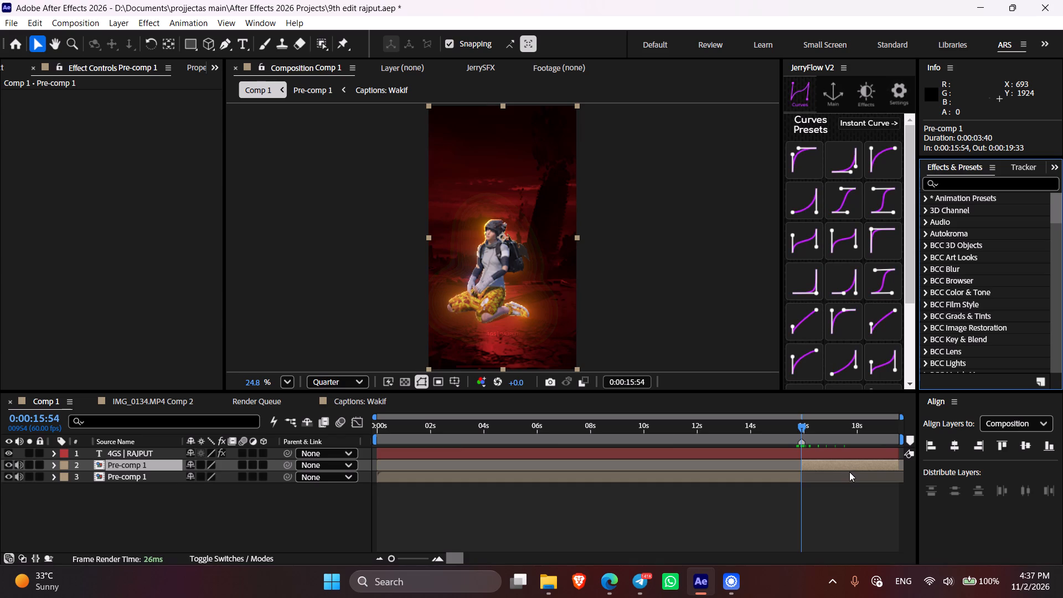
{"action": "key", "text": "ctrl+alt+y"}
{"action": "left_click", "coordinate": [793, 525]}
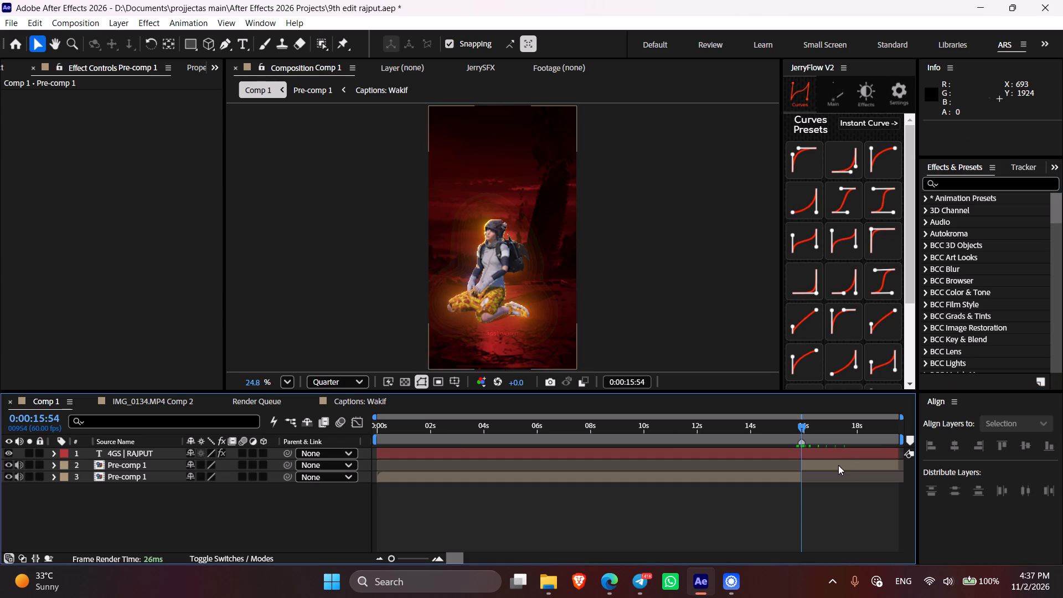
{"action": "left_click", "coordinate": [838, 465]}
{"action": "key", "text": "ctrl+alt+y"}
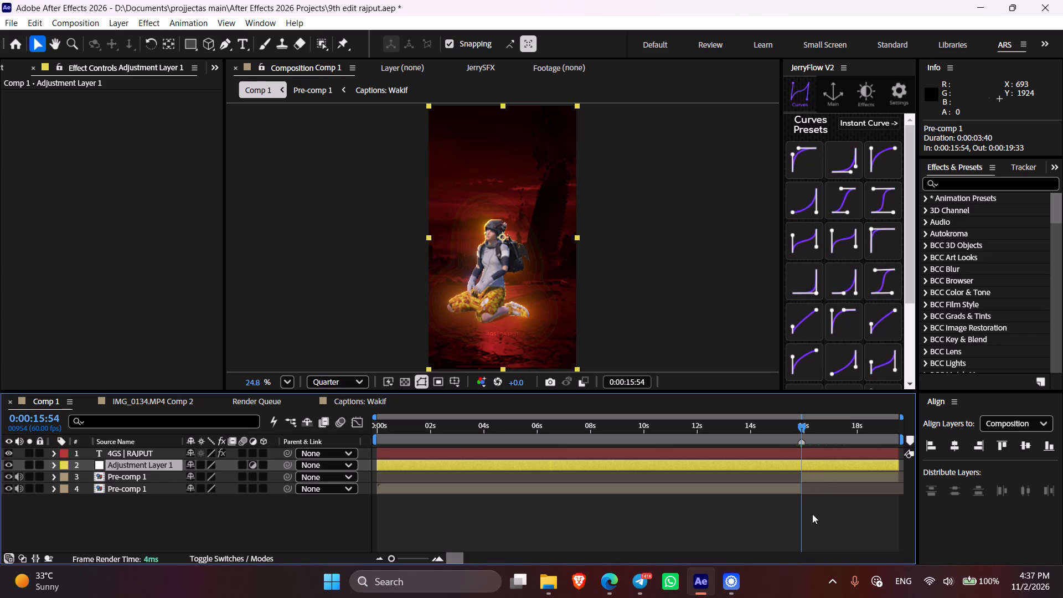
Shift the adjustment layer so that it starts at 0:00:15:54, in line with the second Pre-comp 1 segment.
{"action": "left_click", "coordinate": [812, 465]}
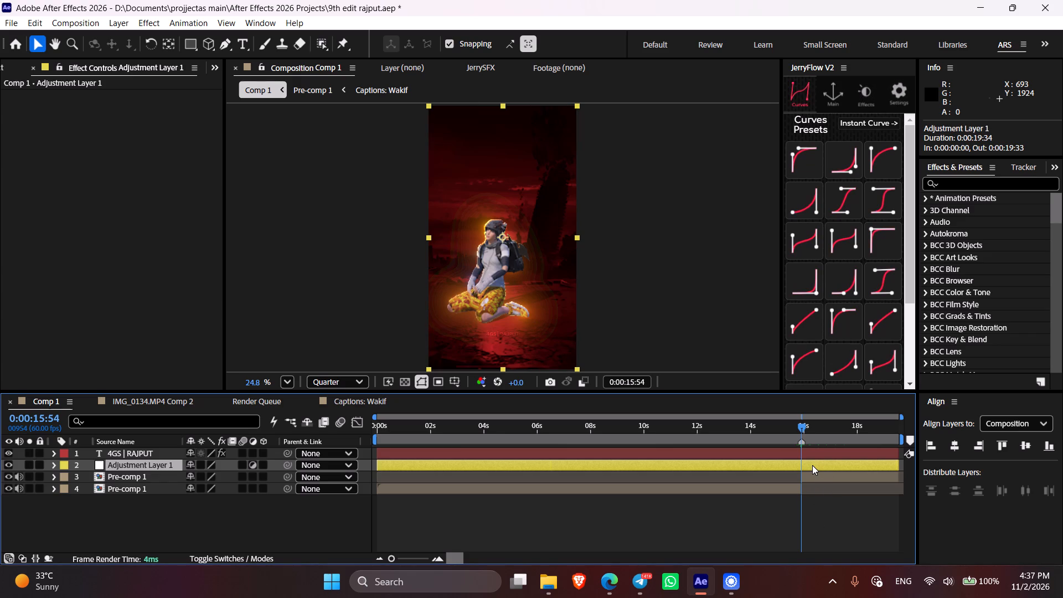
{"action": "key", "text": "bracketleft"}
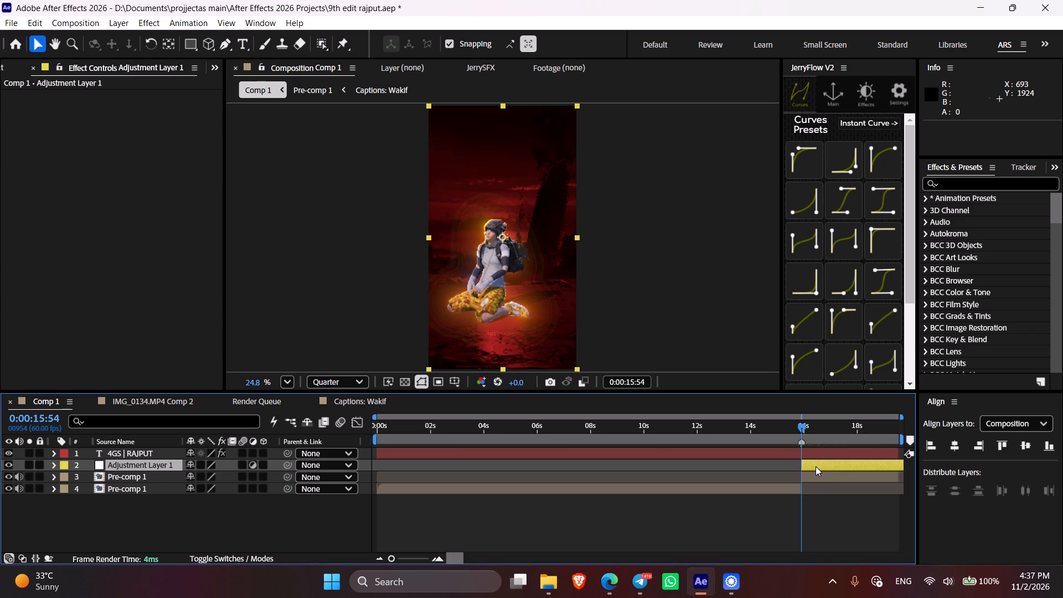
{"action": "left_click_drag", "start_coordinate": [818, 466], "coordinate": [680, 484]}
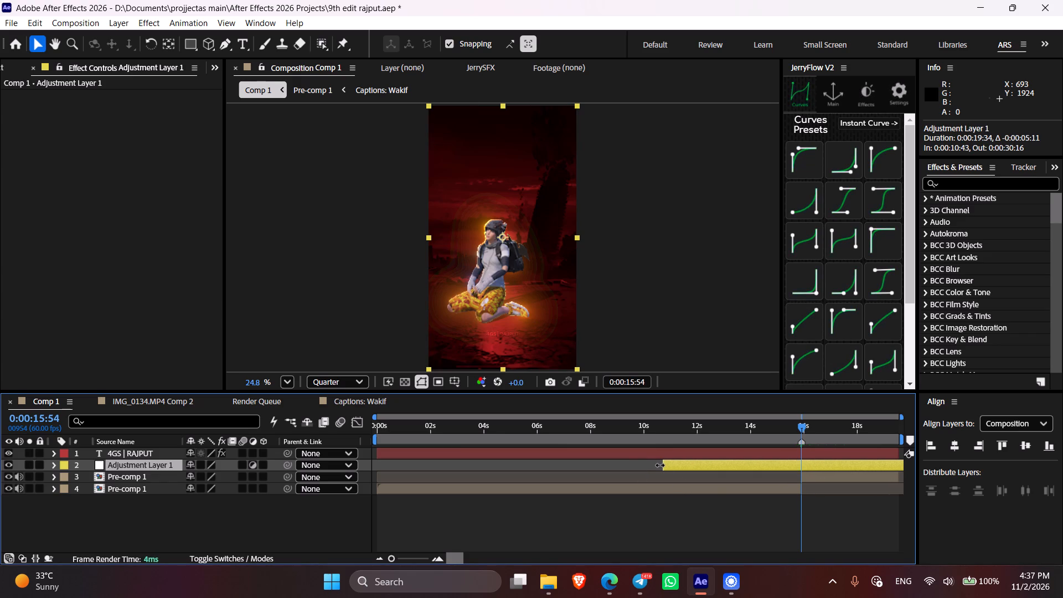
{"action": "key", "text": "bracketleft"}
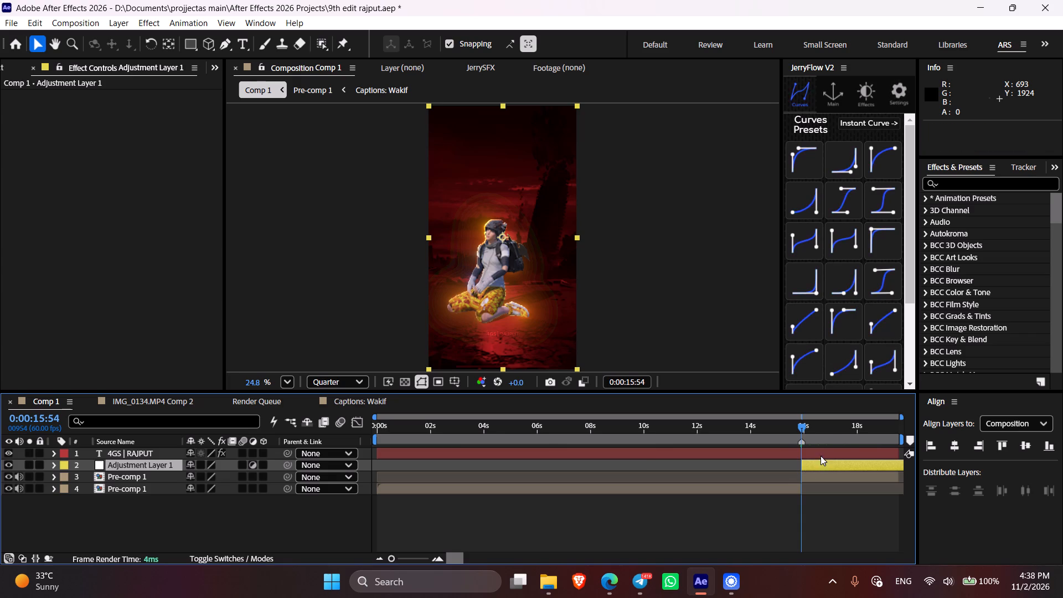
Split the adjustment layer at 0:00:19:33 and delete the excess after that point.
{"action": "left_click_drag", "start_coordinate": [823, 431], "coordinate": [918, 439]}
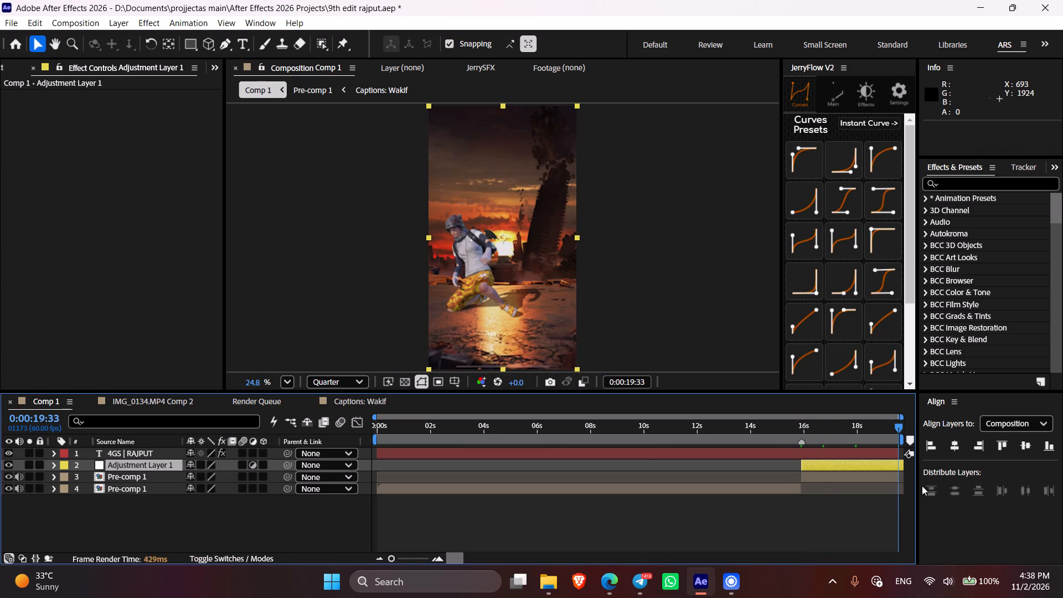
{"action": "key", "text": "ctrl+shift+d"}
{"action": "key", "text": "BackSpace"}
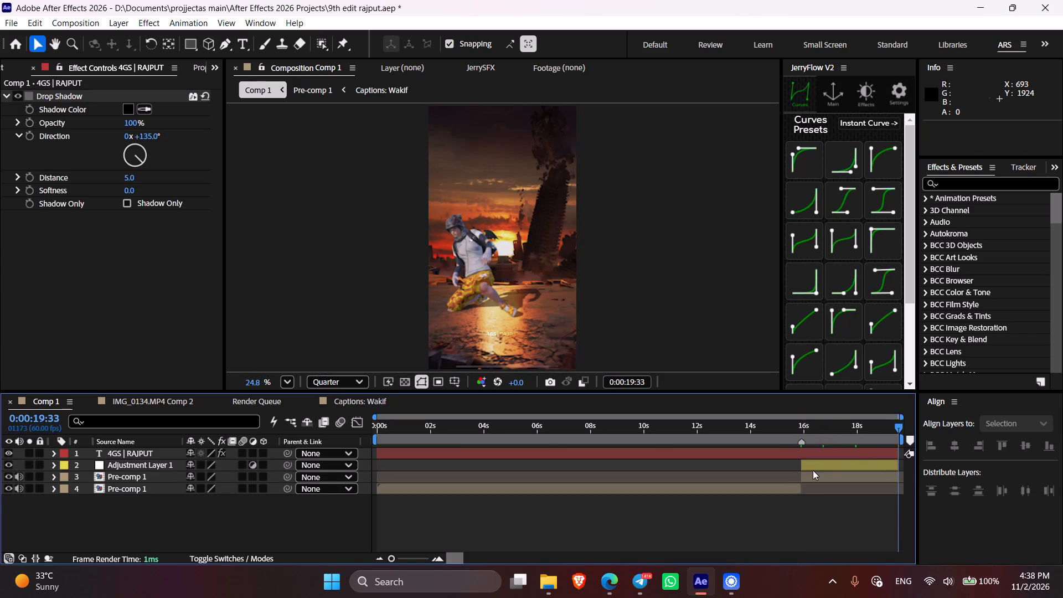
Check the frames at the start of the adjustment layer around 0:00:15:54 to 0:00:16:21.
{"action": "left_click", "coordinate": [811, 467]}
{"action": "key", "text": "i"}
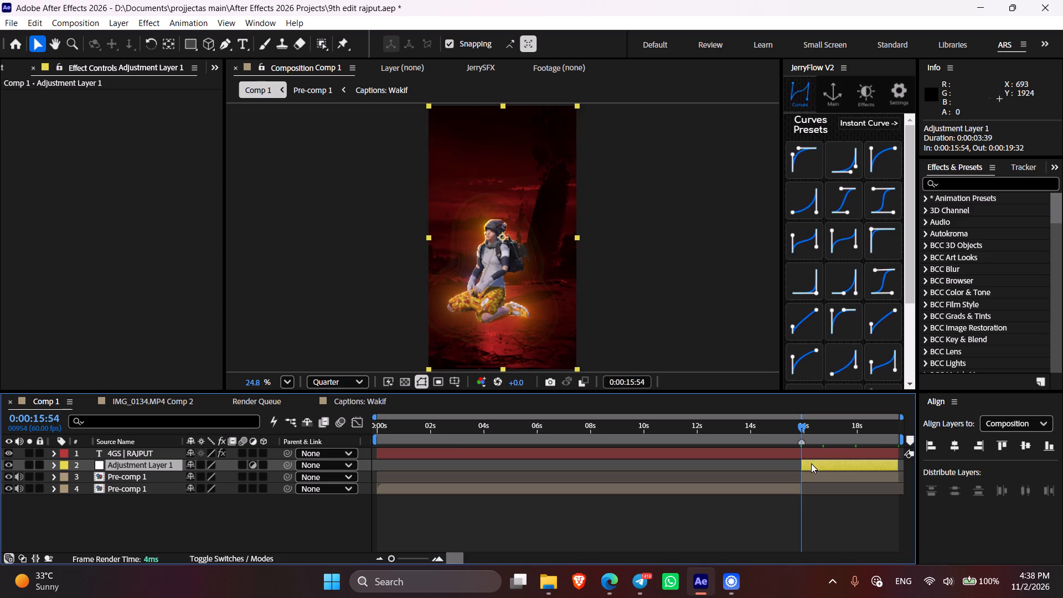
{"action": "left_click_drag", "start_coordinate": [804, 427], "coordinate": [816, 430]}
{"action": "left_click", "coordinate": [745, 575]}
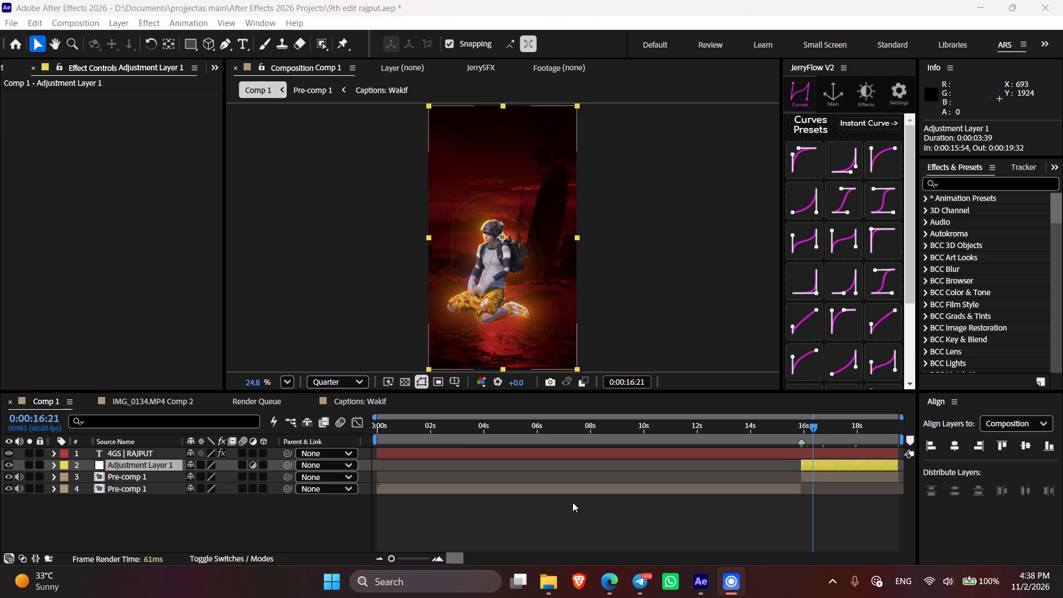
{"action": "left_click", "coordinate": [568, 524]}
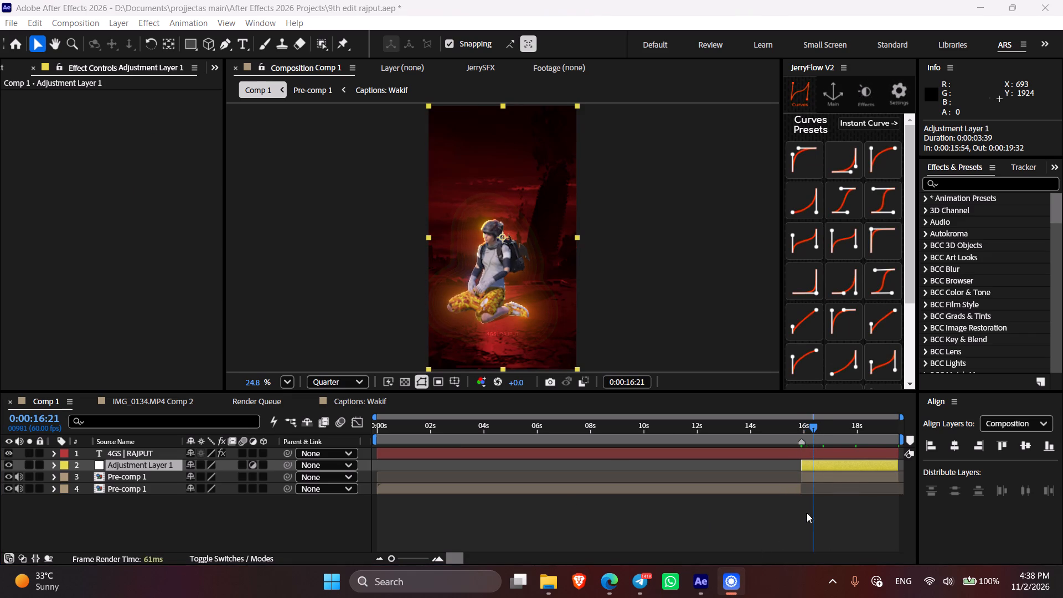
{"action": "left_click_drag", "start_coordinate": [796, 428], "coordinate": [803, 432]}
{"action": "type", "text": "ii"}
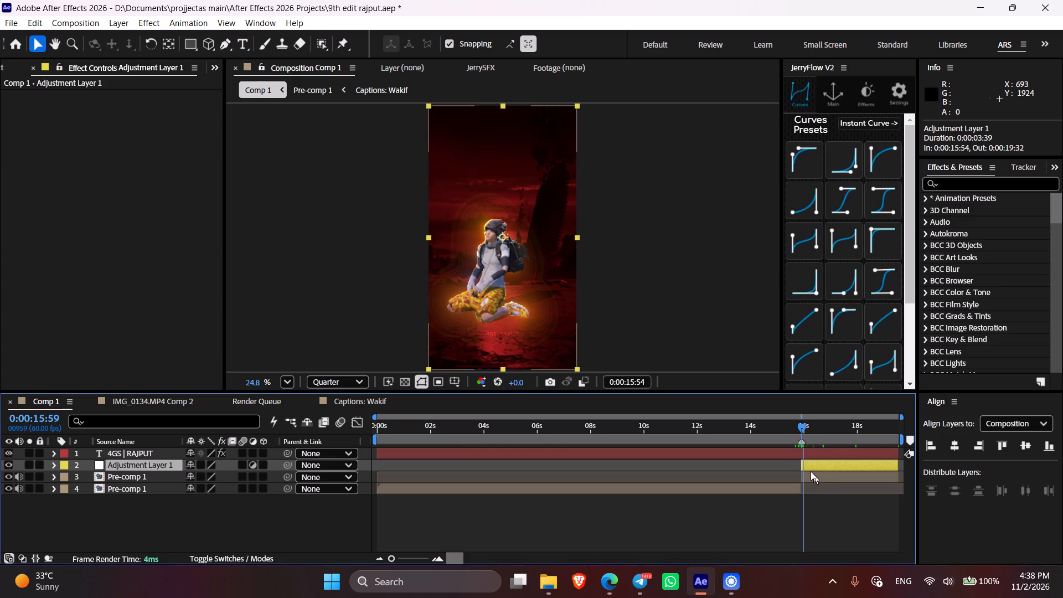
{"action": "left_click", "coordinate": [808, 467]}
{"action": "key", "text": "i"}
{"action": "left_click", "coordinate": [811, 513]}
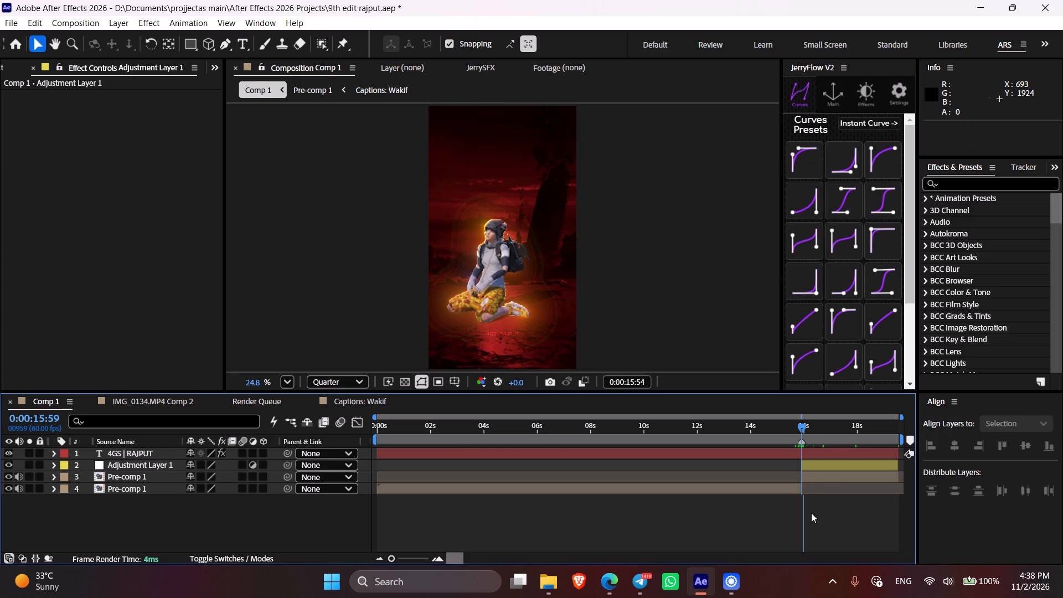
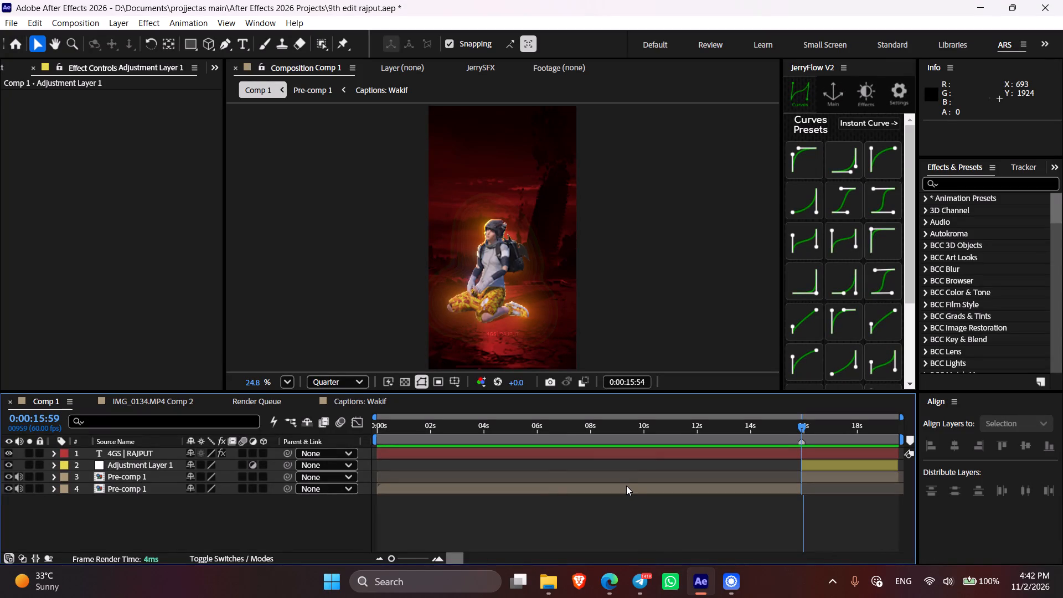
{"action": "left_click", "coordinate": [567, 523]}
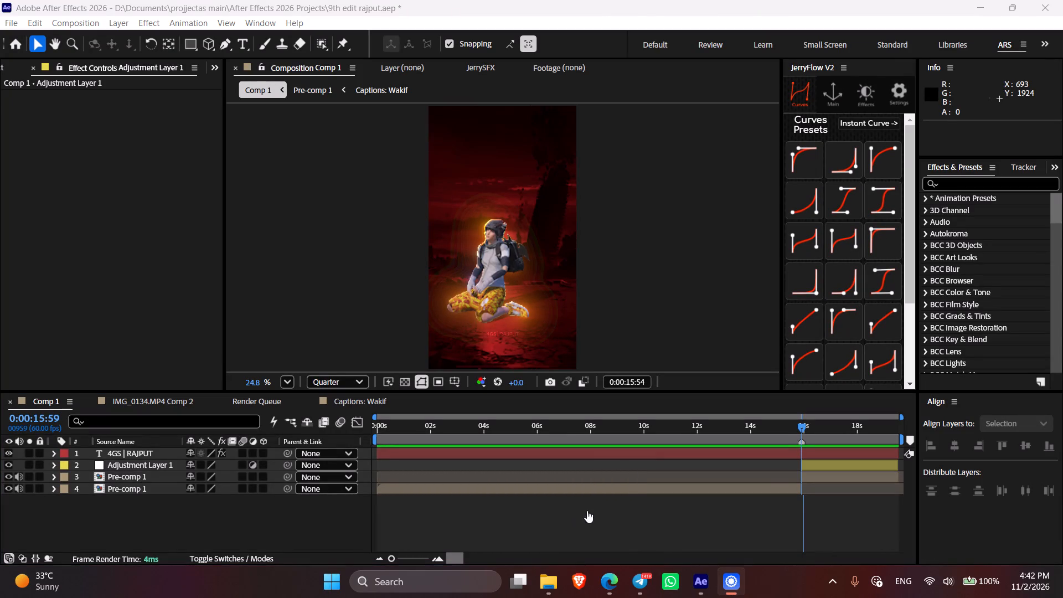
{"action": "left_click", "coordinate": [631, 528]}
Search the effects and presets for "zoom" and apply a shake preset from the CRIMNAL folder to the adjustment layer.
{"action": "left_click", "coordinate": [817, 462]}
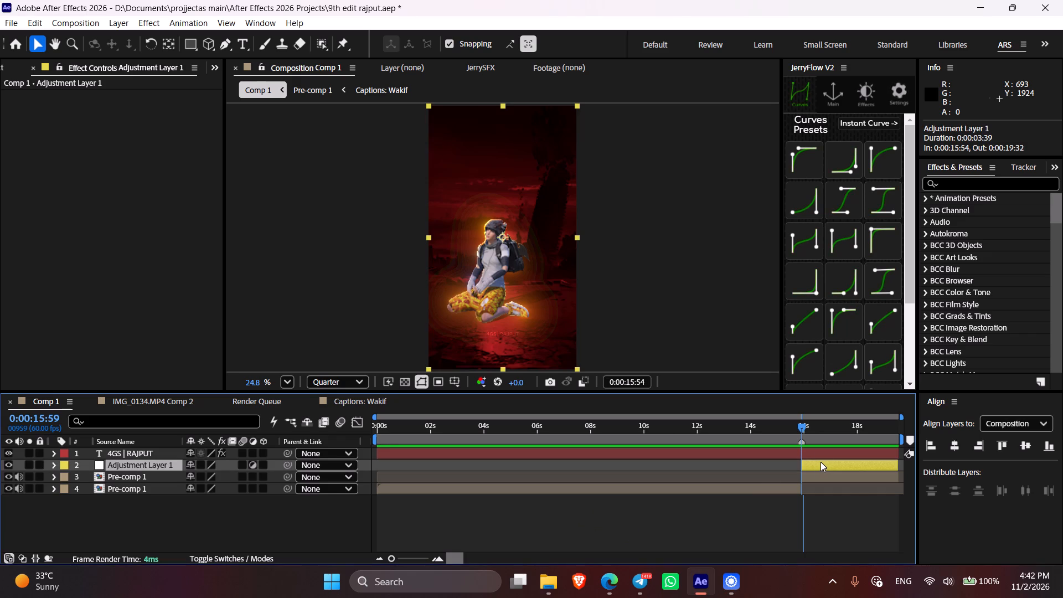
{"action": "left_click", "coordinate": [956, 187]}
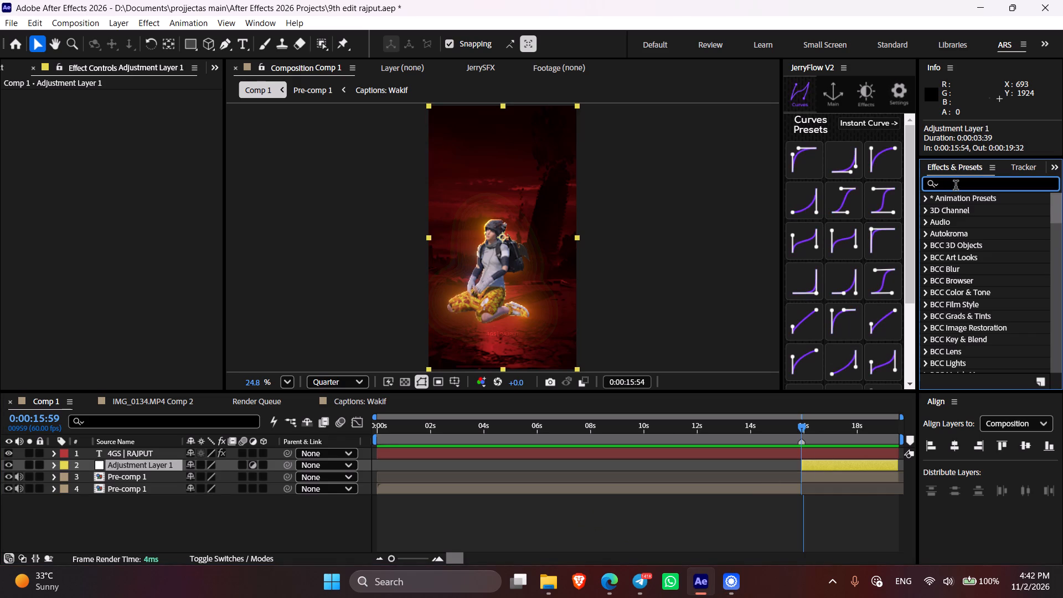
{"action": "type", "text": "zoom"}
{"action": "left_click_drag", "start_coordinate": [1057, 203], "coordinate": [1059, 219]}
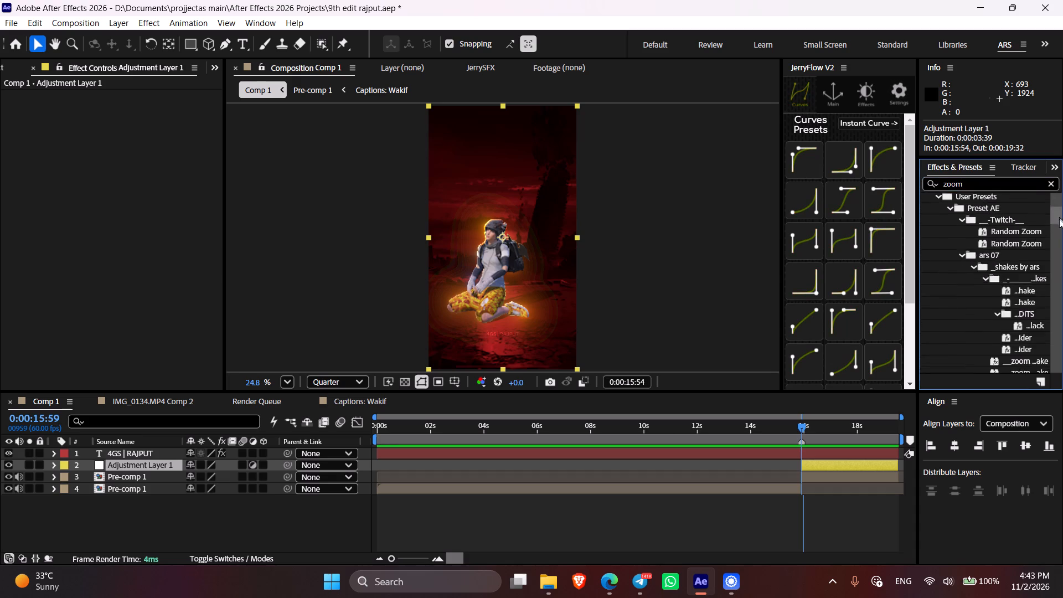
{"action": "left_click_drag", "start_coordinate": [1059, 219], "coordinate": [1055, 236]}
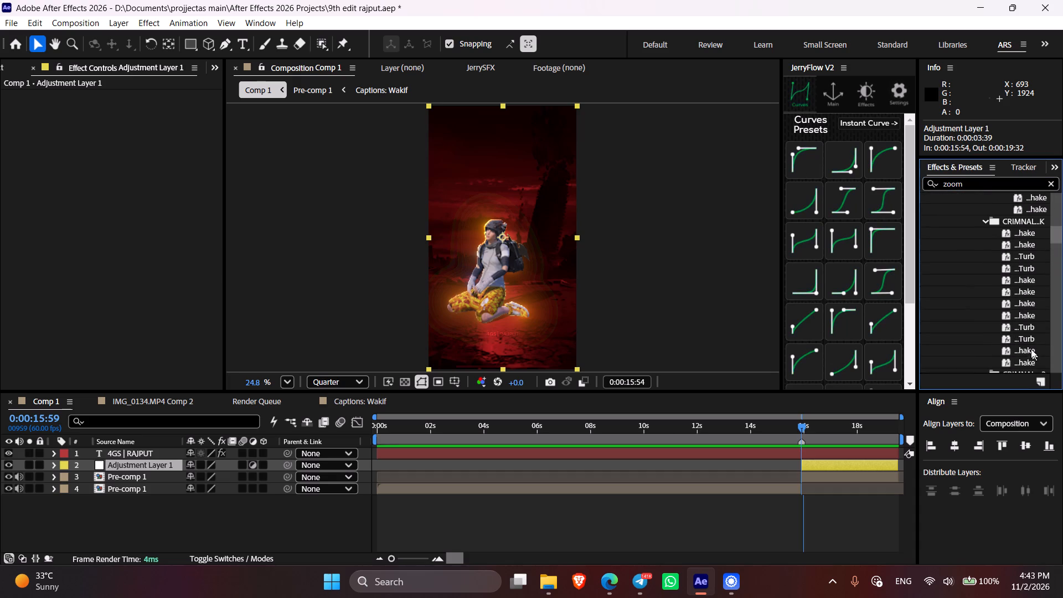
{"action": "left_click", "coordinate": [1024, 319]}
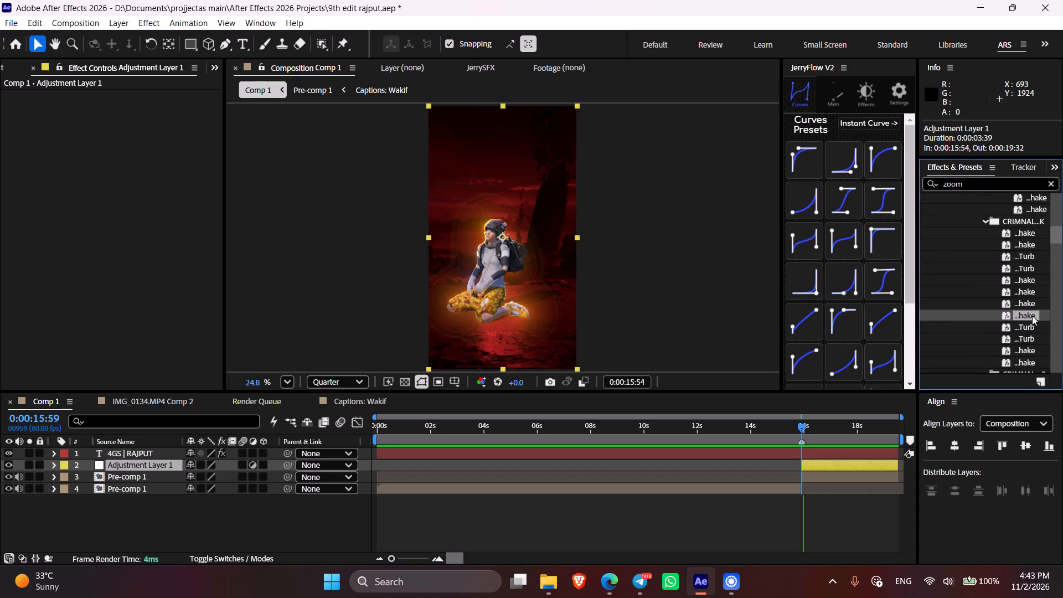
{"action": "left_click_drag", "start_coordinate": [1030, 316], "coordinate": [854, 466]}
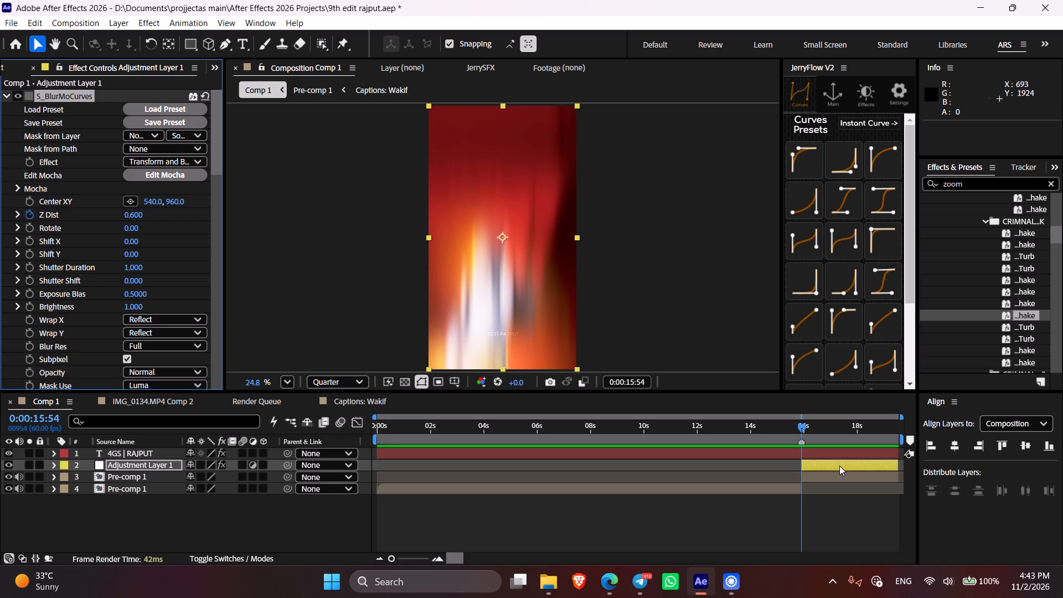
Reveal the adjustment layer's keyframes and delete the first S_BlurMoCurves effect, the one animating Z Dist.
{"action": "left_click", "coordinate": [820, 466]}
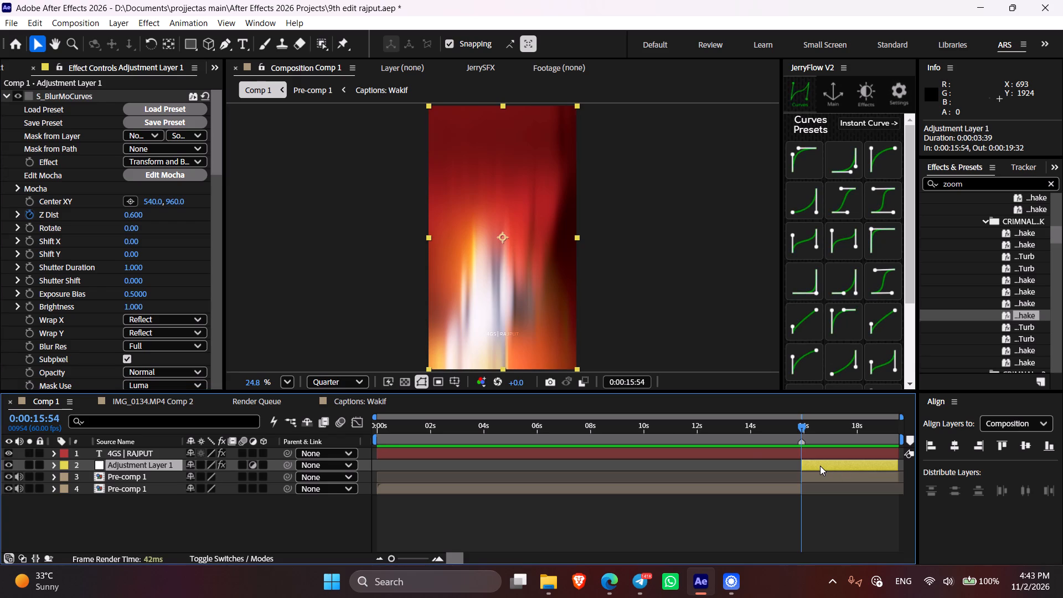
{"action": "key", "text": "u"}
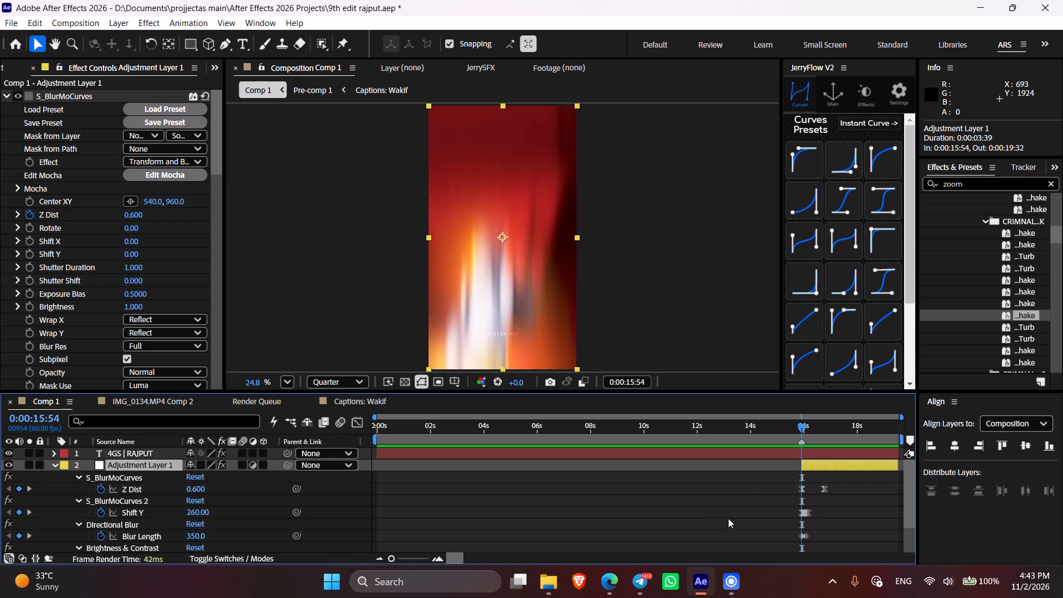
{"action": "left_click_drag", "start_coordinate": [761, 467], "coordinate": [847, 594]}
{"action": "left_click", "coordinate": [852, 484]}
{"action": "left_click_drag", "start_coordinate": [912, 509], "coordinate": [928, 494]}
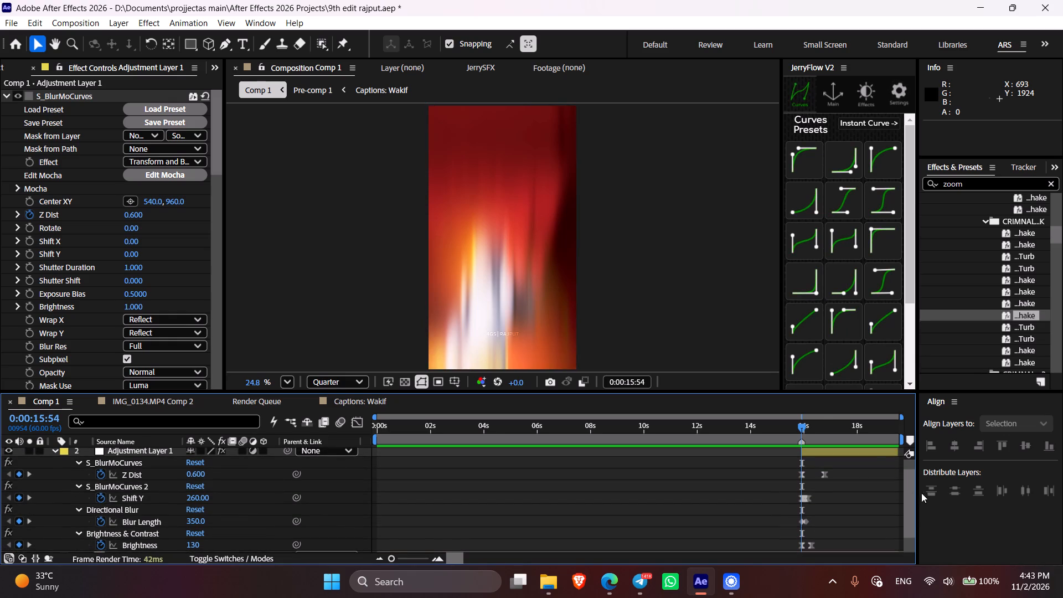
{"action": "left_click", "coordinate": [117, 462]}
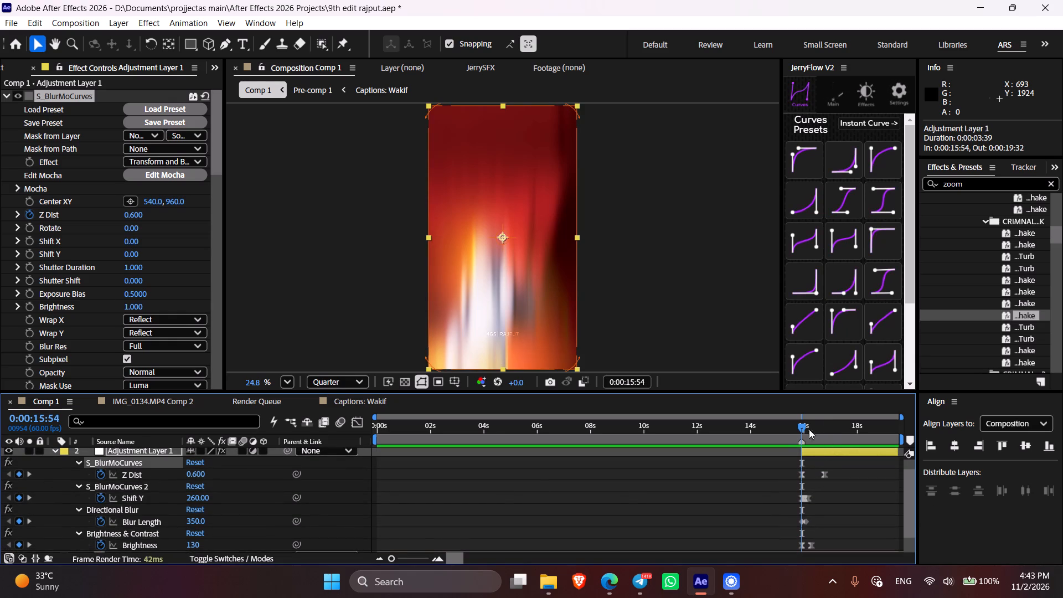
{"action": "left_click_drag", "start_coordinate": [801, 424], "coordinate": [819, 429]}
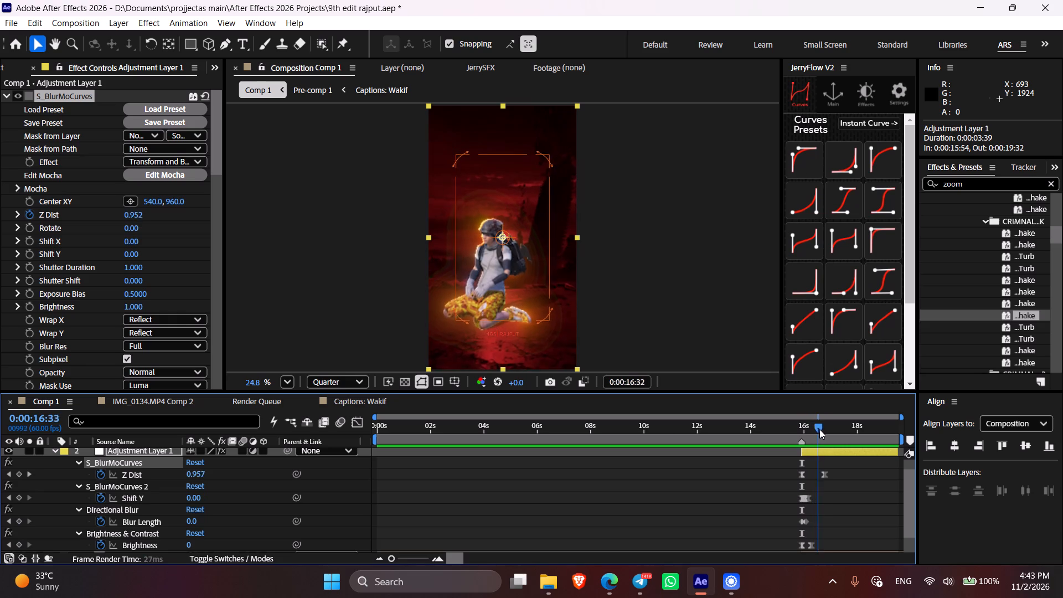
{"action": "left_click_drag", "start_coordinate": [819, 429], "coordinate": [799, 432]}
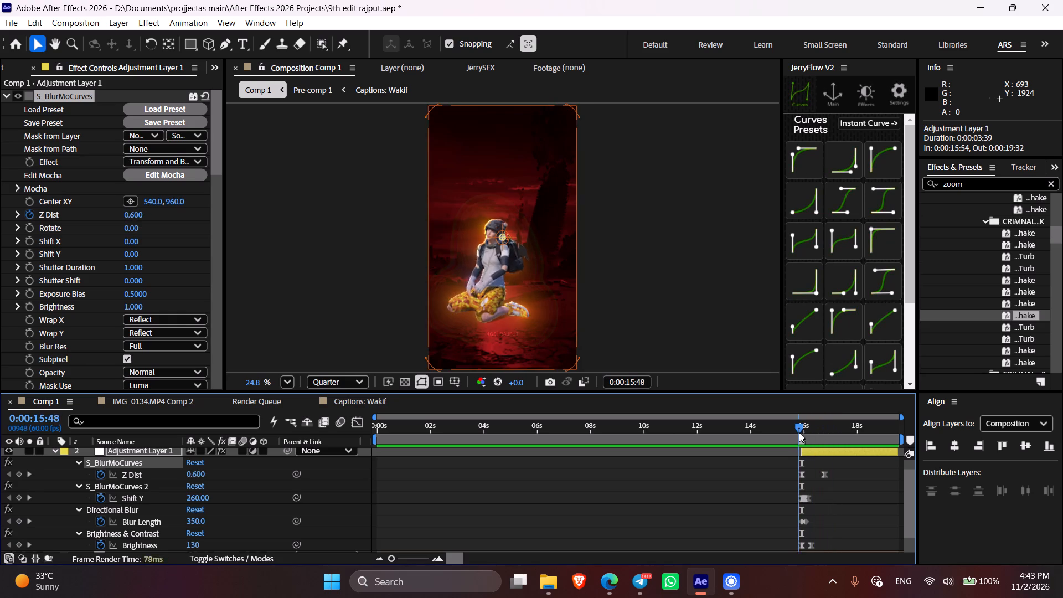
{"action": "left_click_drag", "start_coordinate": [799, 432], "coordinate": [822, 444]}
{"action": "left_click", "coordinate": [238, 482]}
{"action": "left_click", "coordinate": [131, 462]}
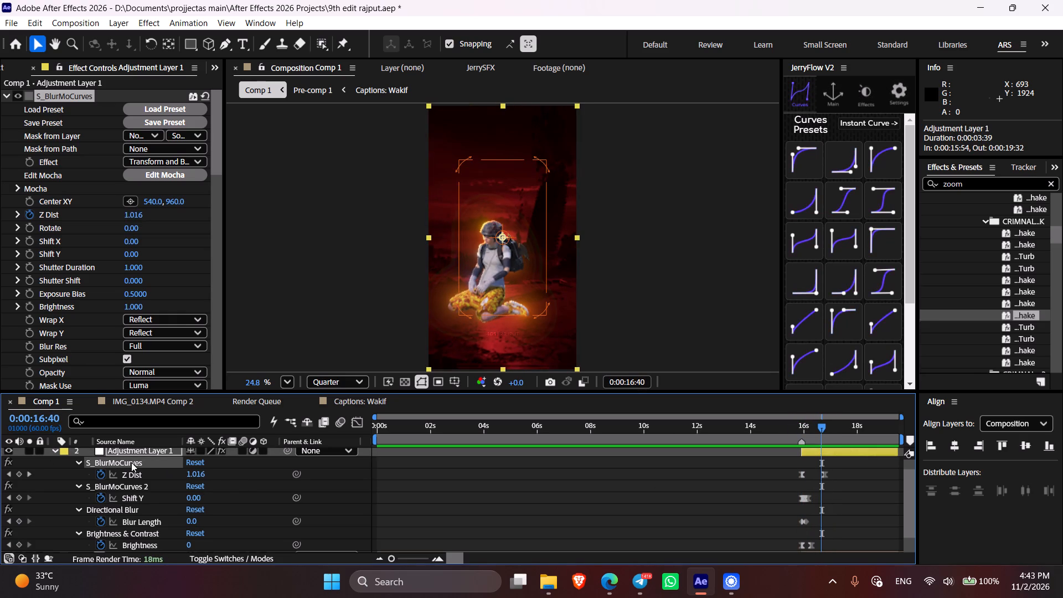
{"action": "key", "text": "BackSpace"}
Split the adjustment layer at its last Brightness keyframe, 0:00:16:16, and delete the part after it.
{"action": "left_click_drag", "start_coordinate": [804, 432], "coordinate": [803, 431]}
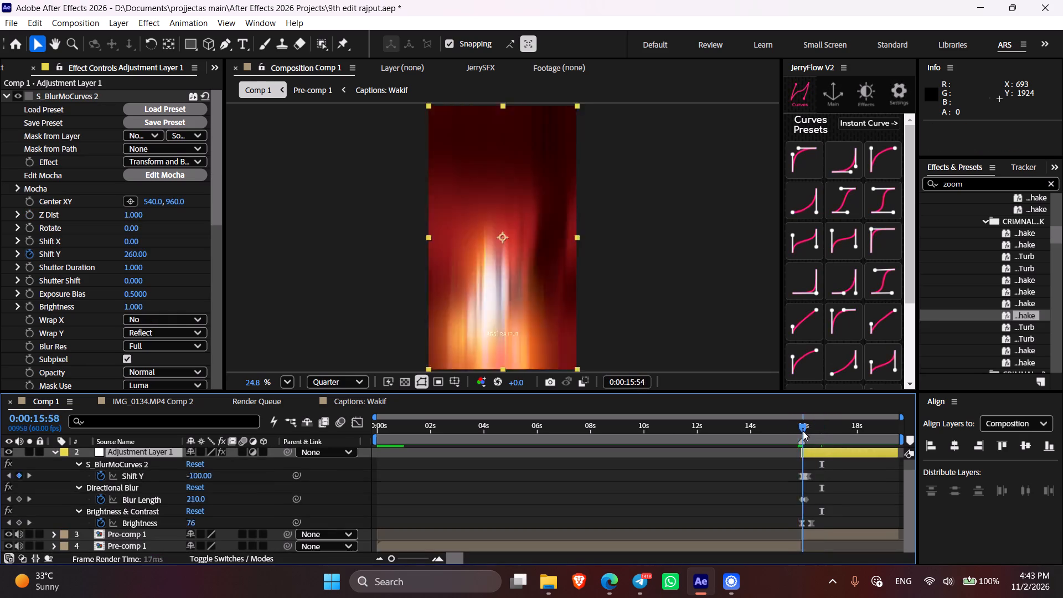
{"action": "left_click_drag", "start_coordinate": [803, 431], "coordinate": [822, 436]}
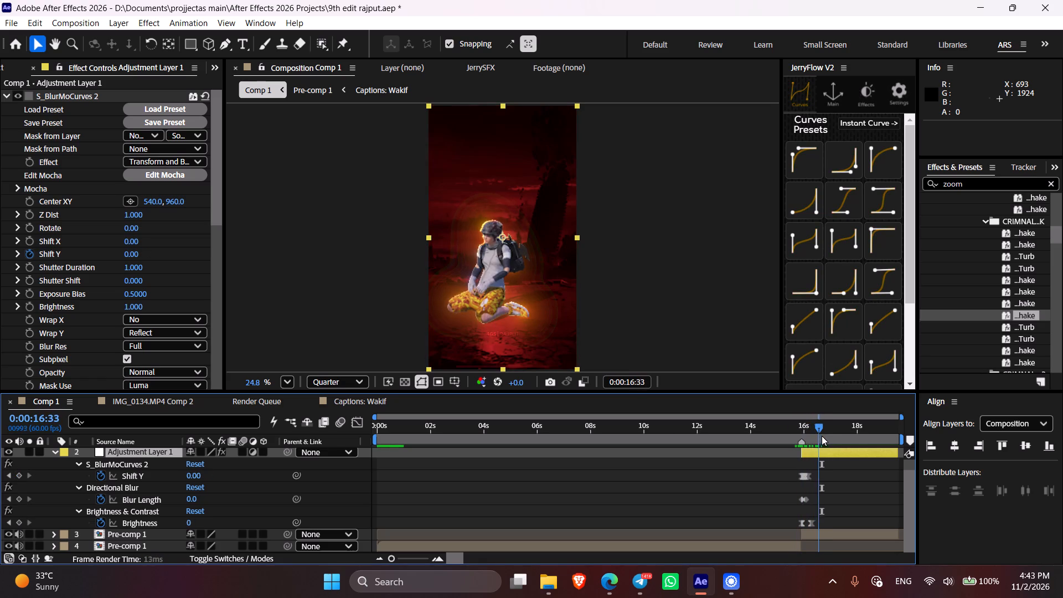
{"action": "left_click_drag", "start_coordinate": [822, 436], "coordinate": [823, 437]}
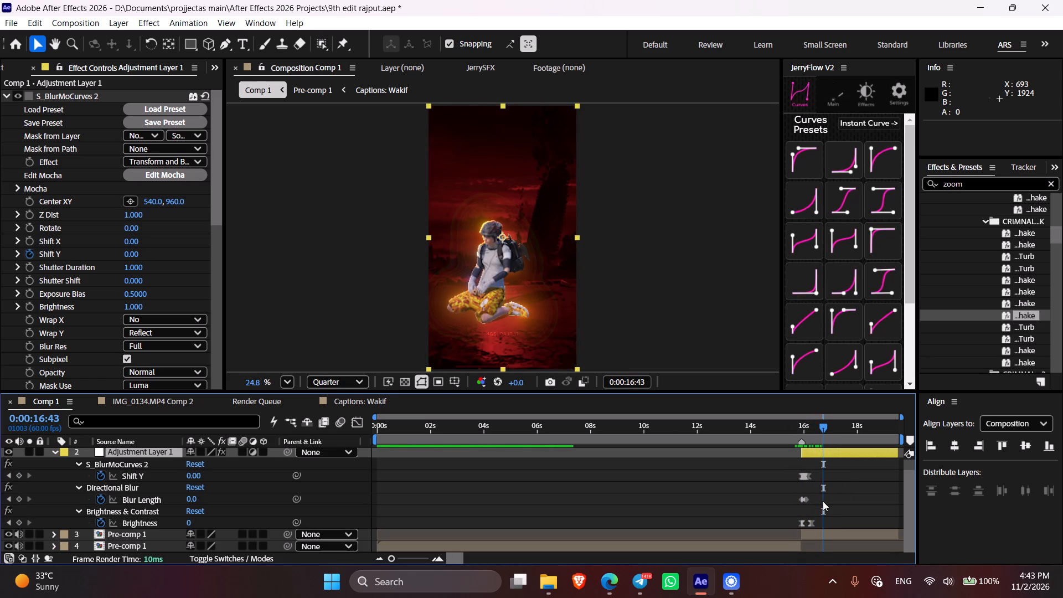
{"action": "key", "text": "j"}
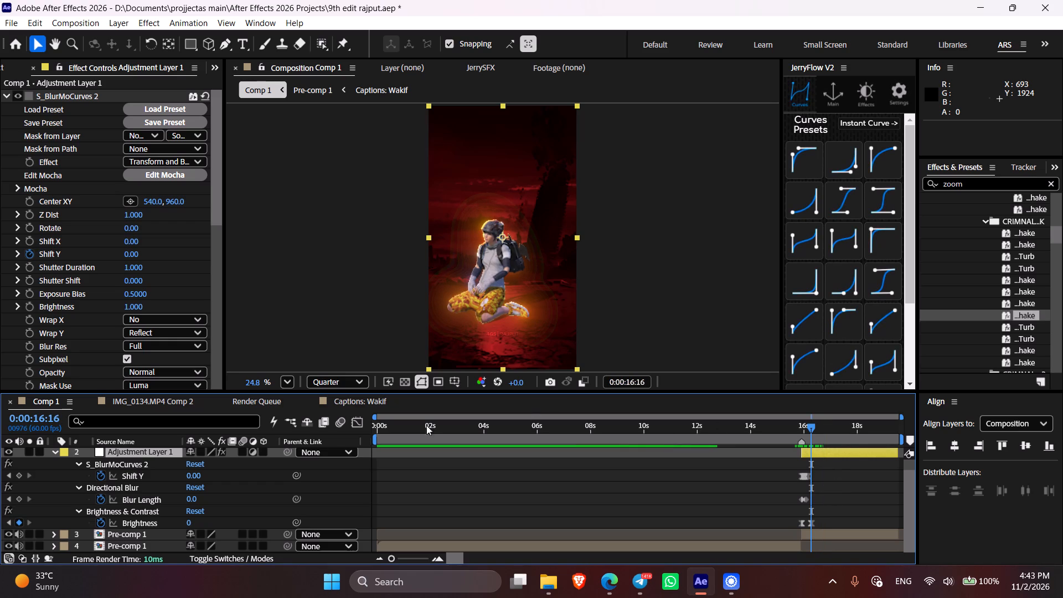
{"action": "left_click_drag", "start_coordinate": [904, 415], "coordinate": [556, 412]}
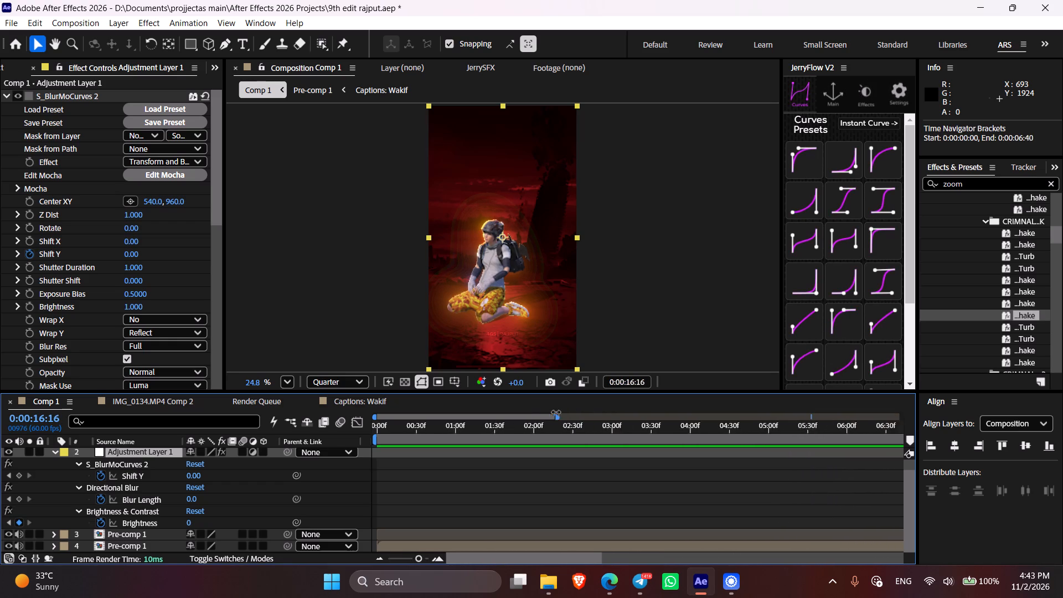
{"action": "left_click_drag", "start_coordinate": [556, 412], "coordinate": [510, 414]}
{"action": "left_click_drag", "start_coordinate": [450, 412], "coordinate": [620, 422]}
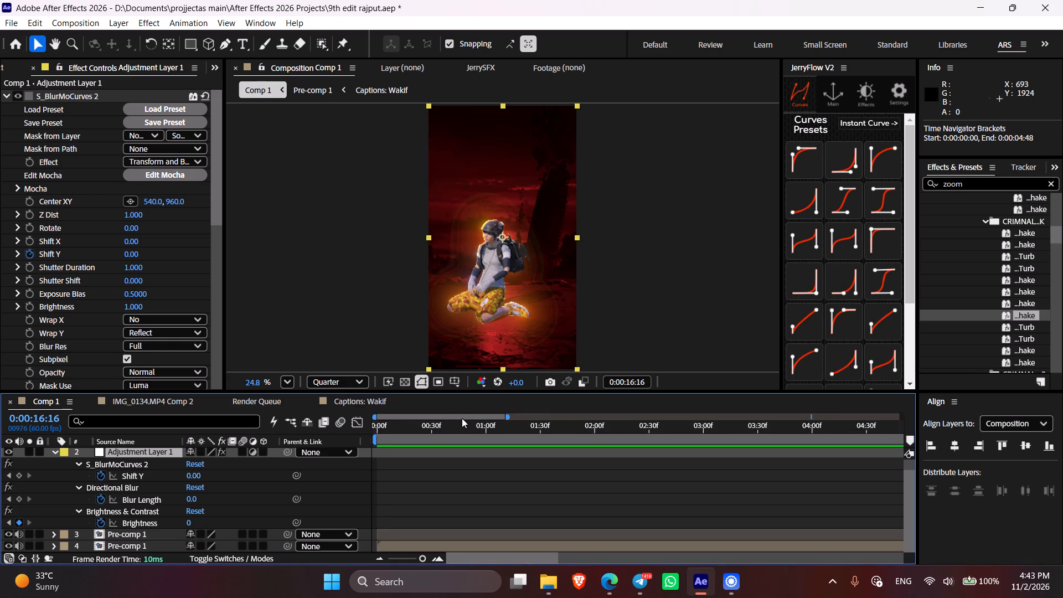
{"action": "left_click_drag", "start_coordinate": [462, 418], "coordinate": [834, 416]}
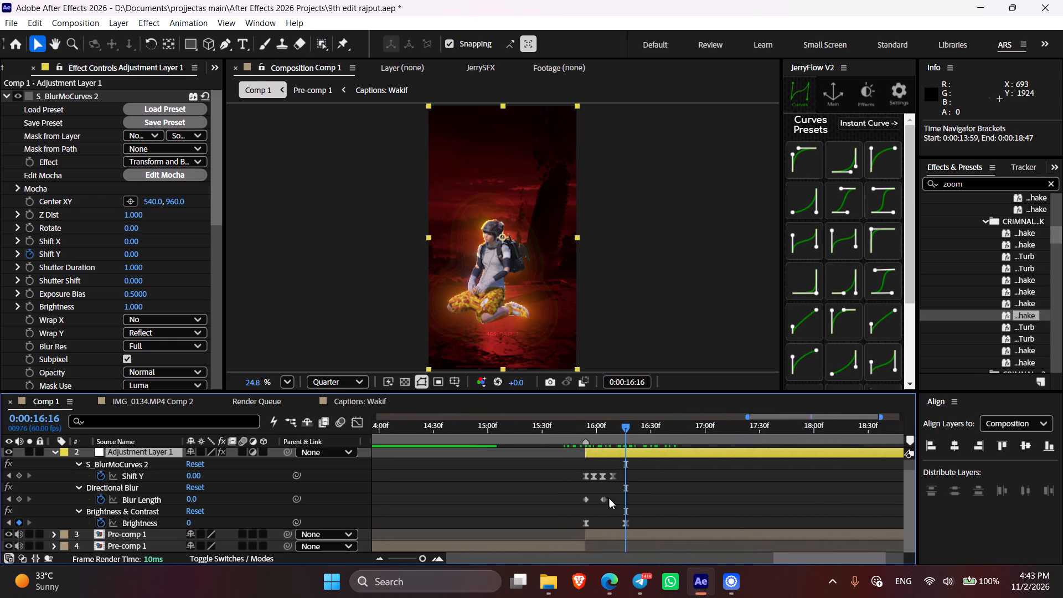
{"action": "left_click_drag", "start_coordinate": [628, 426], "coordinate": [682, 435]}
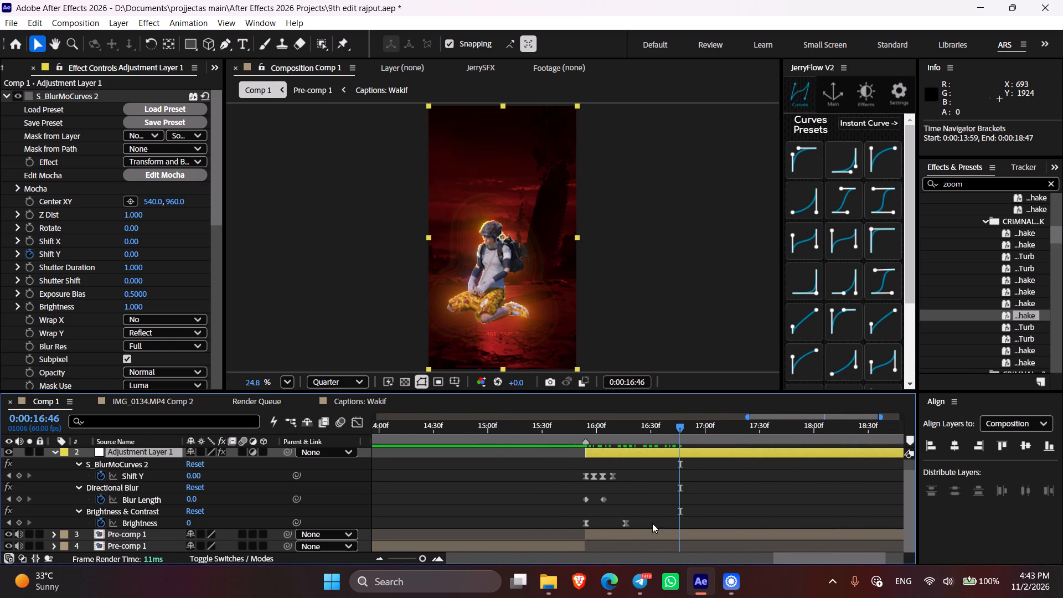
{"action": "left_click_drag", "start_coordinate": [638, 517], "coordinate": [621, 536]}
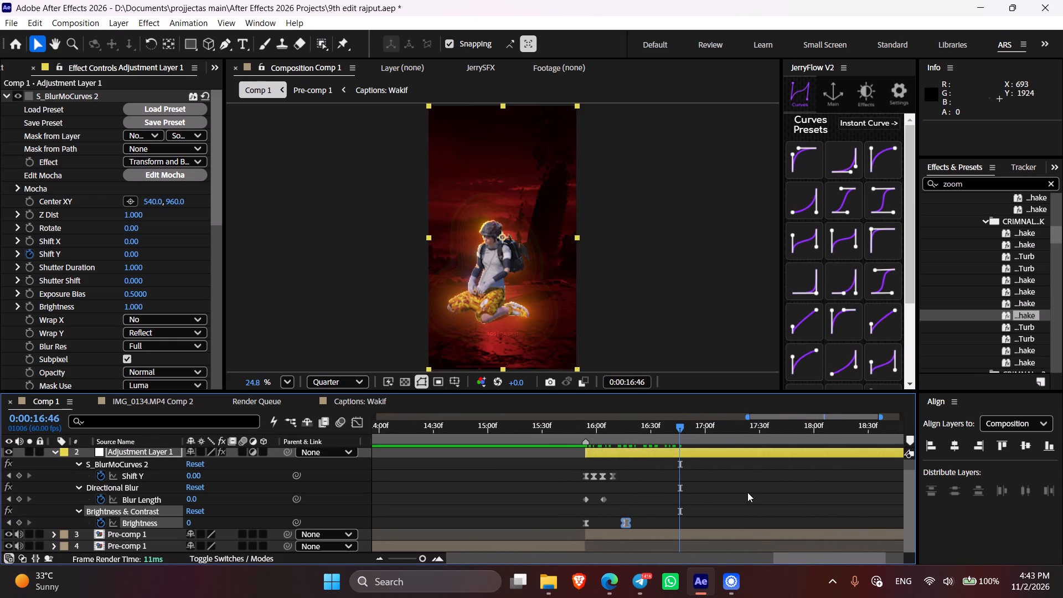
{"action": "left_click", "coordinate": [747, 492]}
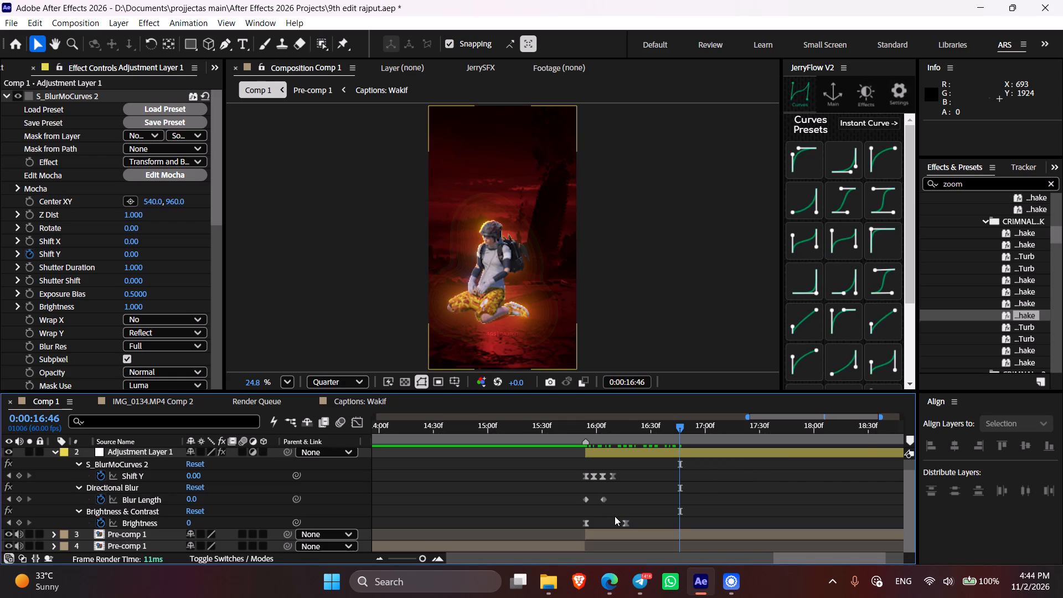
{"action": "key", "text": "j"}
{"action": "left_click", "coordinate": [639, 455]}
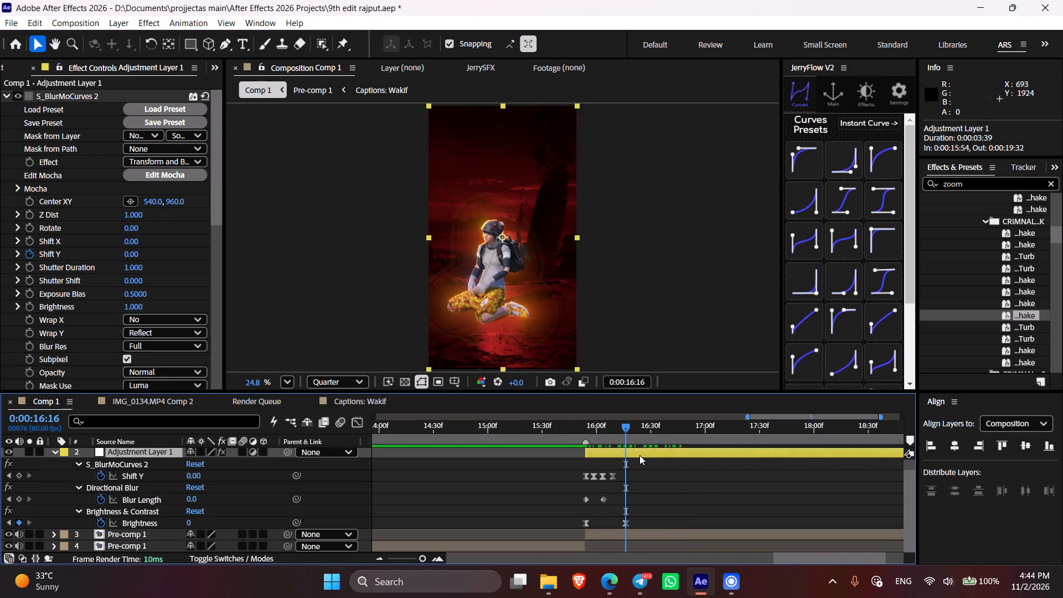
{"action": "key", "text": "ctrl+shift+d"}
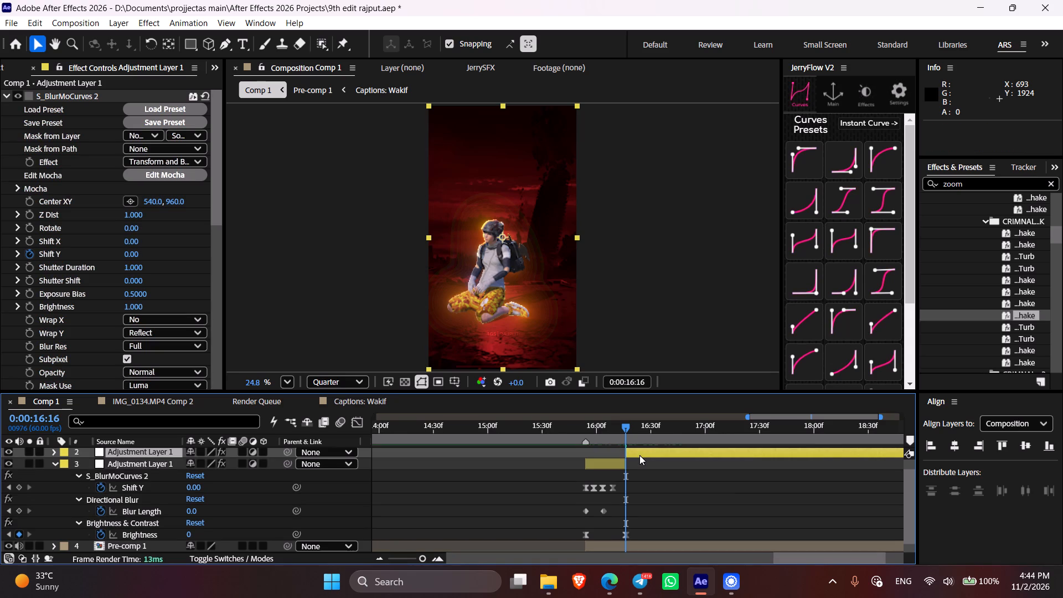
{"action": "key", "text": "BackSpace"}
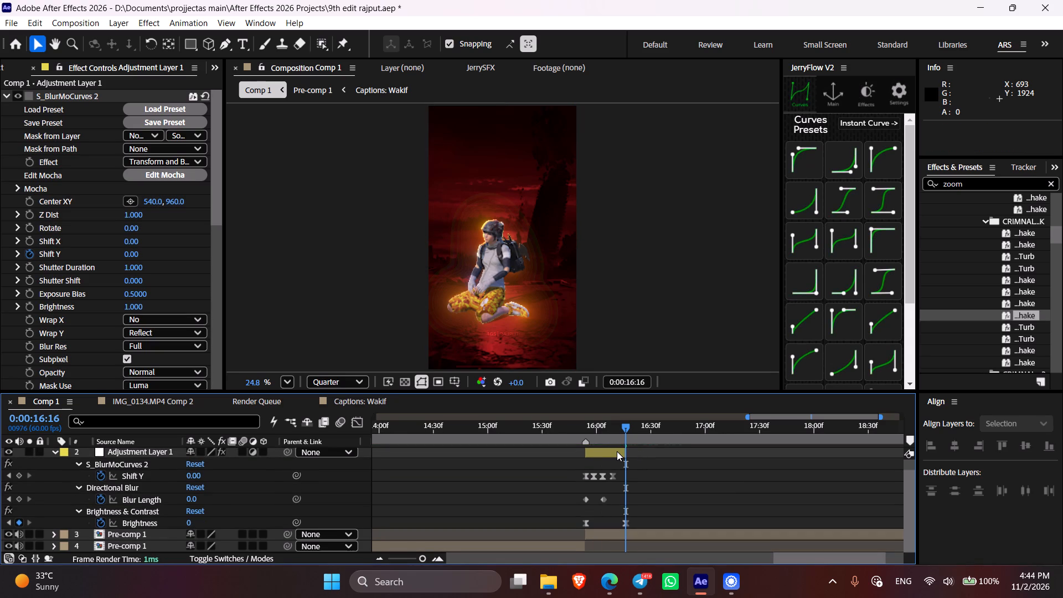
Time-stretch the adjustment layer with its keyframes to a duration of 0:00:00:11, ending at 0:00:16:04, and check the shortened shake.
{"action": "left_click", "coordinate": [617, 451]}
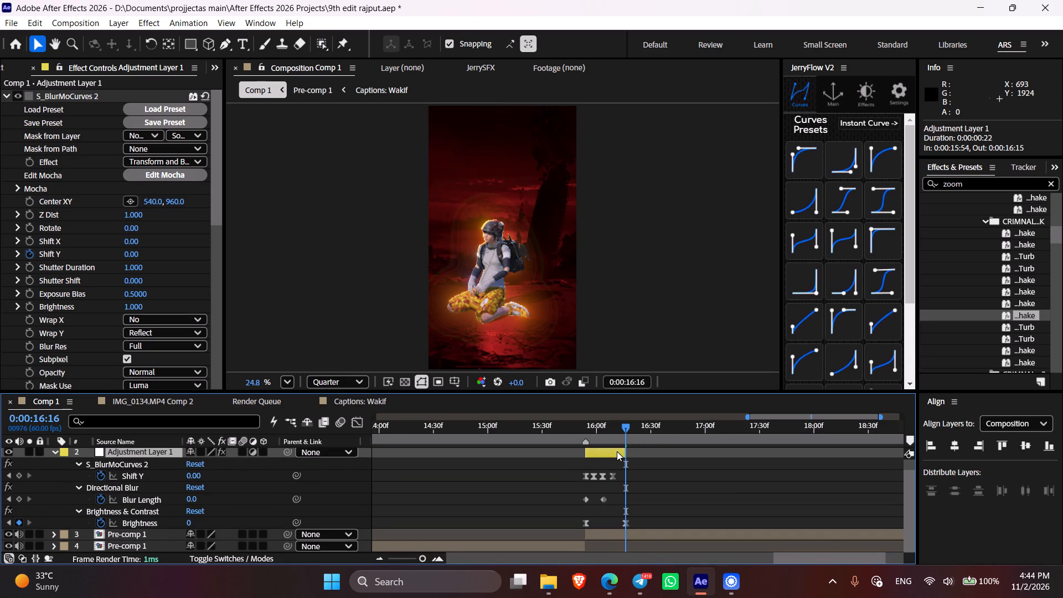
{"action": "key", "text": "u"}
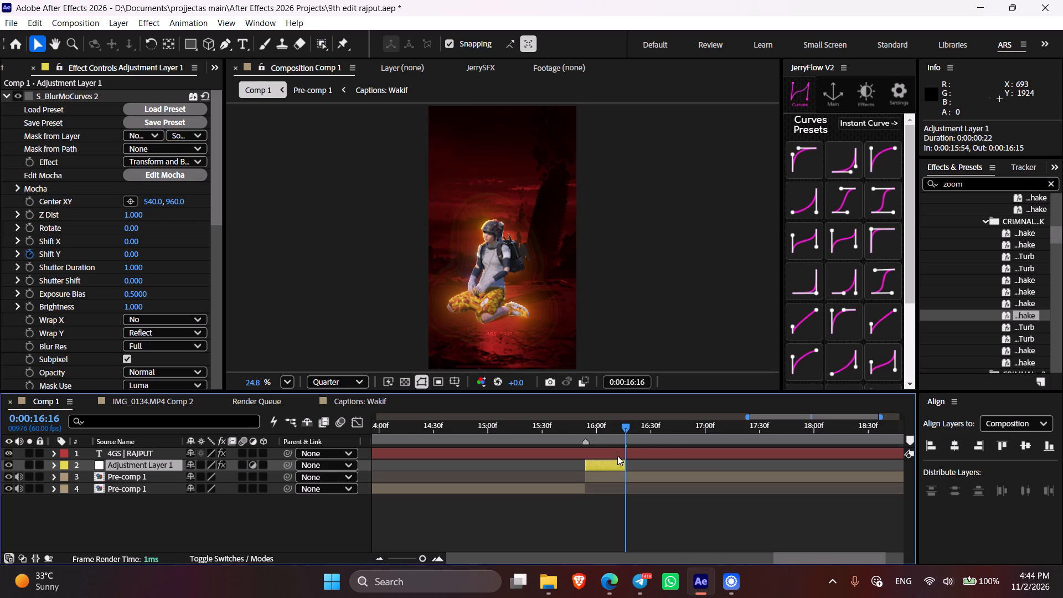
{"action": "left_click_drag", "start_coordinate": [578, 430], "coordinate": [610, 436]}
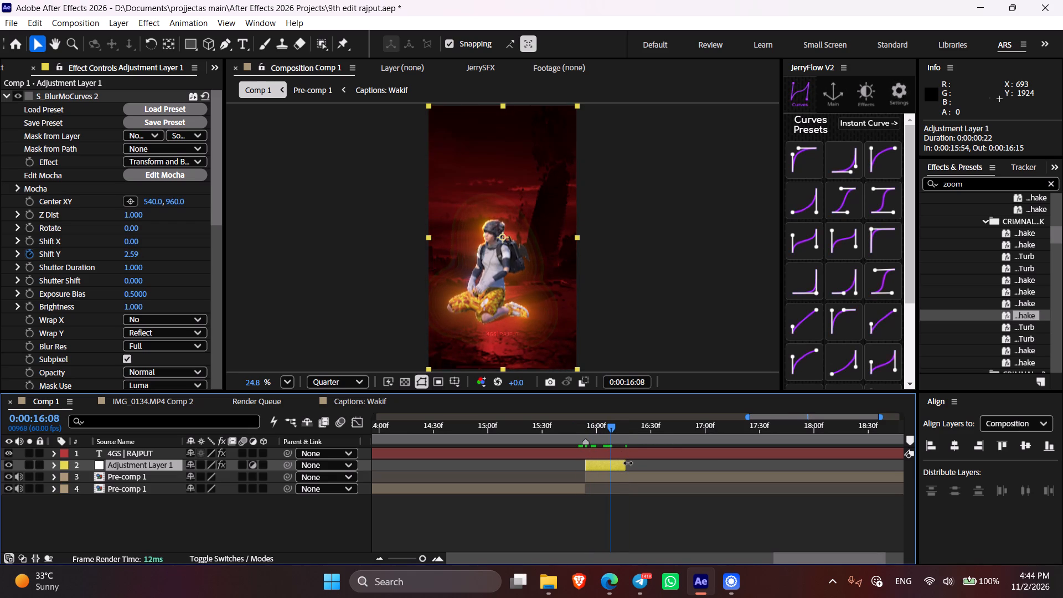
{"action": "left_click_drag", "start_coordinate": [627, 464], "coordinate": [601, 466], "text": "alt"}
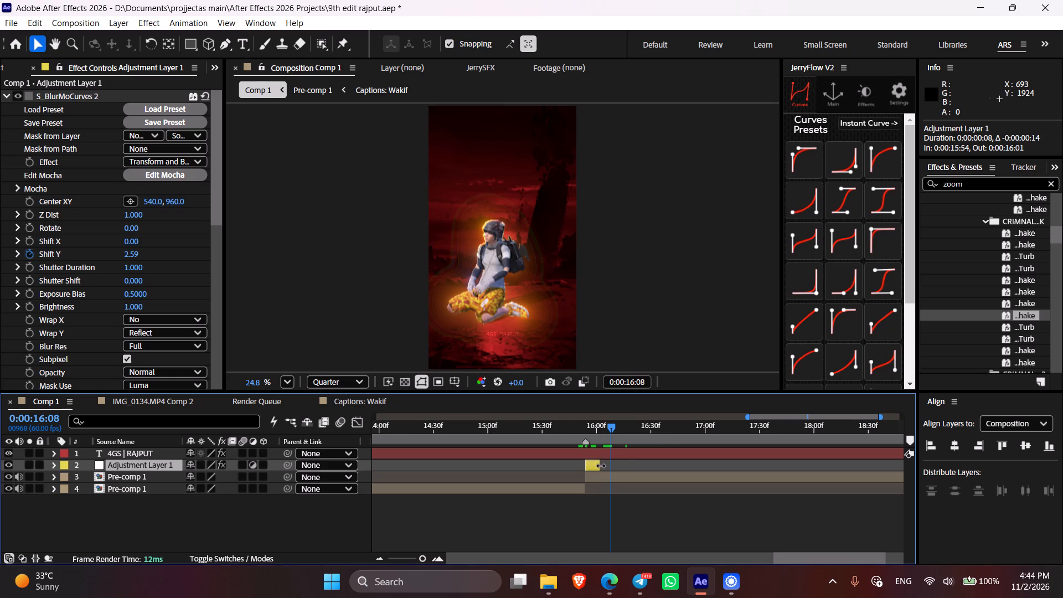
{"action": "left_click_drag", "start_coordinate": [601, 466], "coordinate": [605, 467], "text": "alt"}
{"action": "key", "text": "u"}
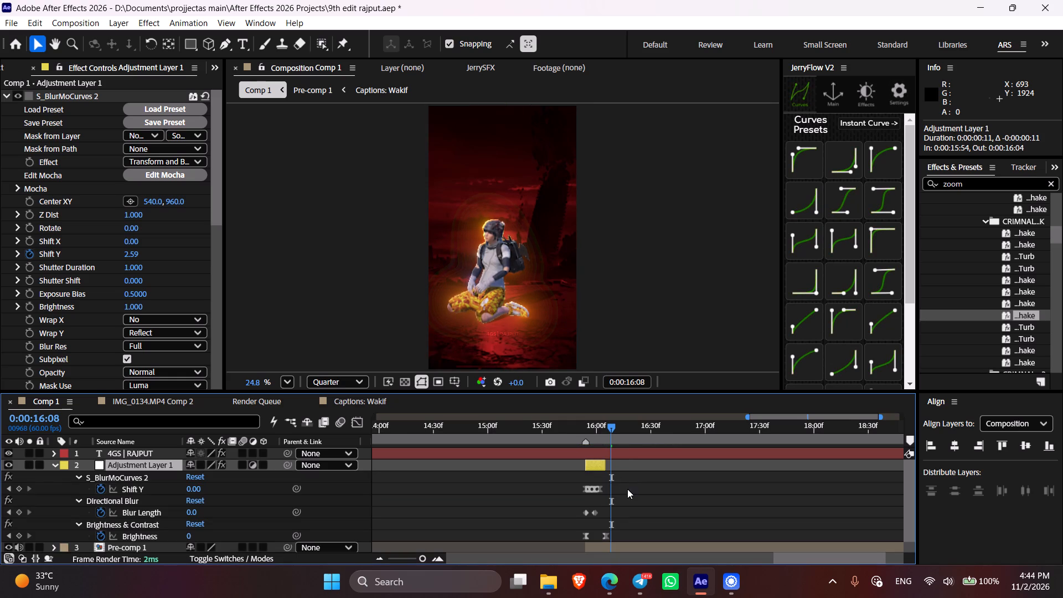
{"action": "left_click_drag", "start_coordinate": [598, 429], "coordinate": [591, 427]}
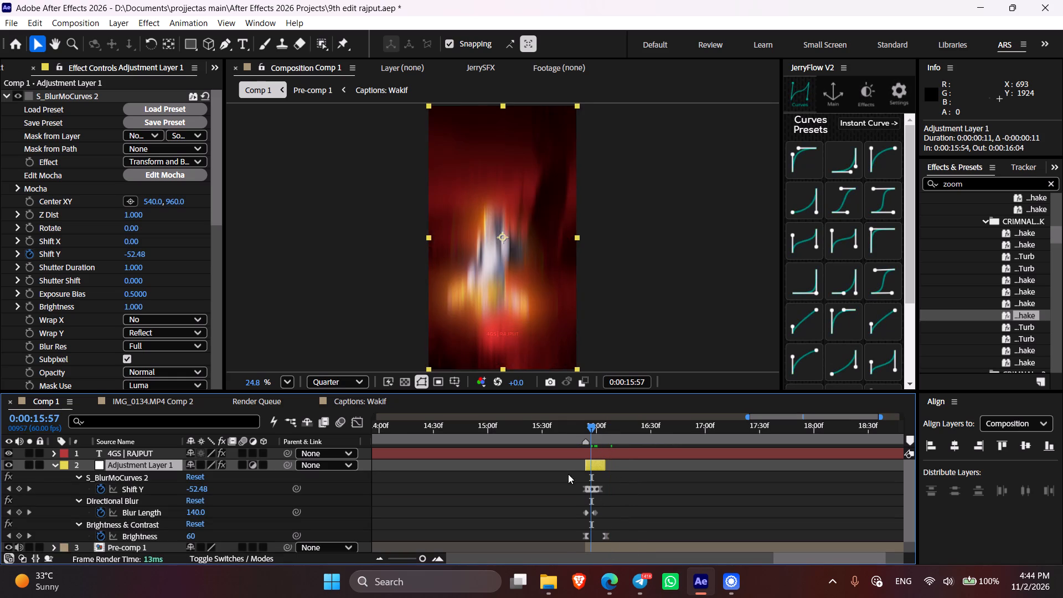
{"action": "left_click_drag", "start_coordinate": [568, 474], "coordinate": [641, 552]}
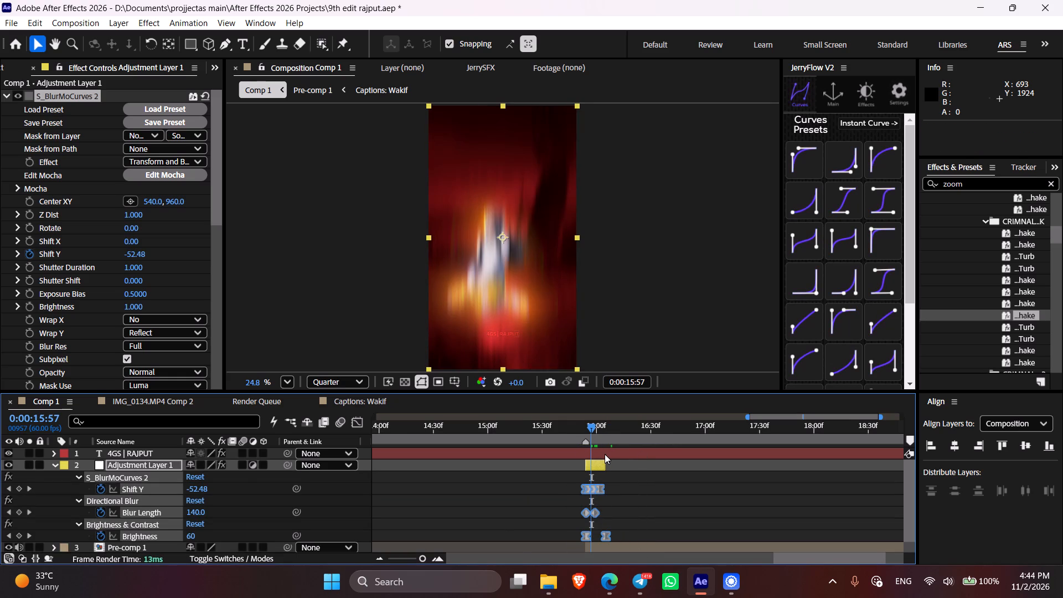
{"action": "key", "text": "u"}
{"action": "left_click_drag", "start_coordinate": [577, 425], "coordinate": [580, 426]}
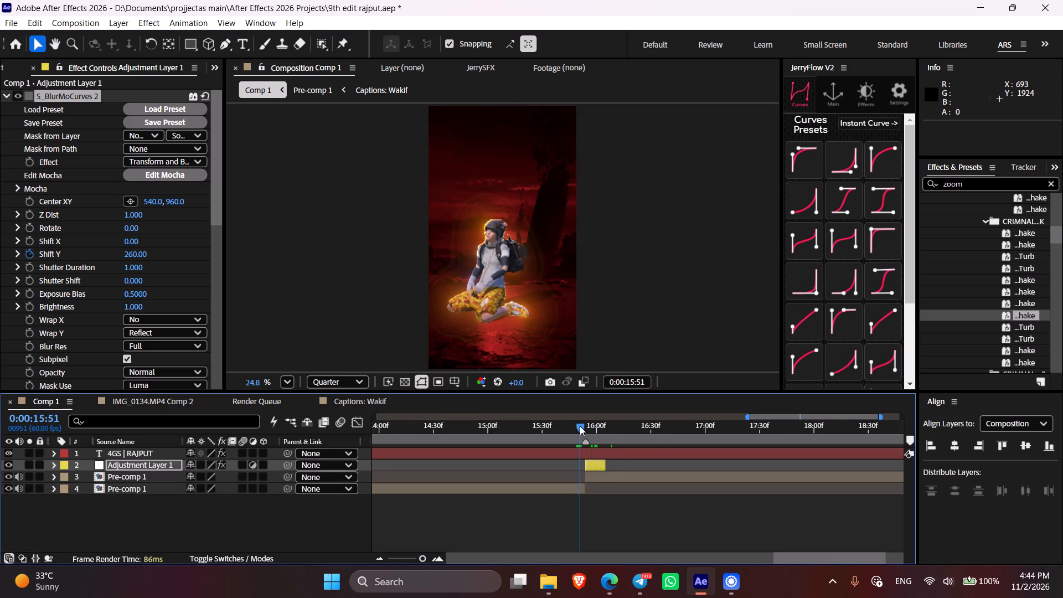
Scrub and play back the cut around 0:00:15:54 to check the shortened shake transition.
{"action": "left_click_drag", "start_coordinate": [580, 426], "coordinate": [598, 435]}
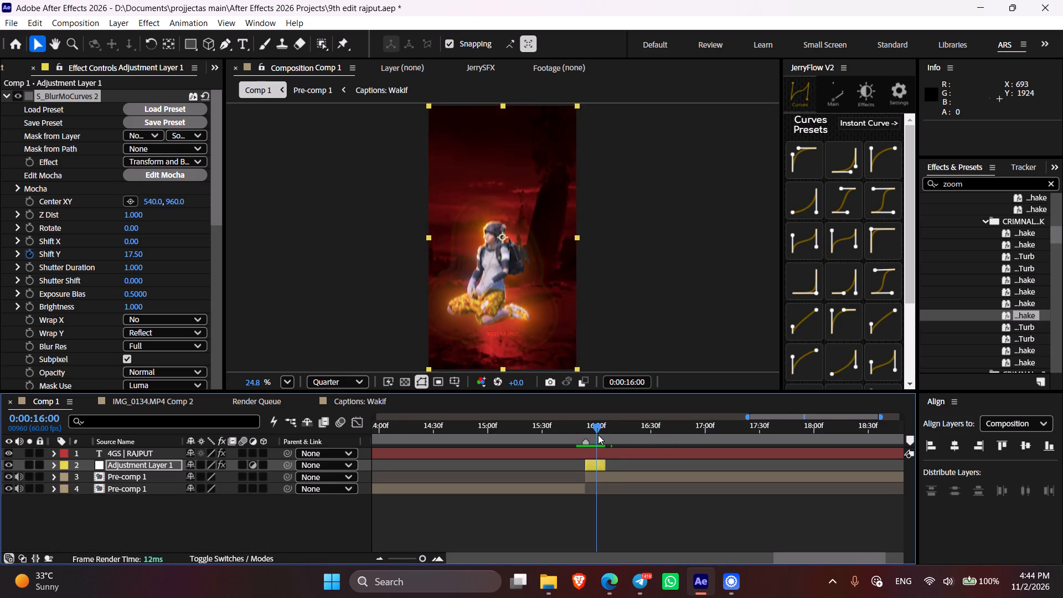
{"action": "left_click_drag", "start_coordinate": [598, 435], "coordinate": [566, 439]}
{"action": "key", "text": "space"}
{"action": "key", "text": "space"}
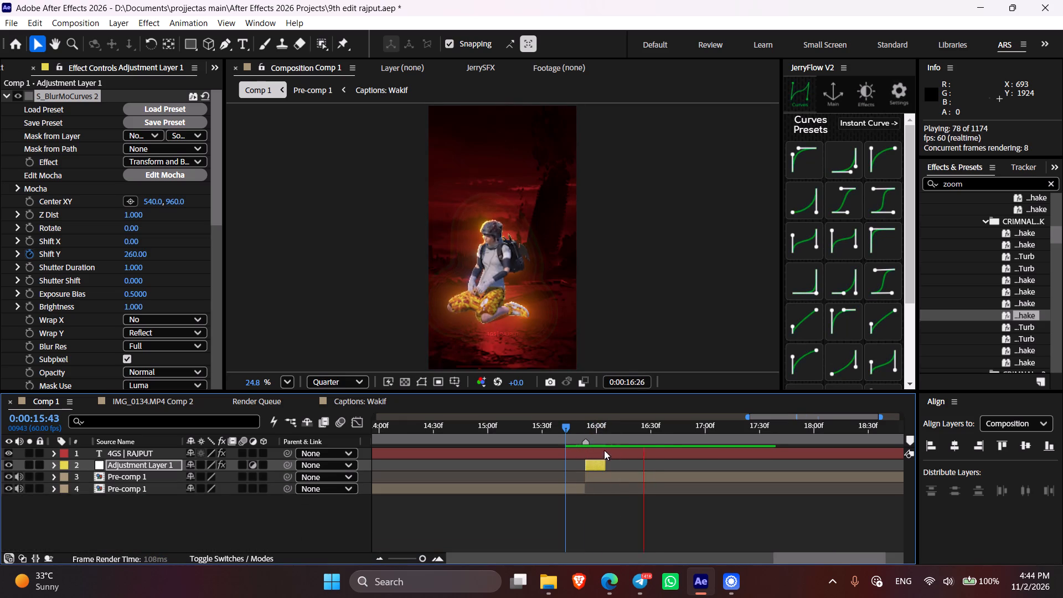
{"action": "left_click_drag", "start_coordinate": [585, 433], "coordinate": [576, 432]}
{"action": "key", "text": "space"}
{"action": "key", "text": "space"}
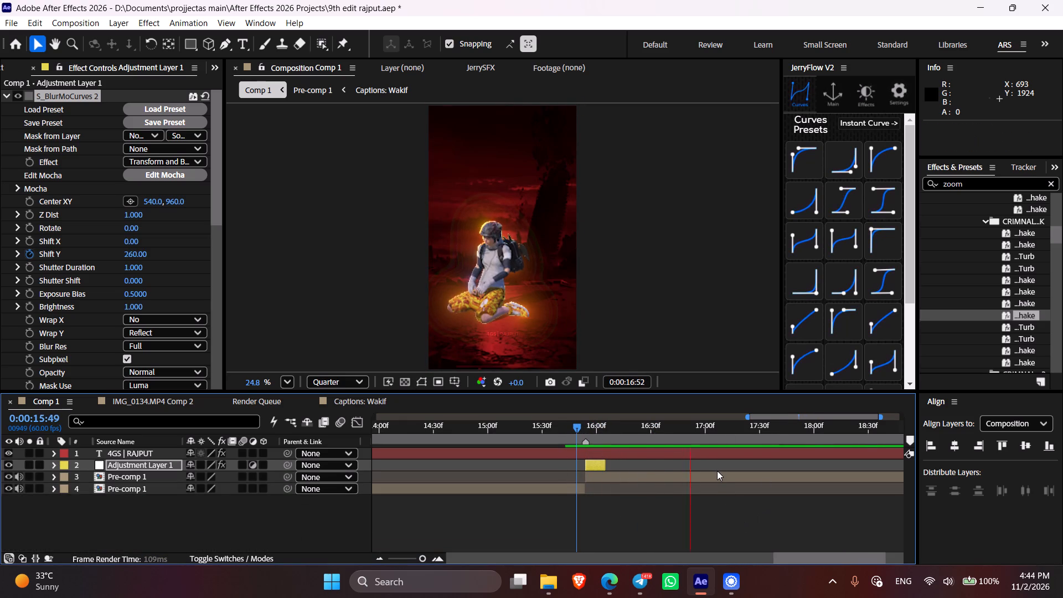
Search the effects for S_BlurMoCurves, apply it to the Pre-comp 1 clip starting at 0:00:15:54, and solo that clip.
{"action": "left_click", "coordinate": [663, 474]}
{"action": "key", "text": "i"}
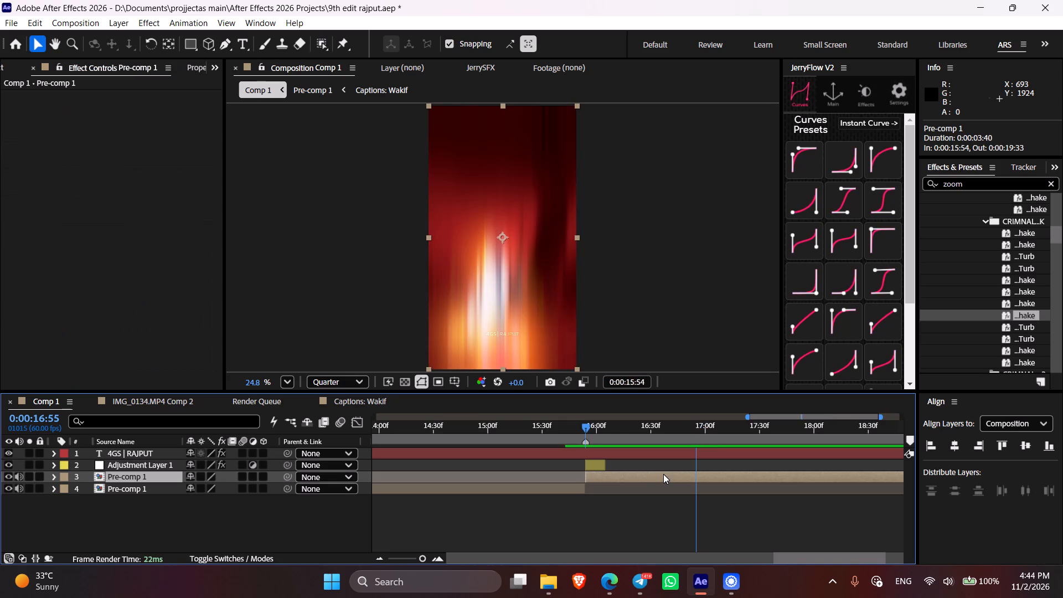
{"action": "left_click_drag", "start_coordinate": [979, 186], "coordinate": [906, 191]}
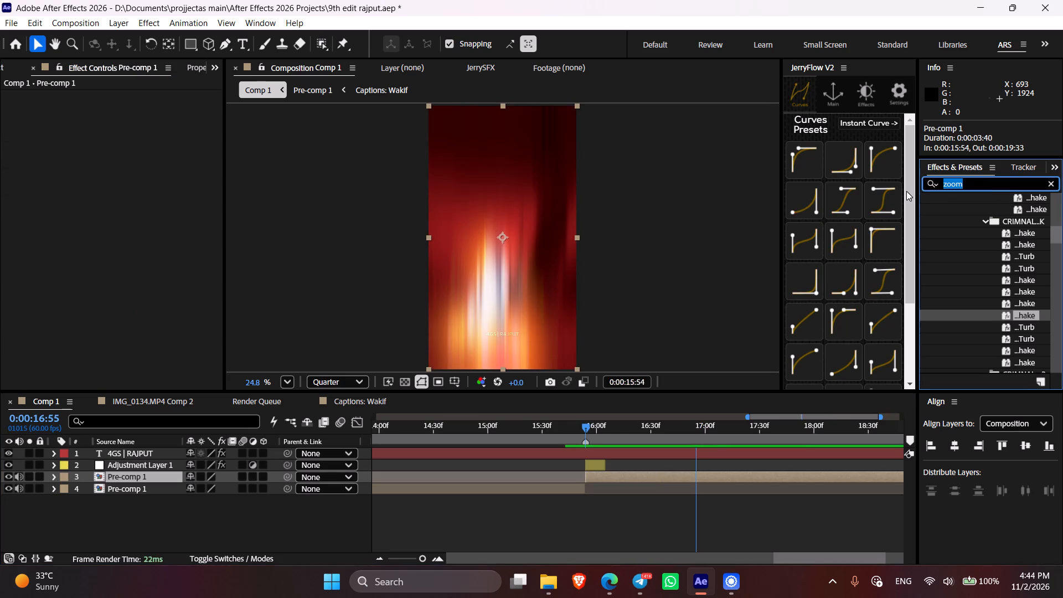
{"action": "key", "text": "s"}
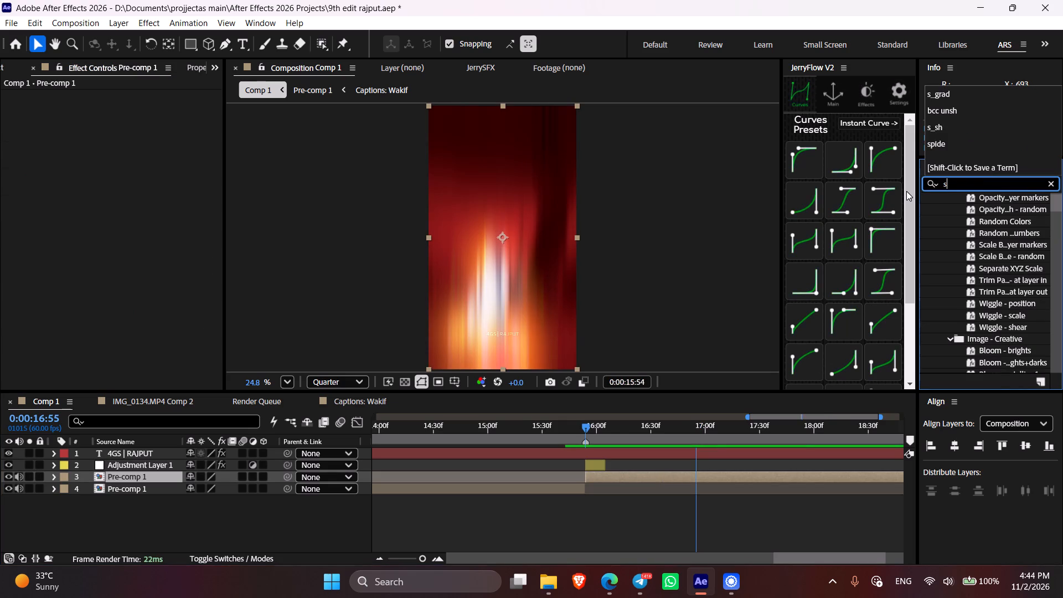
{"action": "key", "text": "shift+underscore"}
{"action": "type", "text": "blum"}
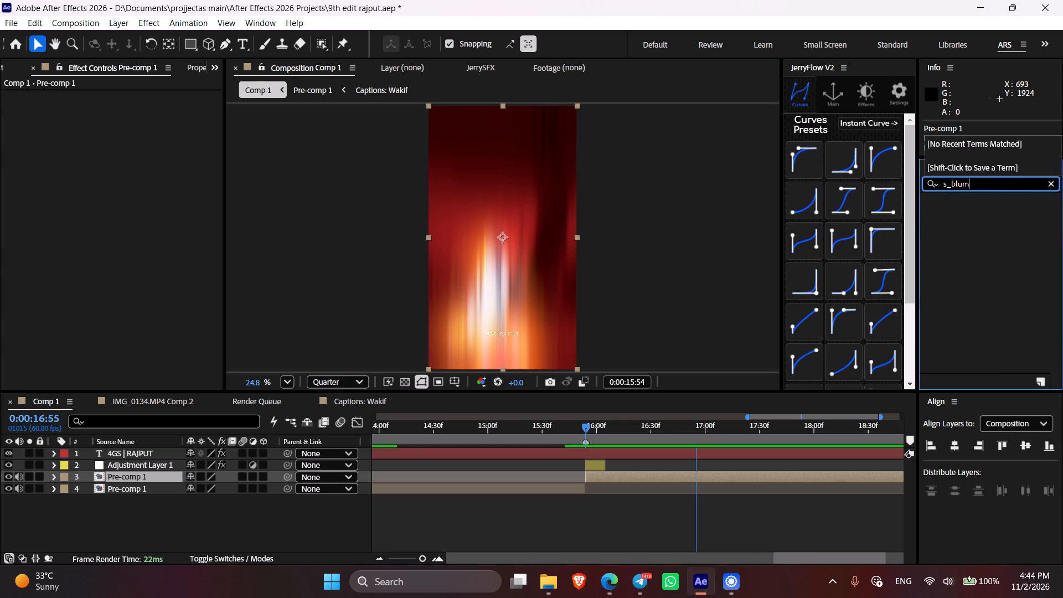
{"action": "key", "text": "BackSpace"}
{"action": "left_click", "coordinate": [1003, 257]}
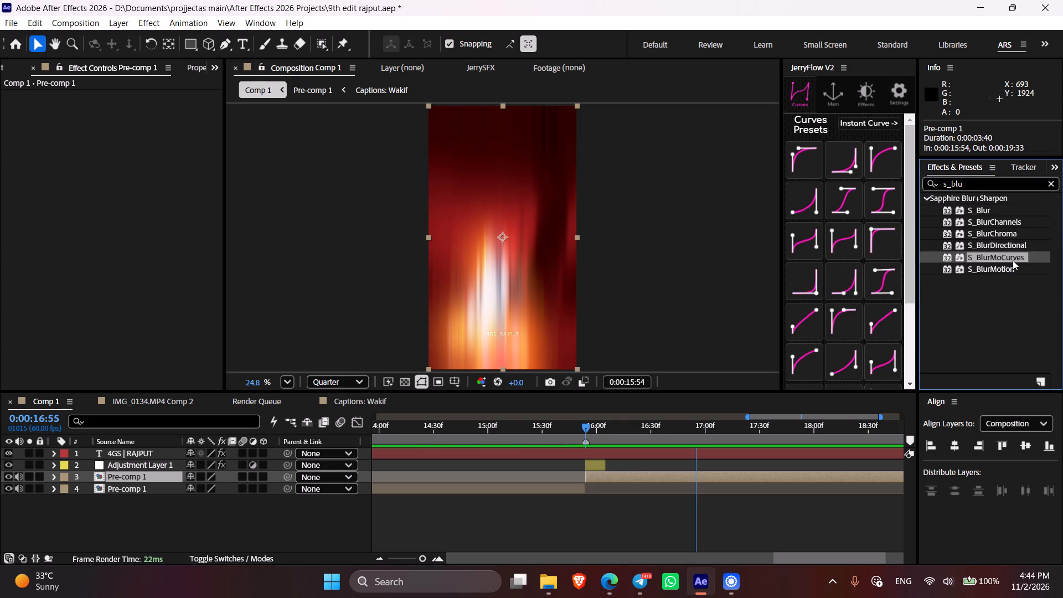
{"action": "left_click_drag", "start_coordinate": [999, 258], "coordinate": [677, 475]}
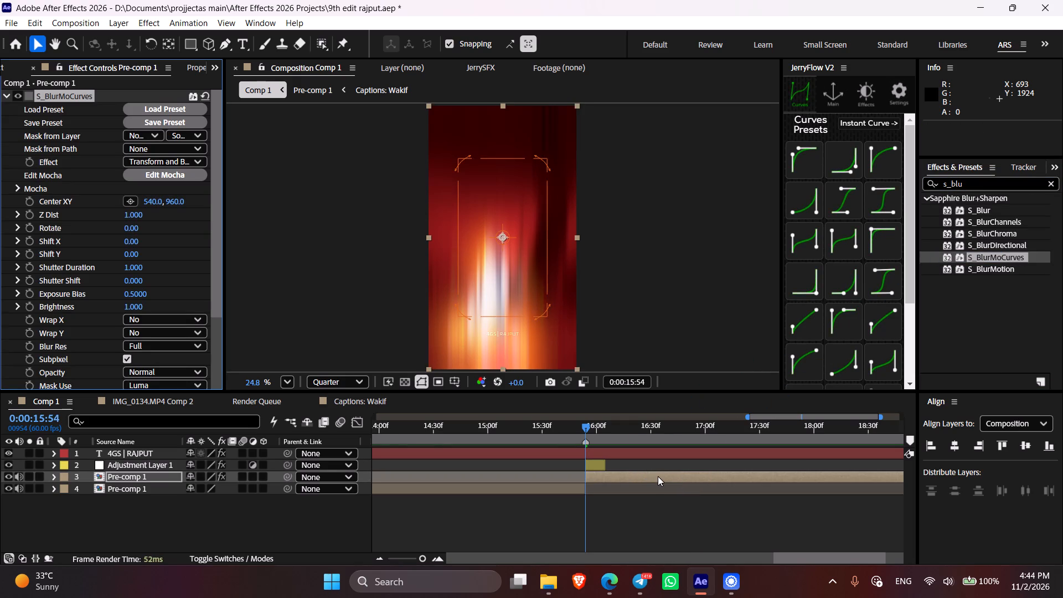
{"action": "left_click", "coordinate": [27, 477]}
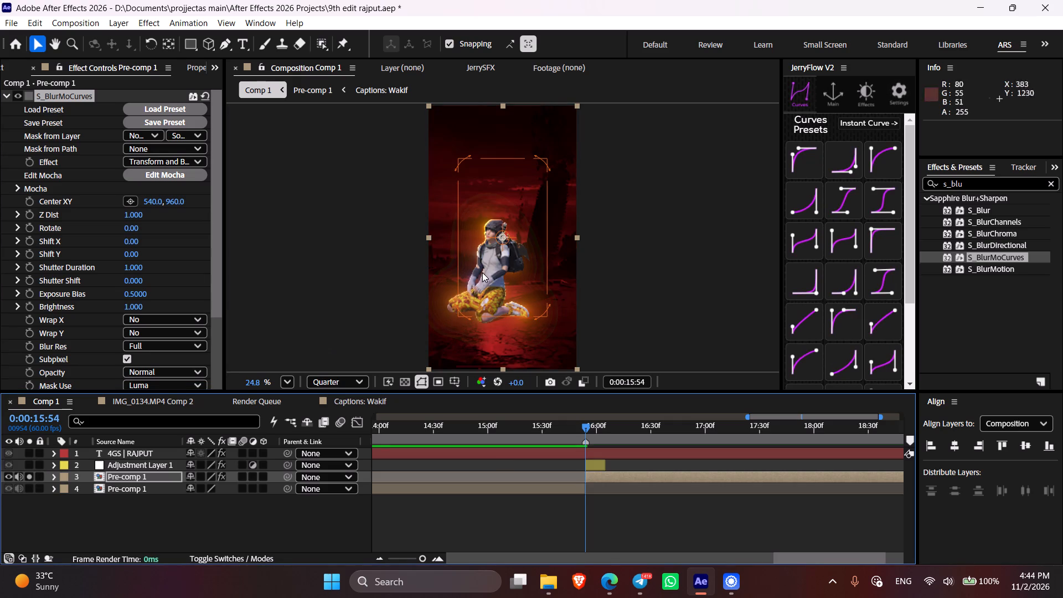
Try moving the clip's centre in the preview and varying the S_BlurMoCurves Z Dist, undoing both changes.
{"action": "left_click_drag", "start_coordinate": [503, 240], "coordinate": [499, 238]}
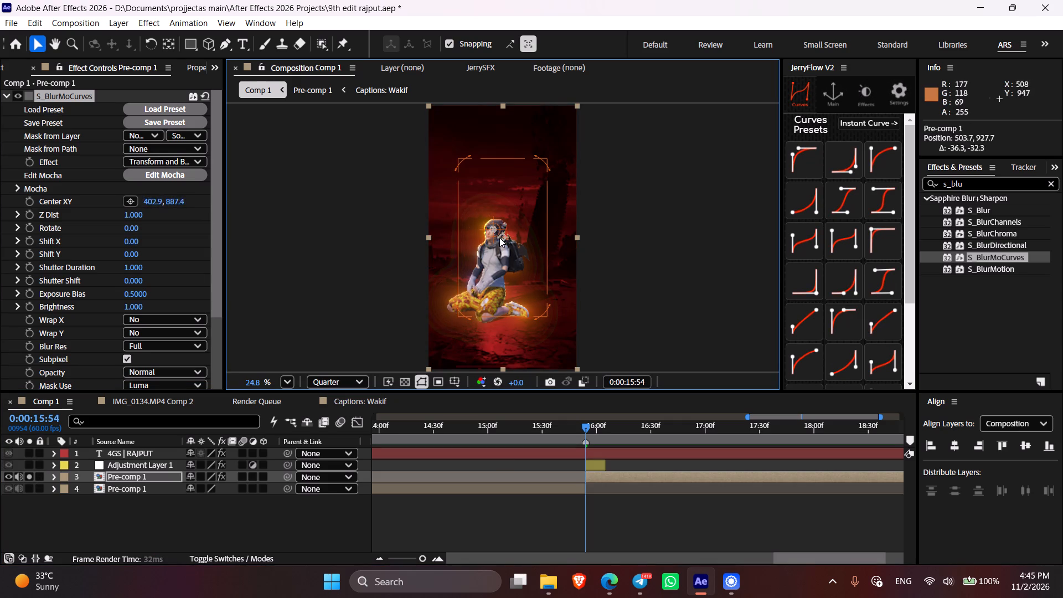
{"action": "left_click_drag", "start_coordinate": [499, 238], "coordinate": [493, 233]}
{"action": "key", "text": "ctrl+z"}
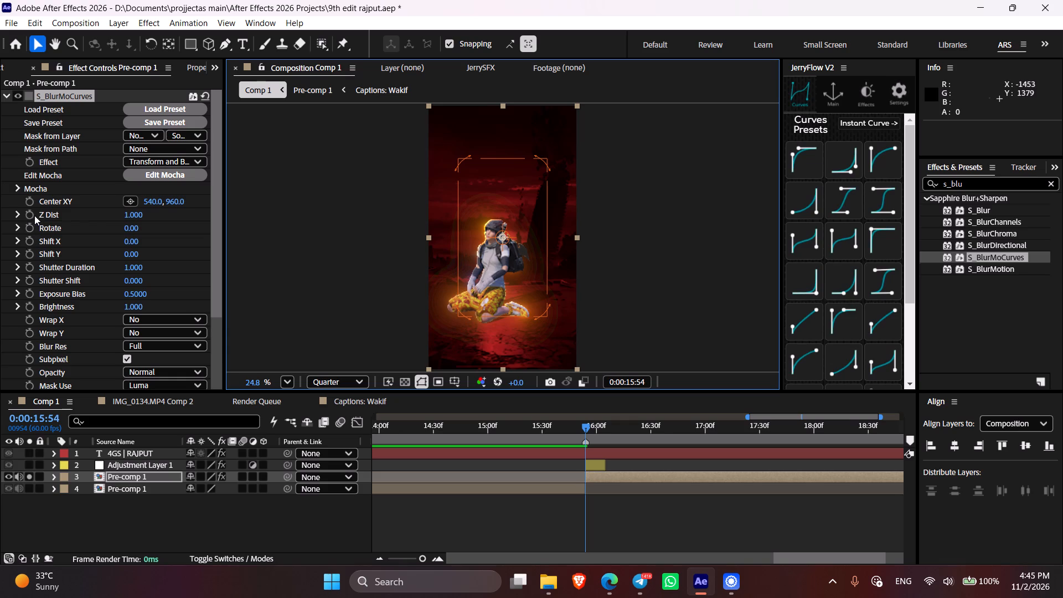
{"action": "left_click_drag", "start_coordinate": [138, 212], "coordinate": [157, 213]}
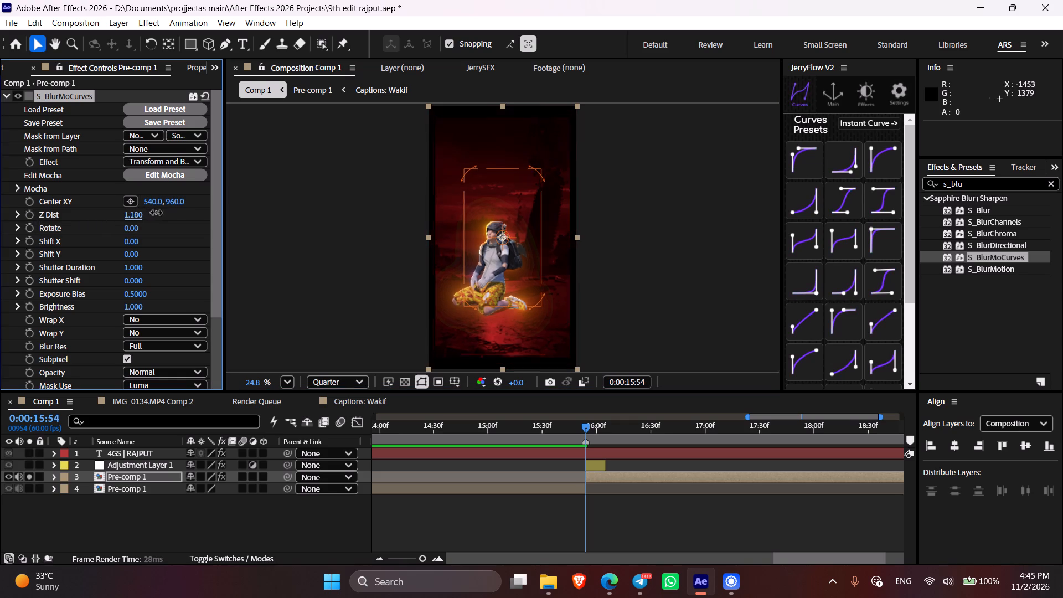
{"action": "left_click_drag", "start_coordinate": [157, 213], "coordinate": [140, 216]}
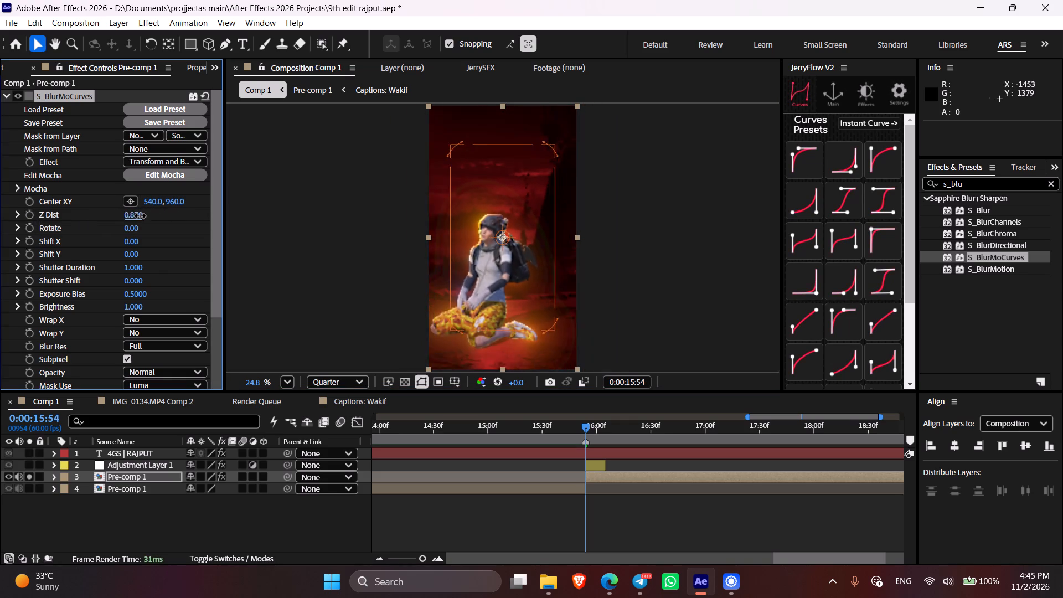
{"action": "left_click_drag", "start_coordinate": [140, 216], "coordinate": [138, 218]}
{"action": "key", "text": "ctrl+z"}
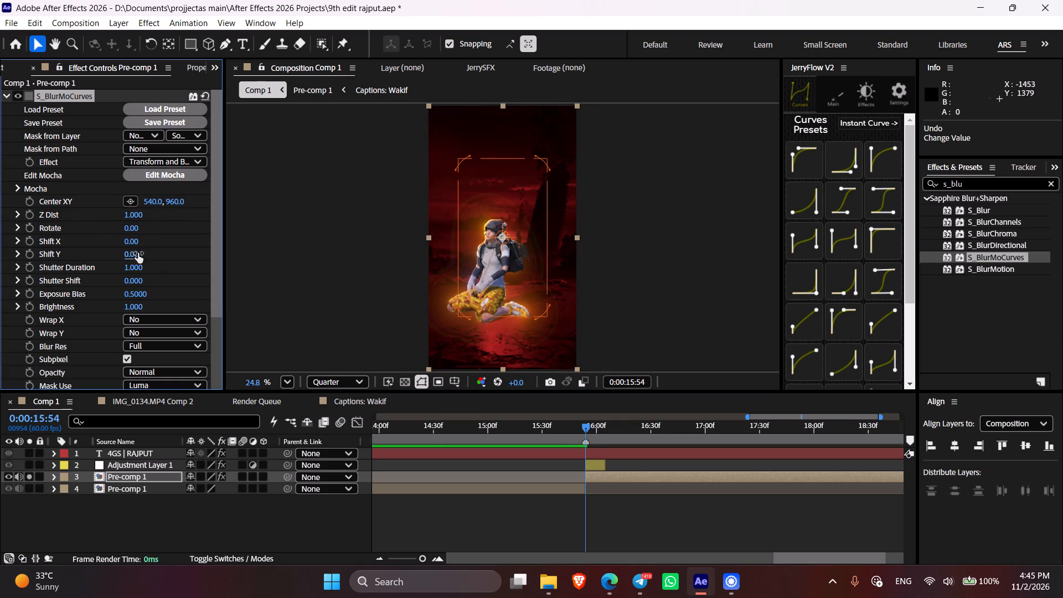
Add a Z Dist keyframe of 1.000 to the clip's S_BlurMoCurves effect at 0:00:15:54.
{"action": "left_click", "coordinate": [32, 213]}
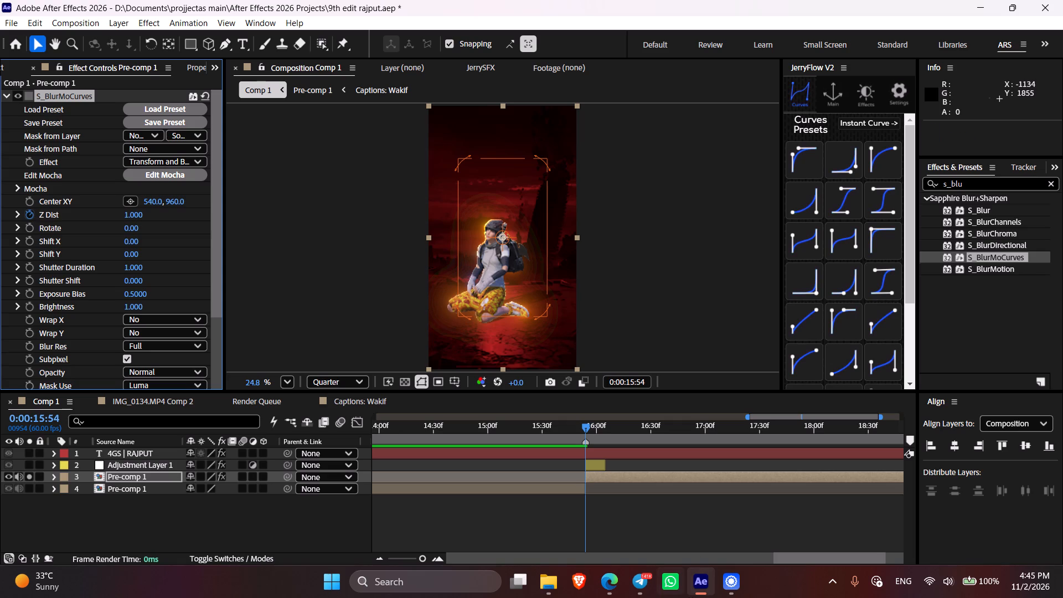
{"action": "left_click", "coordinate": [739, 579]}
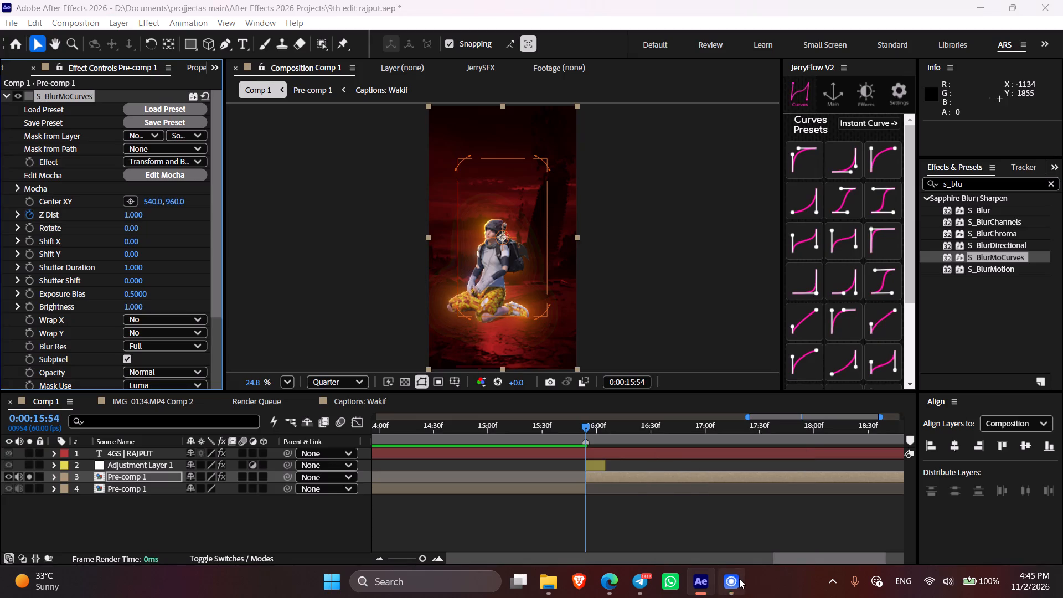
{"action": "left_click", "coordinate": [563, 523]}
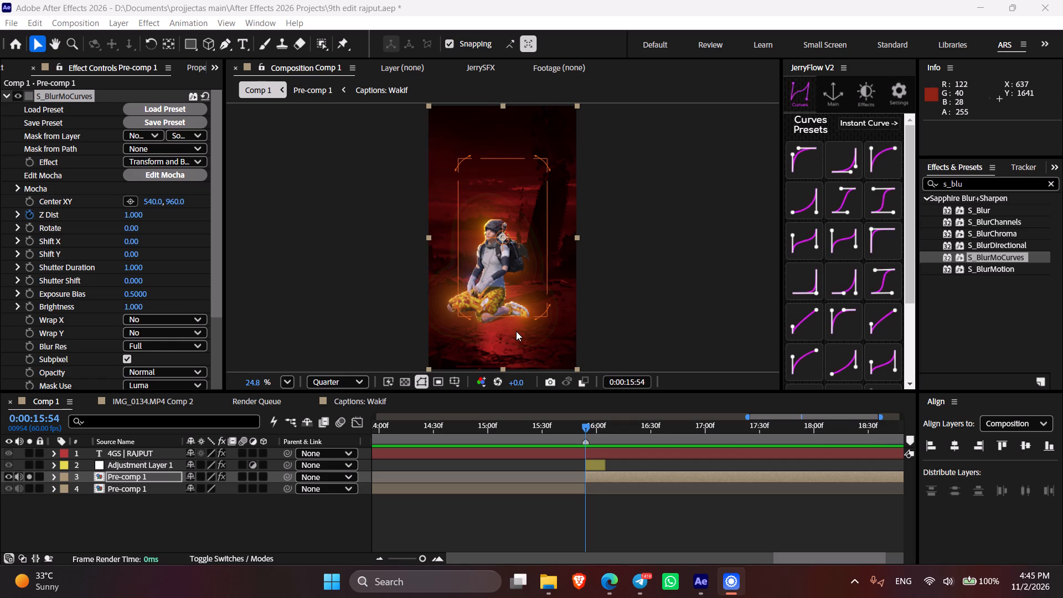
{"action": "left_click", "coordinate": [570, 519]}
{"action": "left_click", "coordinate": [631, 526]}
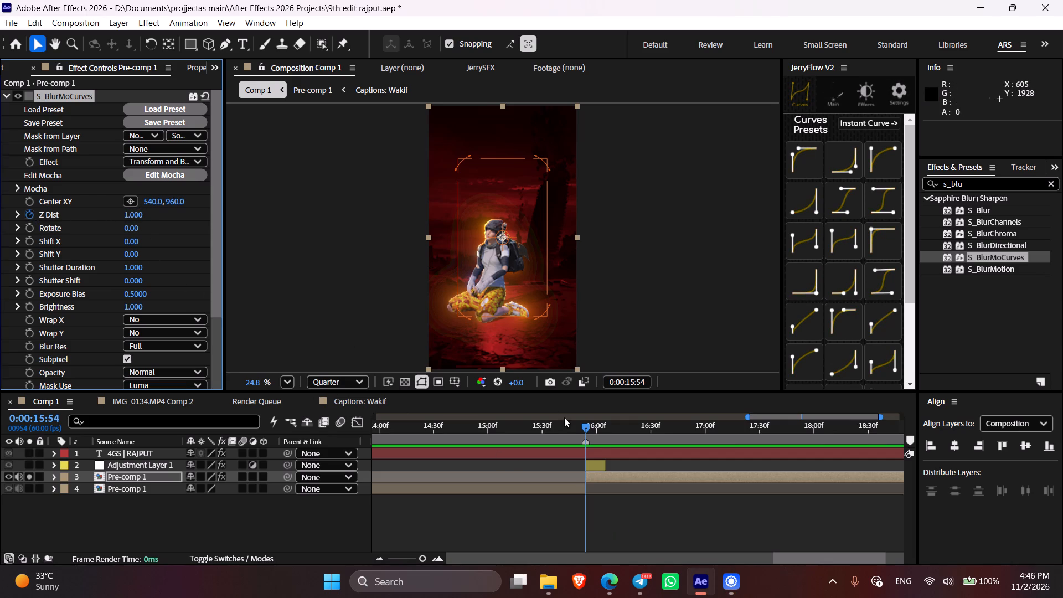
Reveal the soloed clip's keyframes and examine its final part, especially where the red look changes around 0:00:18:29.
{"action": "left_click", "coordinate": [603, 477]}
{"action": "key", "text": "u"}
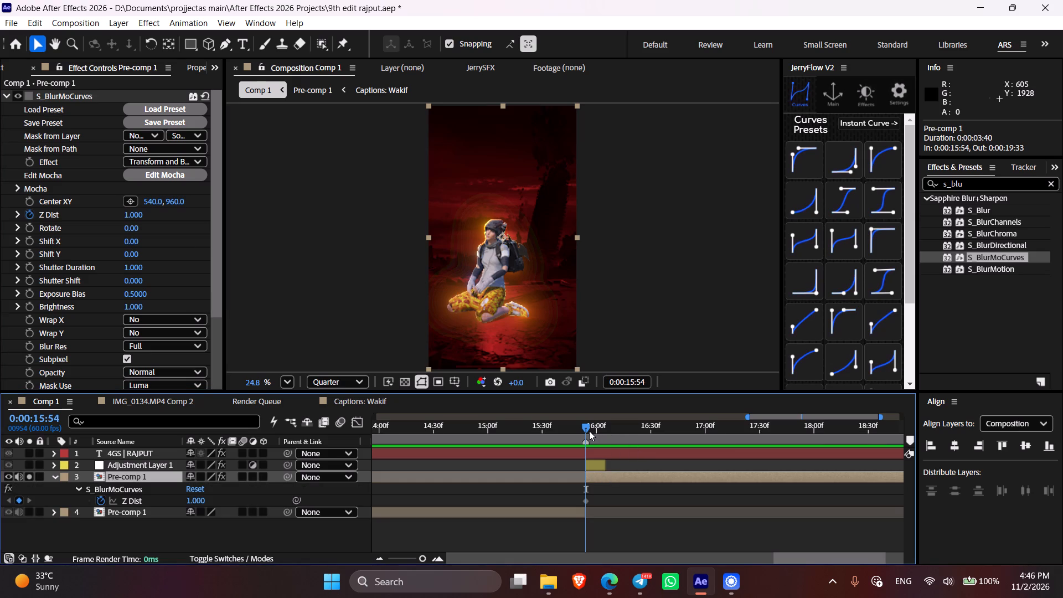
{"action": "left_click_drag", "start_coordinate": [781, 558], "coordinate": [809, 561]}
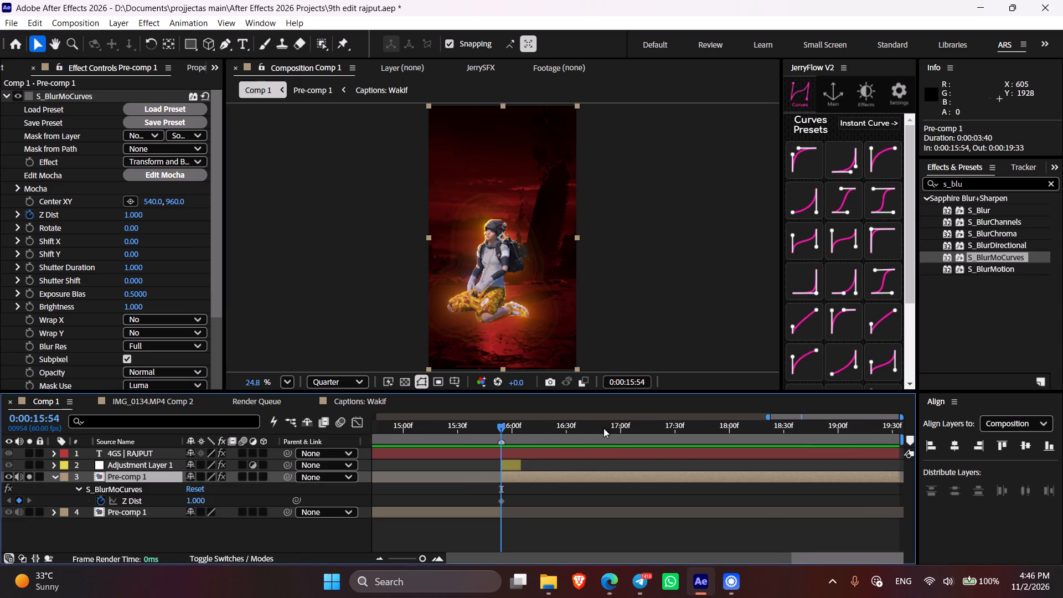
{"action": "left_click_drag", "start_coordinate": [530, 427], "coordinate": [783, 461]}
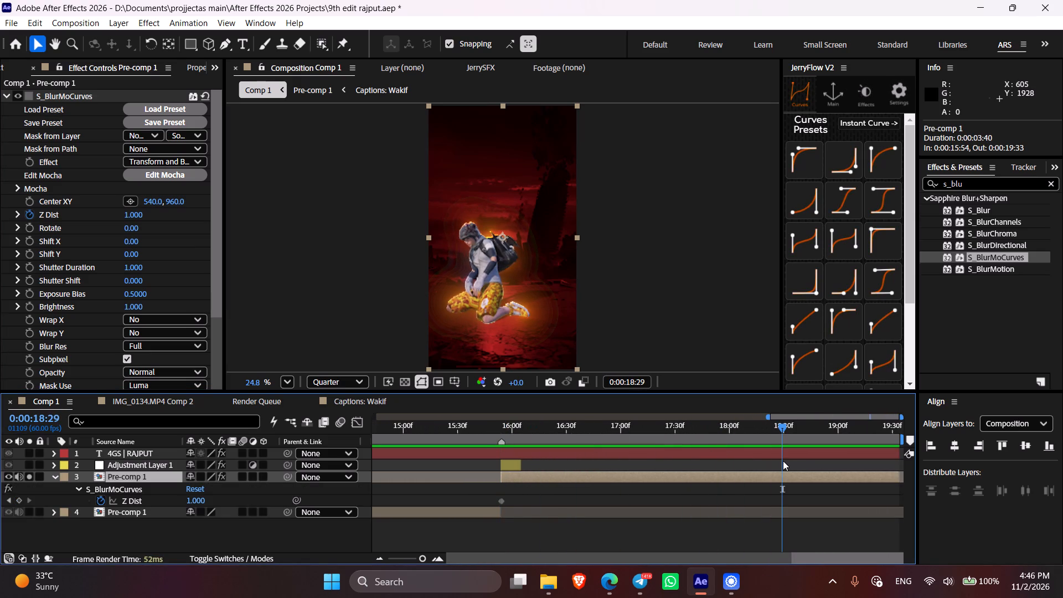
{"action": "key", "text": "o"}
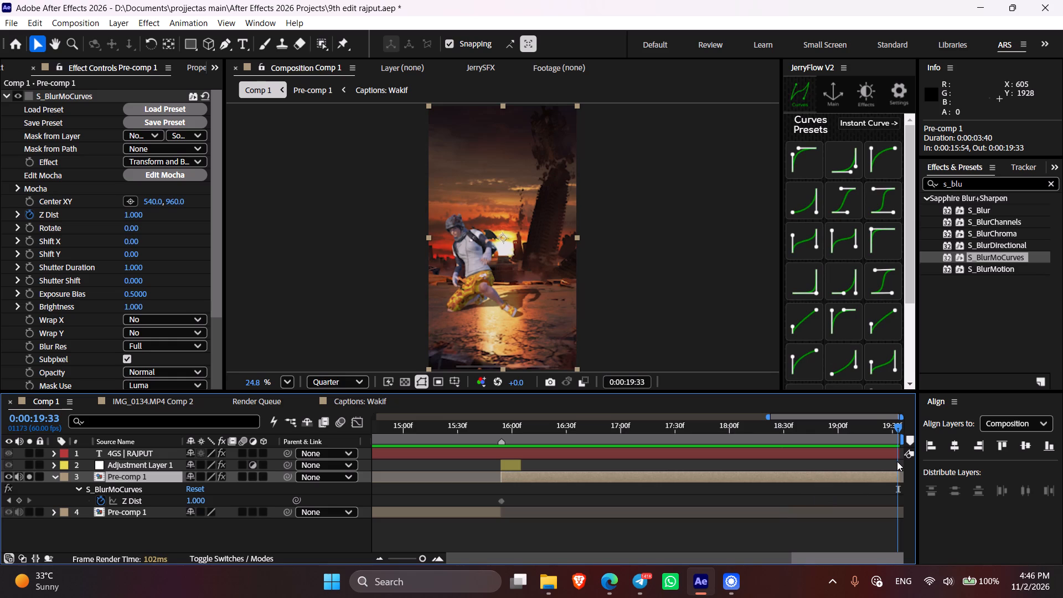
{"action": "left_click_drag", "start_coordinate": [880, 433], "coordinate": [754, 445]}
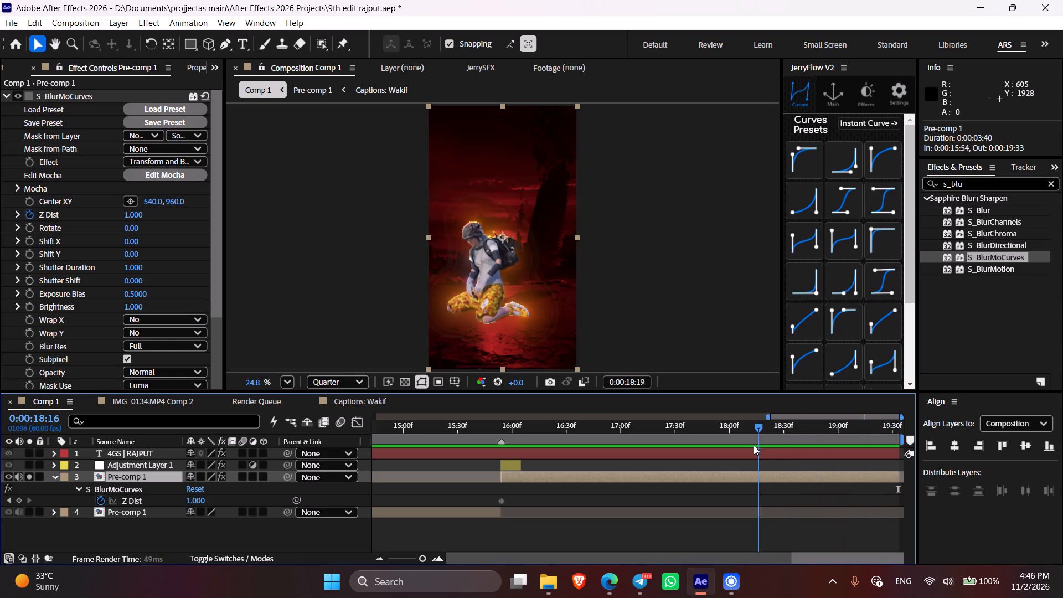
{"action": "left_click_drag", "start_coordinate": [754, 445], "coordinate": [777, 451]}
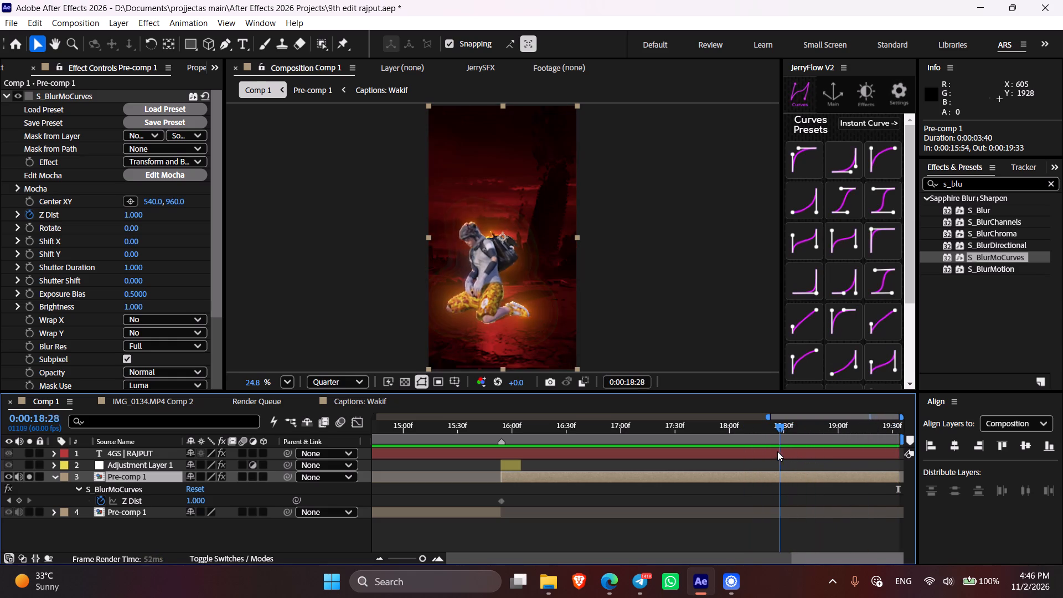
{"action": "left_click_drag", "start_coordinate": [777, 451], "coordinate": [811, 472]}
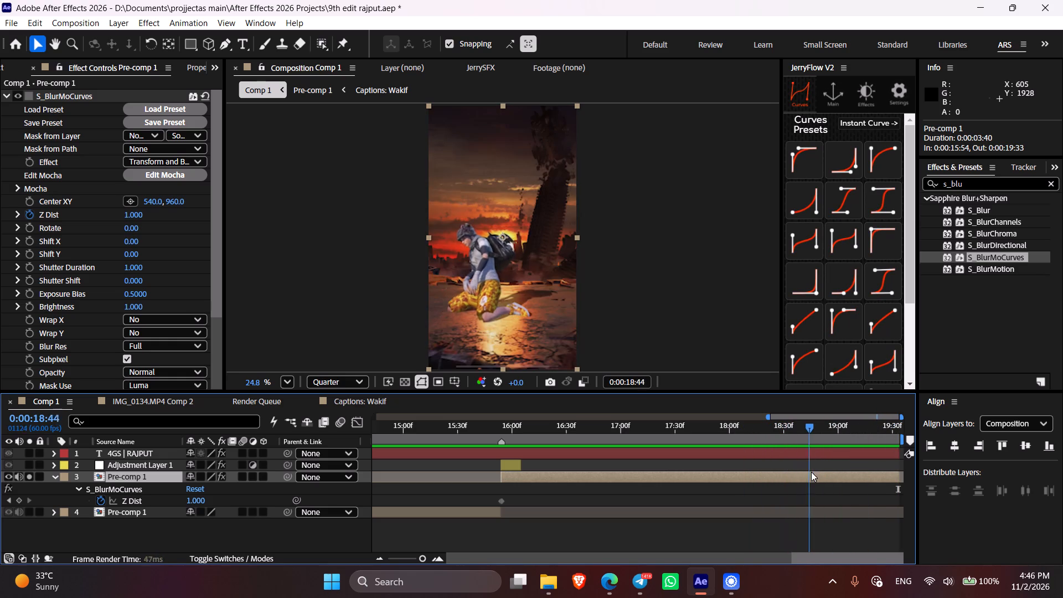
{"action": "left_click_drag", "start_coordinate": [811, 472], "coordinate": [768, 461]}
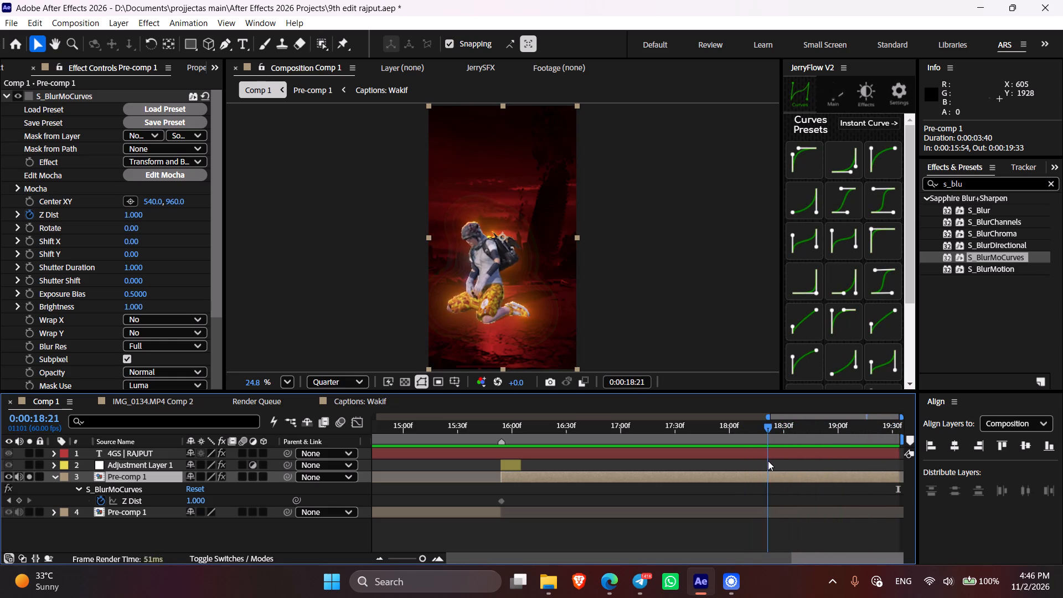
{"action": "left_click_drag", "start_coordinate": [768, 461], "coordinate": [794, 466]}
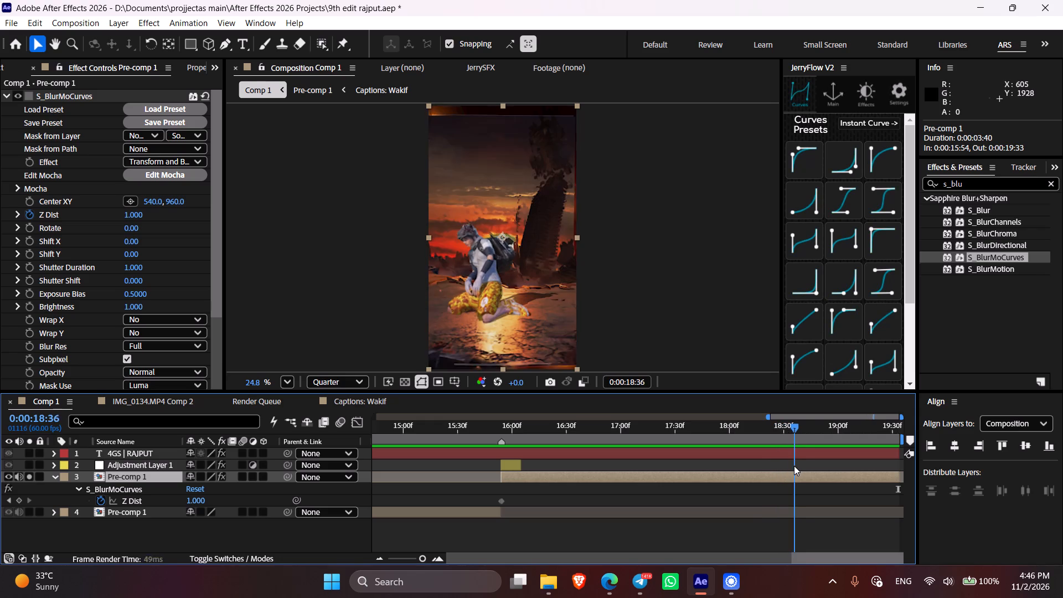
{"action": "left_click_drag", "start_coordinate": [794, 466], "coordinate": [812, 467]}
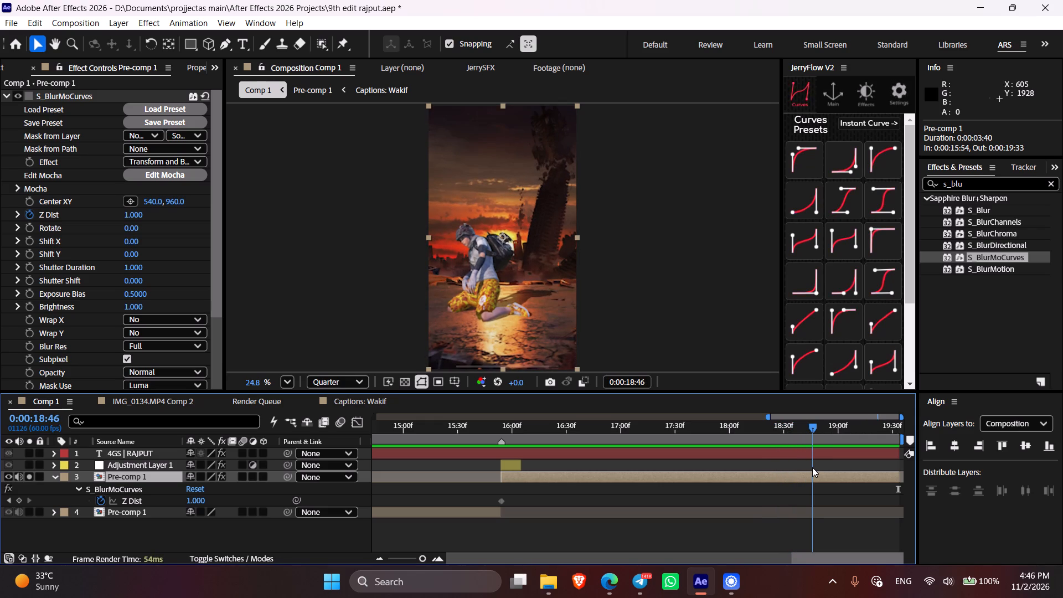
{"action": "left_click_drag", "start_coordinate": [812, 467], "coordinate": [781, 460]}
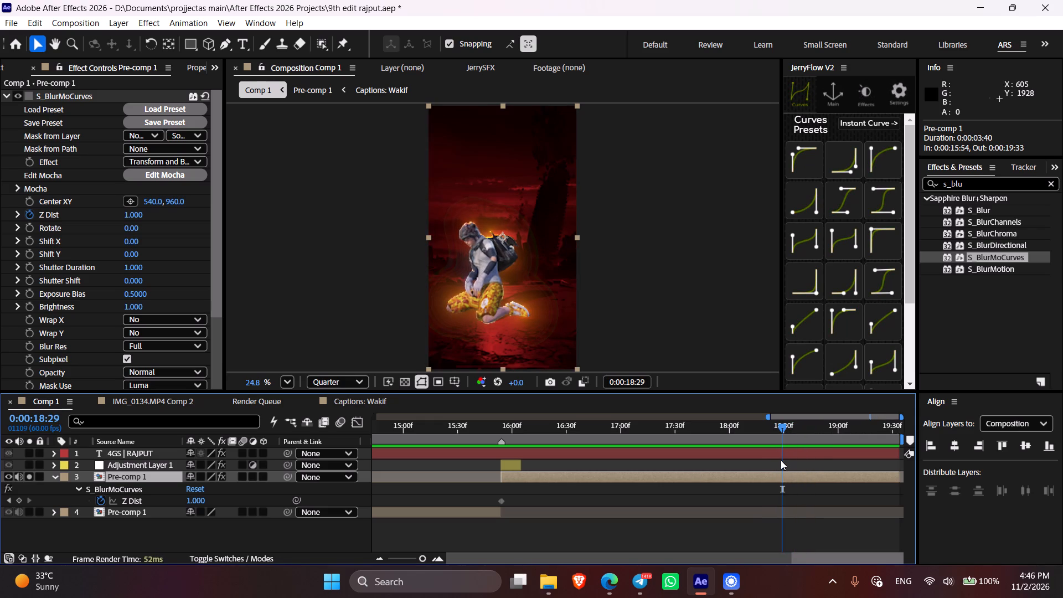
Open Pre-comp 1 and reveal the keyframes of its three IMG_0134 footage layers.
{"action": "double_click", "coordinate": [593, 481]}
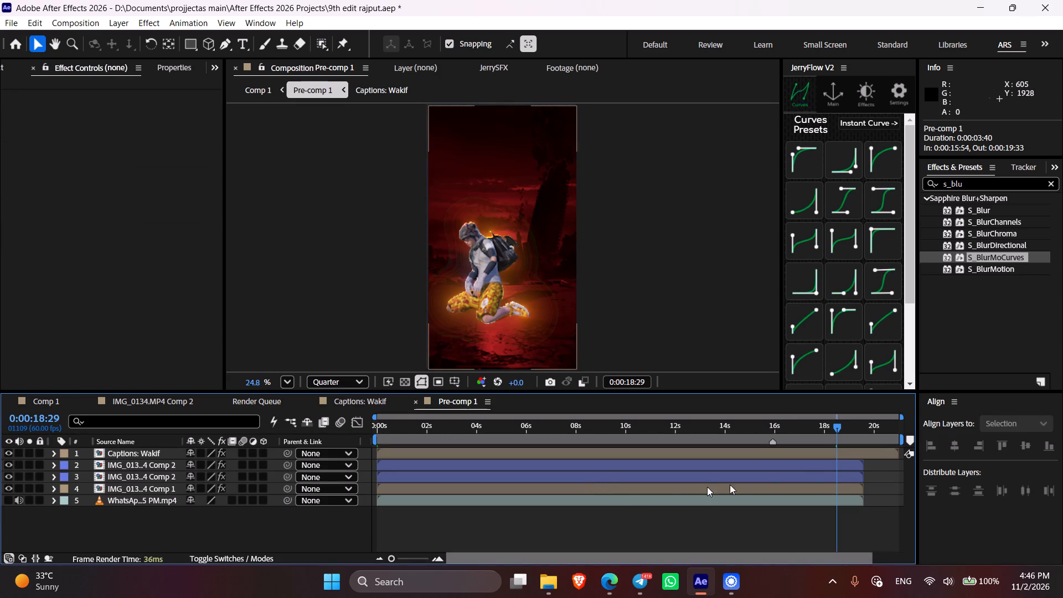
{"action": "left_click", "coordinate": [843, 455]}
{"action": "left_click", "coordinate": [827, 466]}
{"action": "left_click", "coordinate": [810, 457]}
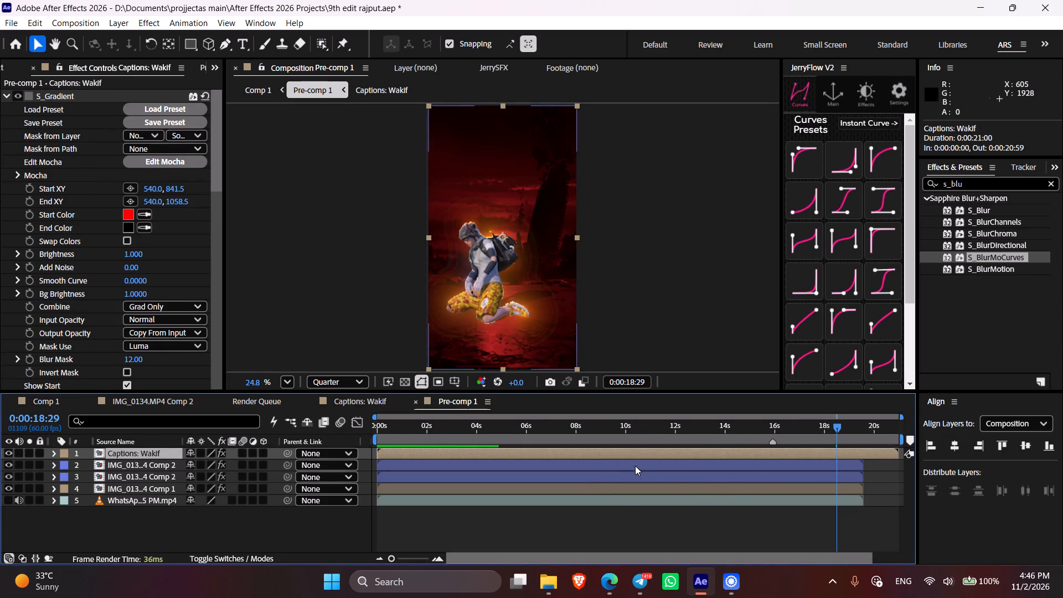
{"action": "left_click", "coordinate": [571, 467]}
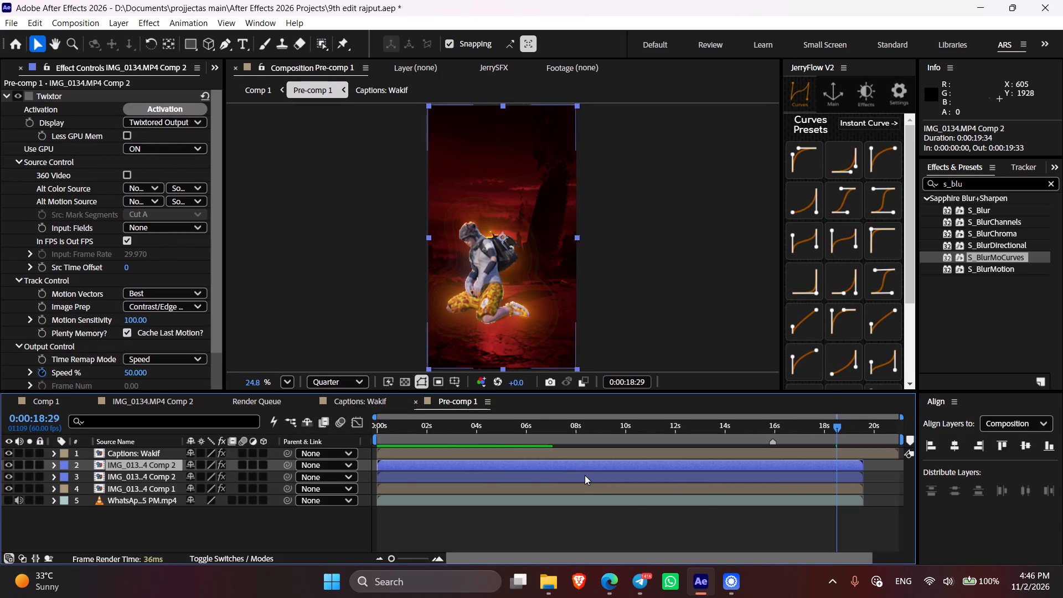
{"action": "left_click", "coordinate": [585, 476]}
{"action": "left_click", "coordinate": [601, 485]}
{"action": "left_click", "coordinate": [607, 467]}
{"action": "left_click", "coordinate": [653, 492], "text": "shift"}
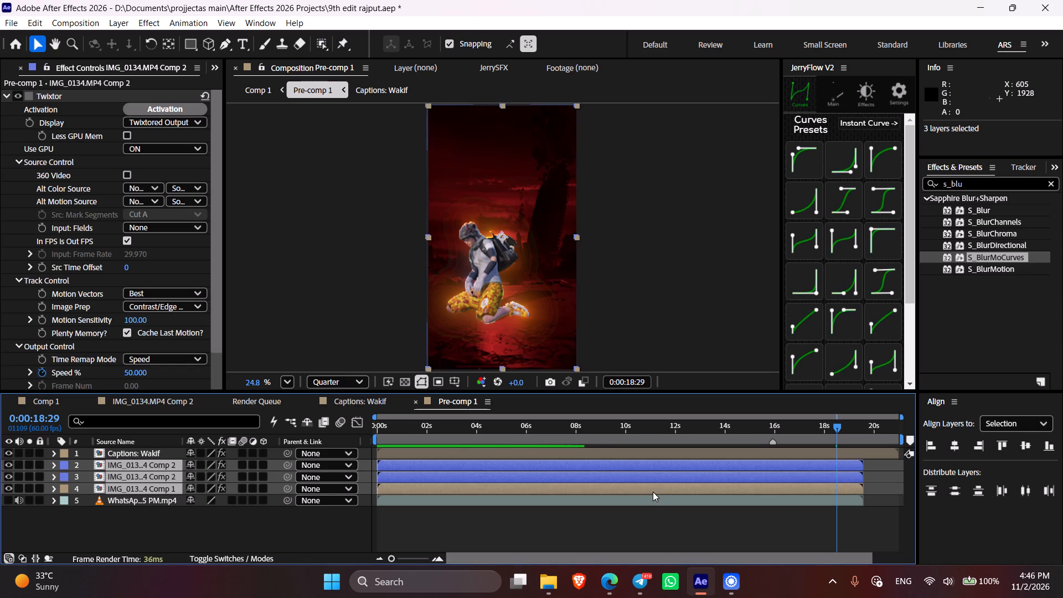
{"action": "key", "text": "u"}
Add Twixtor Speed % keyframes of 50.000 at 0:00:15:54 on all three IMG_0134 footage layers.
{"action": "left_click", "coordinate": [778, 426], "text": "shift"}
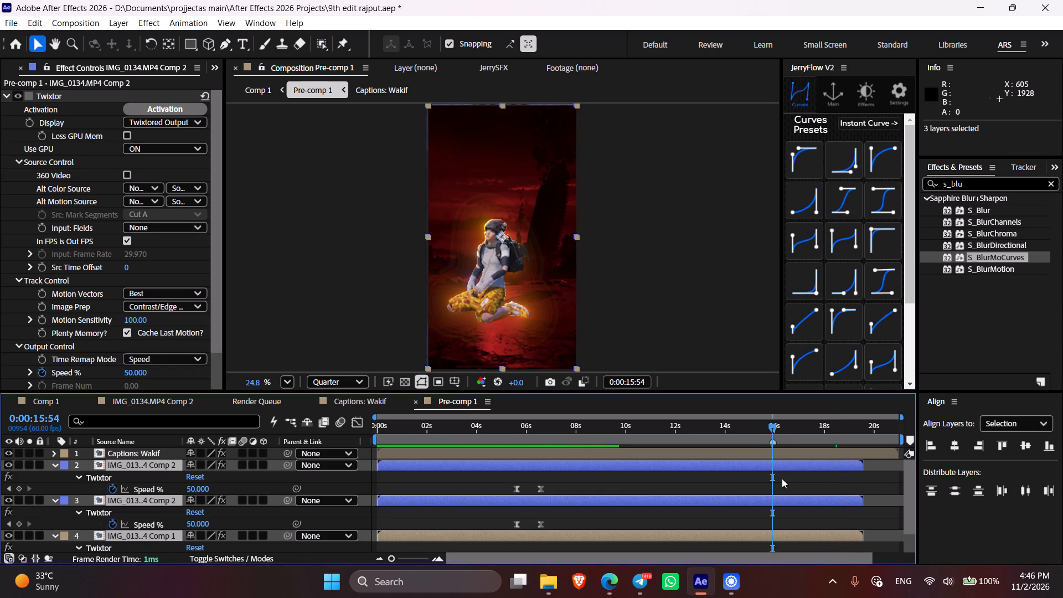
{"action": "left_click", "coordinate": [782, 478]}
{"action": "key", "text": "ctrl+Right"}
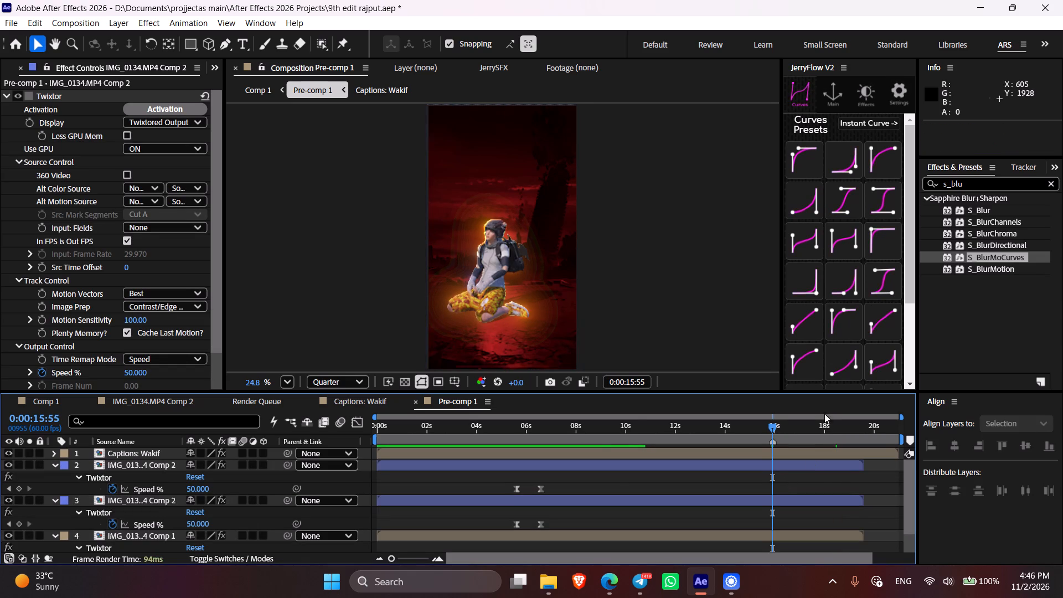
{"action": "left_click_drag", "start_coordinate": [816, 427], "coordinate": [803, 491]}
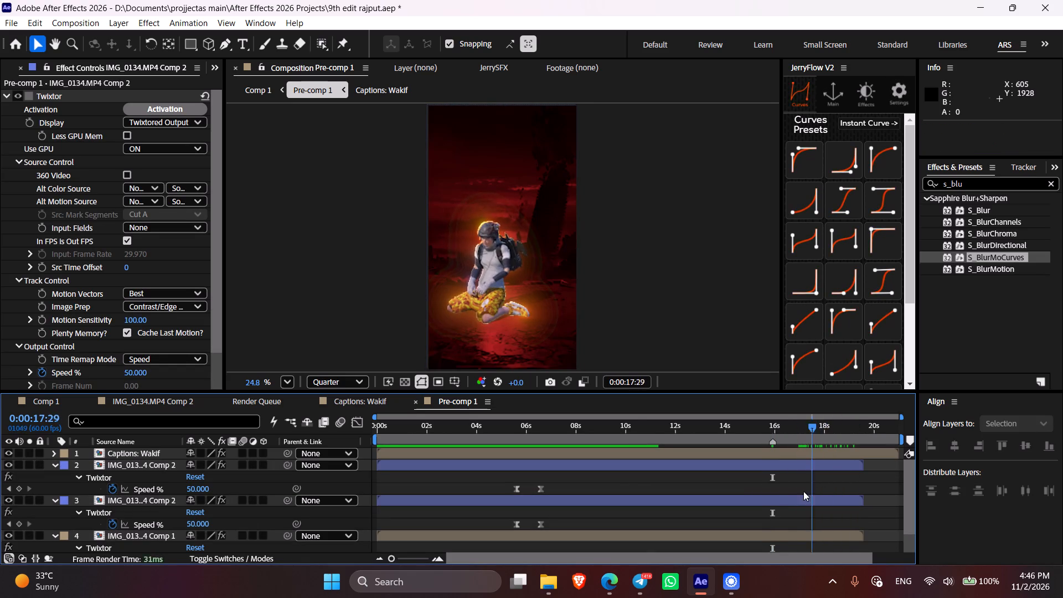
{"action": "left_click_drag", "start_coordinate": [803, 491], "coordinate": [789, 488]}
{"action": "left_click", "coordinate": [776, 432], "text": "shift"}
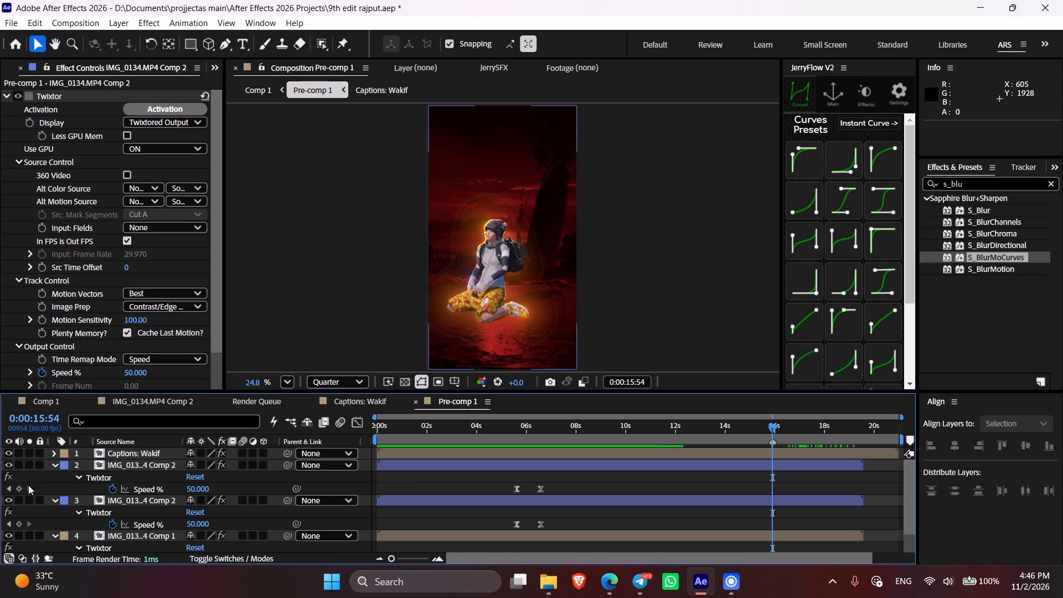
{"action": "left_click", "coordinate": [22, 485]}
{"action": "left_click", "coordinate": [19, 523]}
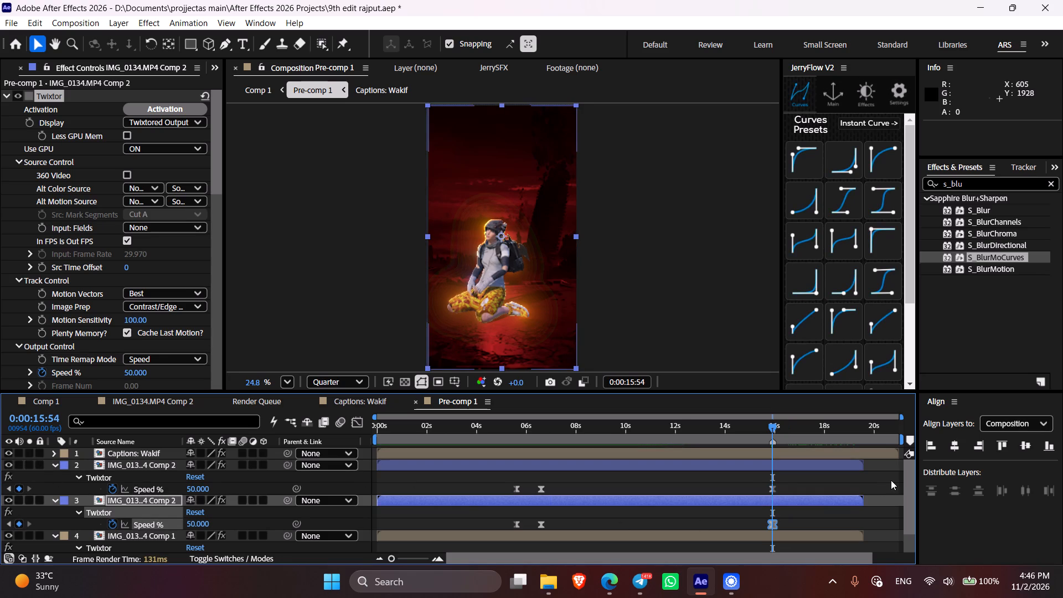
{"action": "left_click_drag", "start_coordinate": [912, 483], "coordinate": [917, 508]}
{"action": "left_click", "coordinate": [15, 532]}
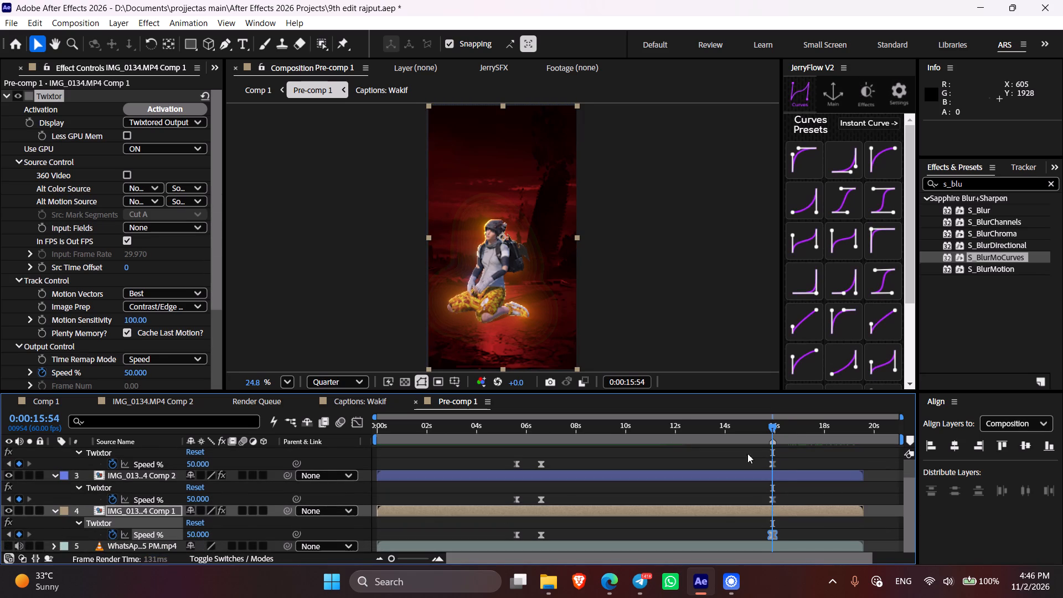
Set Twixtor Speed % to 30 at 0:00:16:39 on both IMG_0134.MP4 Comp 2 layers.
{"action": "left_click_drag", "start_coordinate": [786, 429], "coordinate": [791, 431]}
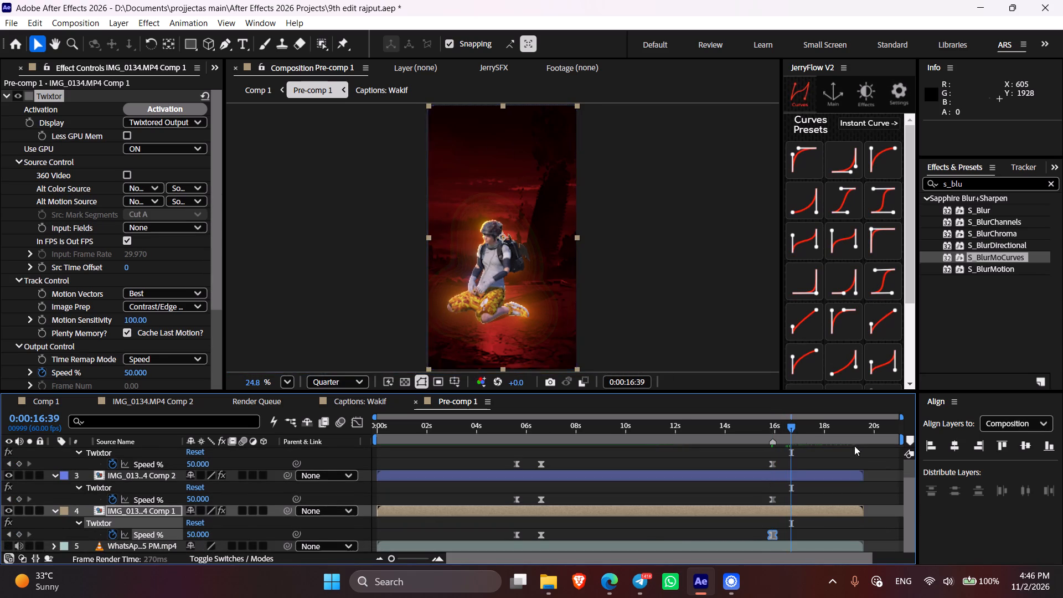
{"action": "left_click_drag", "start_coordinate": [910, 492], "coordinate": [909, 458]}
{"action": "left_click", "coordinate": [317, 481]}
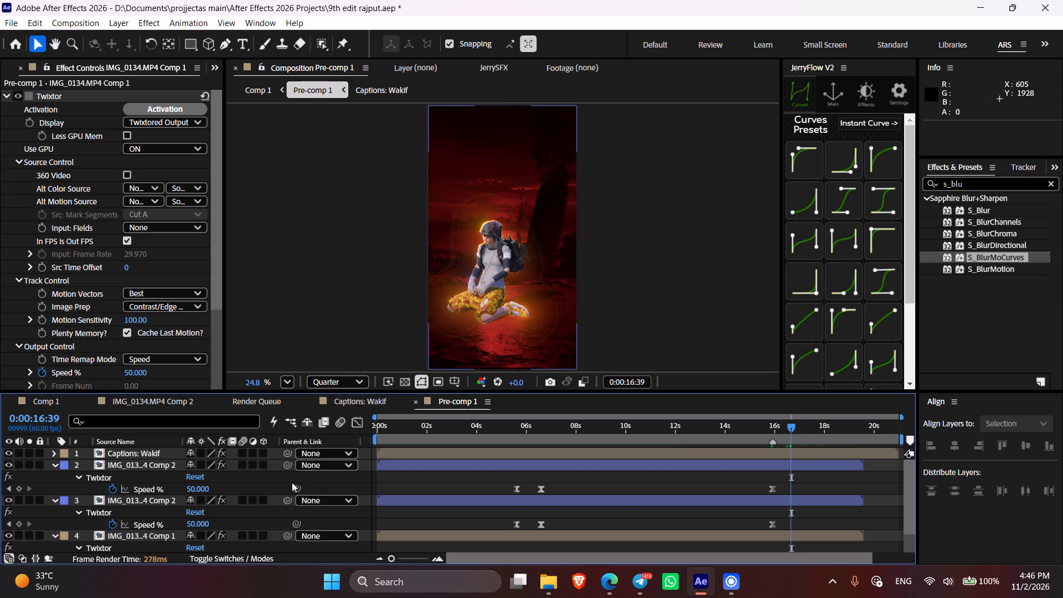
{"action": "left_click", "coordinate": [194, 491]}
{"action": "key", "text": "3"}
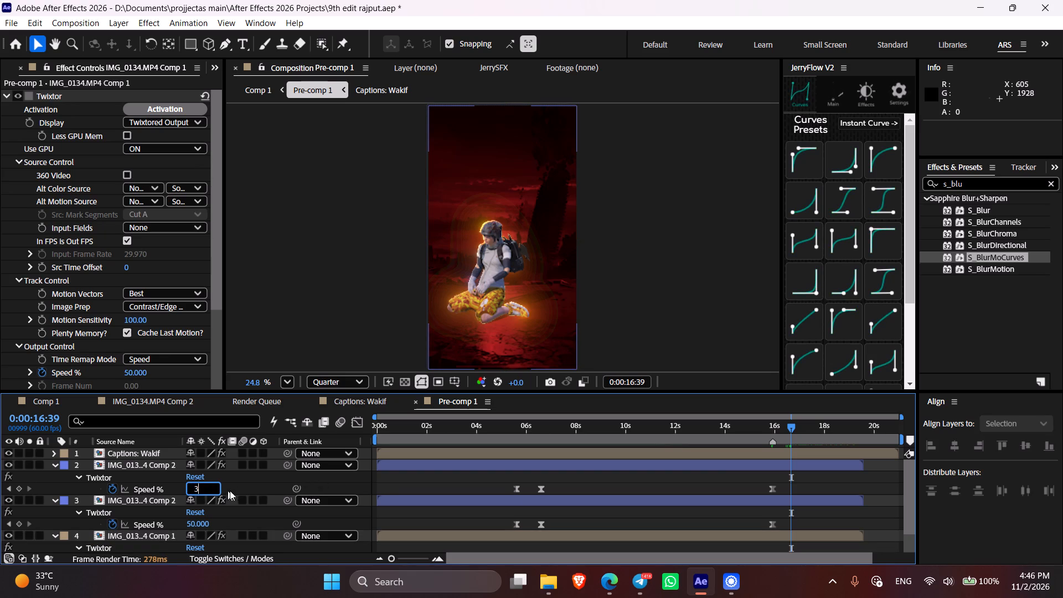
{"action": "key", "text": "0"}
{"action": "left_click", "coordinate": [247, 487]}
{"action": "left_click", "coordinate": [197, 523]}
{"action": "key", "text": "3"}
{"action": "key", "text": "0"}
{"action": "left_click", "coordinate": [249, 513]}
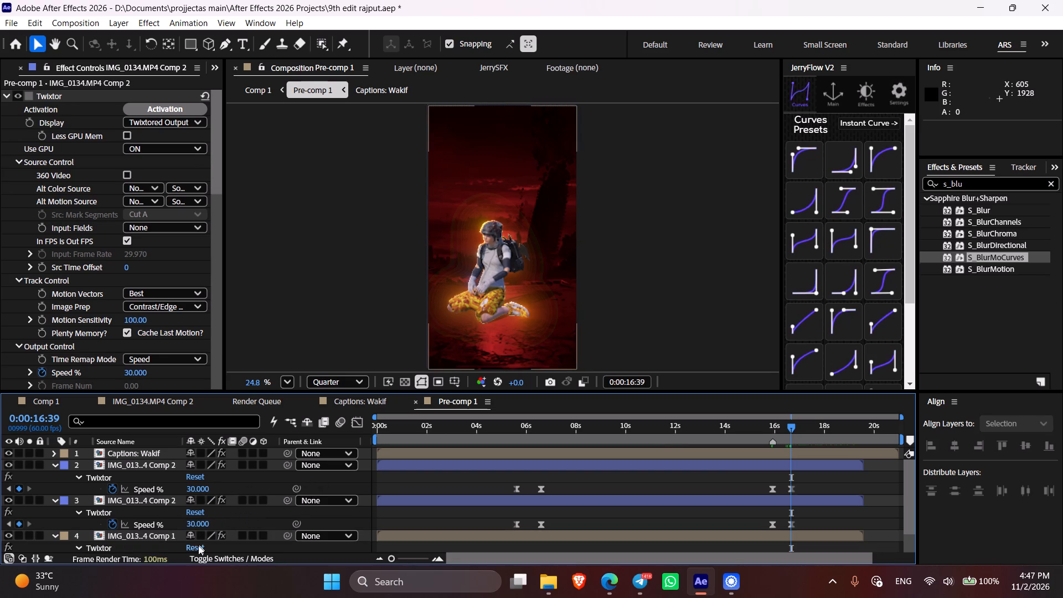
Set Twixtor Speed % to 30 at 0:00:16:39 on the IMG_0134.MP4 Comp 1 layer.
{"action": "left_click_drag", "start_coordinate": [902, 473], "coordinate": [904, 505]}
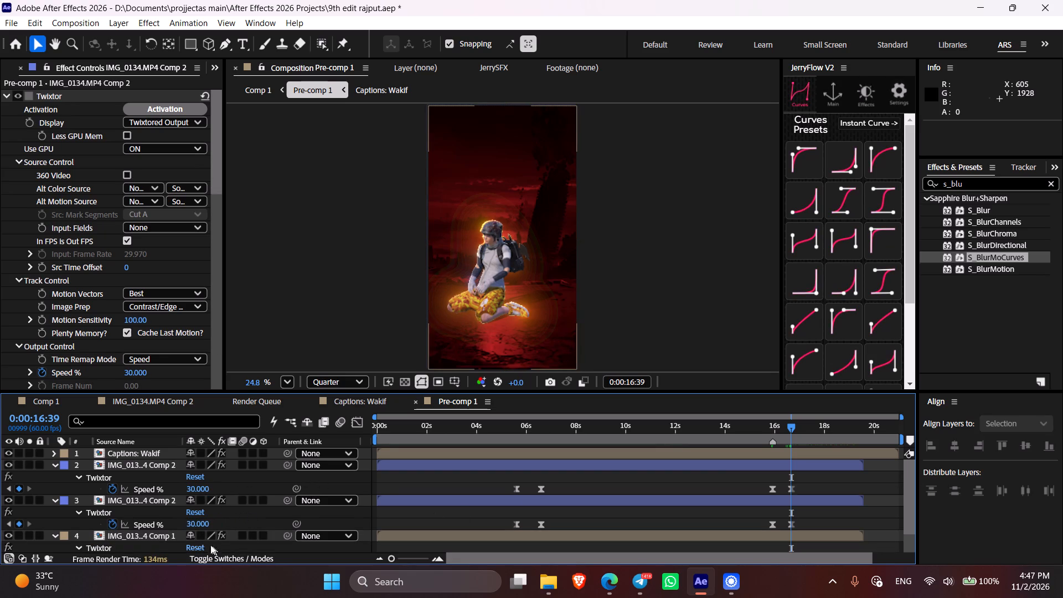
{"action": "left_click", "coordinate": [202, 524]}
{"action": "left_click", "coordinate": [269, 520]}
{"action": "scroll", "coordinate": [236, 519], "scroll_direction": "down", "scroll_amount": 4}
{"action": "scroll", "coordinate": [236, 519], "scroll_direction": "up", "scroll_amount": 7}
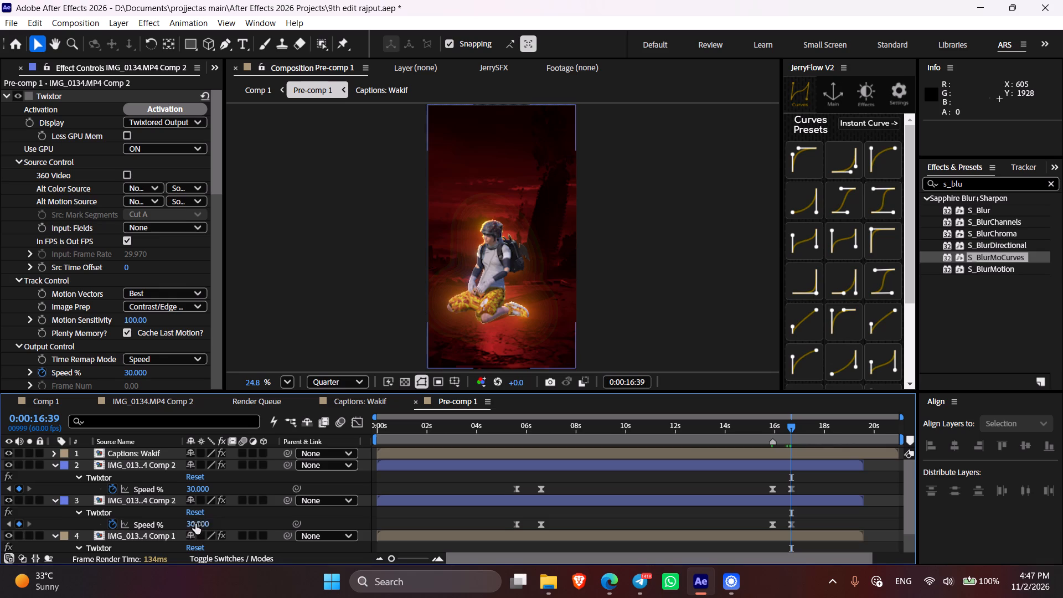
{"action": "scroll", "coordinate": [252, 509], "scroll_direction": "up", "scroll_amount": 1}
{"action": "scroll", "coordinate": [263, 509], "scroll_direction": "down", "scroll_amount": 2}
{"action": "double_click", "coordinate": [202, 529]}
{"action": "key", "text": "3"}
{"action": "key", "text": "0"}
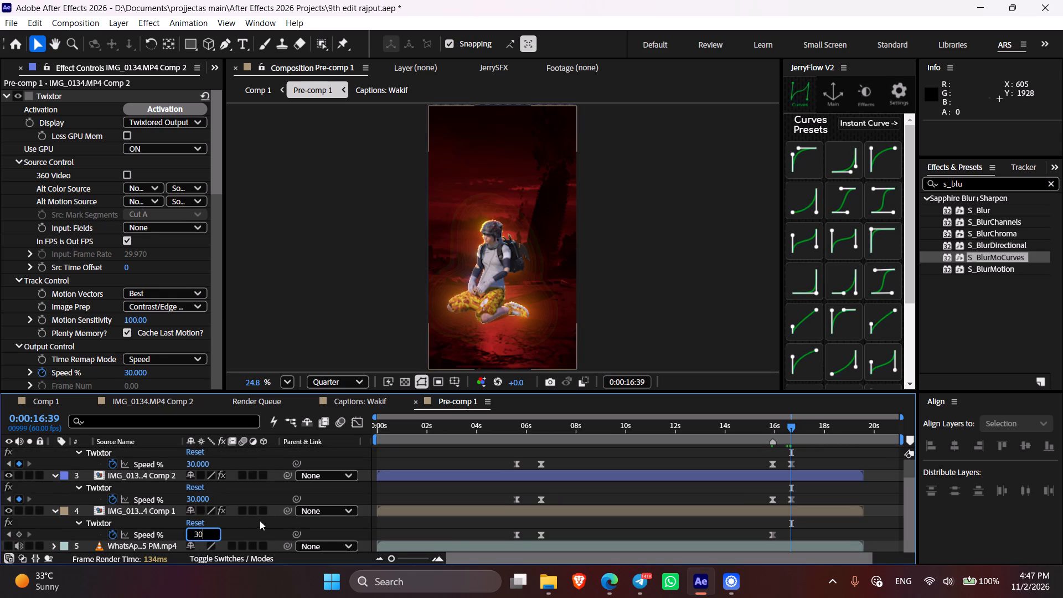
{"action": "left_click", "coordinate": [262, 525]}
Examine the slowed footage up to its end in Pre-comp 1, and in Comp 1 up to the clip's end at 0:00:19:33.
{"action": "left_click_drag", "start_coordinate": [804, 431], "coordinate": [839, 441]}
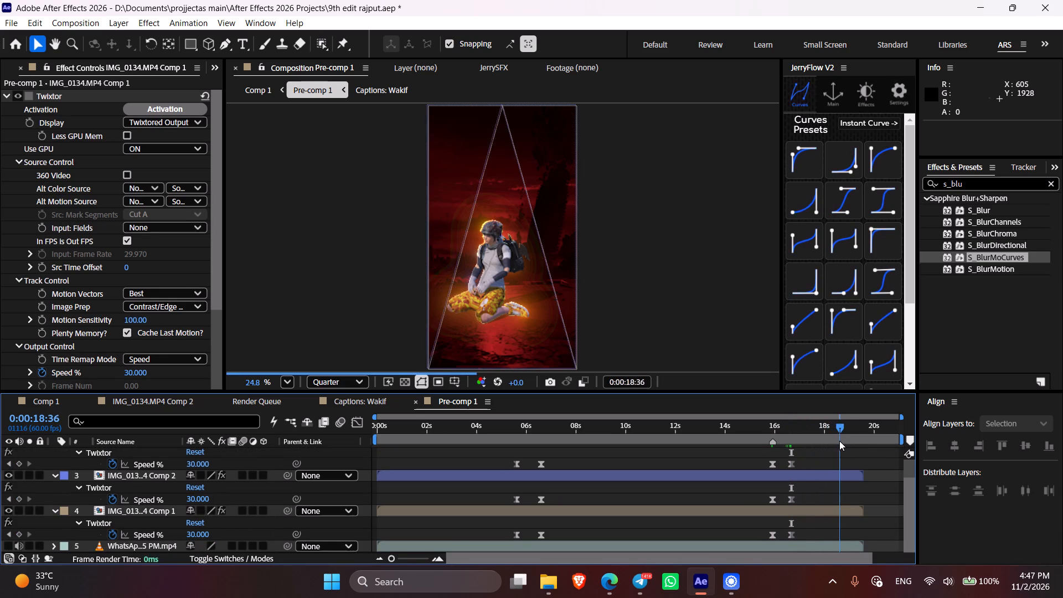
{"action": "left_click_drag", "start_coordinate": [839, 441], "coordinate": [860, 445]}
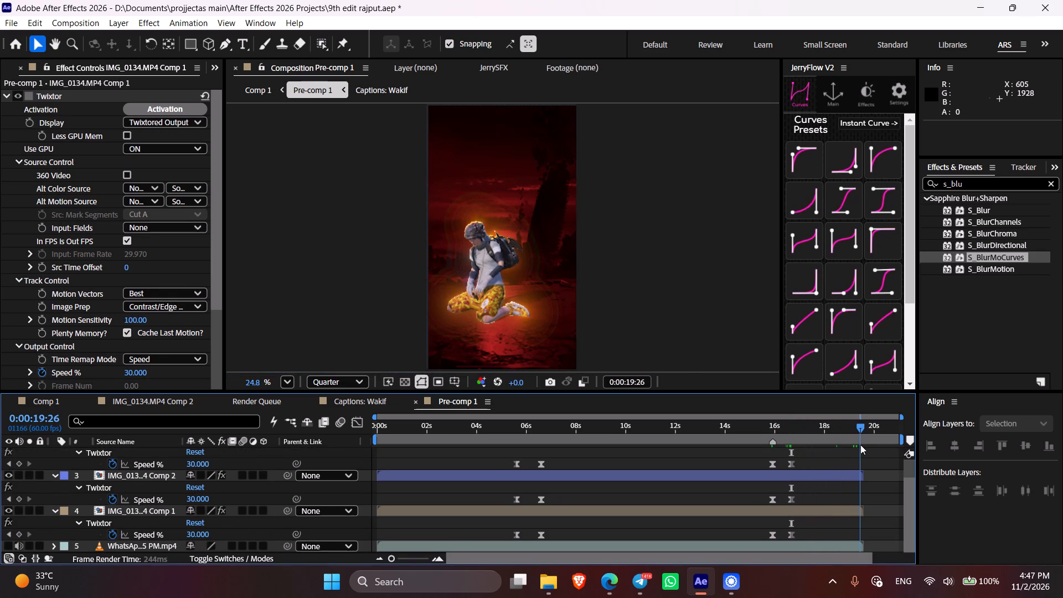
{"action": "left_click_drag", "start_coordinate": [860, 445], "coordinate": [861, 446]}
{"action": "left_click_drag", "start_coordinate": [908, 496], "coordinate": [920, 430]}
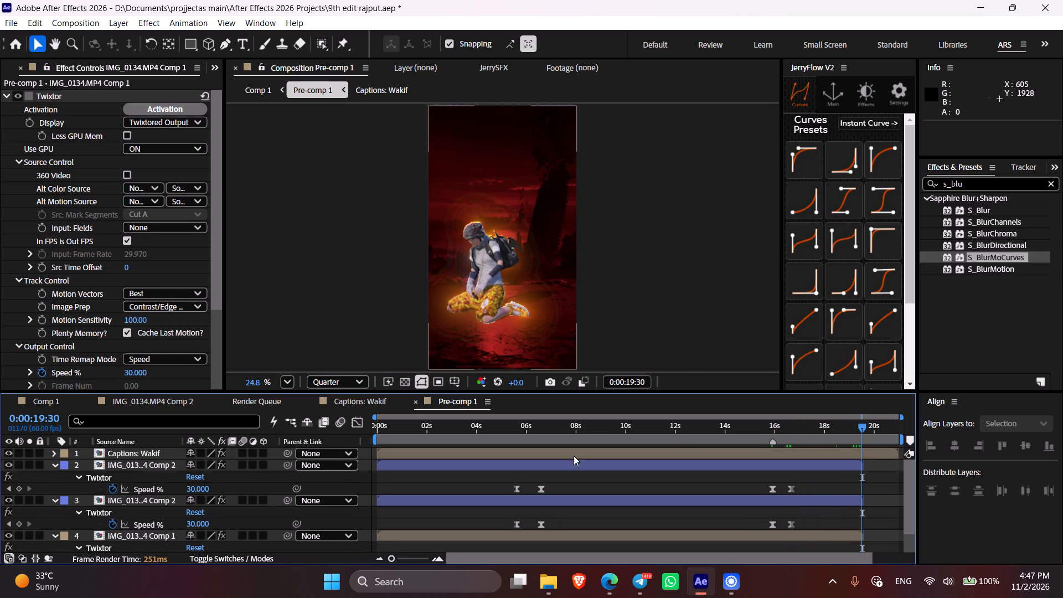
{"action": "left_click", "coordinate": [47, 403]}
{"action": "left_click_drag", "start_coordinate": [864, 437], "coordinate": [871, 437]}
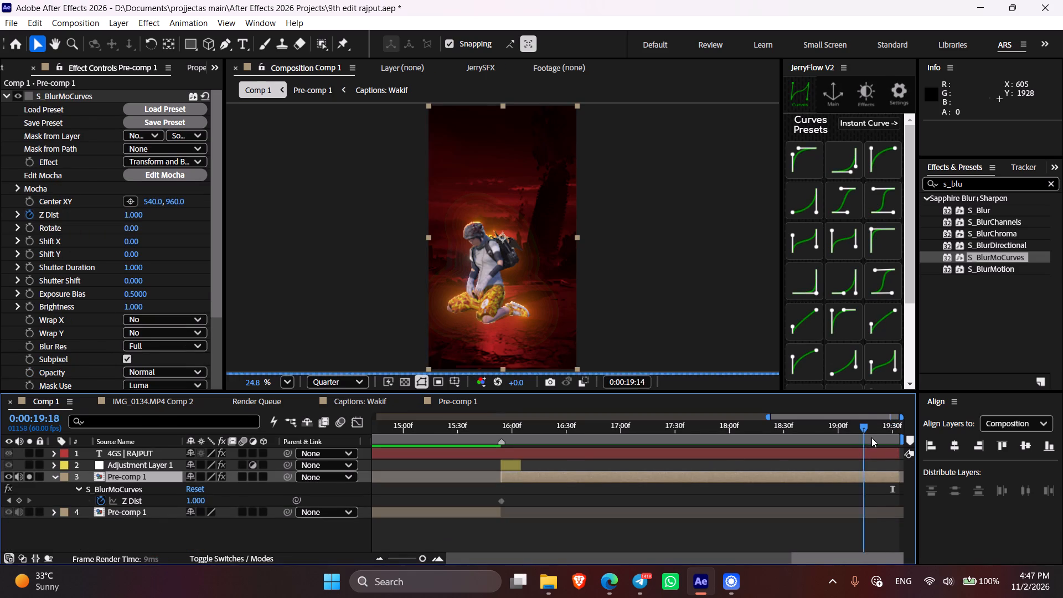
{"action": "left_click_drag", "start_coordinate": [871, 437], "coordinate": [880, 440]}
{"action": "key", "text": "o"}
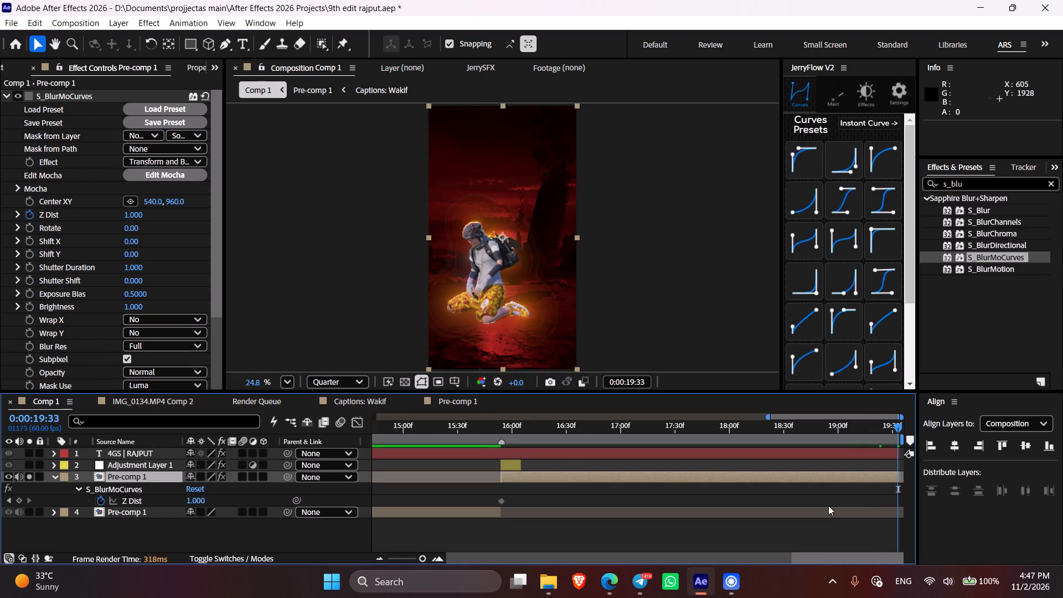
{"action": "left_click", "coordinate": [828, 506]}
{"action": "left_click", "coordinate": [783, 482]}
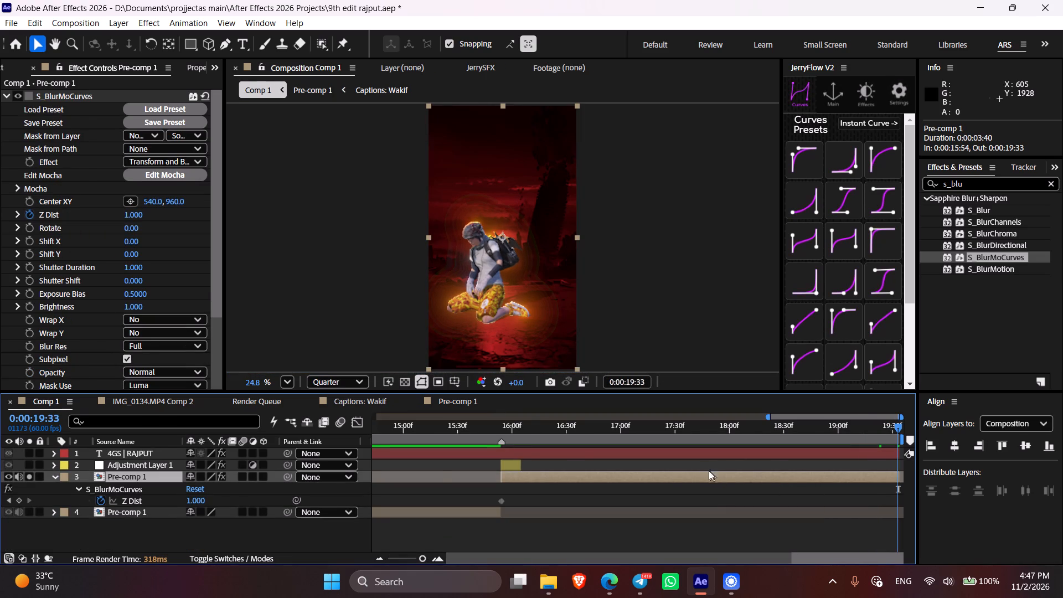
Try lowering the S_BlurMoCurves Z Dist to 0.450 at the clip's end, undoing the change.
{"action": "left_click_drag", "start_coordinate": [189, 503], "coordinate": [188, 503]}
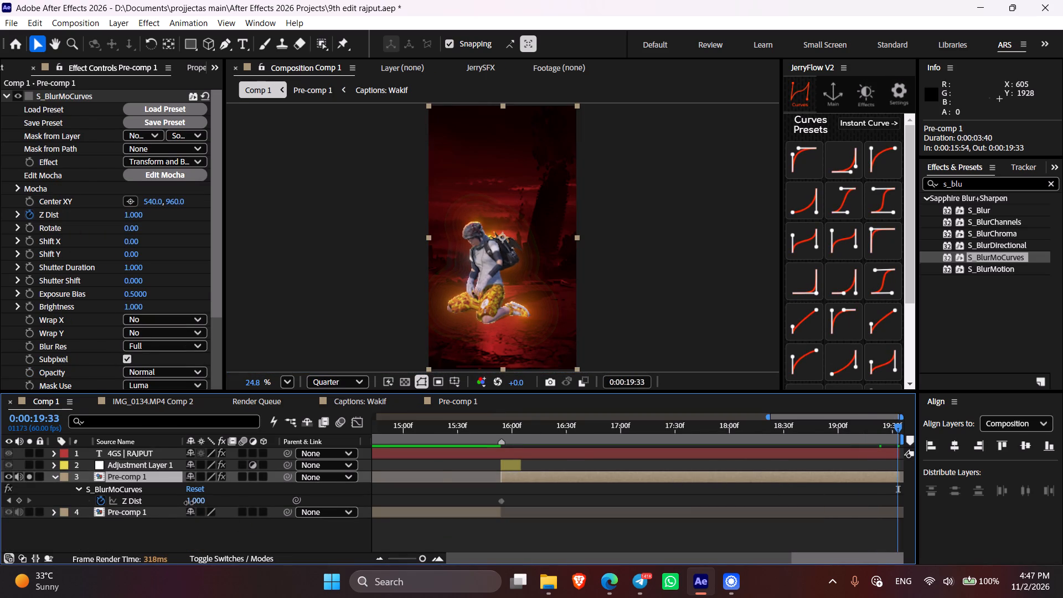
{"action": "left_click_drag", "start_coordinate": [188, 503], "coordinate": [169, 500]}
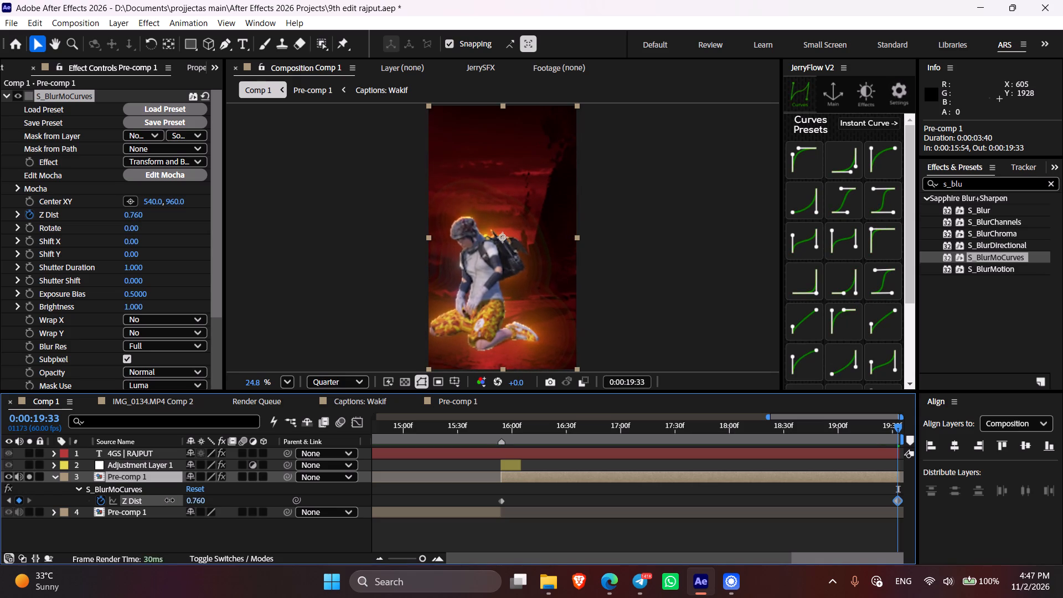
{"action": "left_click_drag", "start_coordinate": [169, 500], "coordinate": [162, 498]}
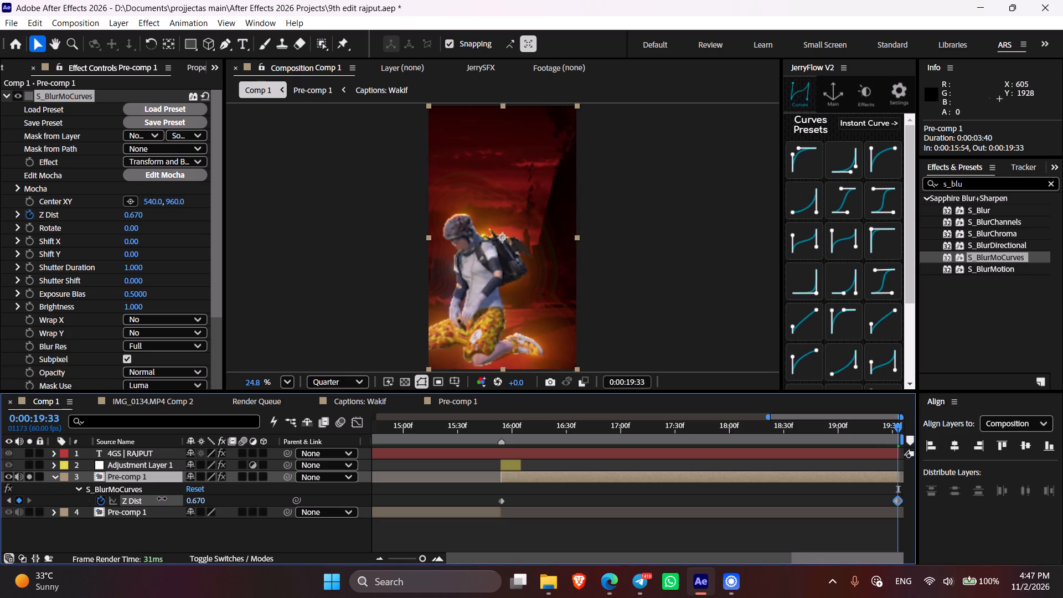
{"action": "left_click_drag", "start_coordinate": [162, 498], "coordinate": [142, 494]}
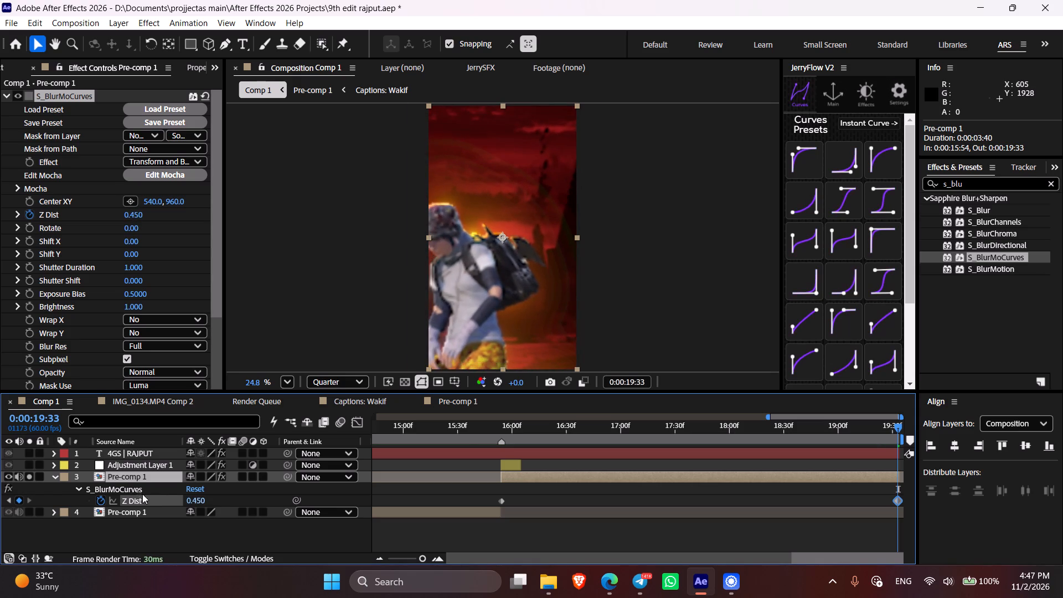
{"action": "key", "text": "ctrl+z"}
Add a Z Dist keyframe of 0.8 to the Pre-comp 1 clip's S_BlurMoCurves effect at 0:00:19:33.
{"action": "left_click", "coordinate": [194, 498]}
{"action": "key", "text": "period"}
{"action": "key", "text": "8"}
{"action": "left_click", "coordinate": [256, 488]}
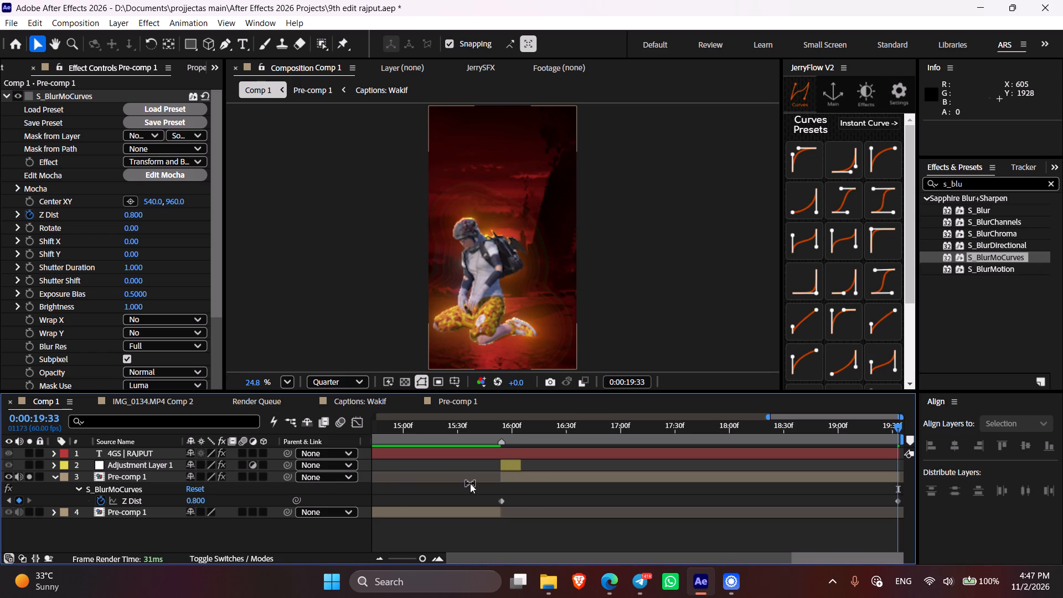
Move the S_BlurMoCurves Center XY in the preview to about 285.9, 939.8, near the character's head.
{"action": "left_click", "coordinate": [522, 478]}
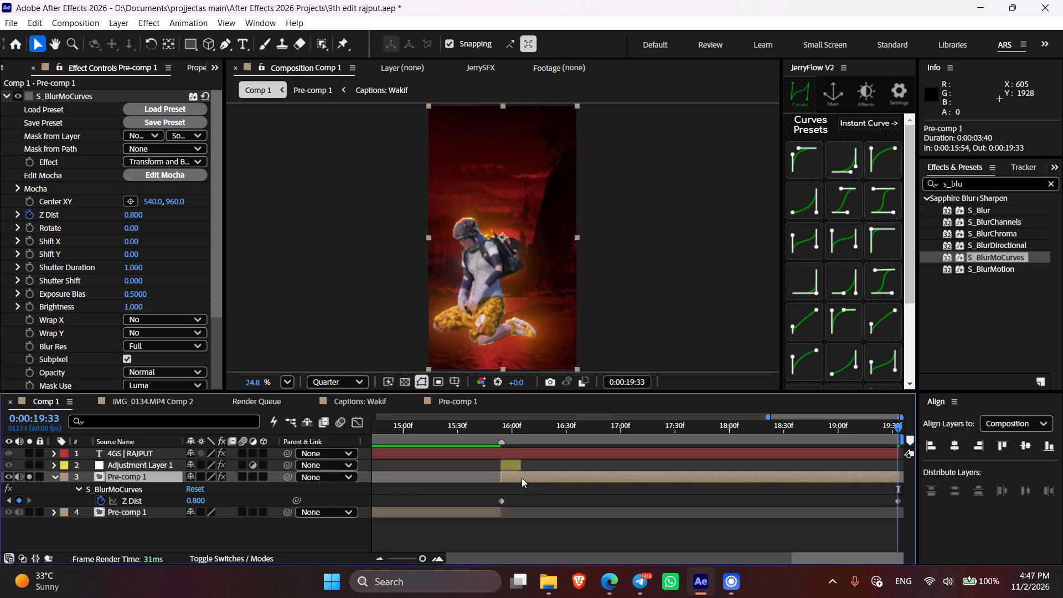
{"action": "left_click", "coordinate": [50, 96]}
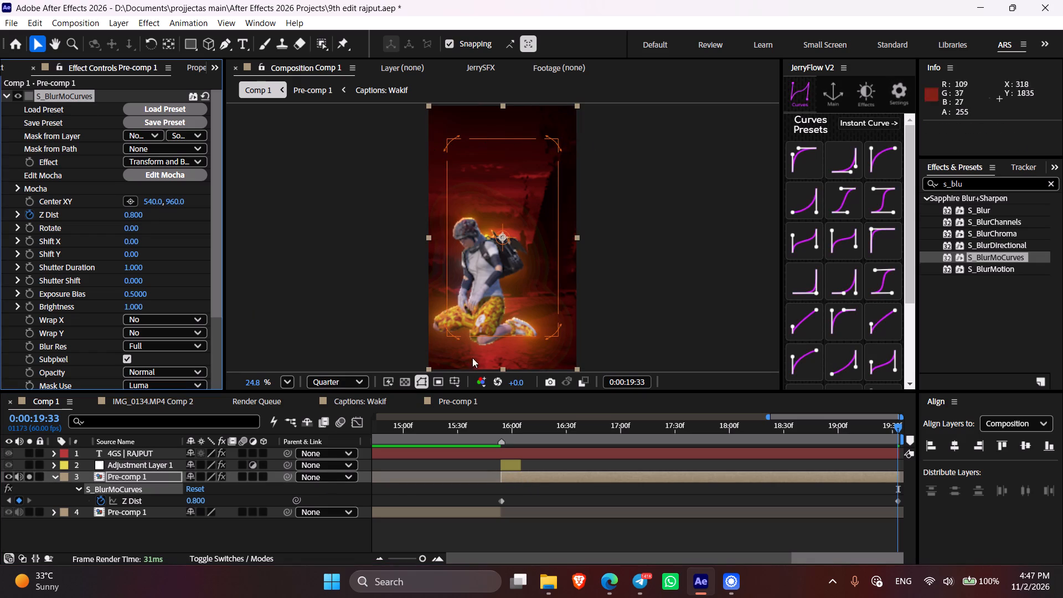
{"action": "left_click_drag", "start_coordinate": [504, 239], "coordinate": [501, 239]}
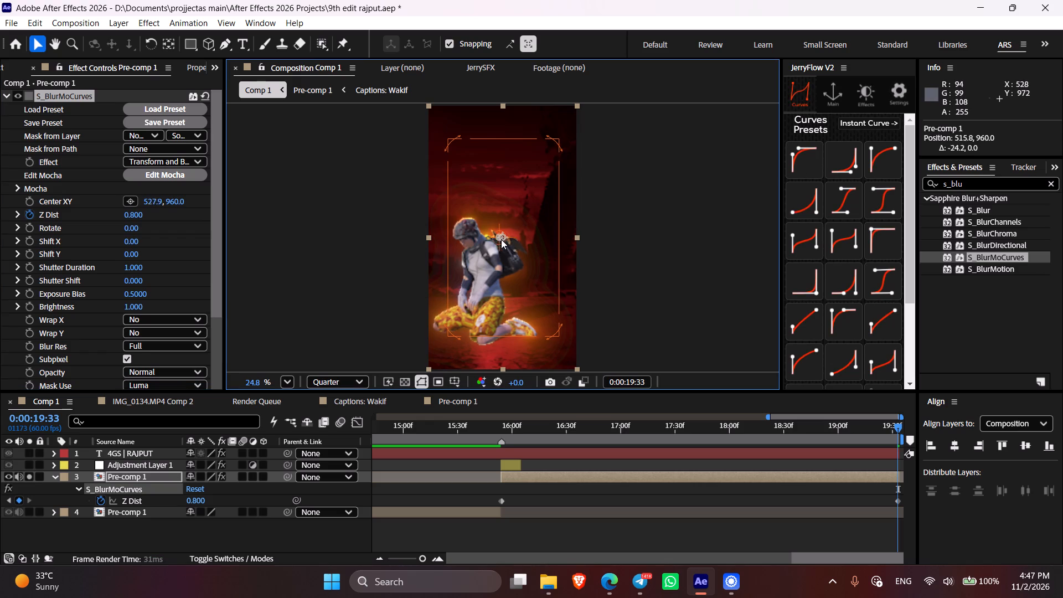
{"action": "left_click_drag", "start_coordinate": [501, 239], "coordinate": [469, 235]}
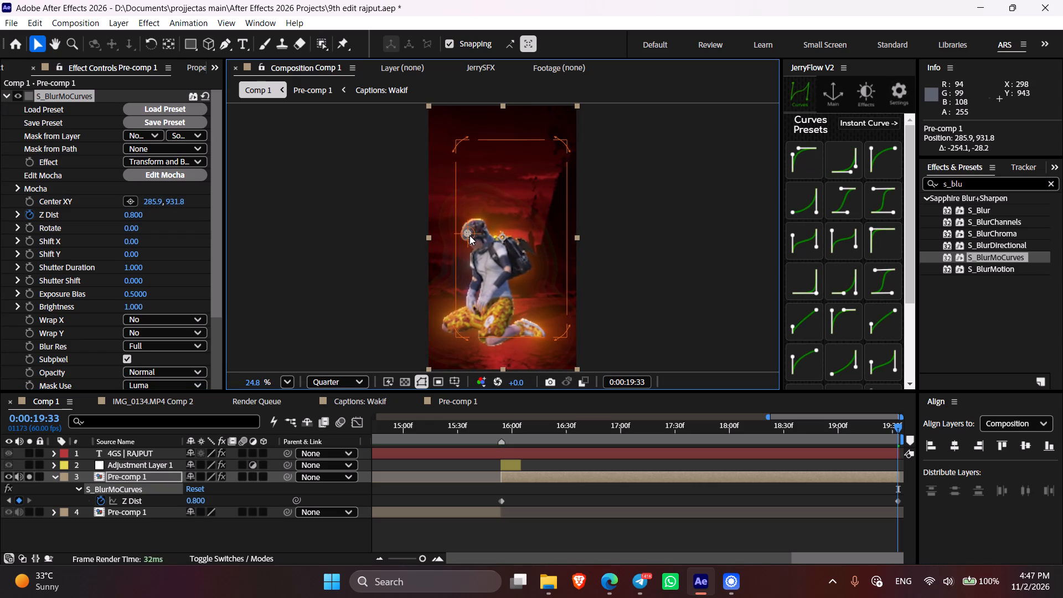
{"action": "left_click_drag", "start_coordinate": [469, 235], "coordinate": [469, 236]}
Examine the recentred zoom after the 0:00:15:54 cut up to about 0:00:17:15.
{"action": "left_click_drag", "start_coordinate": [491, 435], "coordinate": [531, 445]}
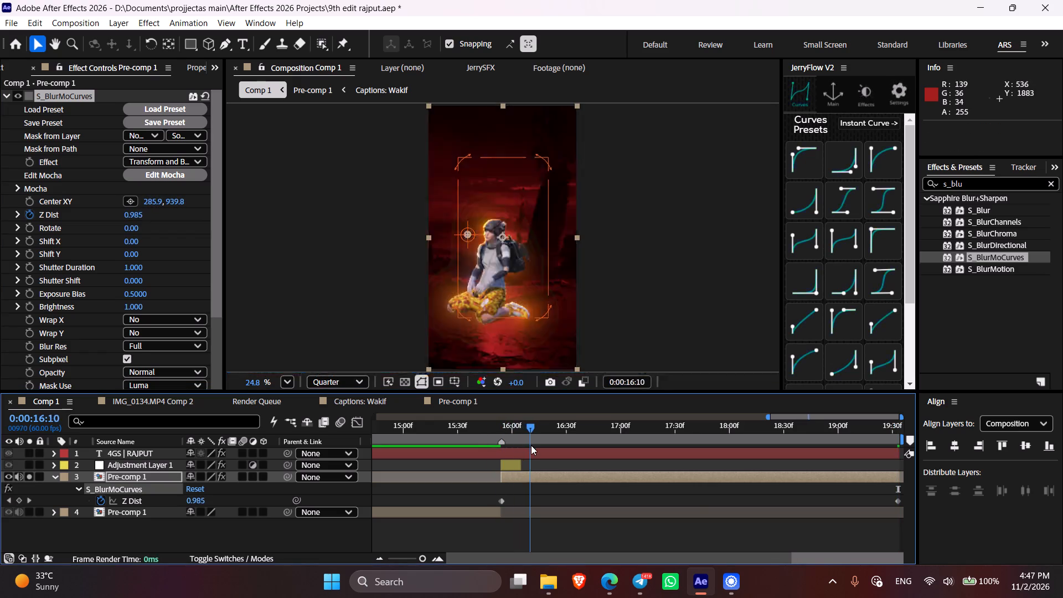
{"action": "left_click_drag", "start_coordinate": [531, 445], "coordinate": [647, 465]}
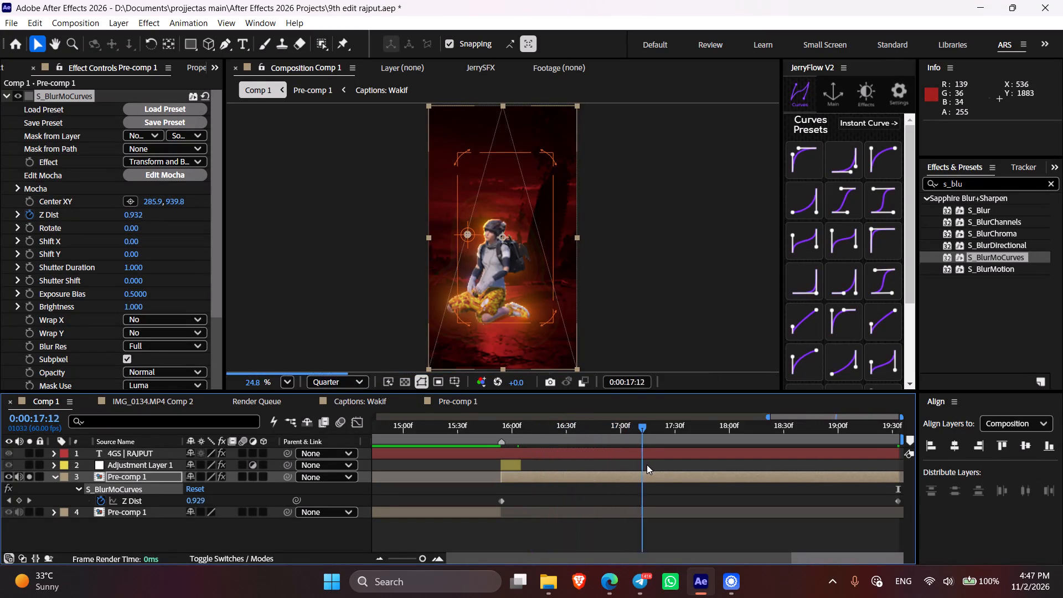
{"action": "left_click_drag", "start_coordinate": [647, 465], "coordinate": [648, 465]}
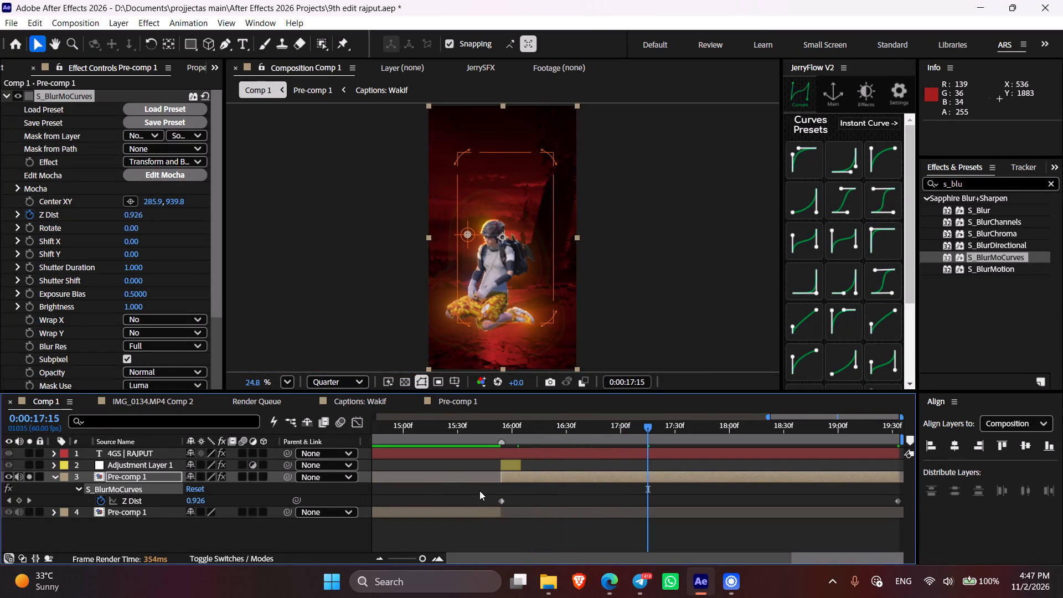
Apply JerryFlow's fast-slow-fast curve preset to both S_BlurMoCurves Z Dist keyframes on the Pre-comp 1 clip after the cut.
{"action": "left_click_drag", "start_coordinate": [471, 489], "coordinate": [505, 495]}
{"action": "left_click_drag", "start_coordinate": [492, 433], "coordinate": [530, 442]}
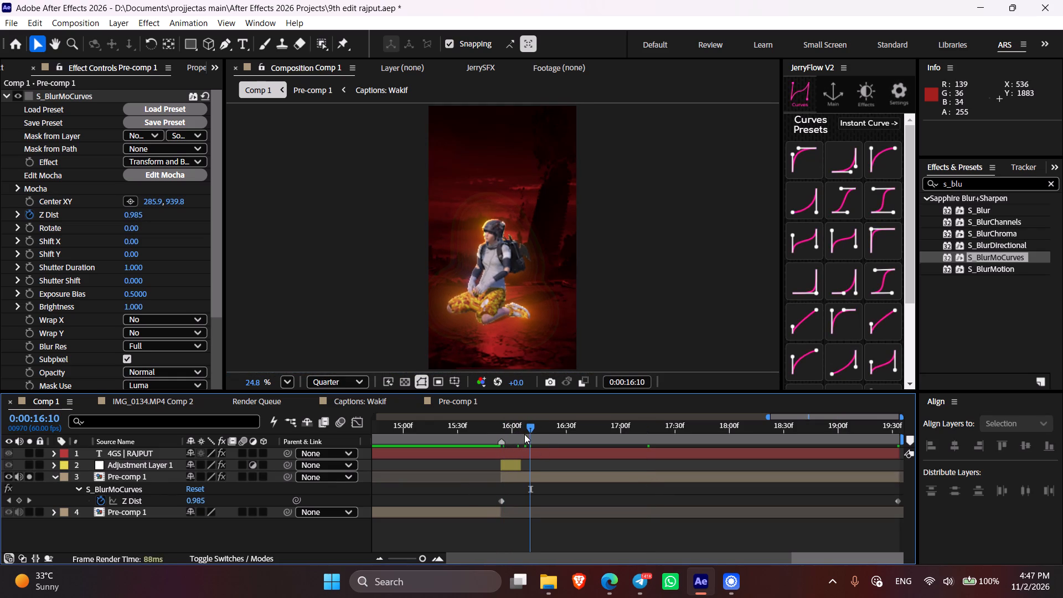
{"action": "left_click_drag", "start_coordinate": [511, 434], "coordinate": [545, 443]}
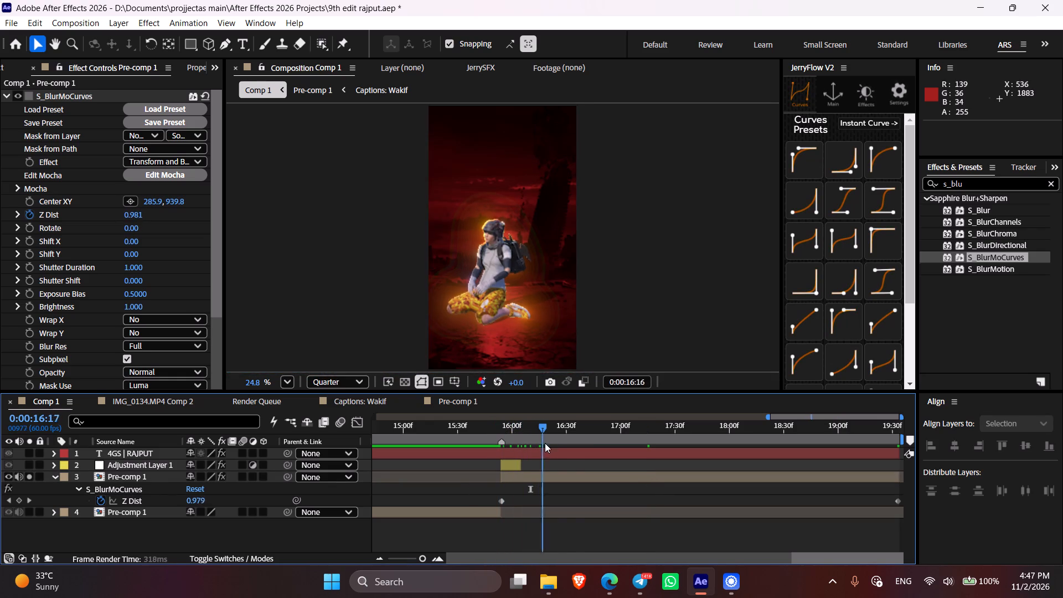
{"action": "left_click_drag", "start_coordinate": [545, 443], "coordinate": [579, 445]}
{"action": "left_click_drag", "start_coordinate": [471, 496], "coordinate": [499, 501]}
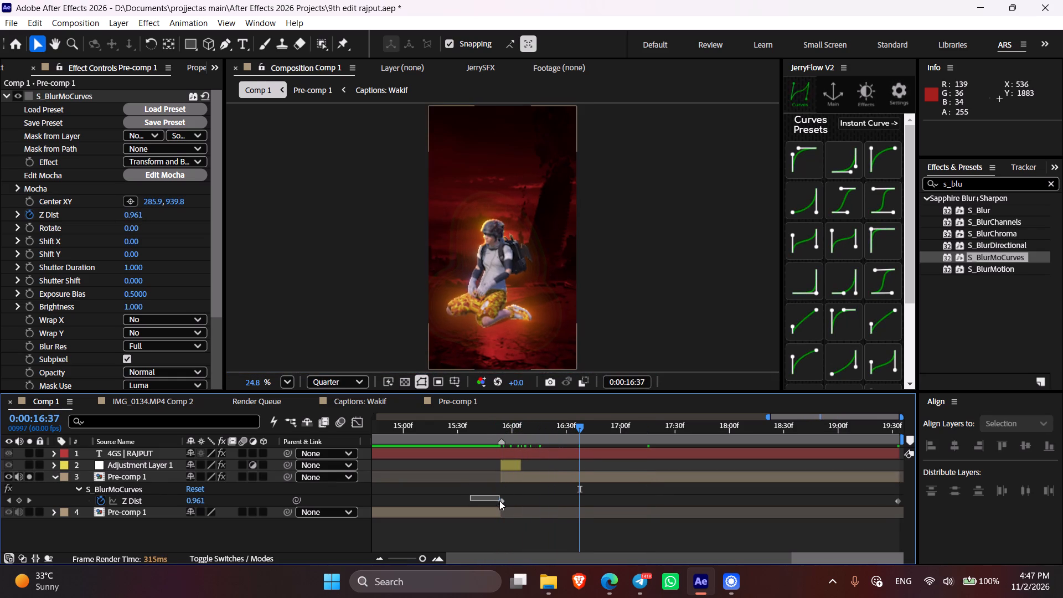
{"action": "left_click_drag", "start_coordinate": [499, 501], "coordinate": [910, 514]}
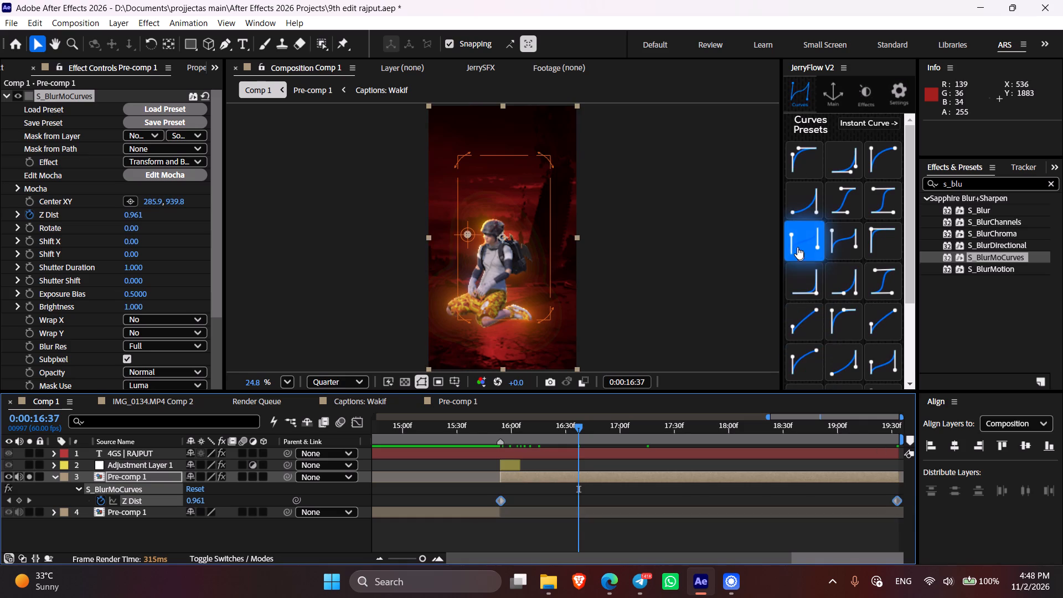
{"action": "left_click", "coordinate": [797, 247]}
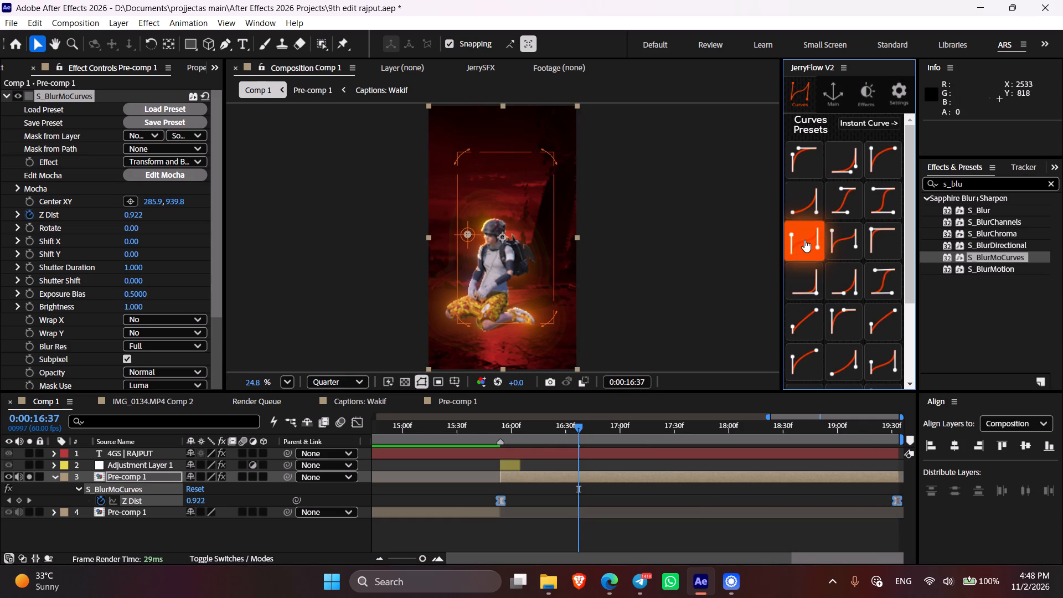
Examine the eased zoom on the Pre-comp 1 clip from the 0:00:15:54 cut towards its end.
{"action": "left_click_drag", "start_coordinate": [493, 429], "coordinate": [512, 434]}
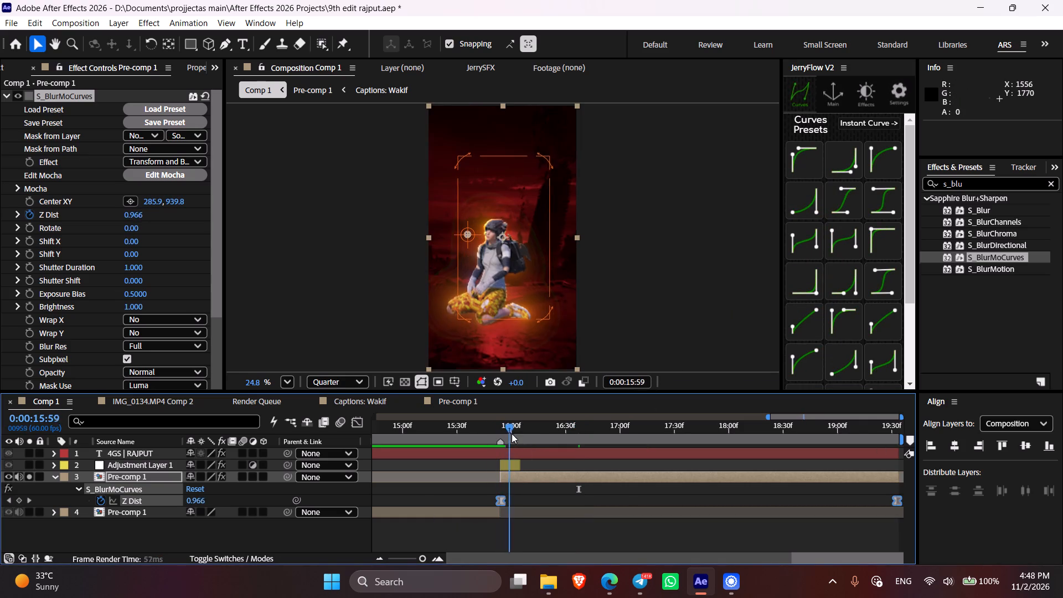
{"action": "left_click_drag", "start_coordinate": [512, 434], "coordinate": [736, 465]}
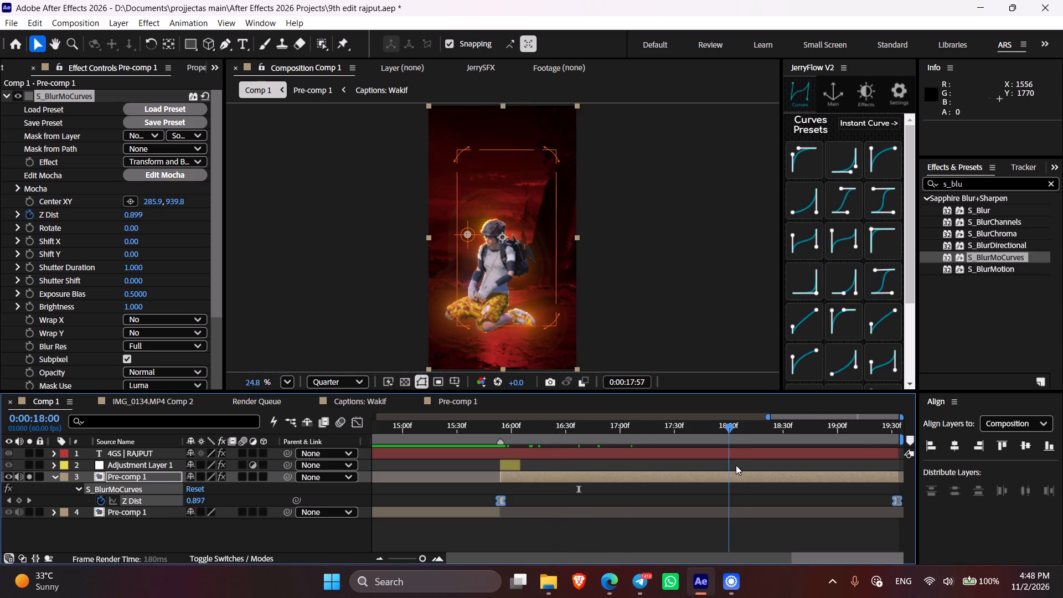
{"action": "left_click_drag", "start_coordinate": [736, 465], "coordinate": [784, 470]}
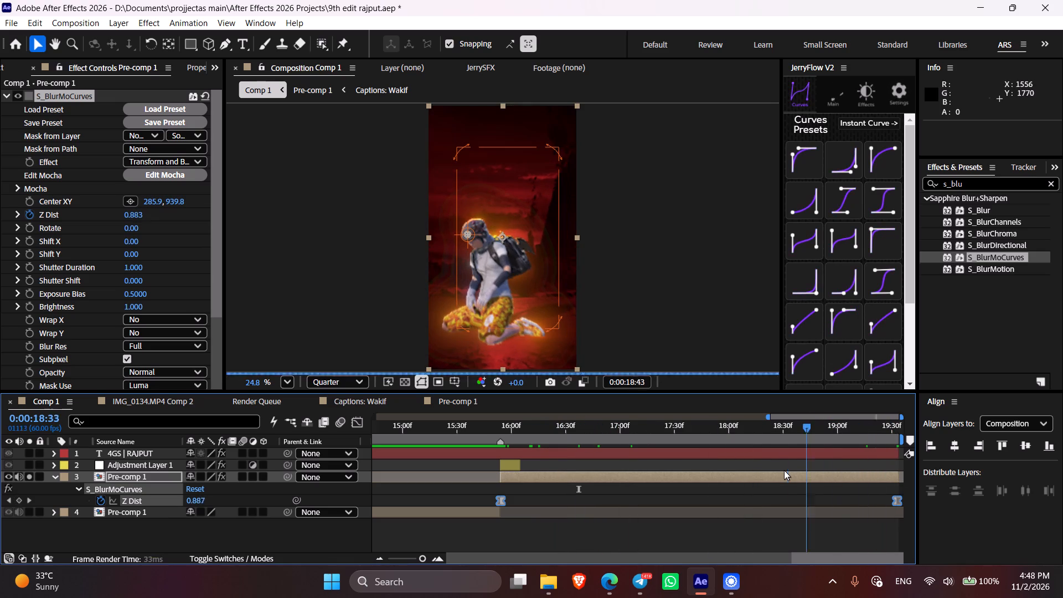
{"action": "left_click_drag", "start_coordinate": [784, 470], "coordinate": [780, 470]}
{"action": "key", "text": "u"}
{"action": "left_click_drag", "start_coordinate": [482, 435], "coordinate": [496, 440]}
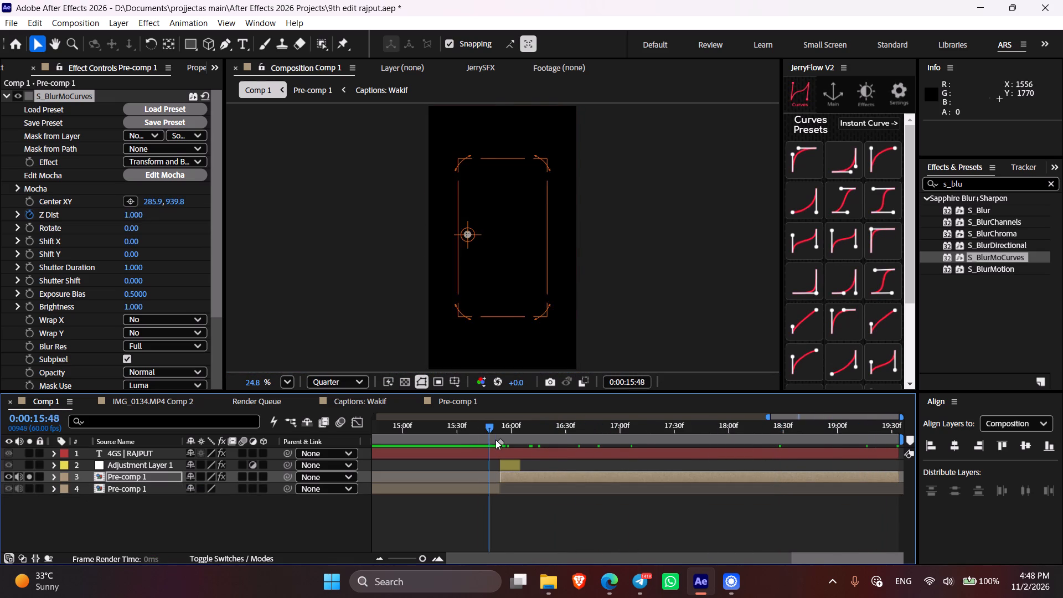
{"action": "left_click_drag", "start_coordinate": [496, 440], "coordinate": [540, 451]}
{"action": "left_click", "coordinate": [542, 523]}
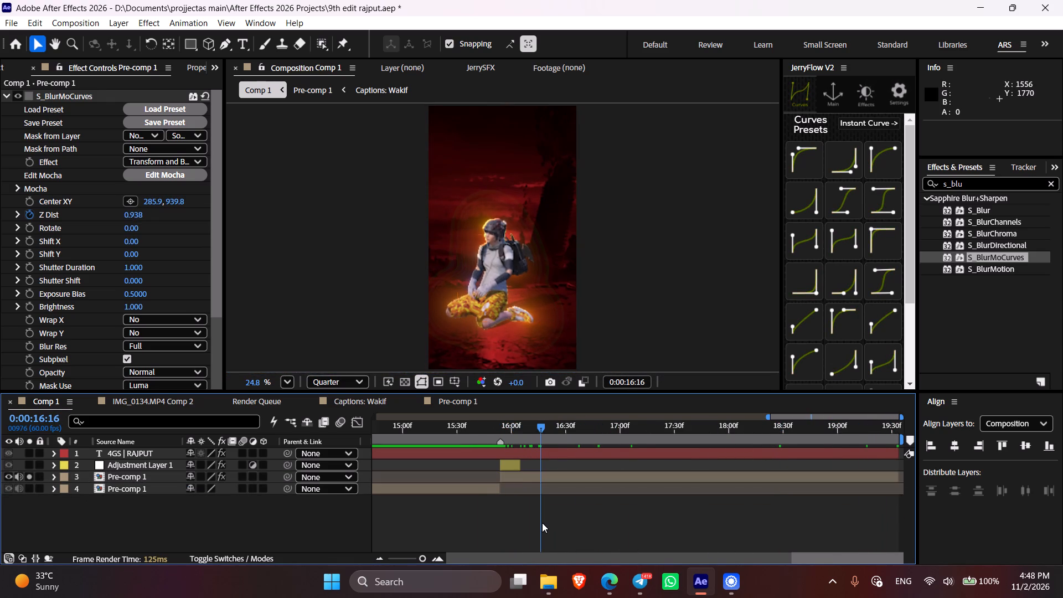
Create an adjustment layer directly above the zoomed Pre-comp 1 clip, trimmed to start at 0:00:15:54 and end at 0:00:19:33.
{"action": "left_click", "coordinate": [517, 474]}
{"action": "key", "text": "i"}
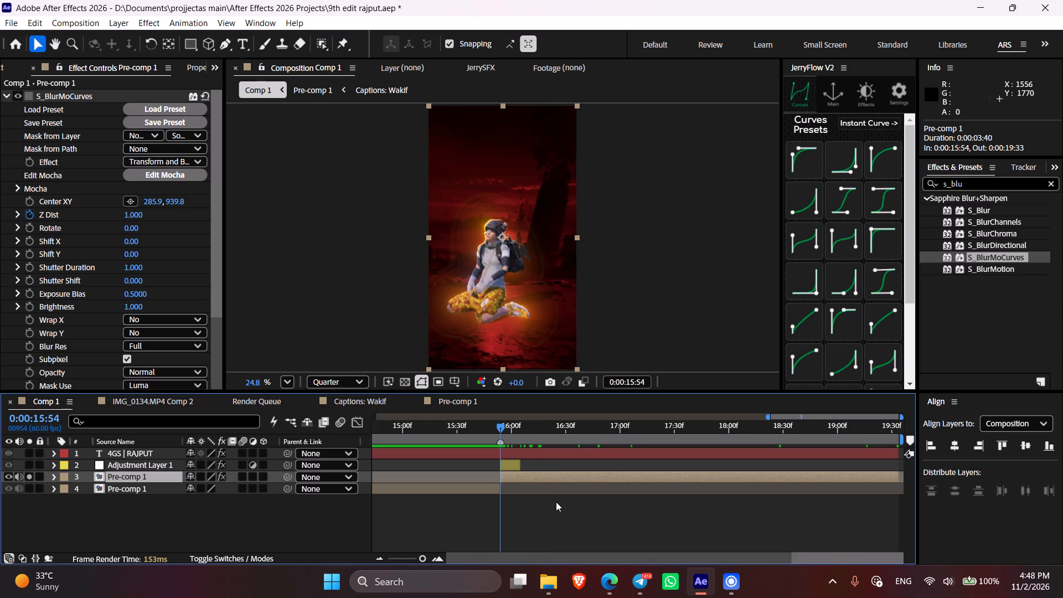
{"action": "key", "text": "ctrl+alt+y"}
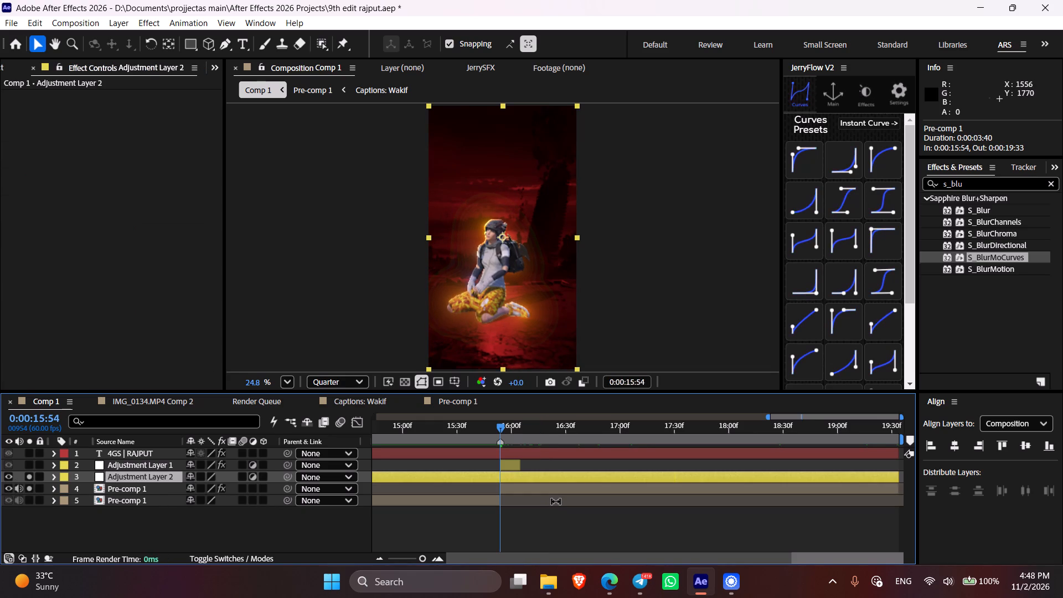
{"action": "key", "text": "bracketleft"}
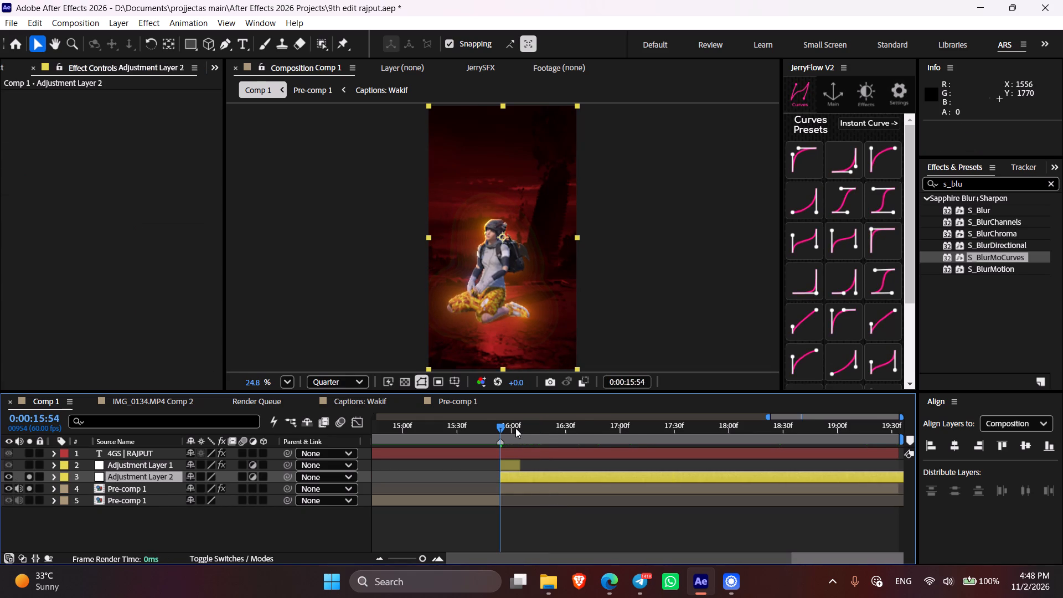
{"action": "left_click_drag", "start_coordinate": [515, 428], "coordinate": [1021, 436]}
{"action": "key", "text": "ctrl+shift+d"}
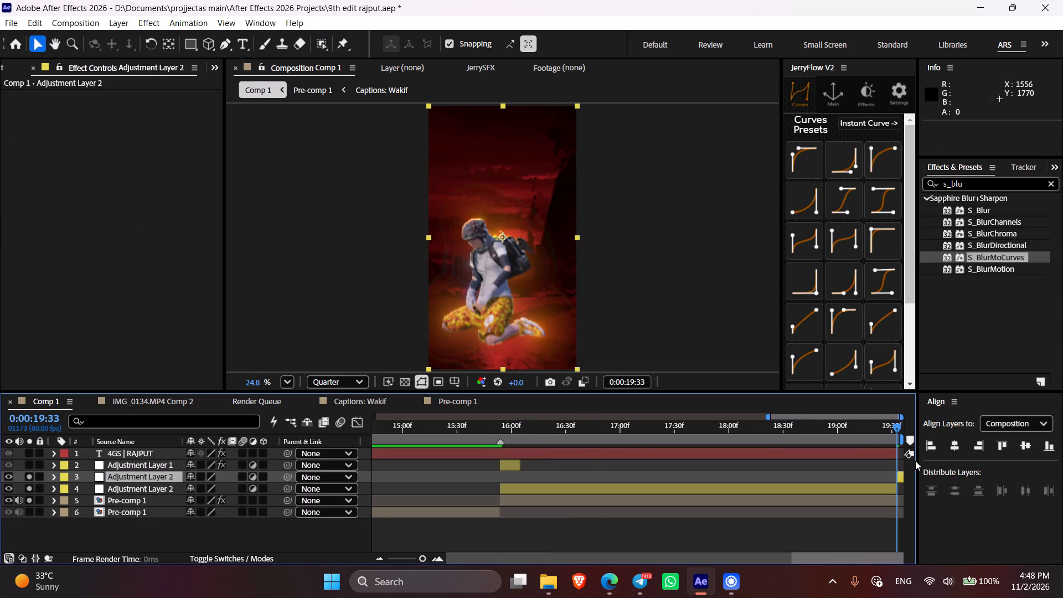
{"action": "key", "text": "BackSpace"}
Apply the Tint effect to Adjustment Layer 2.
{"action": "left_click_drag", "start_coordinate": [675, 435], "coordinate": [641, 436]}
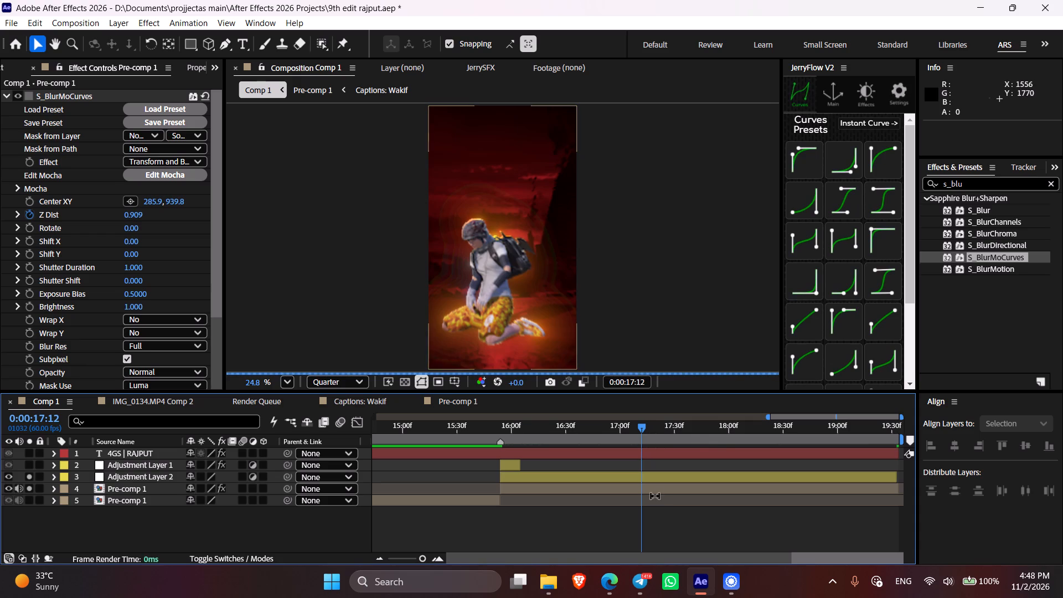
{"action": "left_click", "coordinate": [633, 476]}
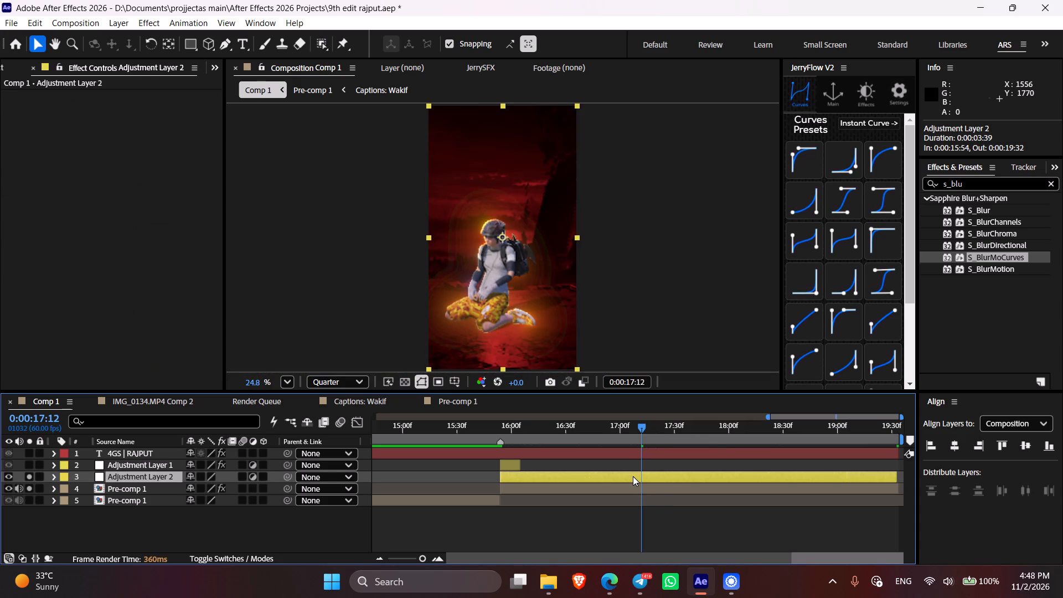
{"action": "left_click_drag", "start_coordinate": [965, 182], "coordinate": [896, 190]}
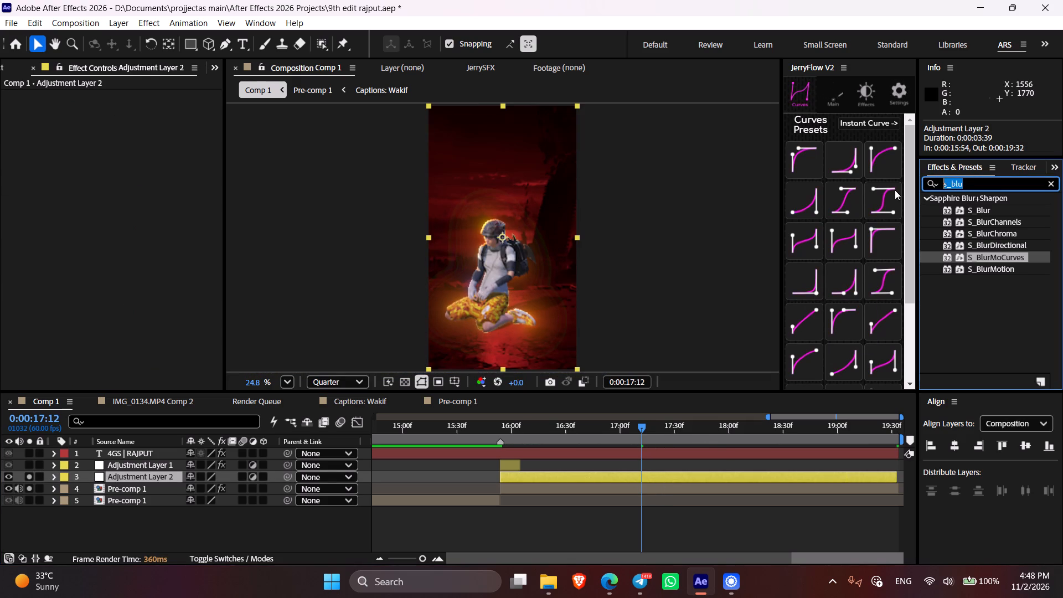
{"action": "key", "text": "ctrl+space"}
{"action": "type", "text": "tint"}
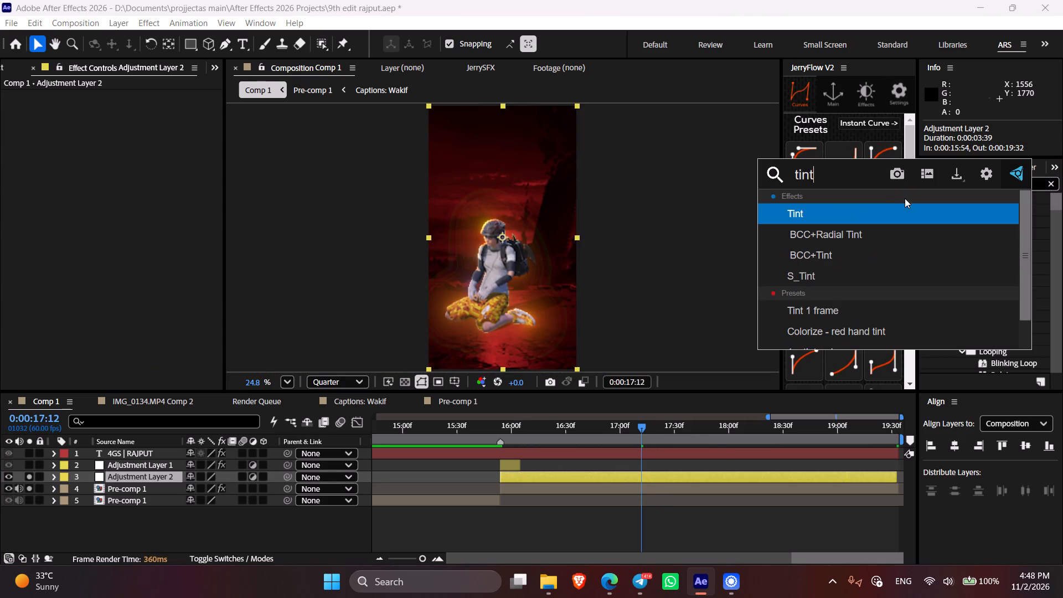
{"action": "left_click", "coordinate": [824, 209]}
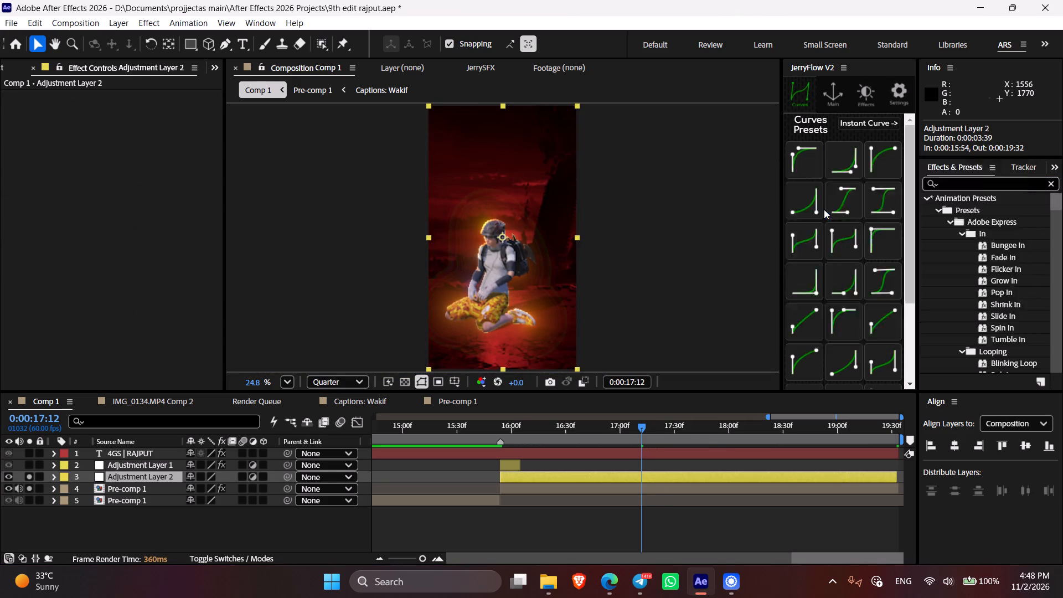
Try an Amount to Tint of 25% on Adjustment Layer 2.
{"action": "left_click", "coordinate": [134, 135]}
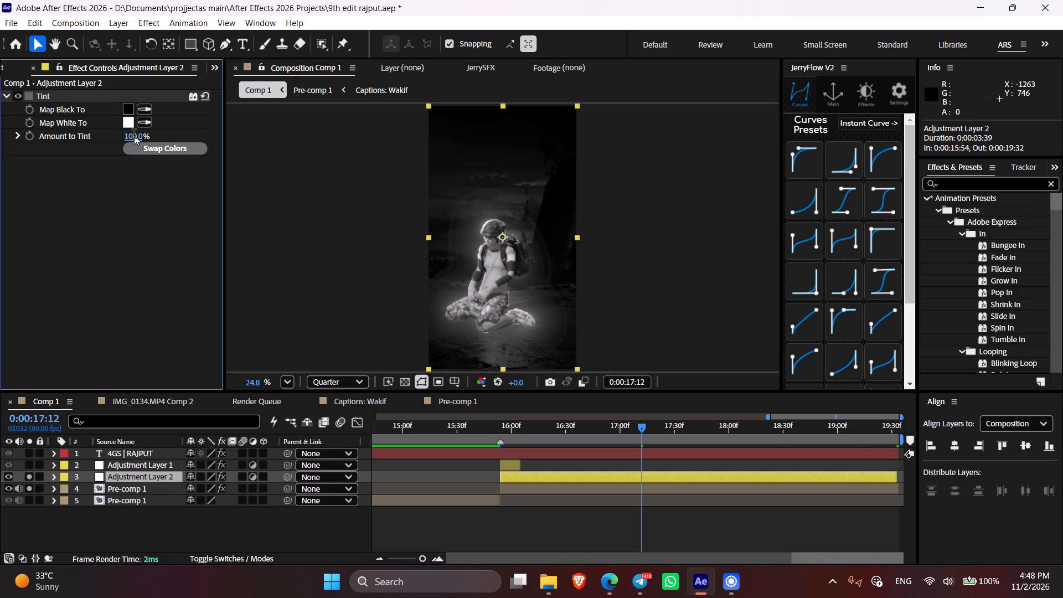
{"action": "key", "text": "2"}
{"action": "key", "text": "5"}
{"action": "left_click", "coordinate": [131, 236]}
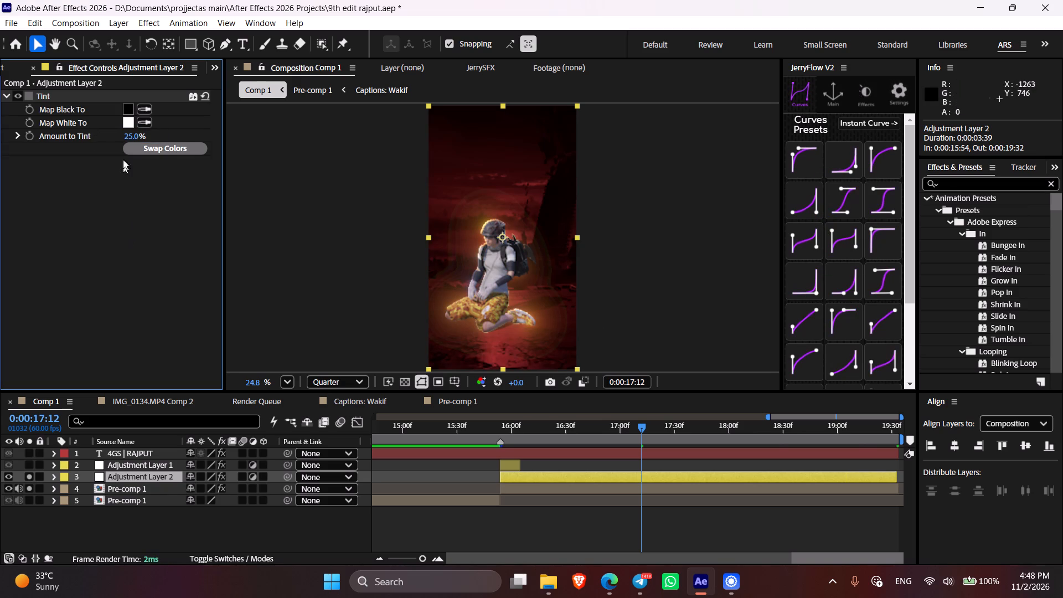
Set the Amount to Tint on Adjustment Layer 2 to 30%.
{"action": "left_click", "coordinate": [131, 135]}
{"action": "key", "text": "3"}
{"action": "key", "text": "0"}
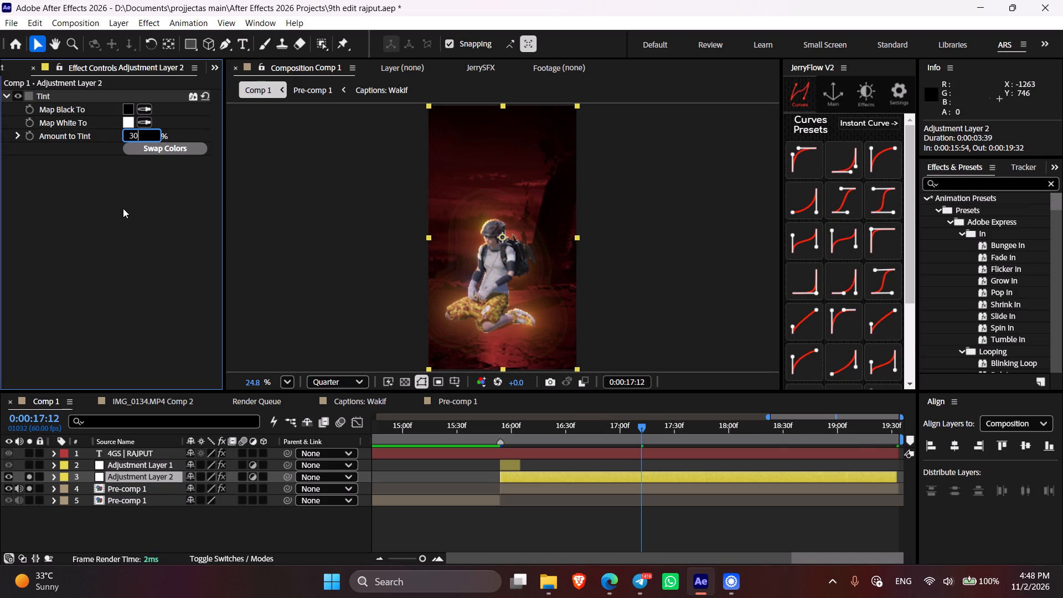
{"action": "left_click", "coordinate": [123, 208]}
{"action": "left_click", "coordinate": [653, 476]}
Set the composition preview resolution to Full.
{"action": "left_click", "coordinate": [359, 380]}
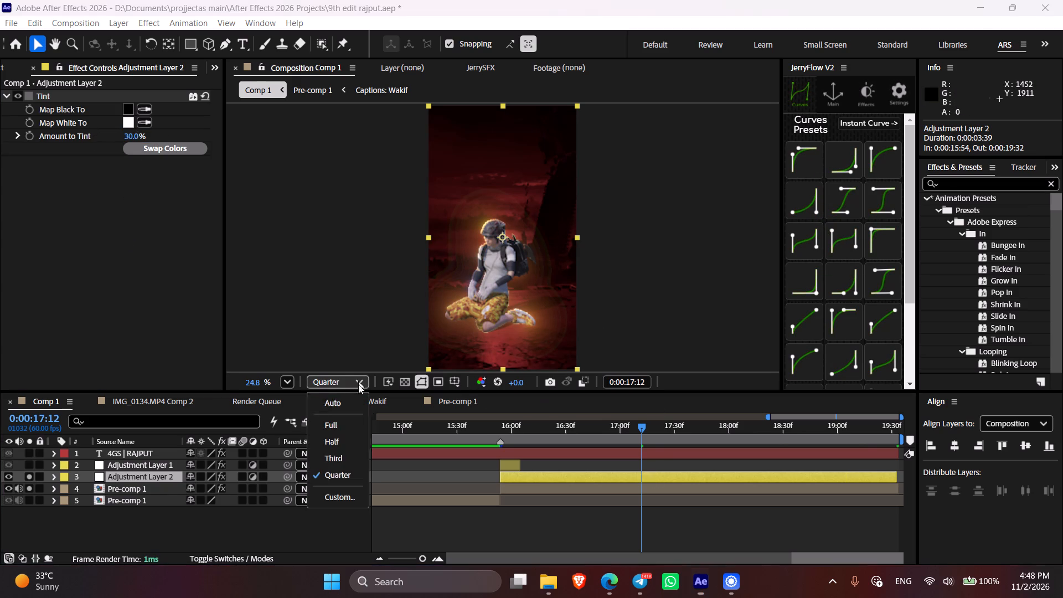
{"action": "left_click", "coordinate": [343, 424]}
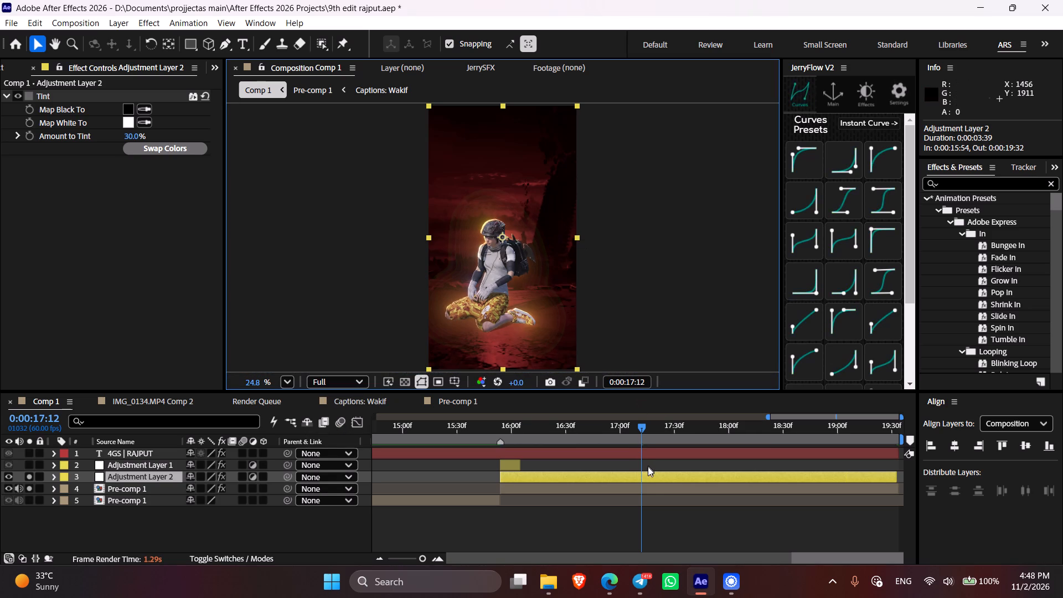
{"action": "left_click", "coordinate": [647, 482]}
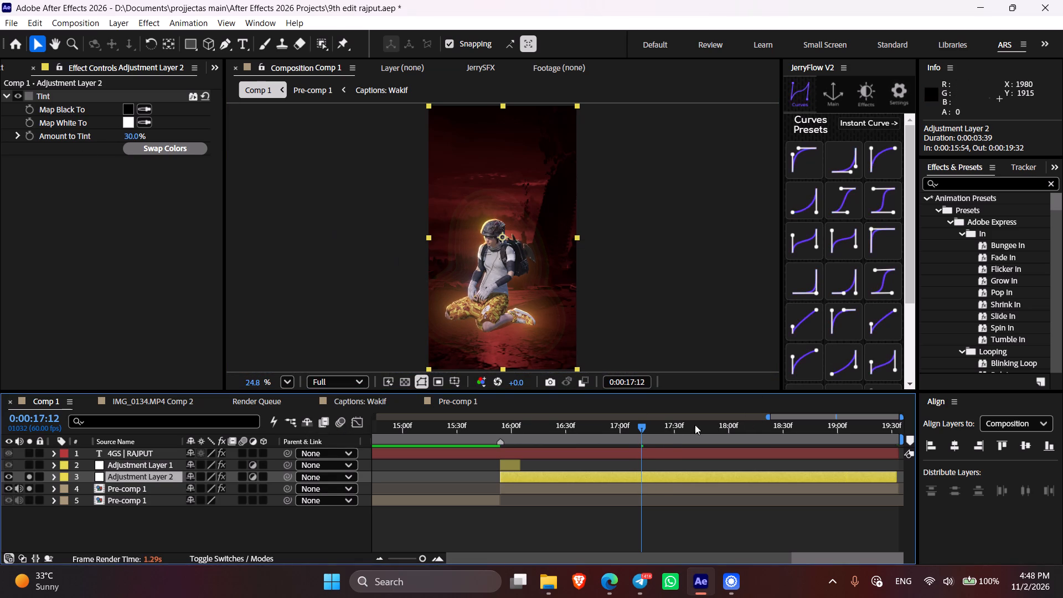
Add the CC Vignette effect to Adjustment Layer 2.
{"action": "left_click", "coordinate": [651, 478]}
{"action": "key", "text": "ctrl+space"}
{"action": "type", "text": "cc vig"}
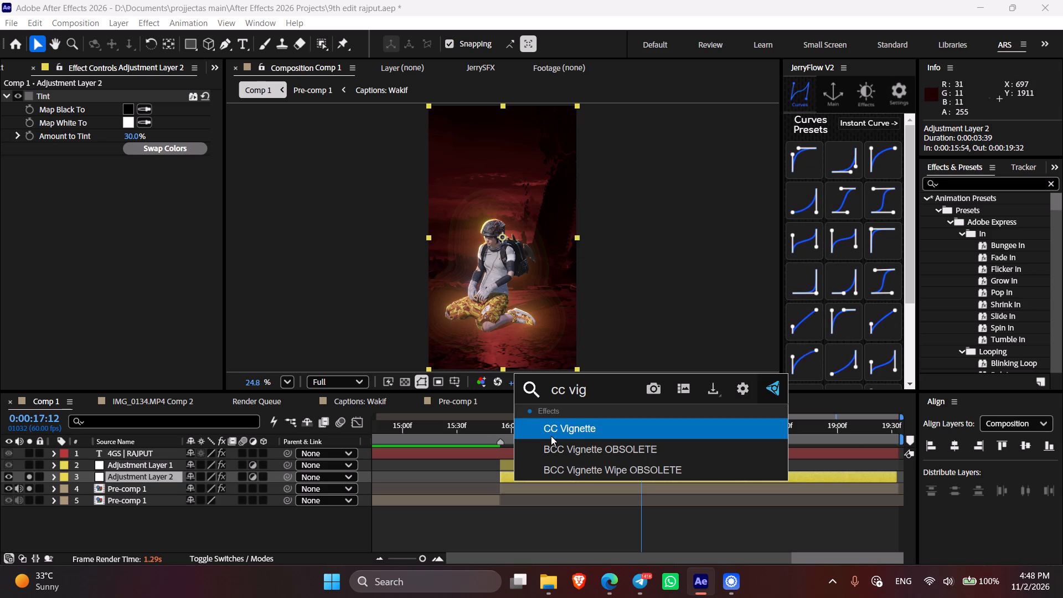
{"action": "left_click", "coordinate": [570, 431]}
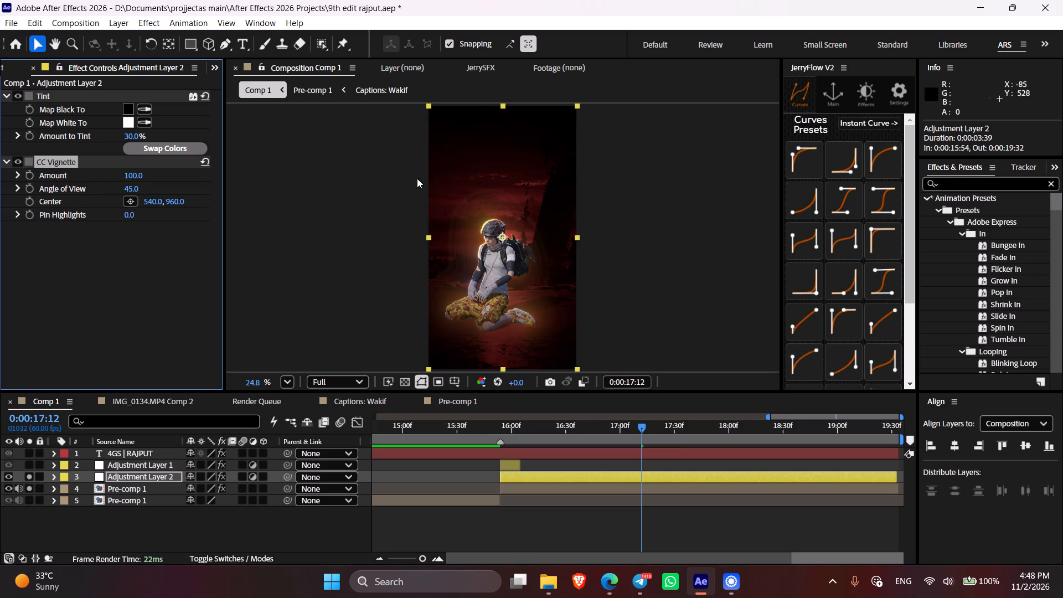
Set the CC Vignette on Adjustment Layer 2 to an Amount of 75 and an Angle of View of 35.
{"action": "left_click", "coordinate": [138, 175]}
{"action": "key", "text": "7"}
{"action": "key", "text": "5"}
{"action": "left_click", "coordinate": [165, 288]}
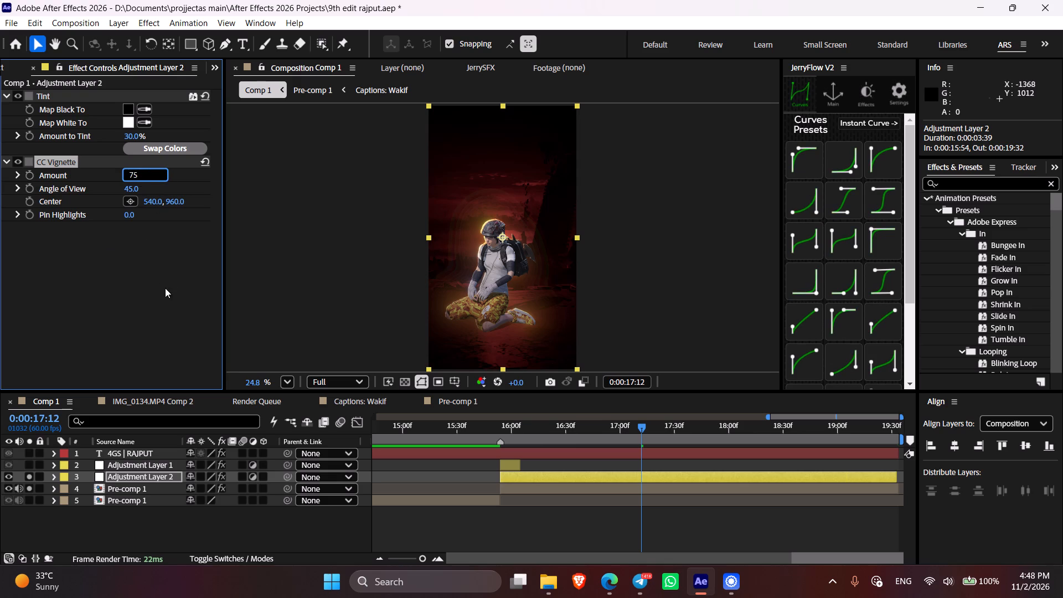
{"action": "left_click", "coordinate": [134, 189]}
{"action": "key", "text": "3"}
{"action": "key", "text": "5"}
{"action": "left_click", "coordinate": [144, 283]}
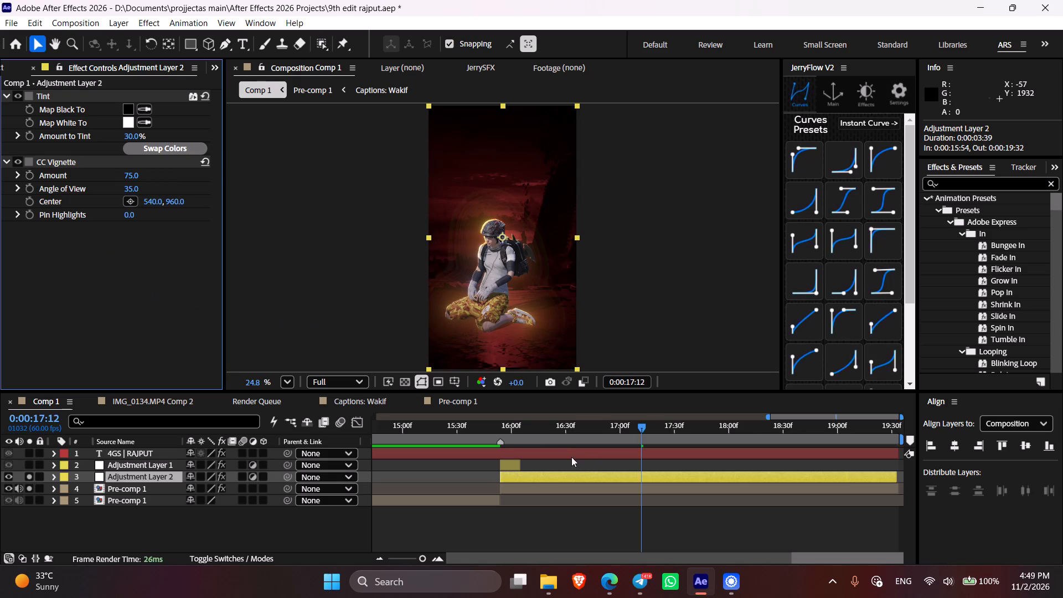
Turn off solo for Adjustment Layer 2 and the Pre-comp 1 clip beneath it, and mute that clip's audio.
{"action": "left_click_drag", "start_coordinate": [509, 426], "coordinate": [543, 435]}
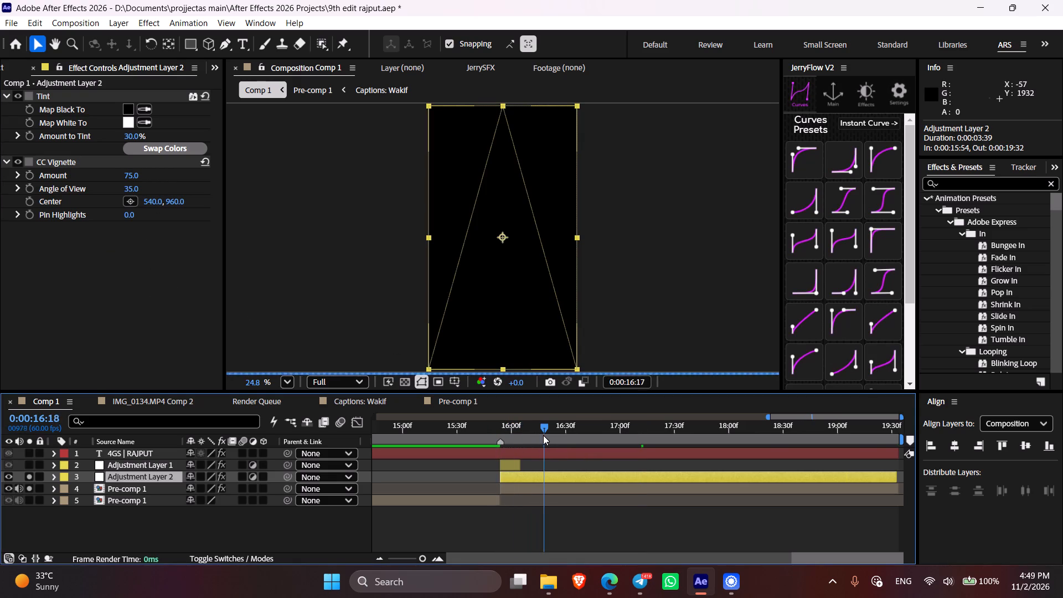
{"action": "left_click_drag", "start_coordinate": [543, 435], "coordinate": [548, 436]}
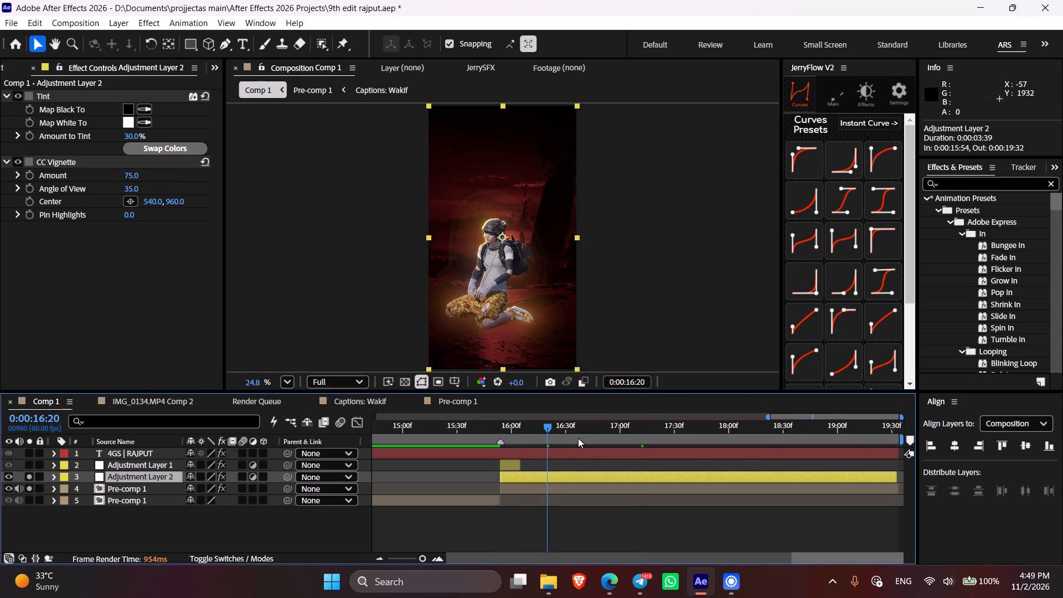
{"action": "left_click", "coordinate": [578, 438]}
{"action": "left_click", "coordinate": [542, 511]}
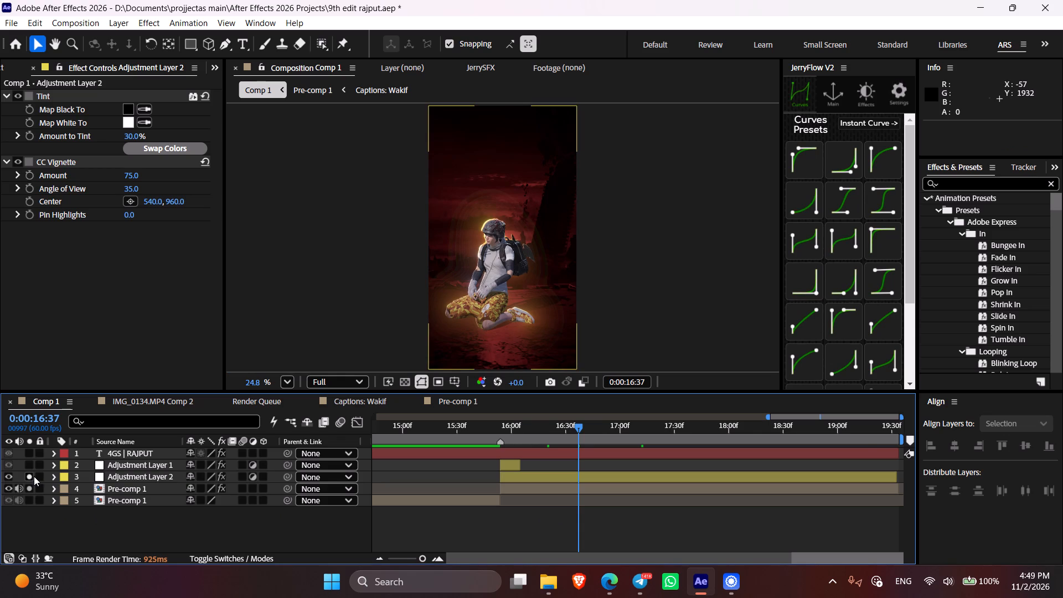
{"action": "left_click_drag", "start_coordinate": [34, 476], "coordinate": [30, 484]}
{"action": "left_click", "coordinate": [17, 487]}
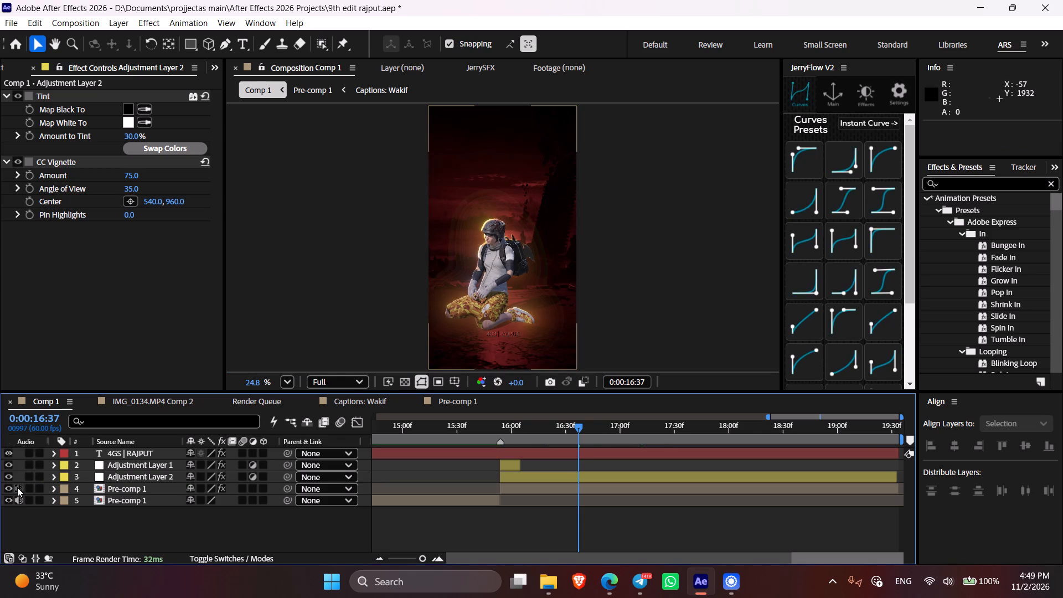
Examine the full composition with all layers around the 0:00:15:54 cut, up to 0:00:16:00.
{"action": "left_click_drag", "start_coordinate": [473, 428], "coordinate": [496, 435]}
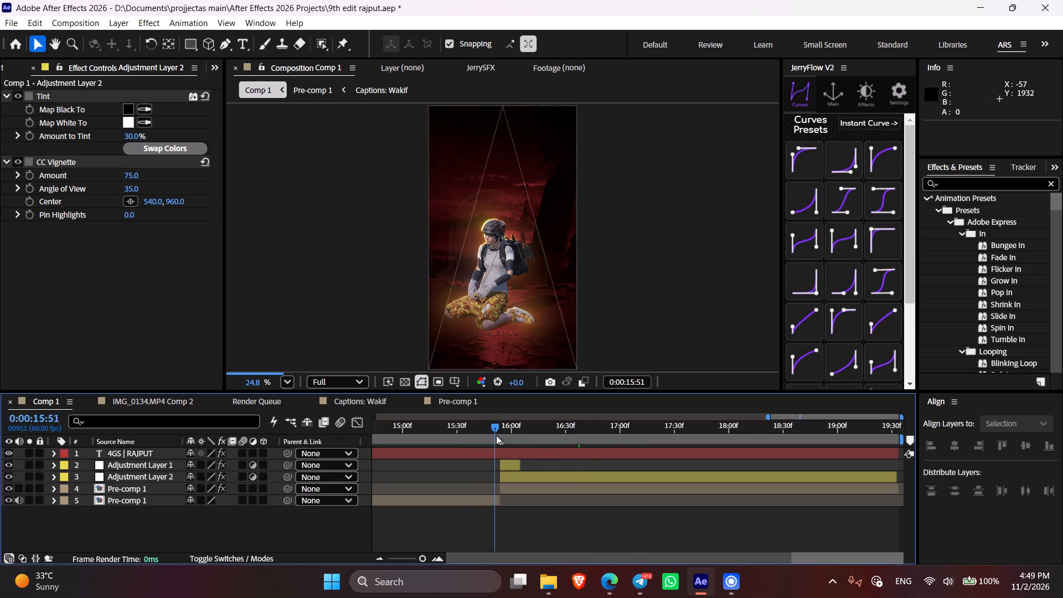
{"action": "left_click_drag", "start_coordinate": [496, 435], "coordinate": [512, 438]}
{"action": "left_click", "coordinate": [529, 537]}
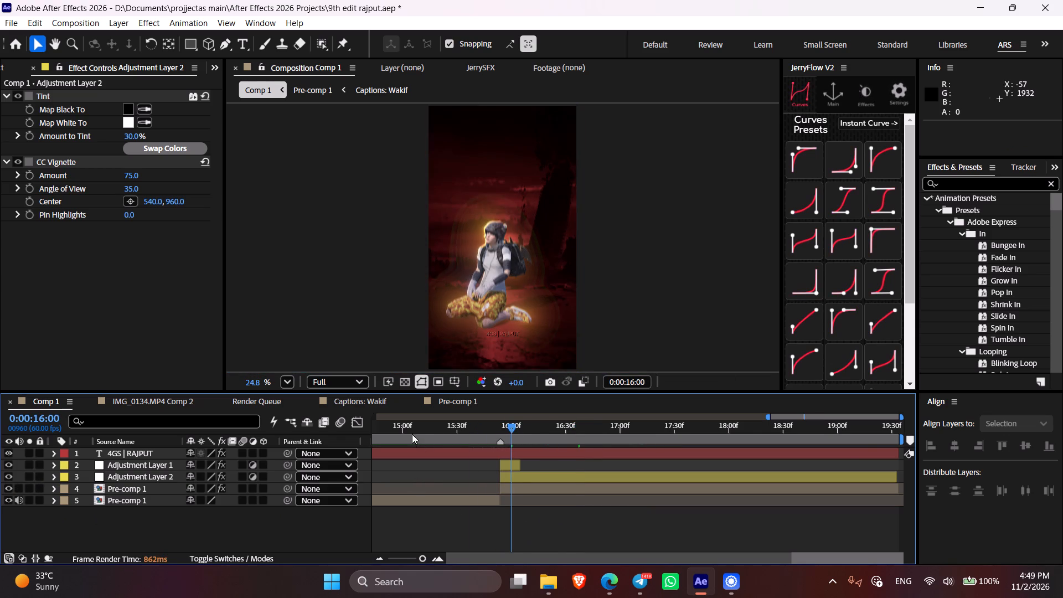
Preview the full Comp 1 edit from 0:00:00:00 at Quarter resolution, with its entire duration shown in the timeline.
{"action": "left_click_drag", "start_coordinate": [408, 433], "coordinate": [67, 453]}
{"action": "left_click", "coordinate": [345, 380]}
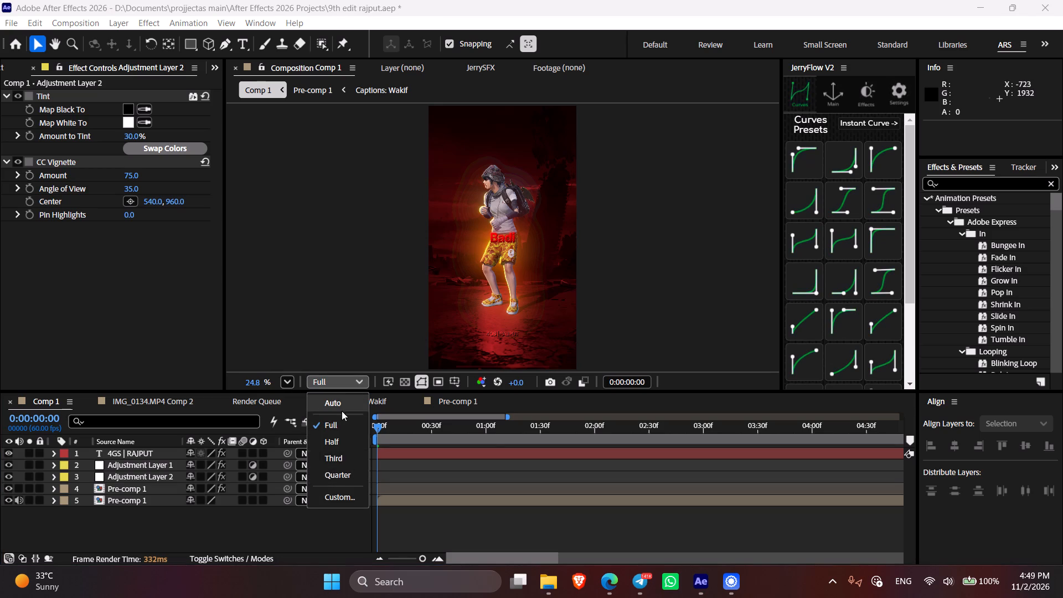
{"action": "left_click", "coordinate": [354, 470]}
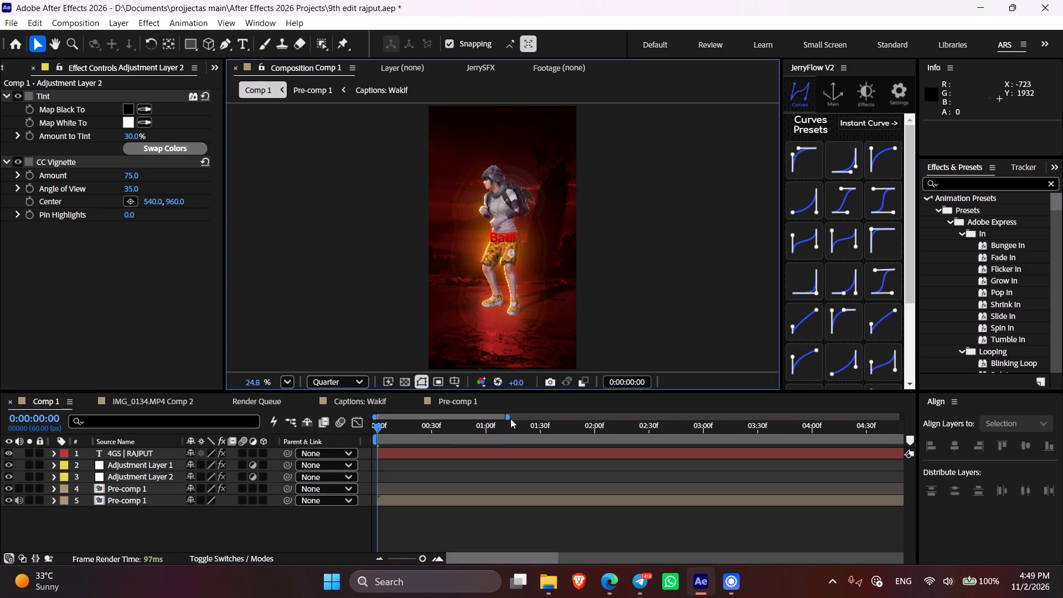
{"action": "left_click_drag", "start_coordinate": [508, 417], "coordinate": [940, 425]}
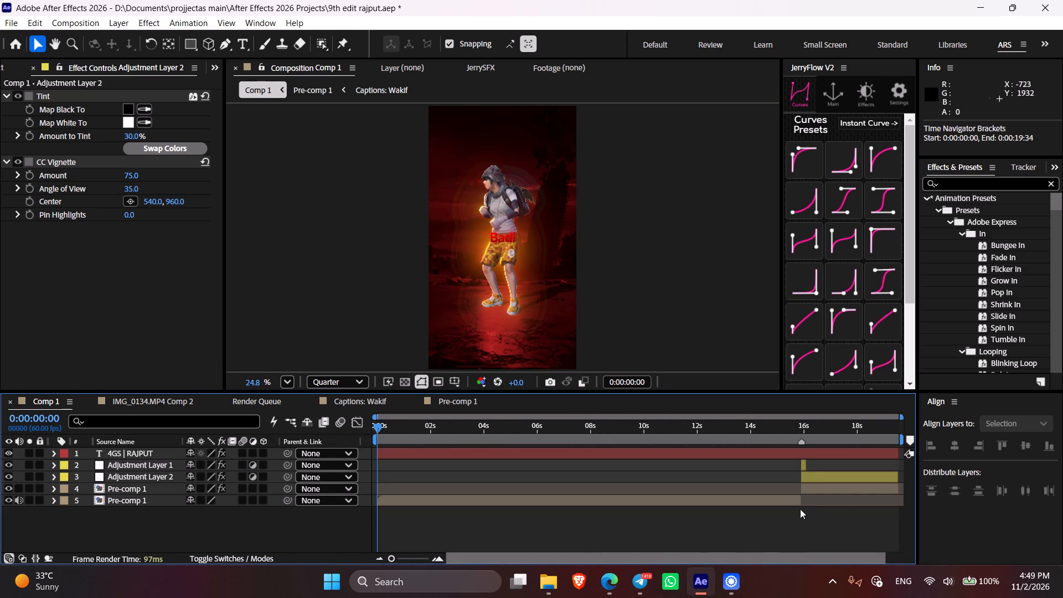
{"action": "left_click", "coordinate": [781, 528]}
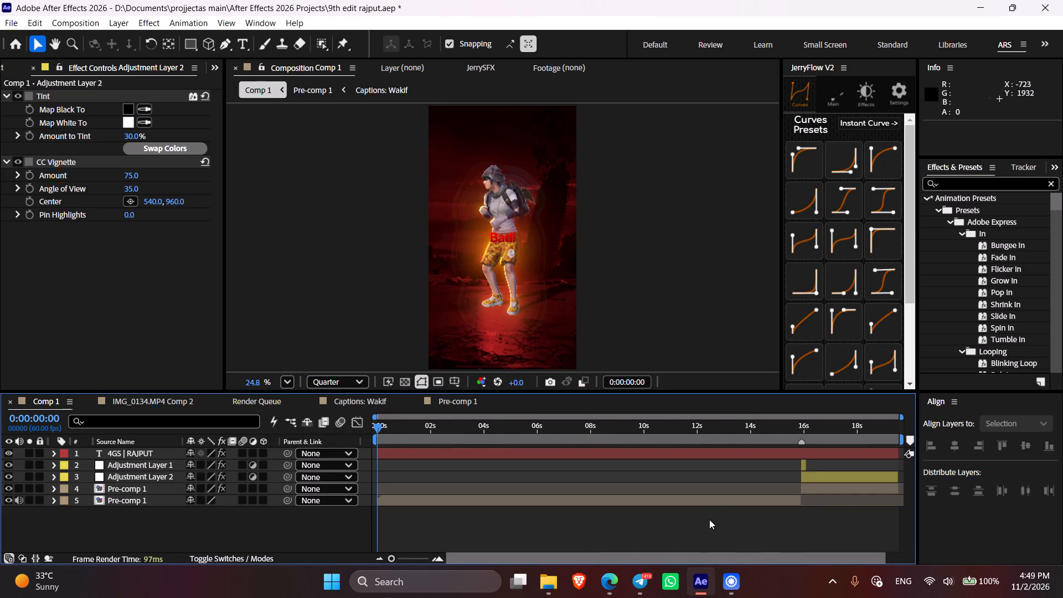
{"action": "key", "text": "space"}
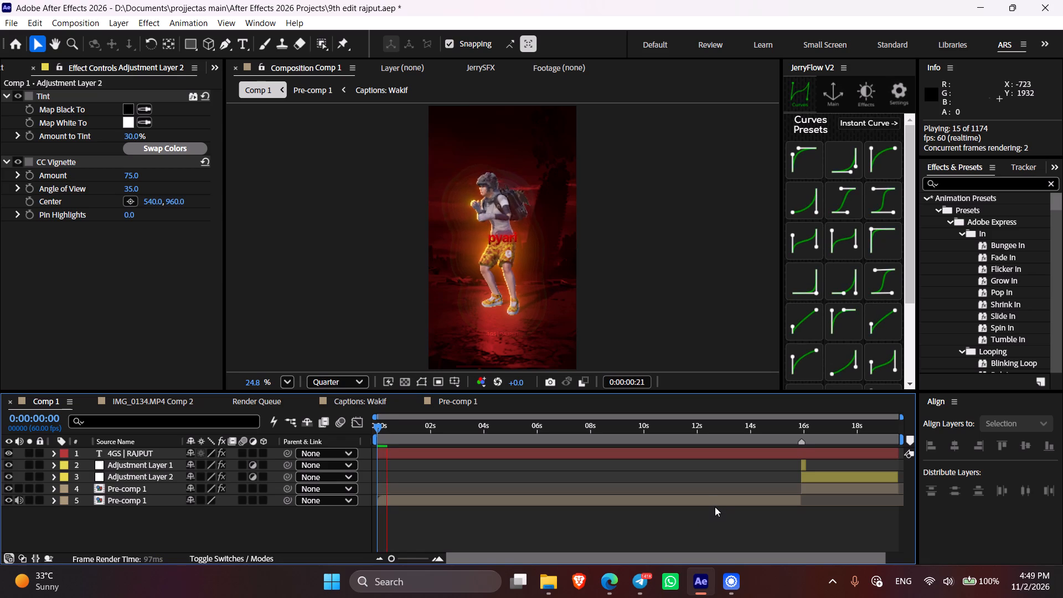
{"action": "key", "text": "space"}
{"action": "key", "text": "space"}
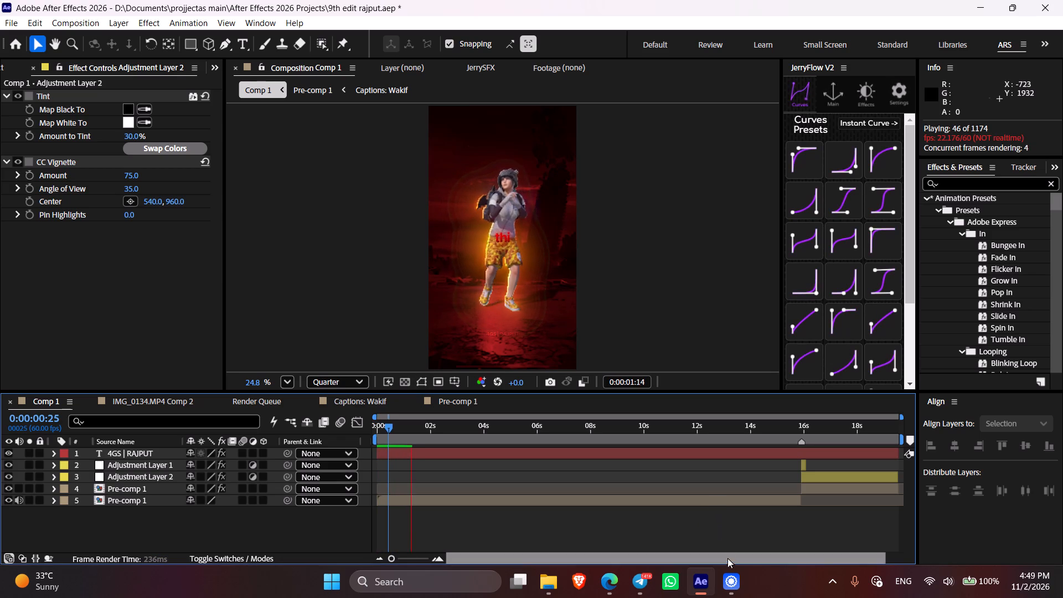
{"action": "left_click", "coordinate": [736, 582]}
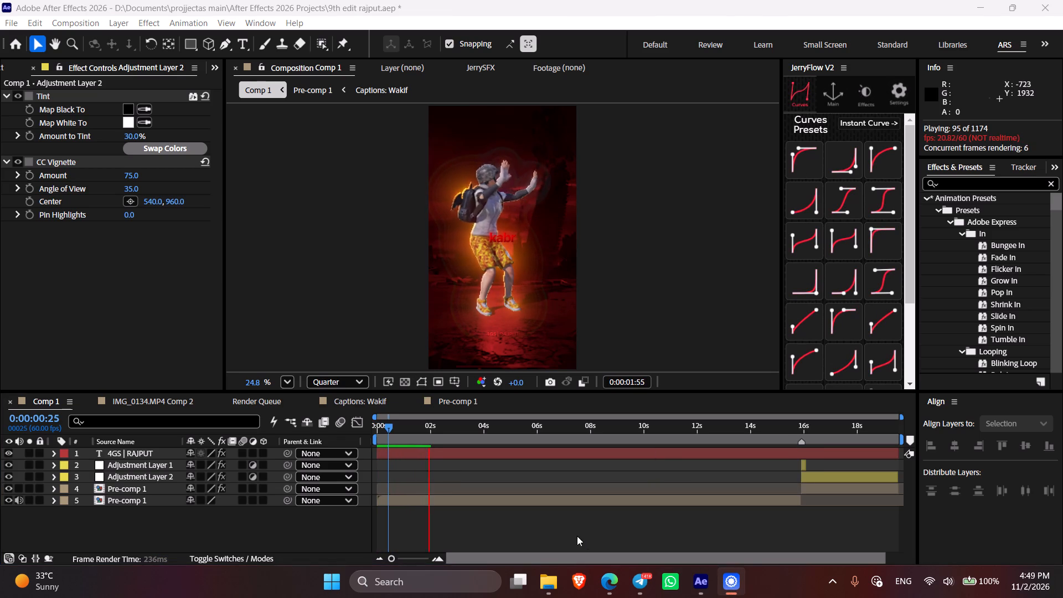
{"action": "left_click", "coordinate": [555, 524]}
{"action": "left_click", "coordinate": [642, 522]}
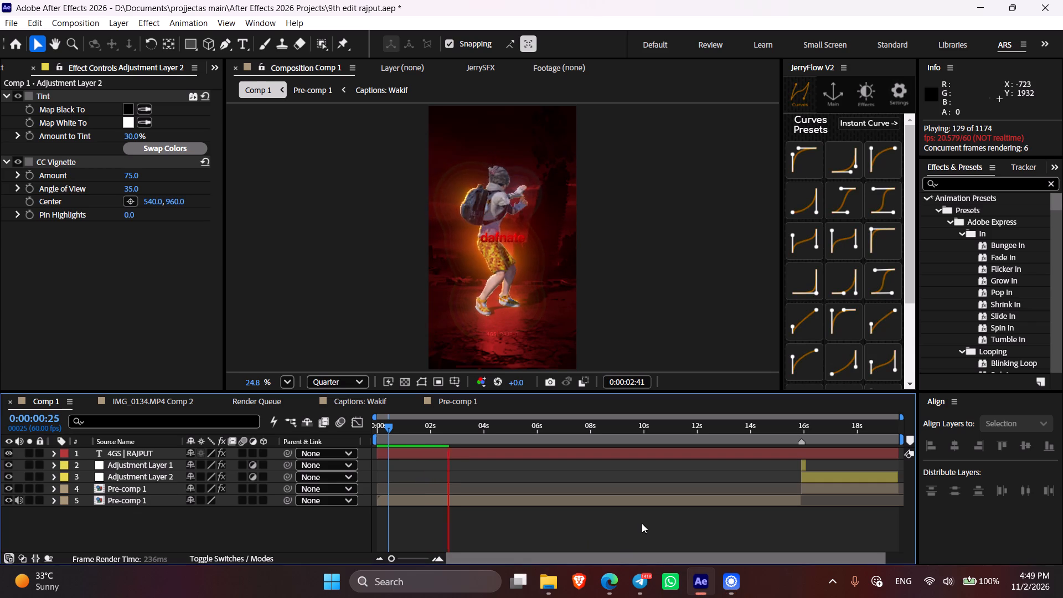
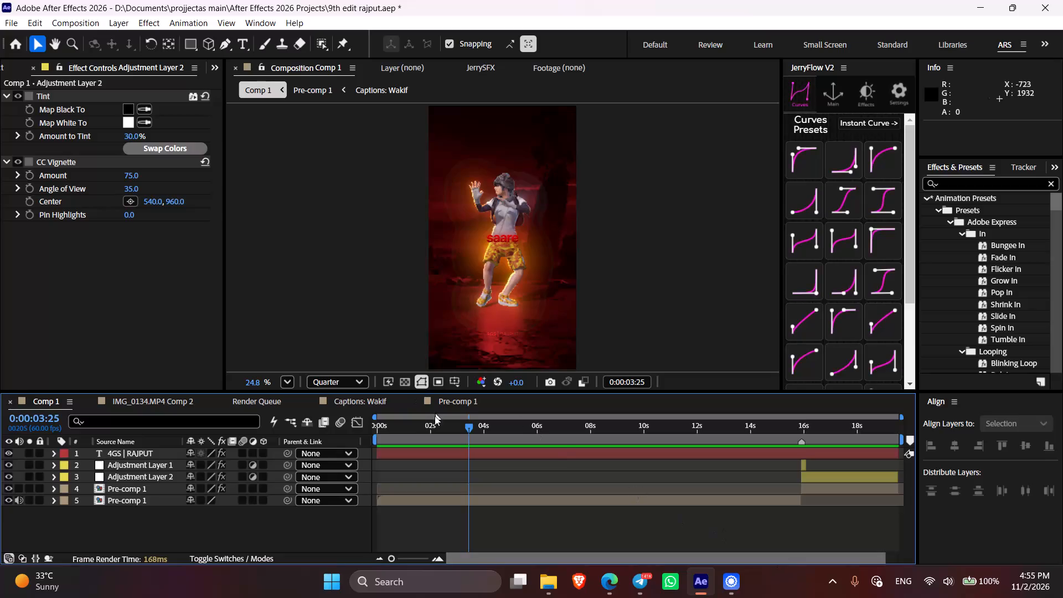
Examine the cut around 0:00:16:00 in Comp 1, playing the composition from 0:00:15:30.
{"action": "left_click_drag", "start_coordinate": [432, 430], "coordinate": [359, 429]}
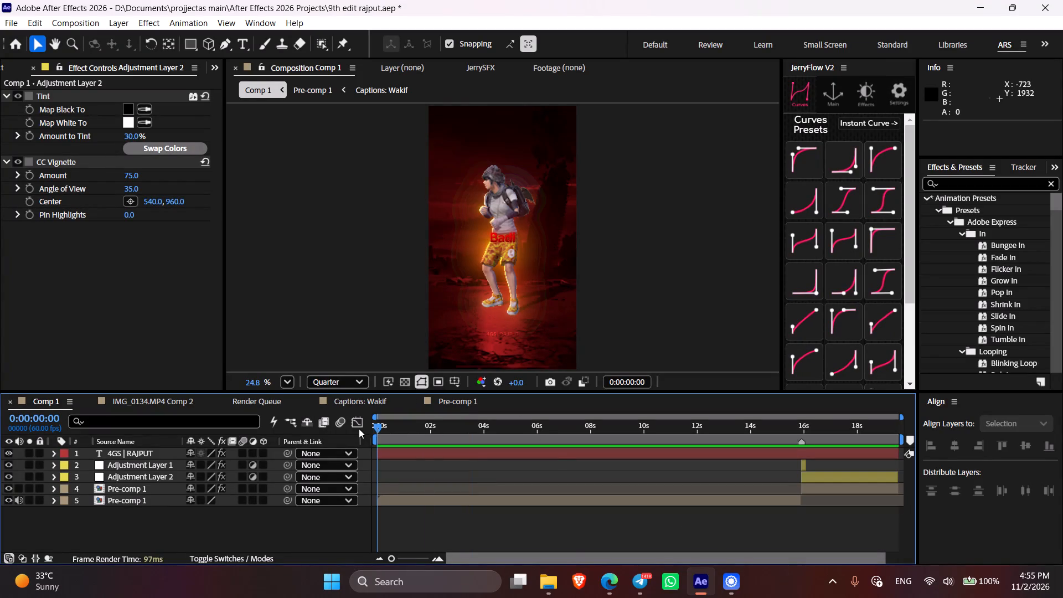
{"action": "left_click_drag", "start_coordinate": [359, 429], "coordinate": [363, 429]}
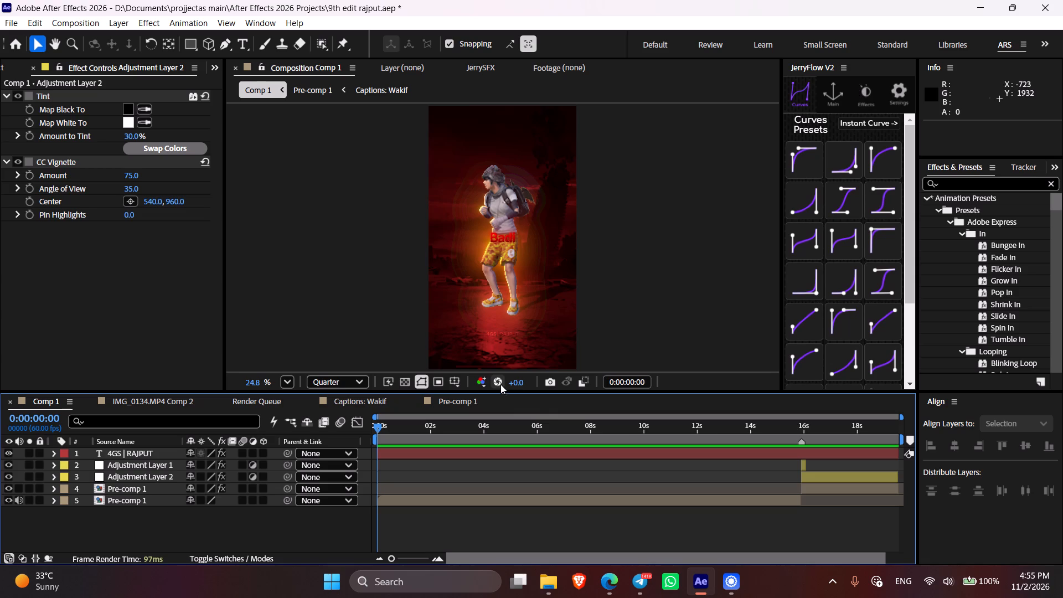
{"action": "left_click_drag", "start_coordinate": [768, 439], "coordinate": [804, 443]}
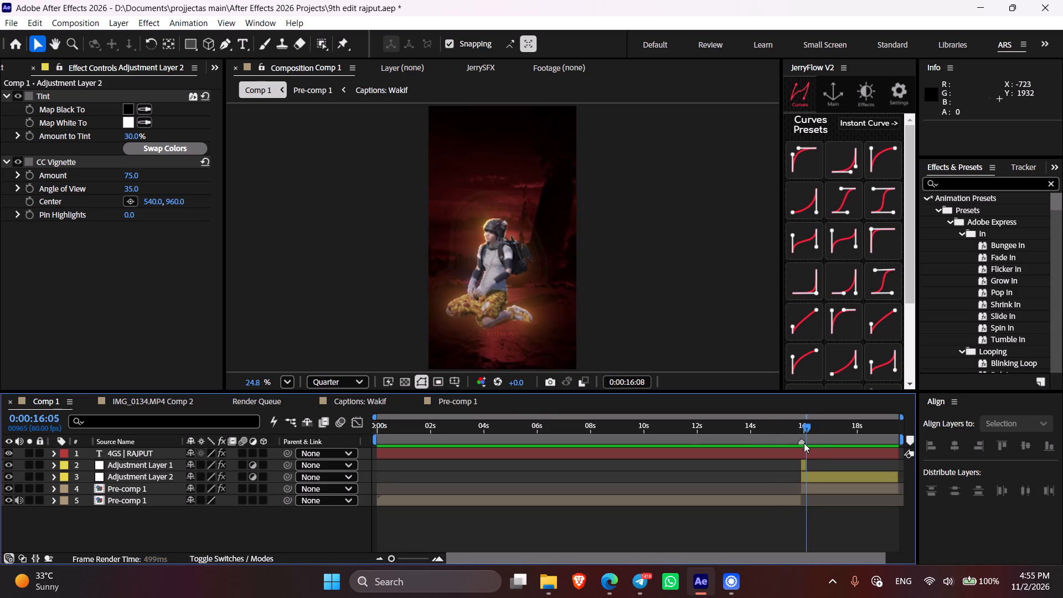
{"action": "left_click_drag", "start_coordinate": [804, 443], "coordinate": [800, 442]}
{"action": "left_click", "coordinate": [814, 525]}
{"action": "left_click_drag", "start_coordinate": [803, 435], "coordinate": [796, 433]}
{"action": "key", "text": "ctrl+z"}
{"action": "left_click_drag", "start_coordinate": [790, 422], "coordinate": [809, 431]}
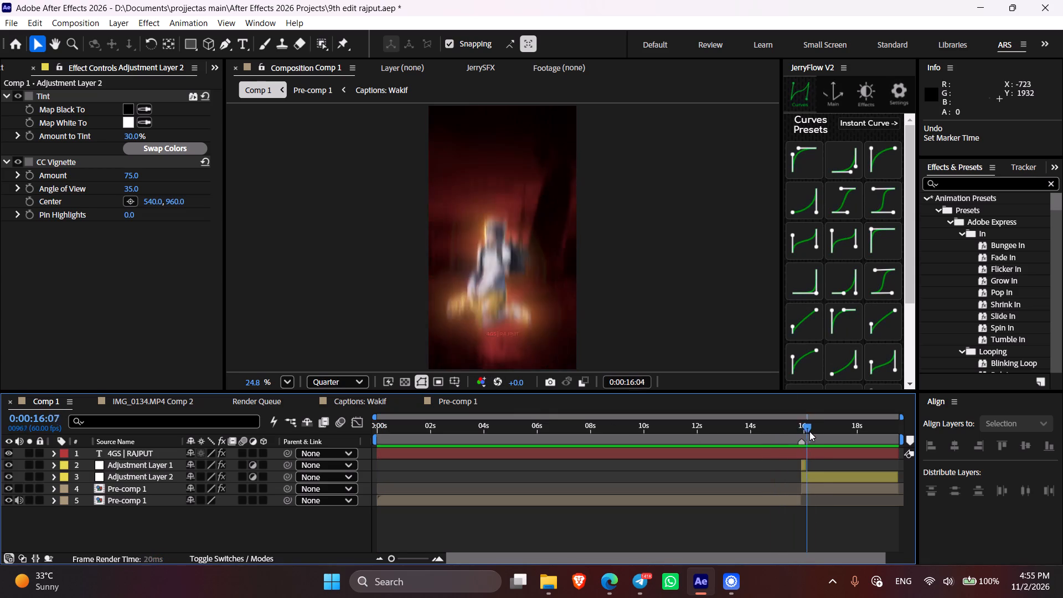
{"action": "left_click_drag", "start_coordinate": [809, 431], "coordinate": [791, 432]}
{"action": "left_click", "coordinate": [822, 518]}
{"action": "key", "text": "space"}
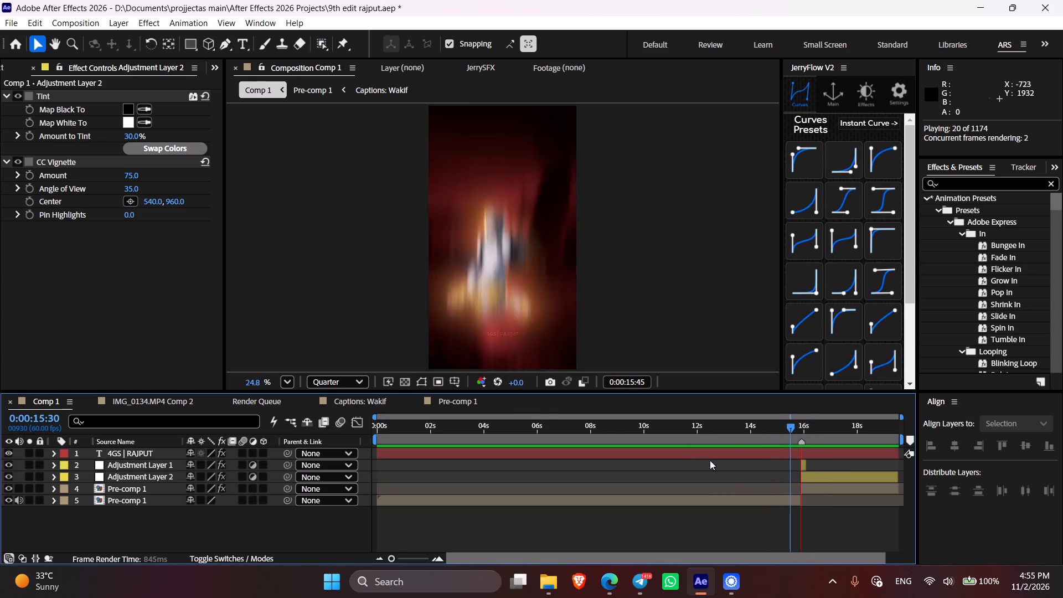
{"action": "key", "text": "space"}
Play the beginning of Comp 1 from 0:00:00:00 to 0:00:01:18.
{"action": "left_click_drag", "start_coordinate": [703, 433], "coordinate": [333, 441]}
{"action": "left_click", "coordinate": [469, 529]}
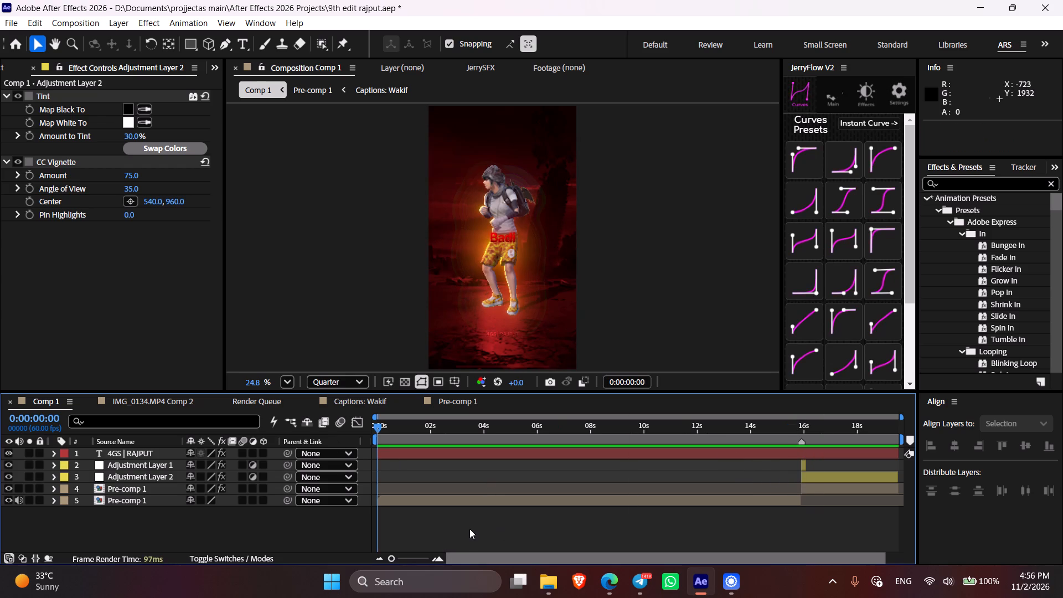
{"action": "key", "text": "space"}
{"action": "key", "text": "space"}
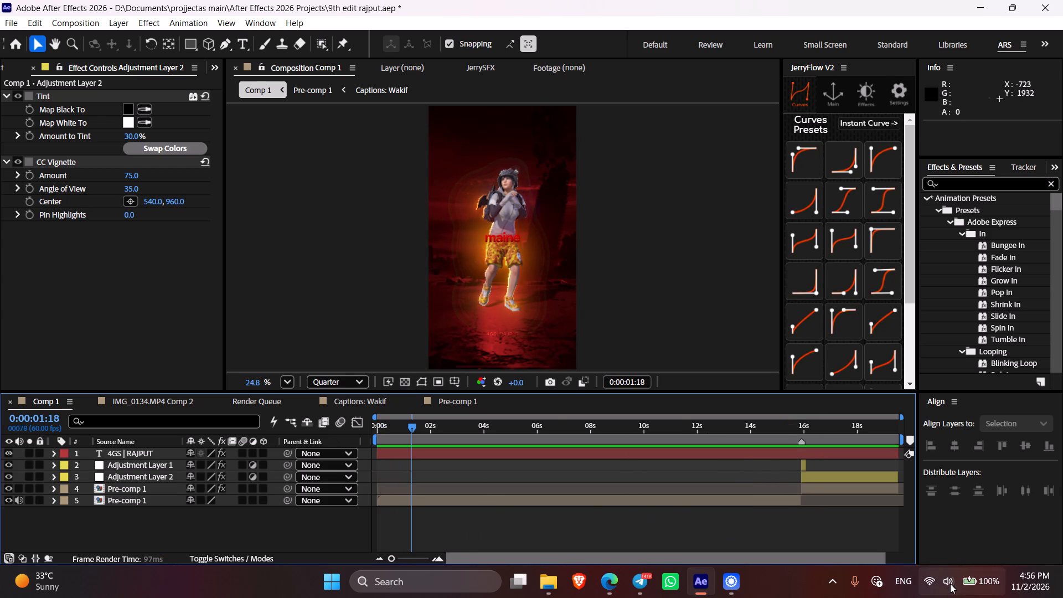
Raise the system sound volume slightly.
{"action": "left_click", "coordinate": [950, 584]}
{"action": "left_click_drag", "start_coordinate": [967, 509], "coordinate": [976, 508]}
{"action": "left_click", "coordinate": [653, 518]}
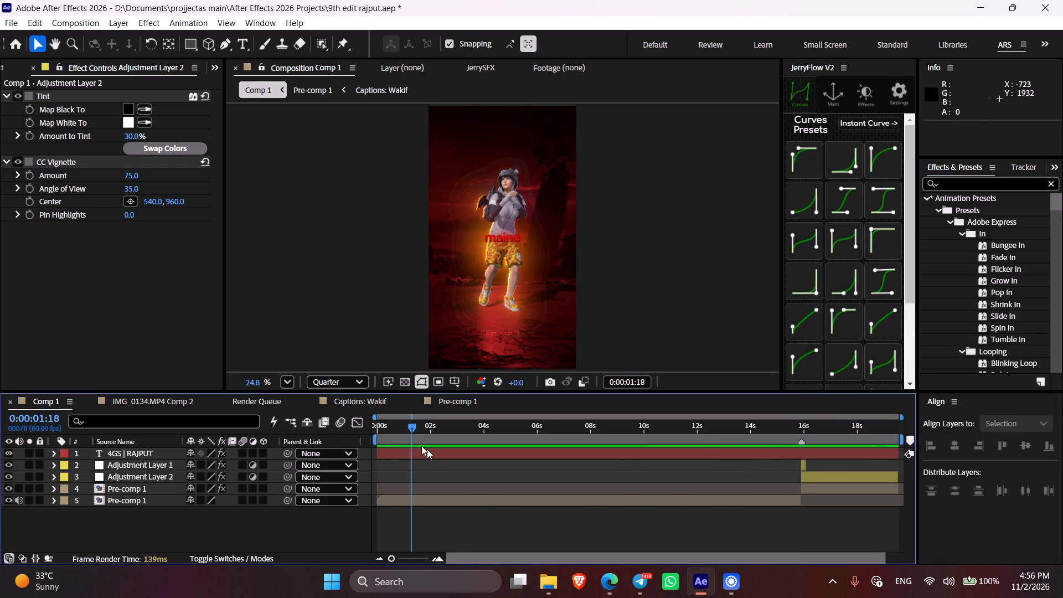
Replay the opening of Comp 1 from 0:00:00:00 to check its picture and sound at the new volume.
{"action": "left_click_drag", "start_coordinate": [393, 428], "coordinate": [361, 426]}
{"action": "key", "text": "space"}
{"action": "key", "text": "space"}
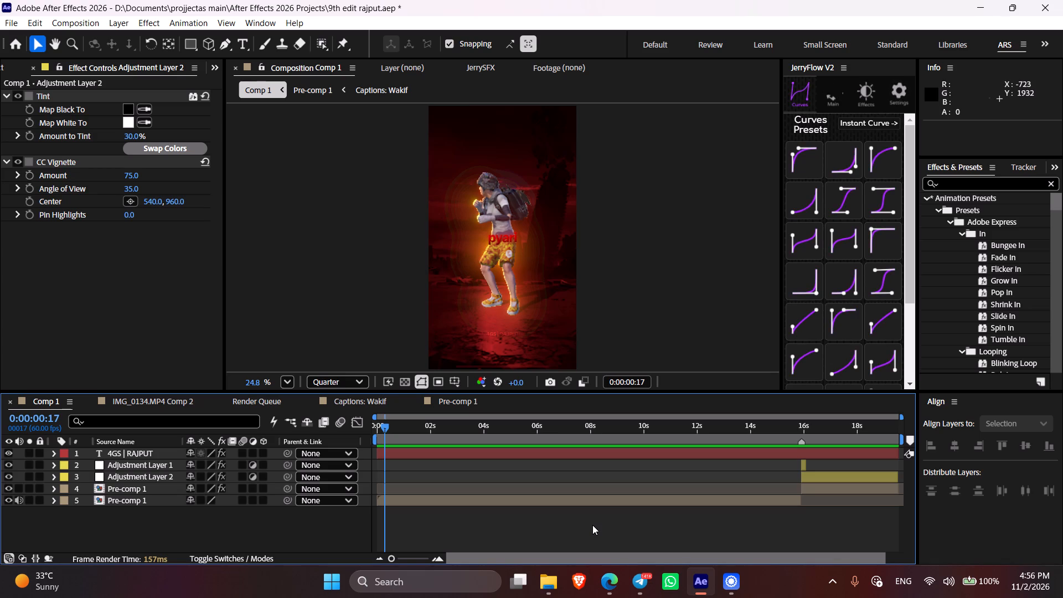
{"action": "left_click", "coordinate": [592, 525]}
{"action": "left_click_drag", "start_coordinate": [395, 419], "coordinate": [378, 423]}
{"action": "left_click_drag", "start_coordinate": [395, 428], "coordinate": [369, 427]}
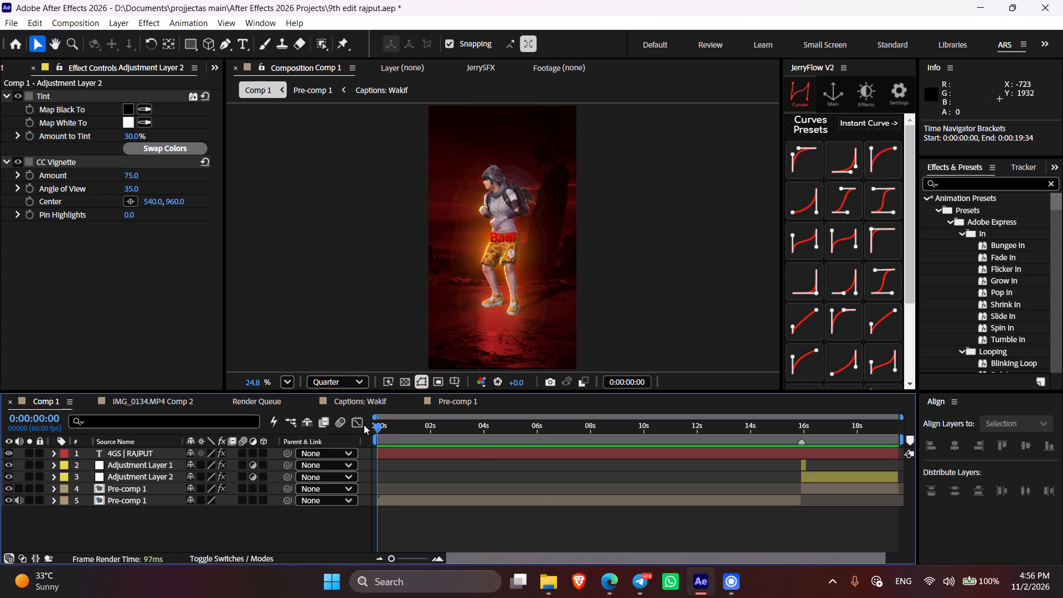
{"action": "left_click", "coordinate": [522, 535]}
{"action": "key", "text": "Delete"}
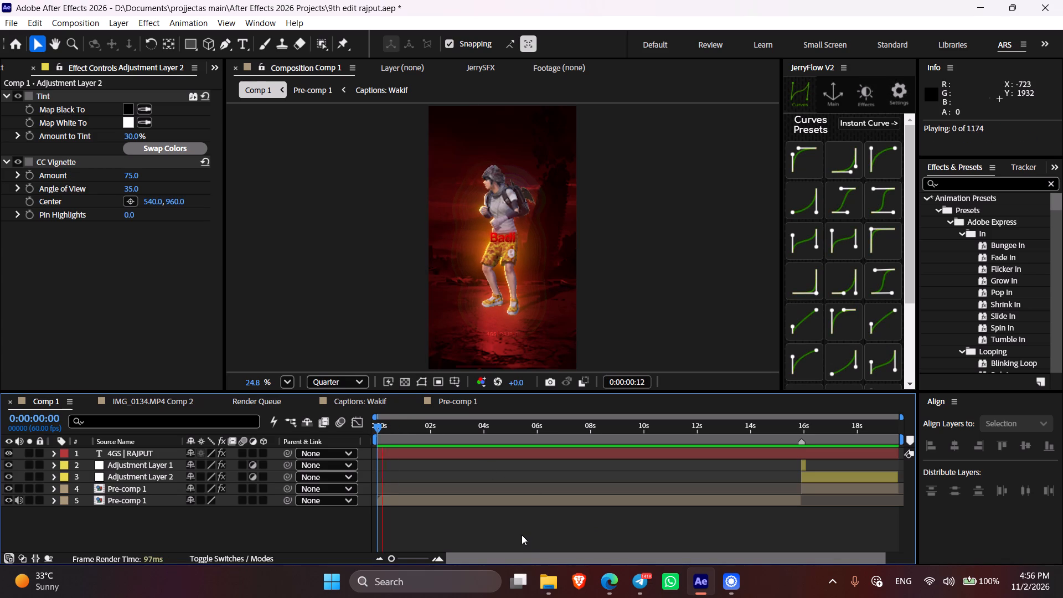
{"action": "key", "text": "Delete"}
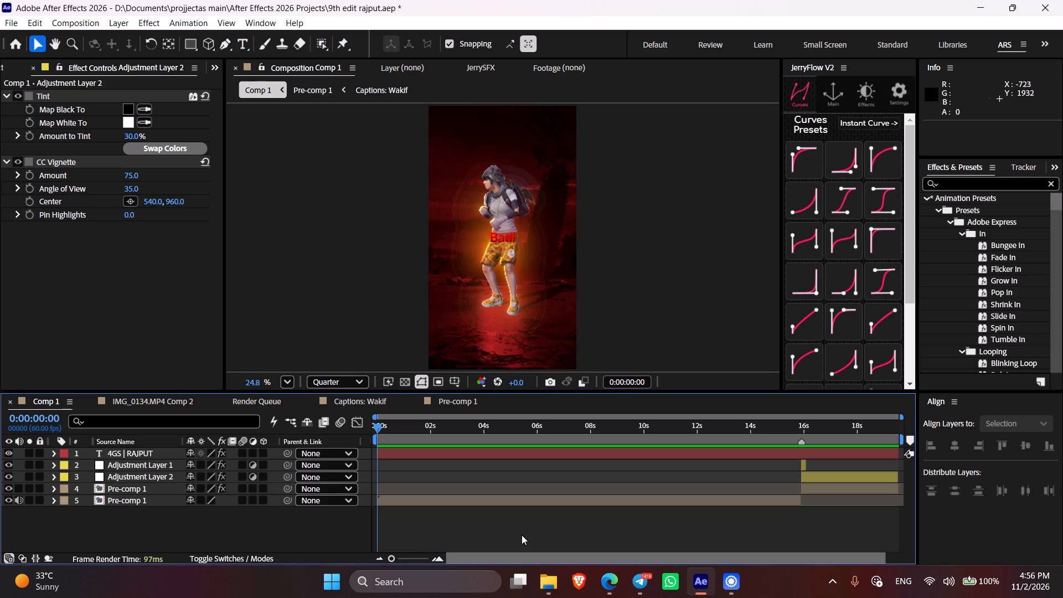
{"action": "key", "text": "Delete"}
{"action": "key", "text": "Delete"}
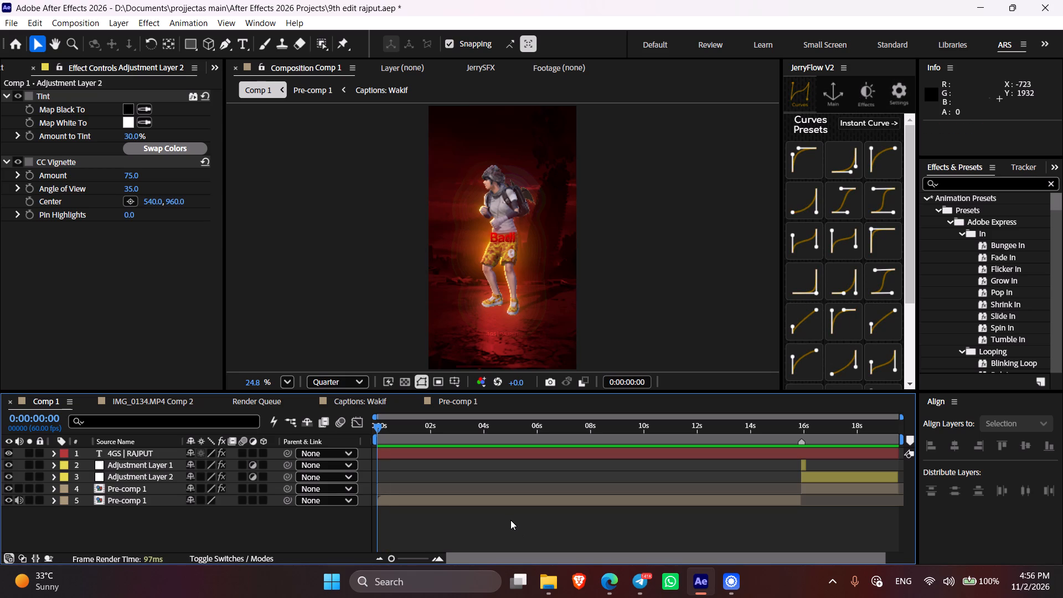
{"action": "key", "text": "Delete"}
{"action": "key", "text": "Delete"}
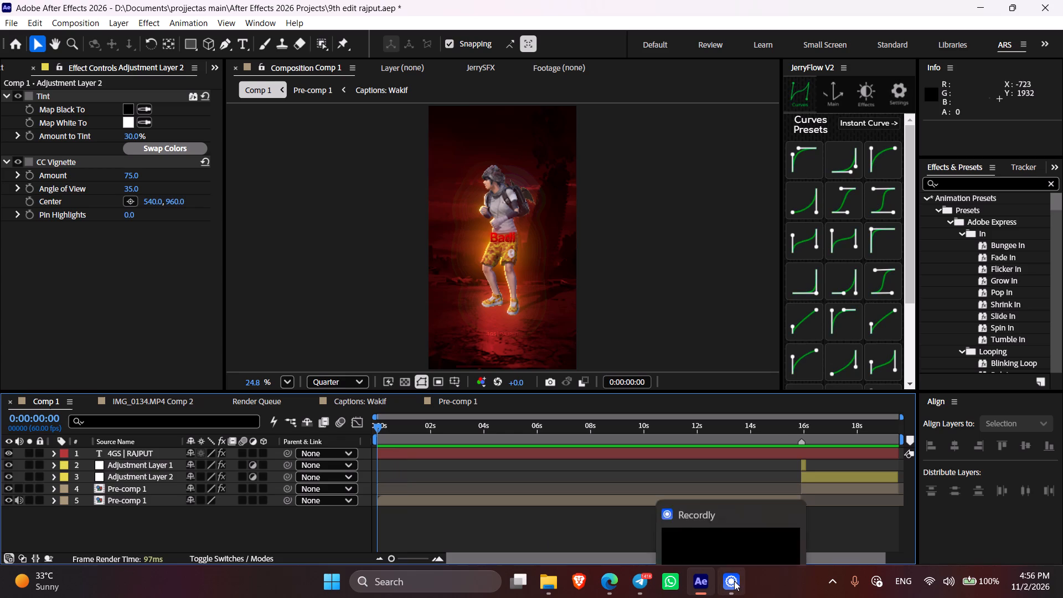
Switch to Recordly and operate its screen-recording controls.
{"action": "left_click", "coordinate": [734, 581]}
{"action": "left_click", "coordinate": [570, 517]}
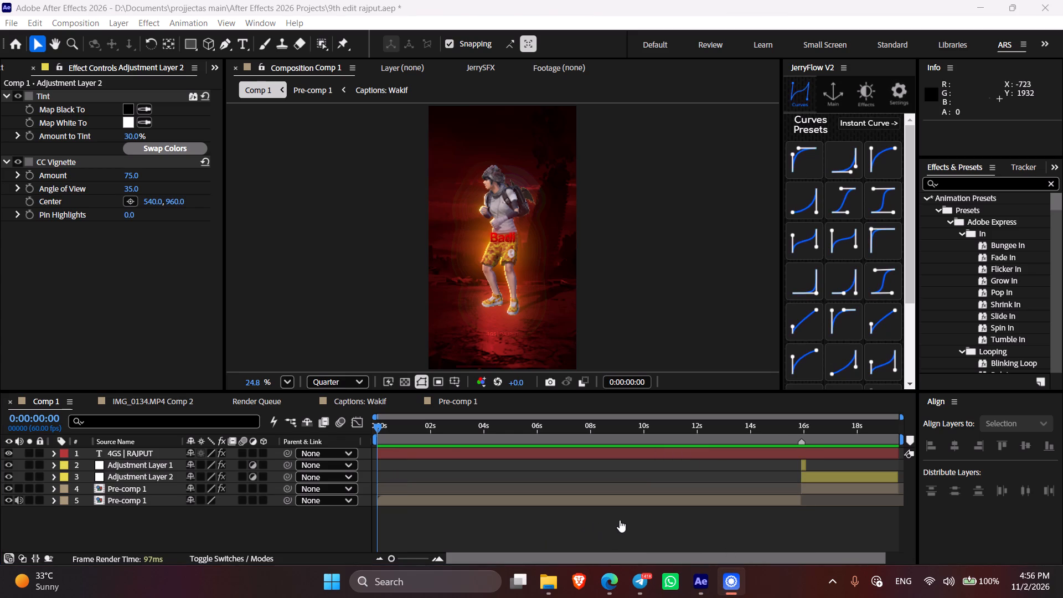
In After Effects, preview the Comp 1 edit from 0:00:00:00 through 0:00:18:07.
{"action": "left_click", "coordinate": [623, 519]}
{"action": "left_click_drag", "start_coordinate": [382, 431], "coordinate": [369, 433]}
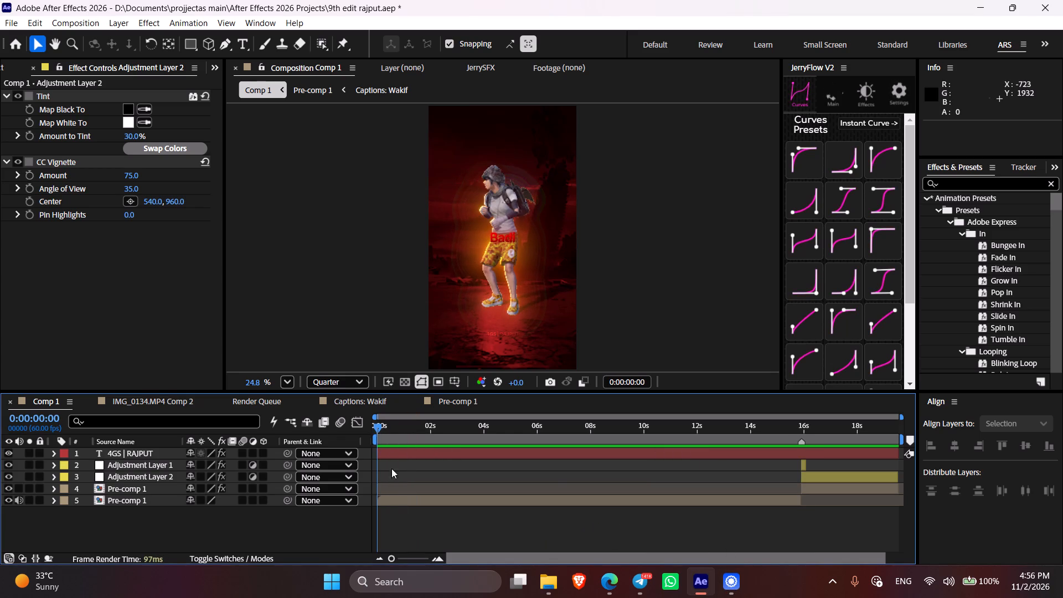
{"action": "left_click", "coordinate": [399, 515]}
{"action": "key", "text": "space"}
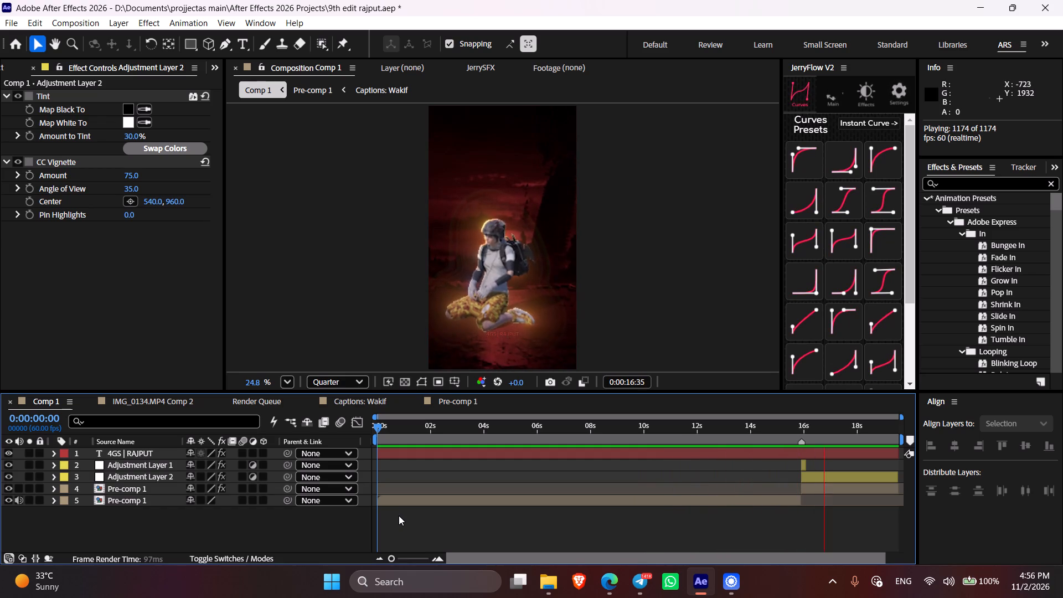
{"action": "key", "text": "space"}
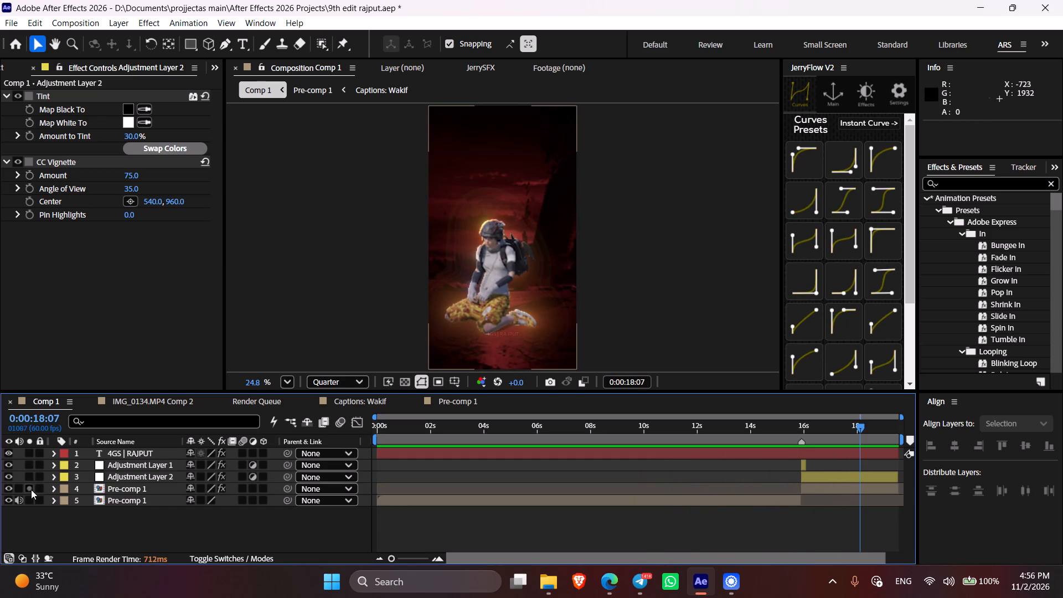
Unmute the audio of the upper Pre-comp 1 clip and play the edit from 0:00:13:56.
{"action": "left_click", "coordinate": [17, 487]}
{"action": "left_click_drag", "start_coordinate": [781, 422], "coordinate": [749, 422]}
{"action": "key", "text": "space"}
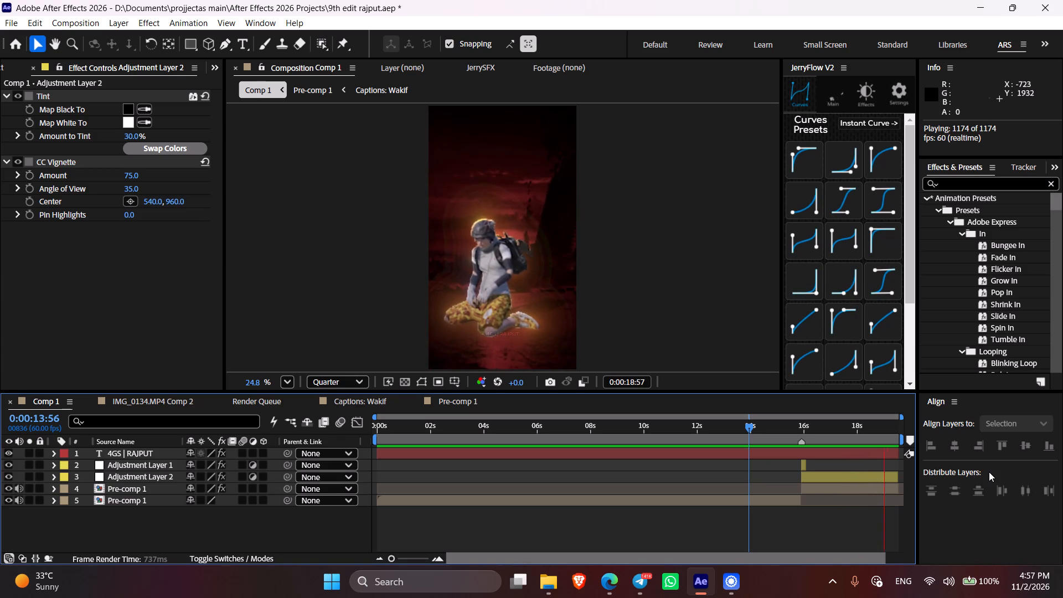
{"action": "key", "text": "space"}
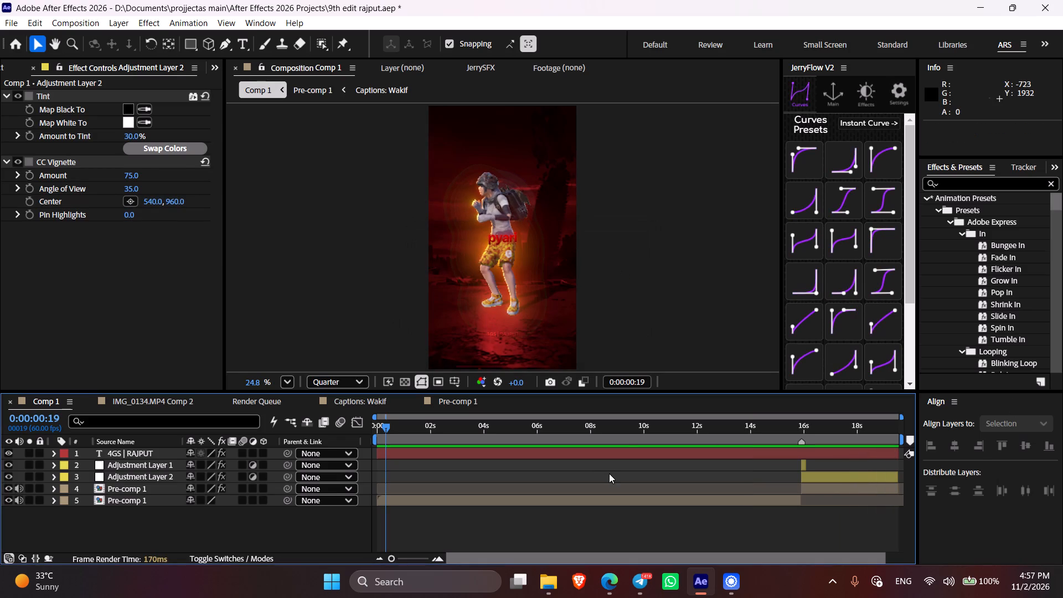
Set the composition preview resolution to Full and check frames up to 0:00:08:57.
{"action": "left_click_drag", "start_coordinate": [417, 427], "coordinate": [497, 435]}
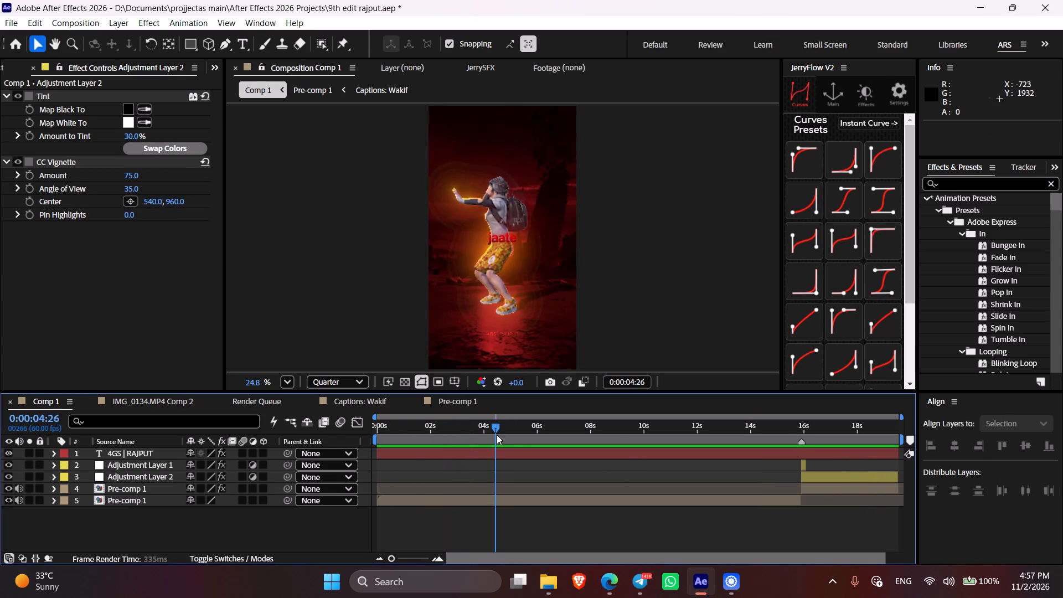
{"action": "left_click_drag", "start_coordinate": [497, 435], "coordinate": [539, 436]}
{"action": "left_click", "coordinate": [328, 383]}
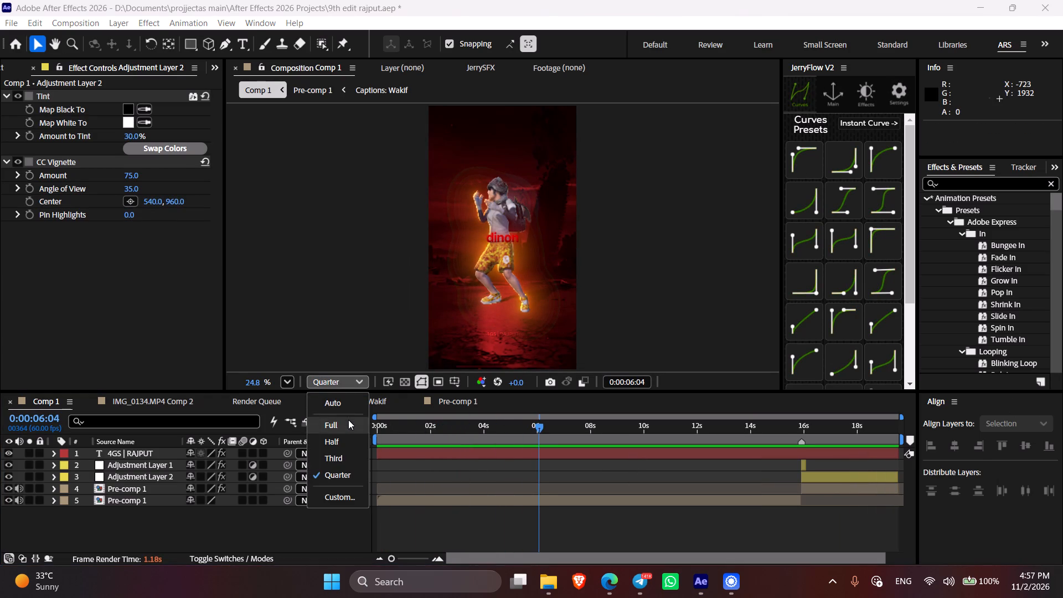
{"action": "left_click", "coordinate": [348, 420]}
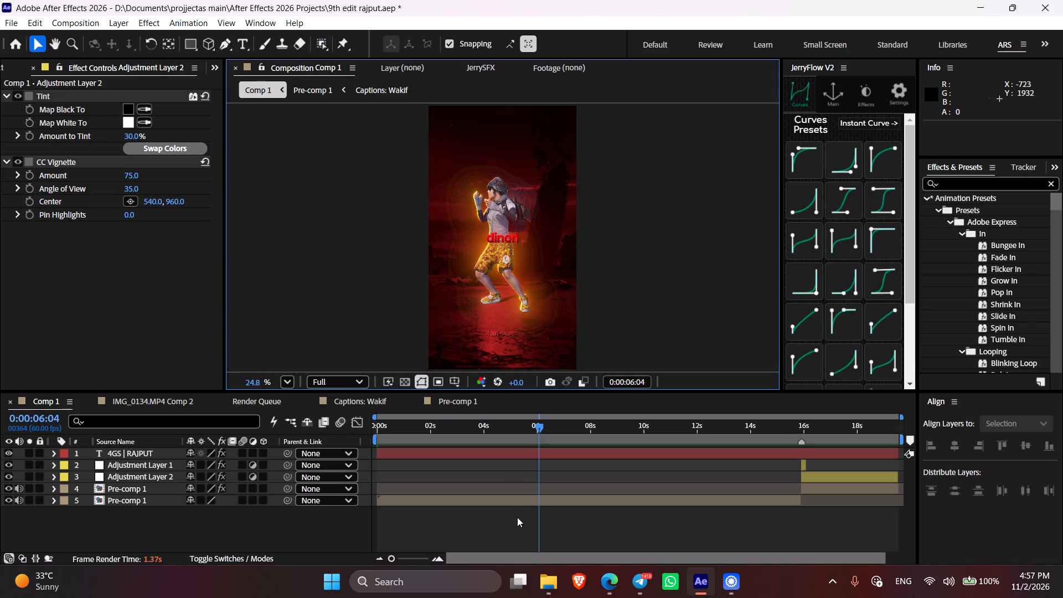
{"action": "left_click", "coordinate": [517, 519]}
{"action": "left_click_drag", "start_coordinate": [589, 433], "coordinate": [616, 441]}
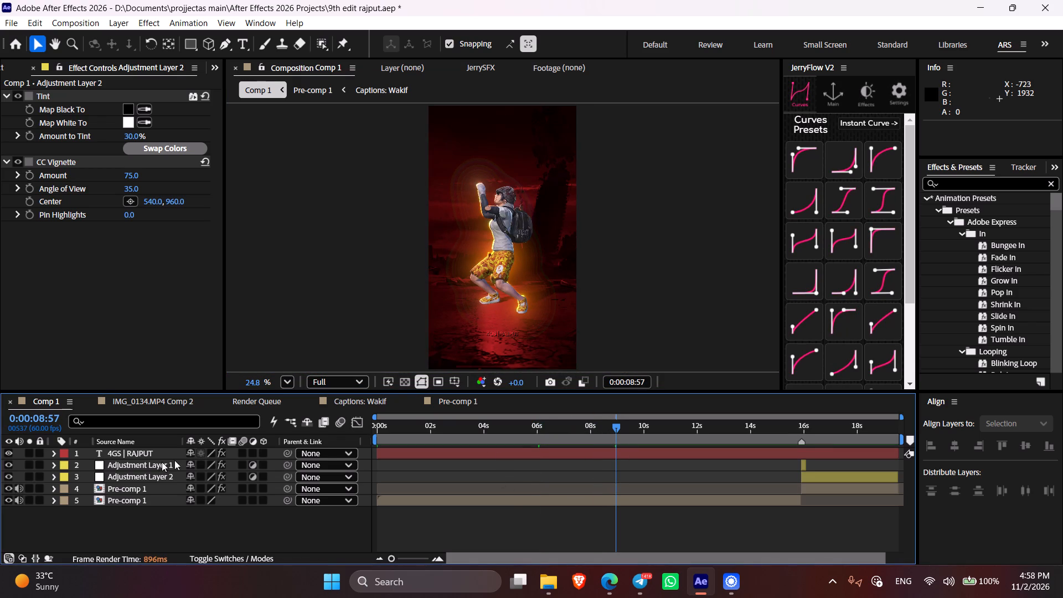
Add a new adjustment layer directly above Adjustment Layer 1, spanning the whole composition.
{"action": "left_click", "coordinate": [156, 463]}
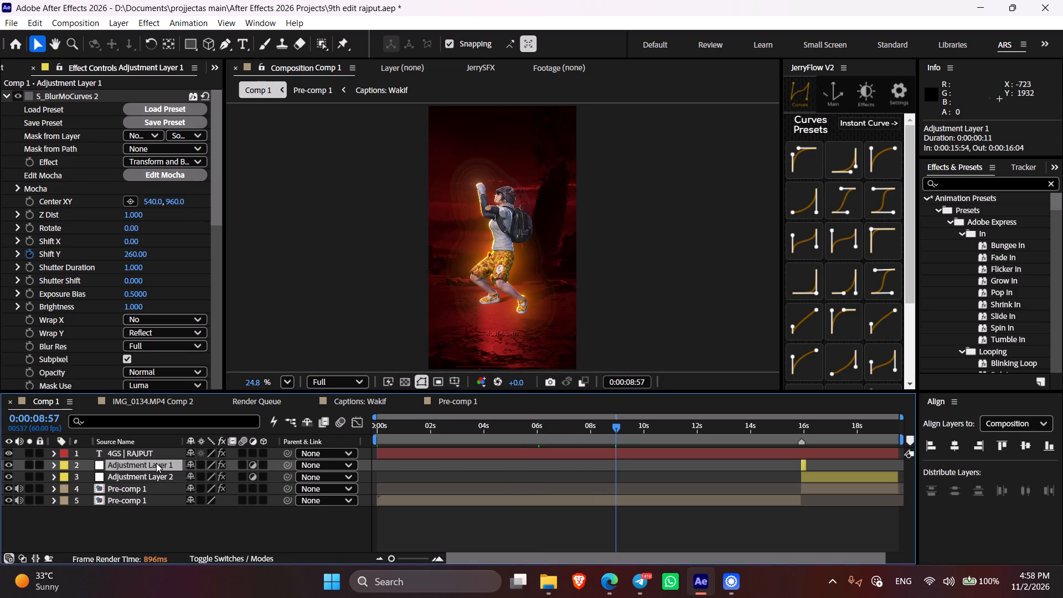
{"action": "key", "text": "ctrl+alt+y"}
{"action": "left_click", "coordinate": [950, 183]}
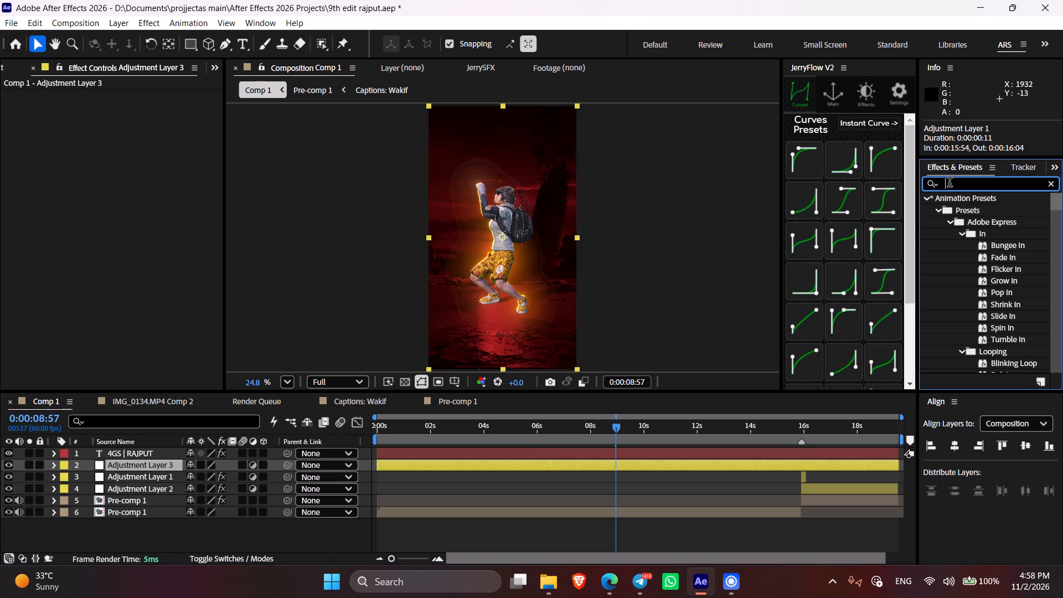
{"action": "left_click", "coordinate": [638, 529]}
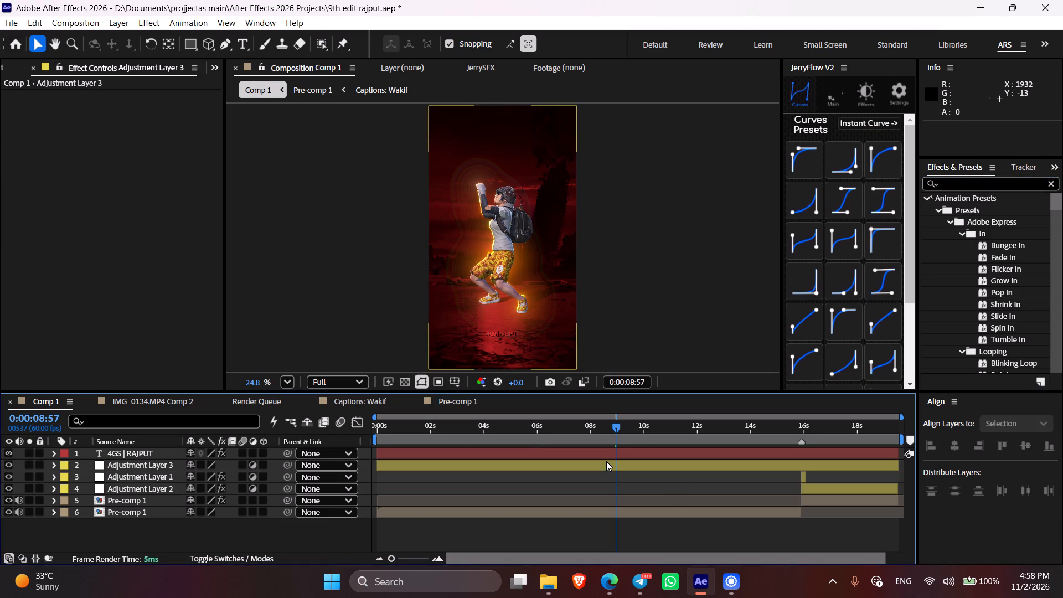
{"action": "left_click", "coordinate": [606, 461]}
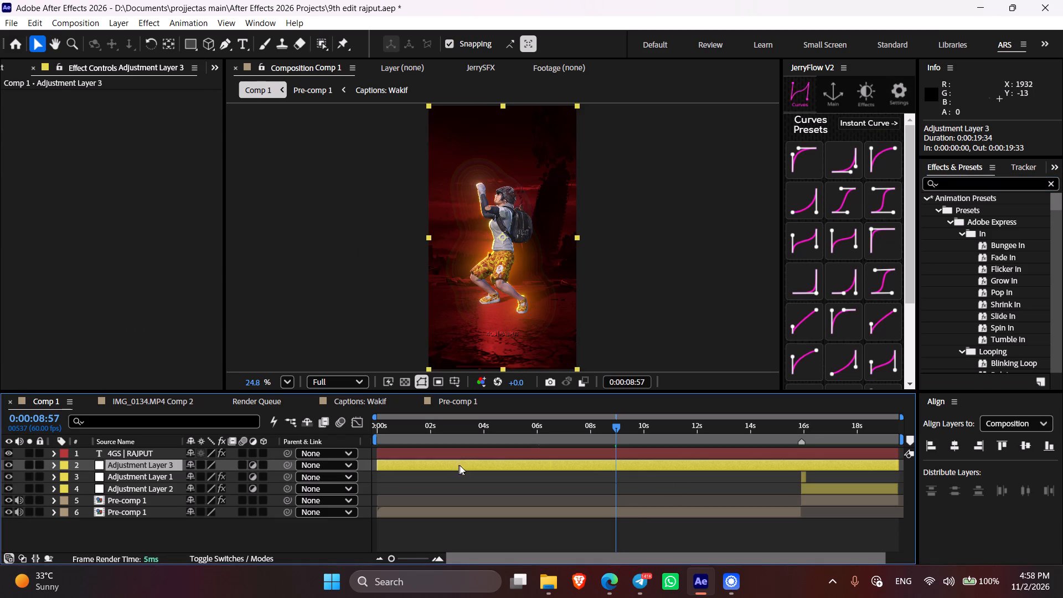
{"action": "left_click", "coordinate": [456, 454]}
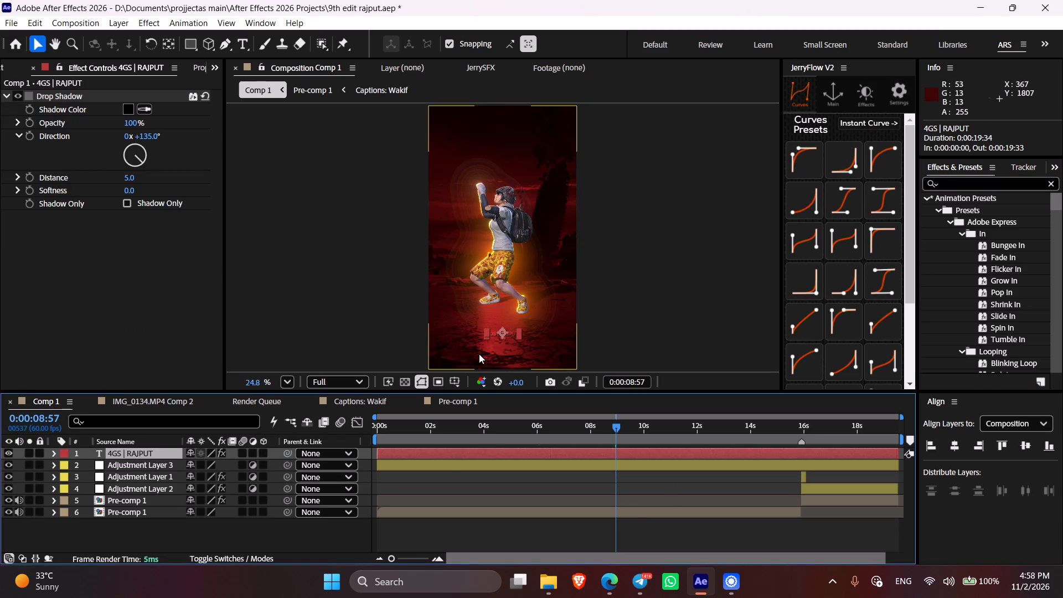
Find the BCC Unsharp Mask effect by searching "unsh" and apply it to Adjustment Layer 3.
{"action": "left_click", "coordinate": [454, 462]}
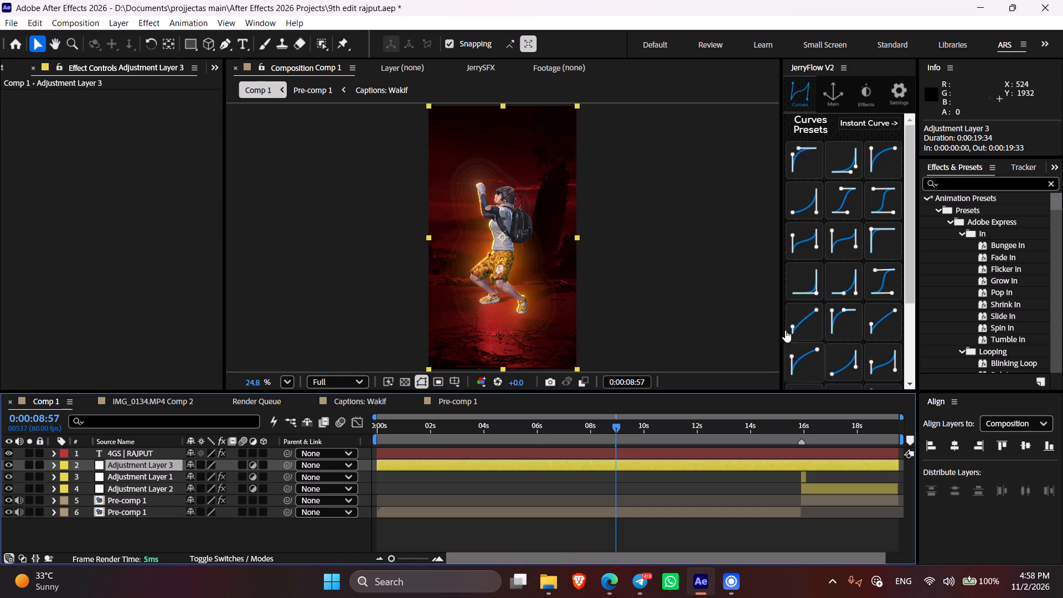
{"action": "left_click", "coordinate": [950, 186]}
{"action": "type", "text": "unsh"}
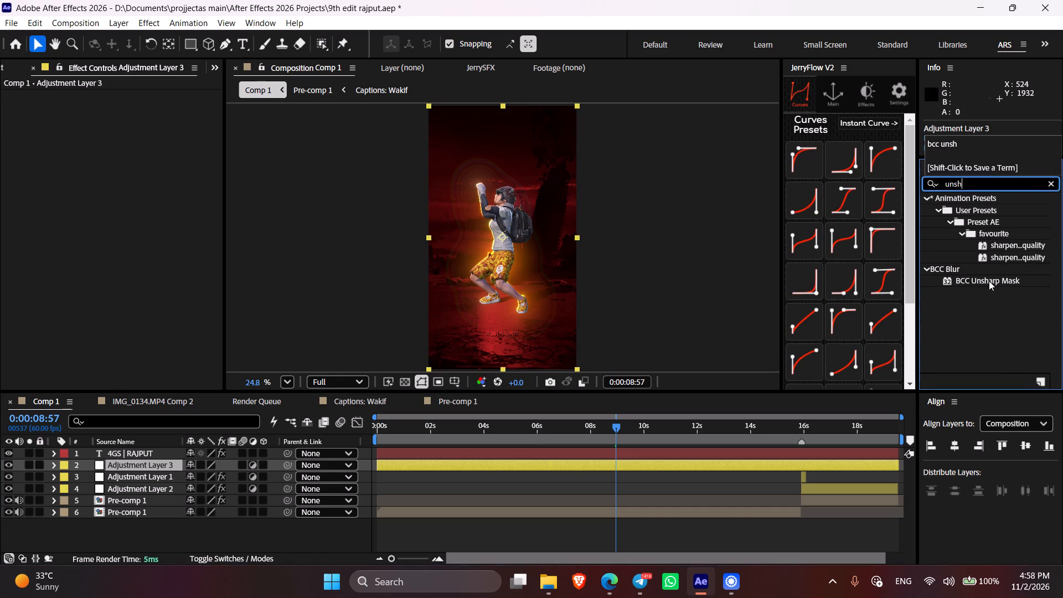
{"action": "left_click", "coordinate": [989, 281]}
{"action": "left_click_drag", "start_coordinate": [989, 281], "coordinate": [563, 423]}
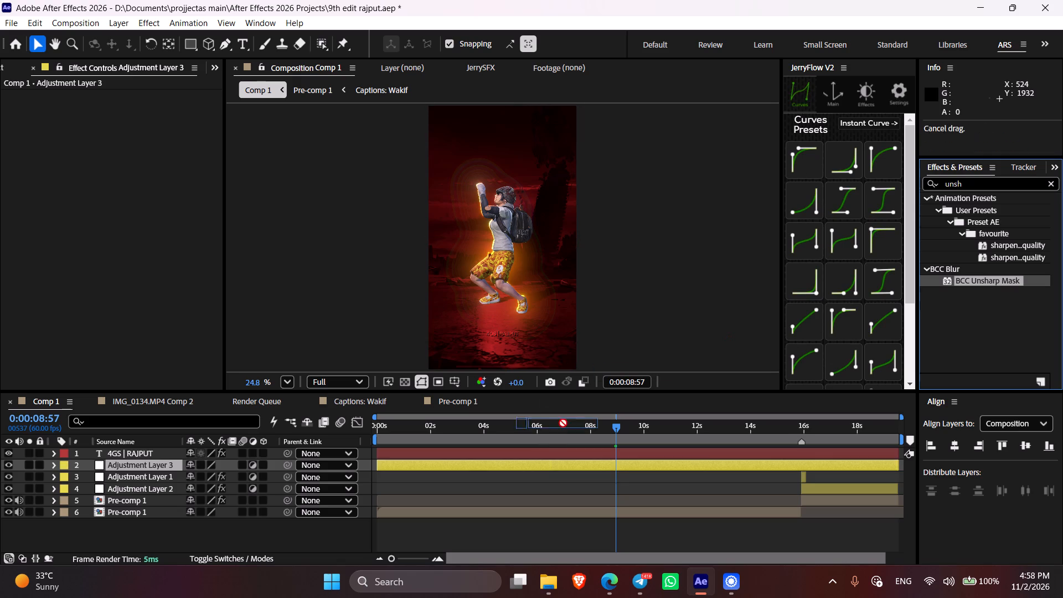
{"action": "left_click_drag", "start_coordinate": [563, 423], "coordinate": [529, 462]}
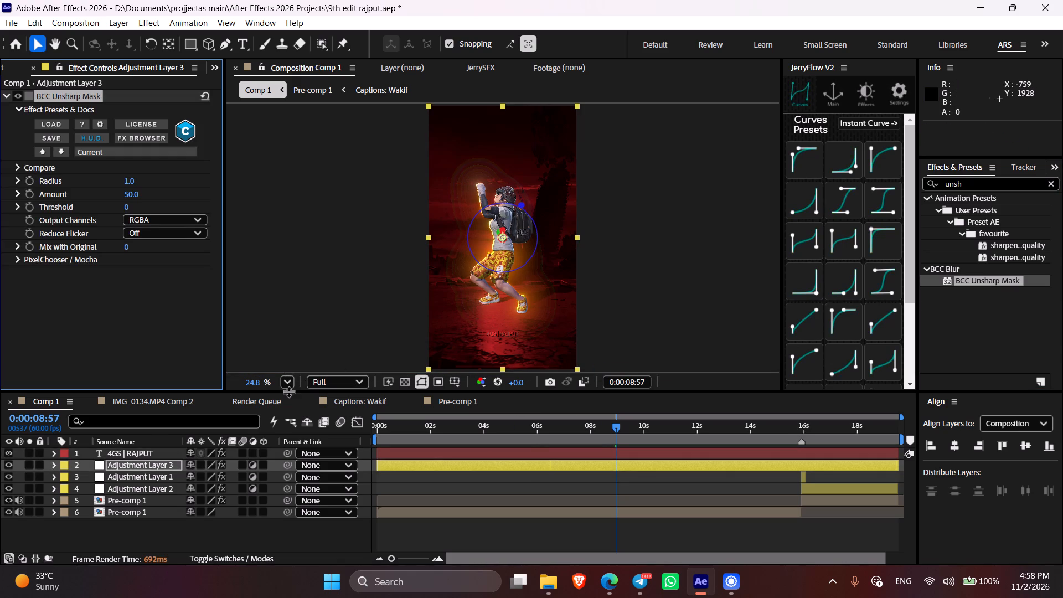
Set the BCC Unsharp Mask Radius to 10, viewing the composition at 50% magnification.
{"action": "left_click", "coordinate": [286, 388]}
{"action": "left_click", "coordinate": [313, 244]}
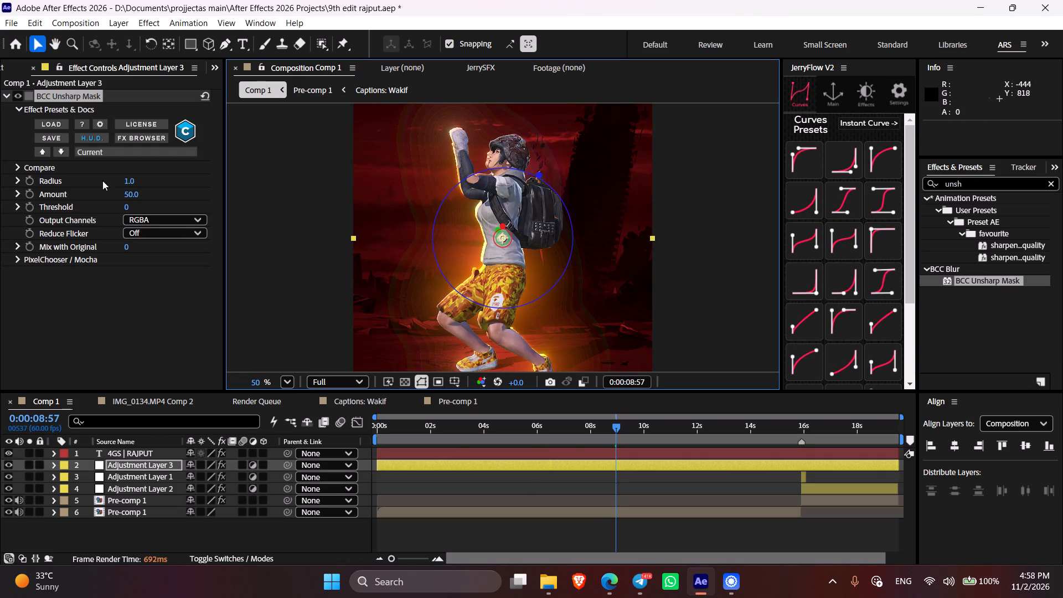
{"action": "left_click", "coordinate": [131, 181]}
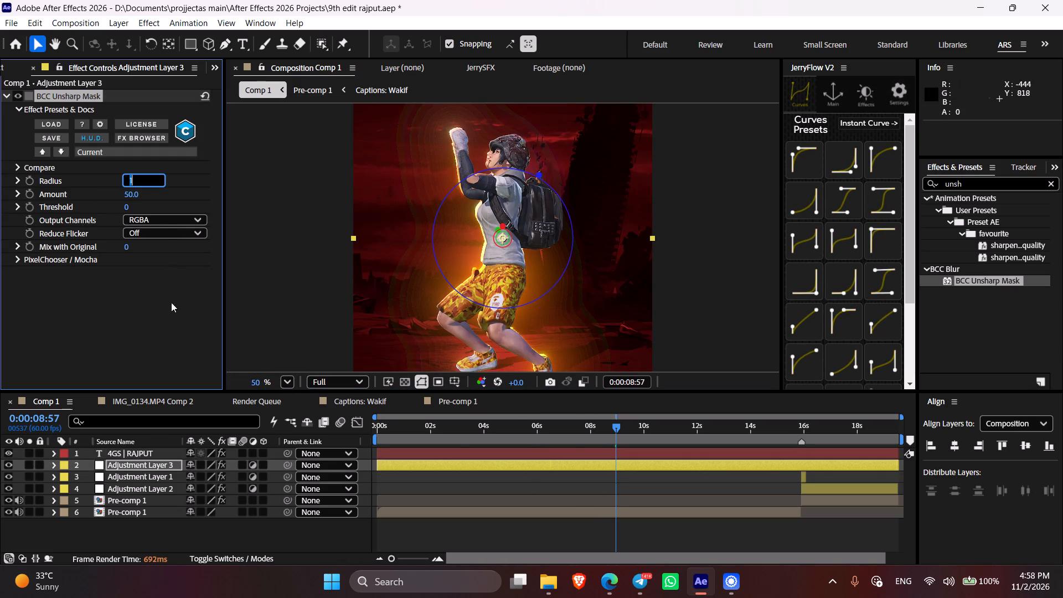
{"action": "type", "text": "10"}
{"action": "left_click", "coordinate": [161, 348]}
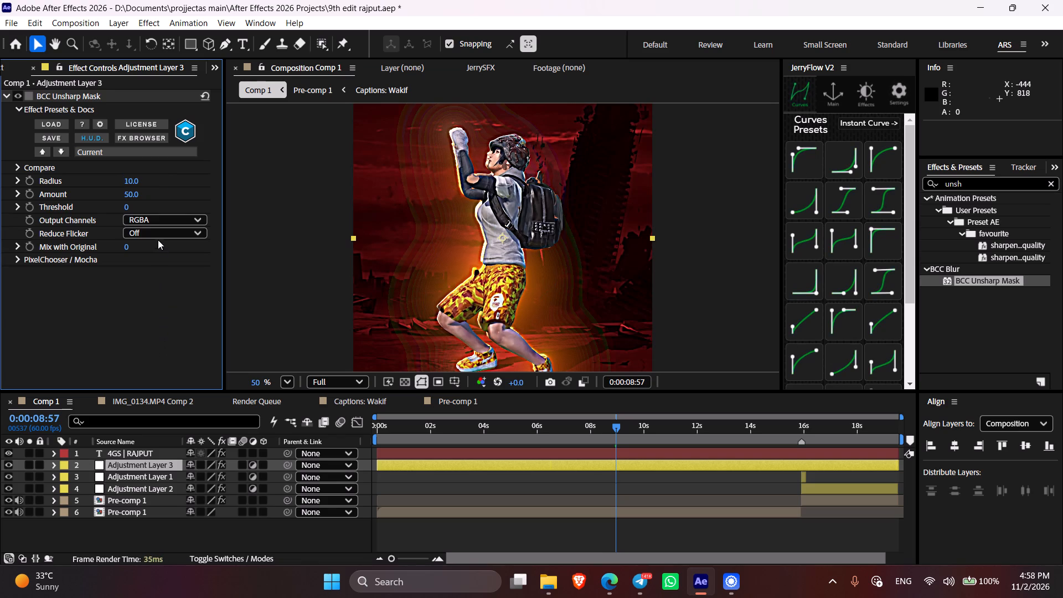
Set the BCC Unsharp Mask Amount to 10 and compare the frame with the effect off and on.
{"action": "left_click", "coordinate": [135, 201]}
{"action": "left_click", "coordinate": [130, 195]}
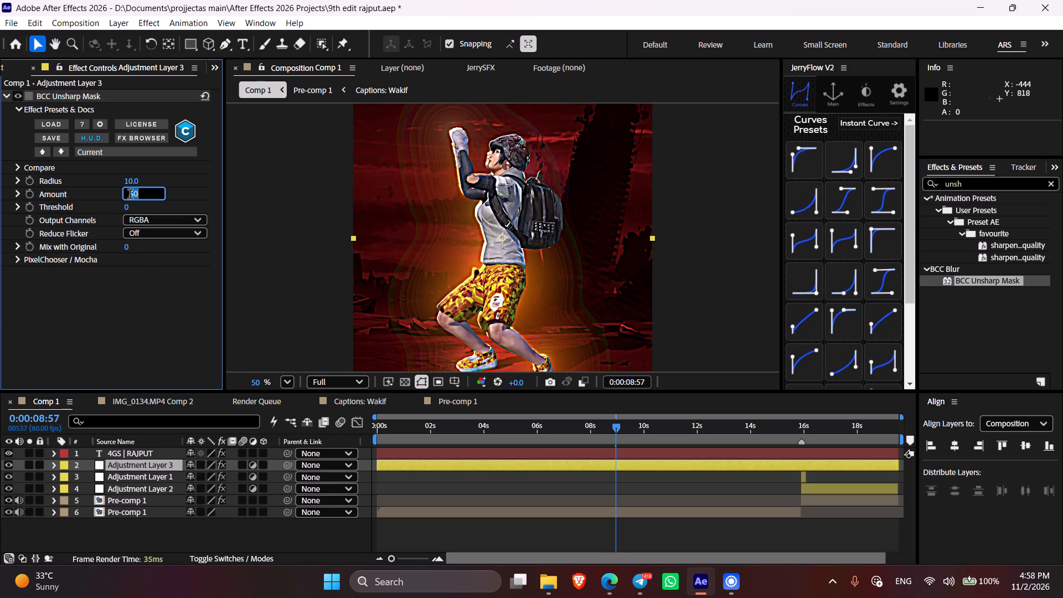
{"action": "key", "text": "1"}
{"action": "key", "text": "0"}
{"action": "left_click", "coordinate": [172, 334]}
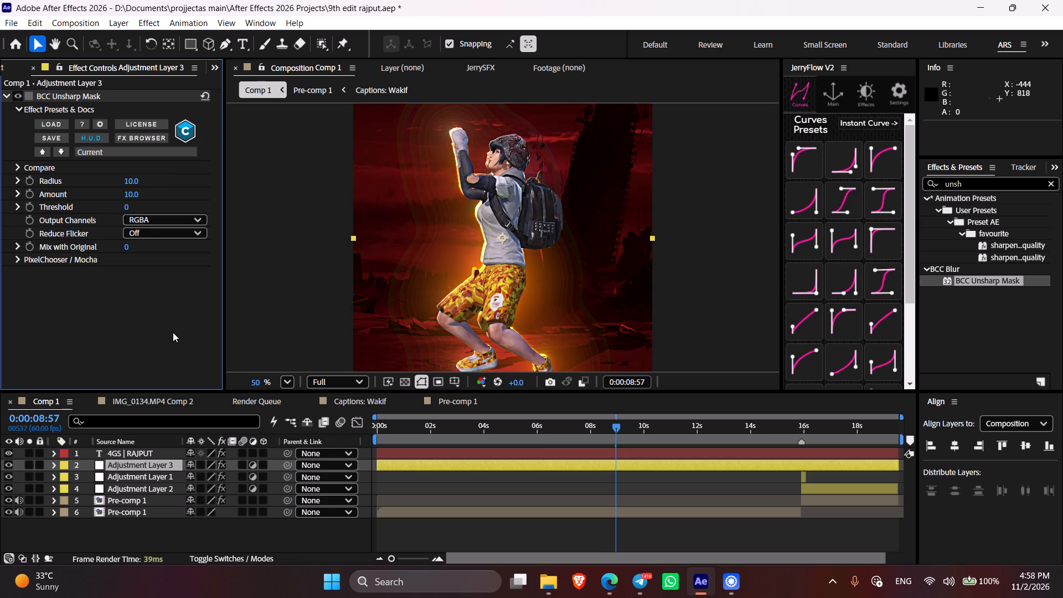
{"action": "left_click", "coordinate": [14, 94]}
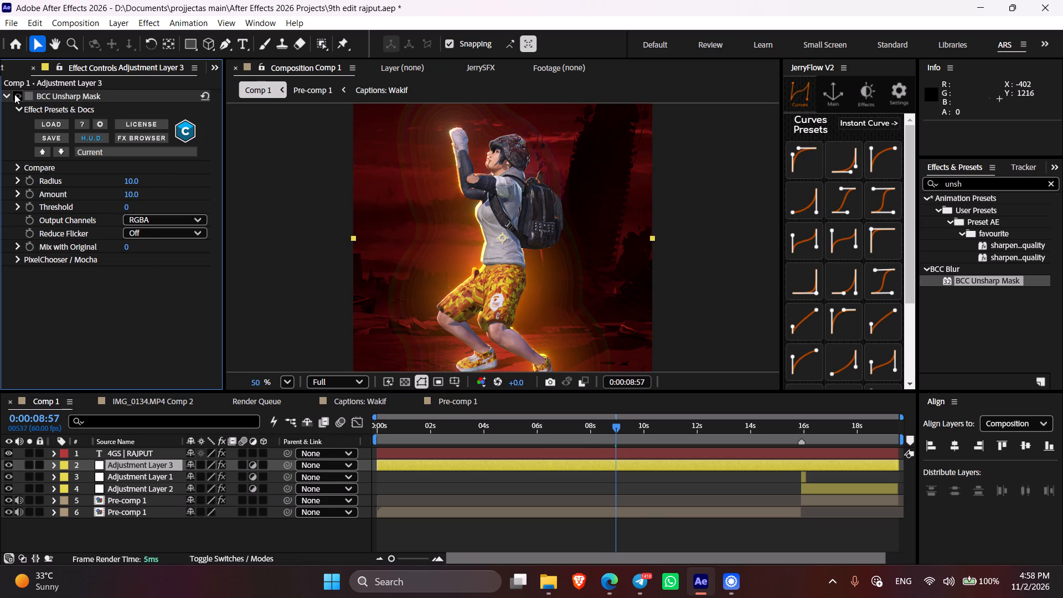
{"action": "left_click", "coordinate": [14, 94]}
Set the BCC Unsharp Mask Amount to 15.
{"action": "left_click", "coordinate": [127, 197]}
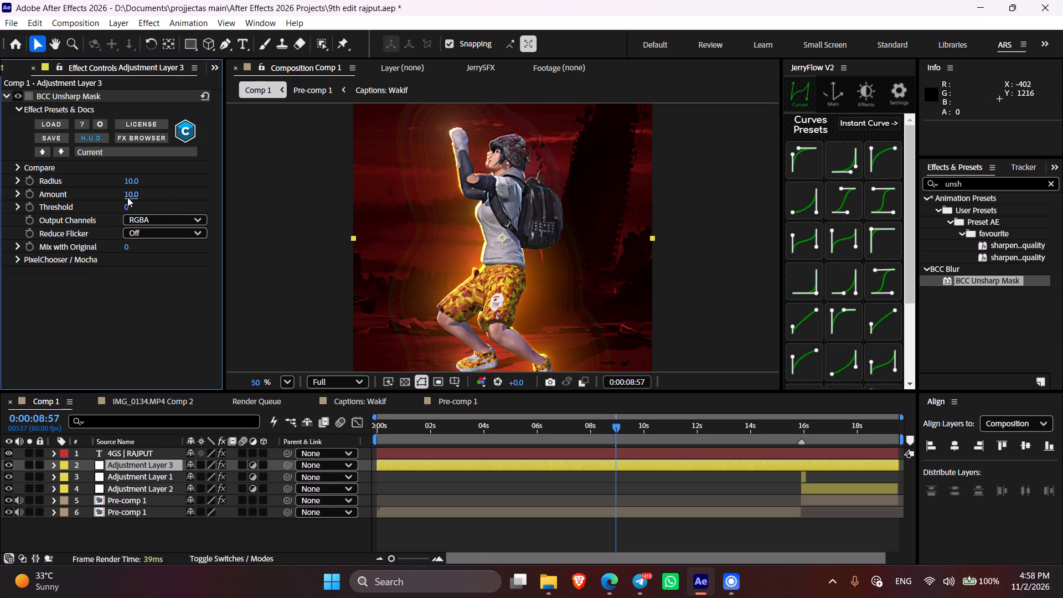
{"action": "key", "text": "1"}
{"action": "key", "text": "5"}
{"action": "left_click", "coordinate": [152, 305]}
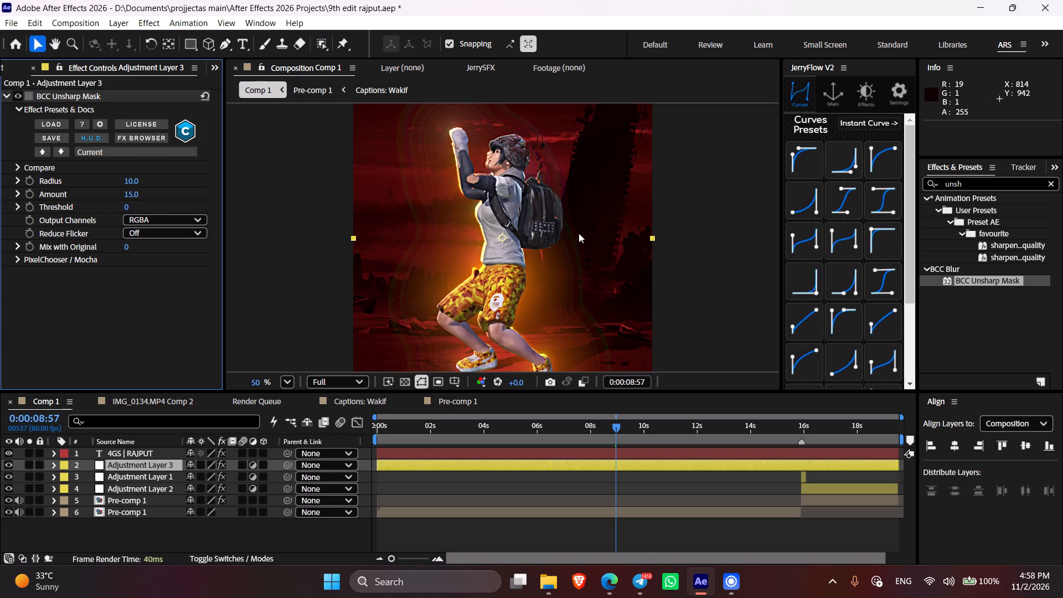
Examine the sharpening at 0:00:00:58 at 100% magnification, comparing the frame with BCC Unsharp Mask off and on.
{"action": "left_click", "coordinate": [407, 427]}
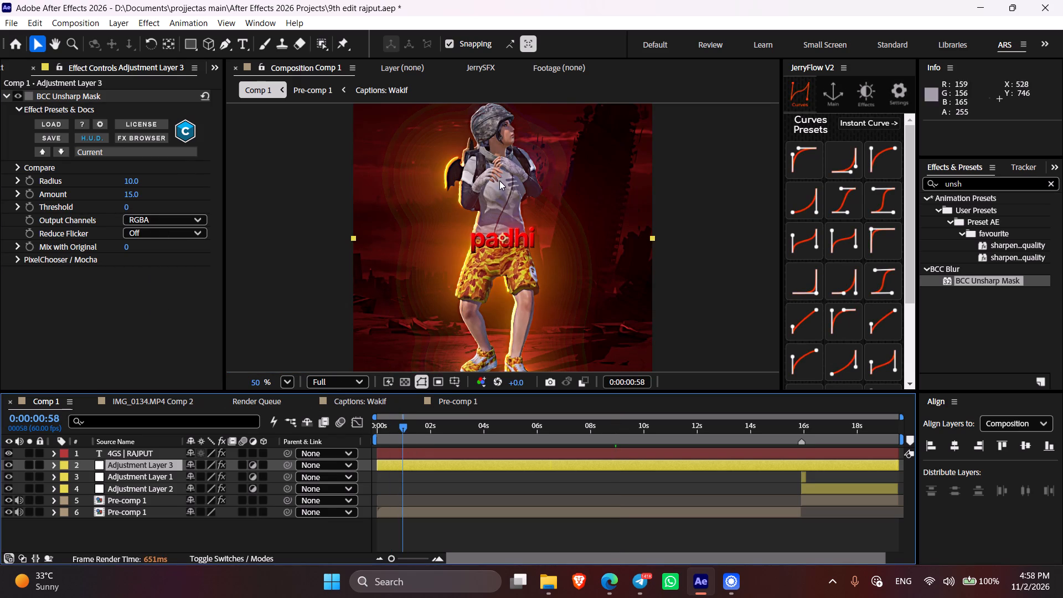
{"action": "scroll", "coordinate": [498, 165], "scroll_direction": "down", "scroll_amount": 1}
{"action": "scroll", "coordinate": [499, 165], "scroll_direction": "up", "scroll_amount": 1}
{"action": "scroll", "coordinate": [500, 167], "scroll_direction": "down", "scroll_amount": 5}
{"action": "scroll", "coordinate": [500, 168], "scroll_direction": "up", "scroll_amount": 4}
{"action": "scroll", "coordinate": [500, 169], "scroll_direction": "down", "scroll_amount": 4}
{"action": "scroll", "coordinate": [502, 169], "scroll_direction": "up", "scroll_amount": 2}
{"action": "scroll", "coordinate": [514, 243], "scroll_direction": "up", "scroll_amount": 2}
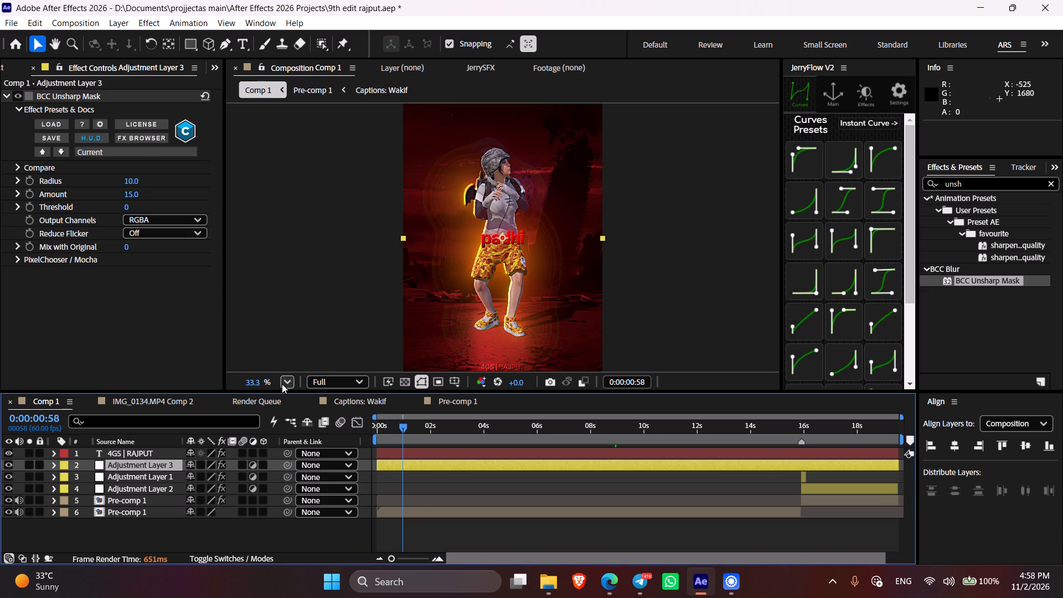
{"action": "left_click", "coordinate": [282, 384]}
{"action": "left_click", "coordinate": [325, 259]}
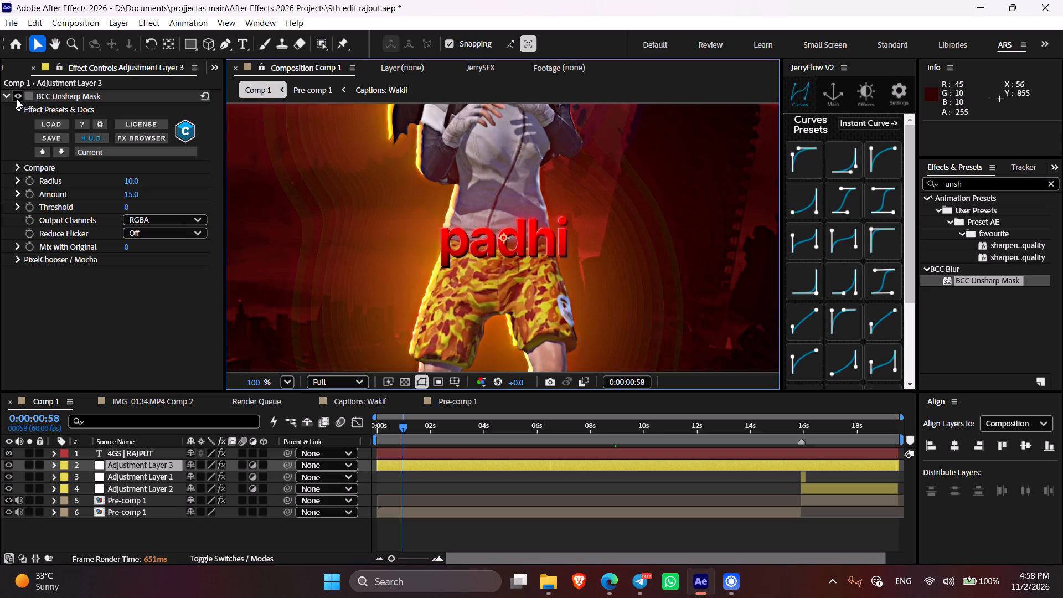
{"action": "left_click", "coordinate": [17, 99]}
{"action": "left_click", "coordinate": [17, 99]}
{"action": "left_click", "coordinate": [17, 99]}
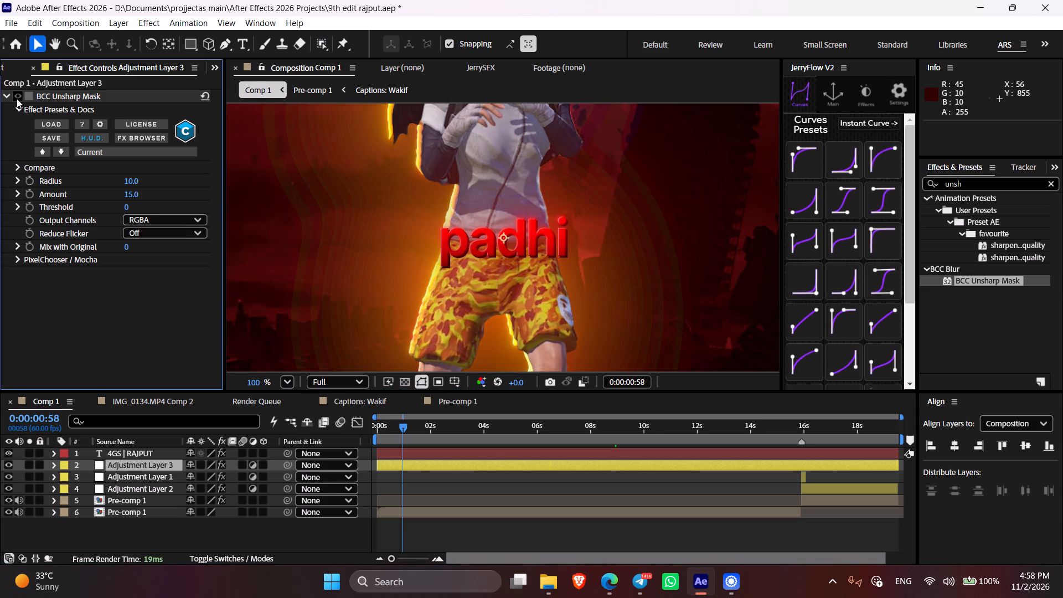
{"action": "left_click", "coordinate": [17, 99]}
{"action": "left_click", "coordinate": [291, 385]}
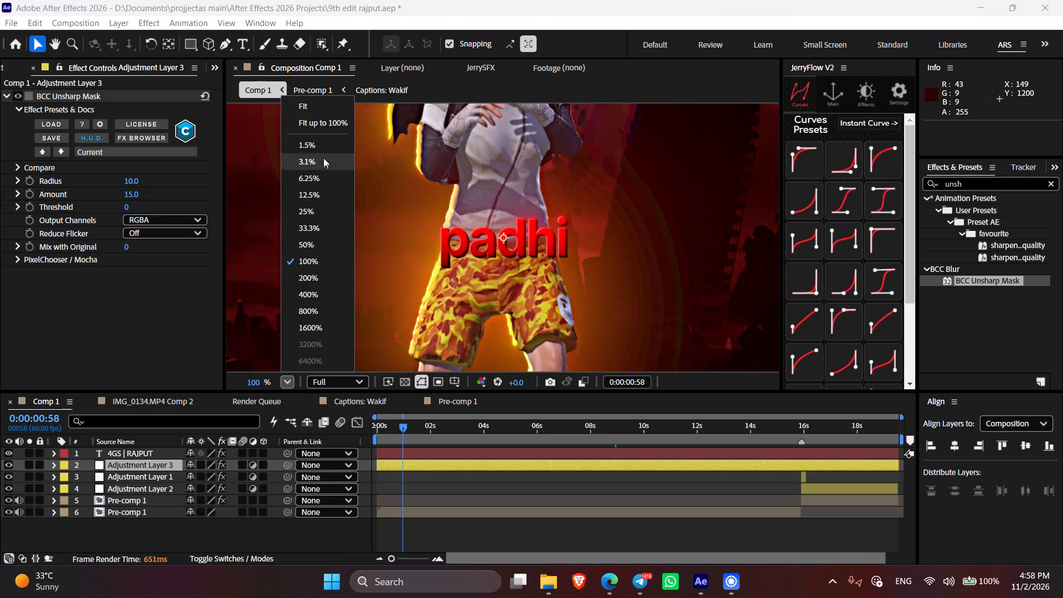
{"action": "left_click", "coordinate": [317, 125]}
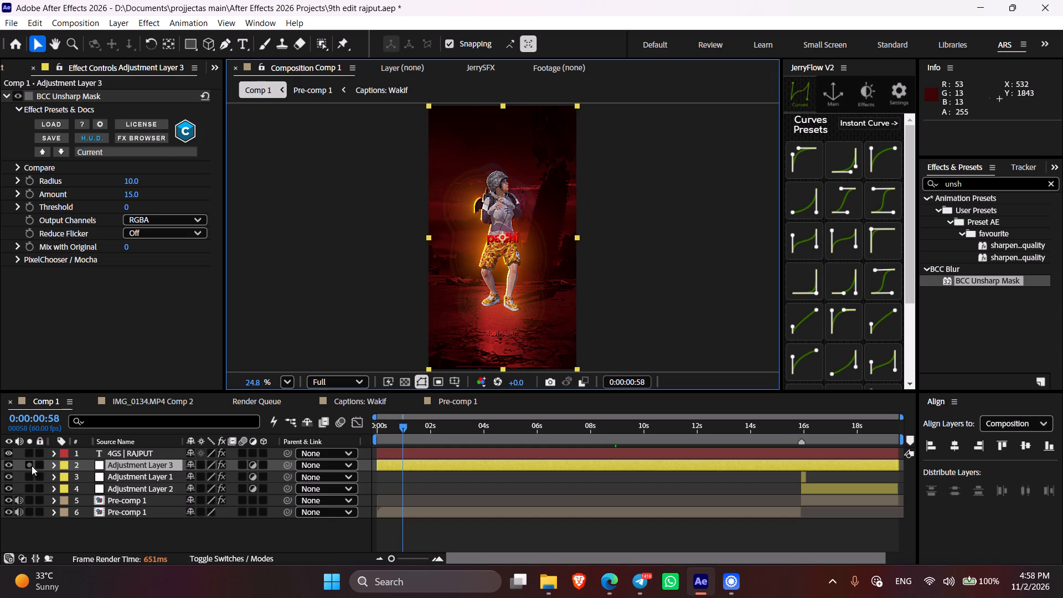
Save the project while checking the sharpened frames up to 0:00:07:07.
{"action": "left_click_drag", "start_coordinate": [482, 435], "coordinate": [510, 437]}
{"action": "key", "text": "ctrl+s"}
{"action": "left_click_drag", "start_coordinate": [566, 436], "coordinate": [568, 436]}
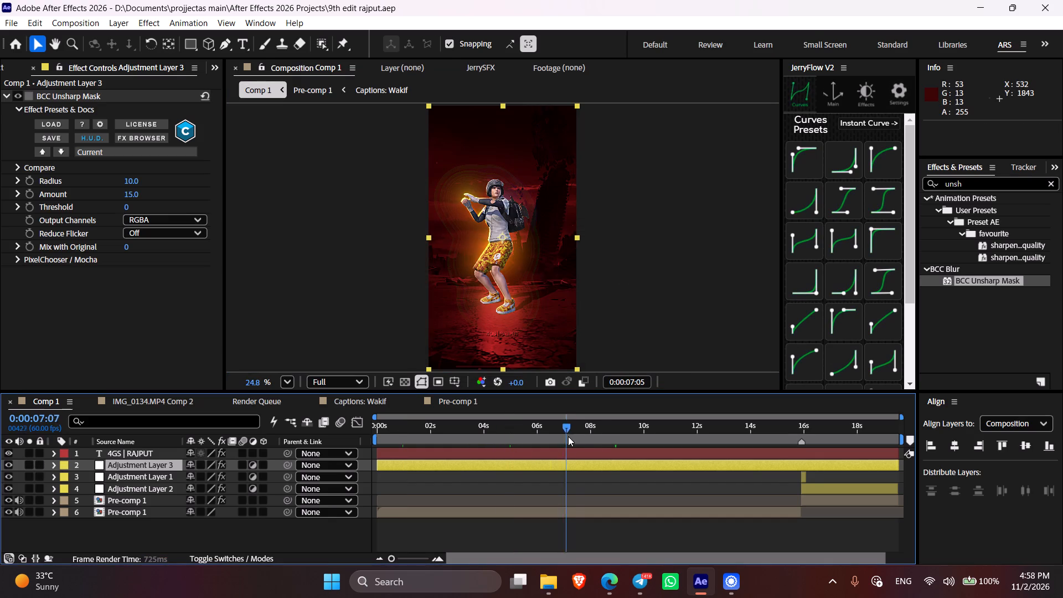
Check the sharpened frame at 0:00:08:29 and add Comp 1 to the render queue.
{"action": "left_click_drag", "start_coordinate": [568, 436], "coordinate": [603, 442]}
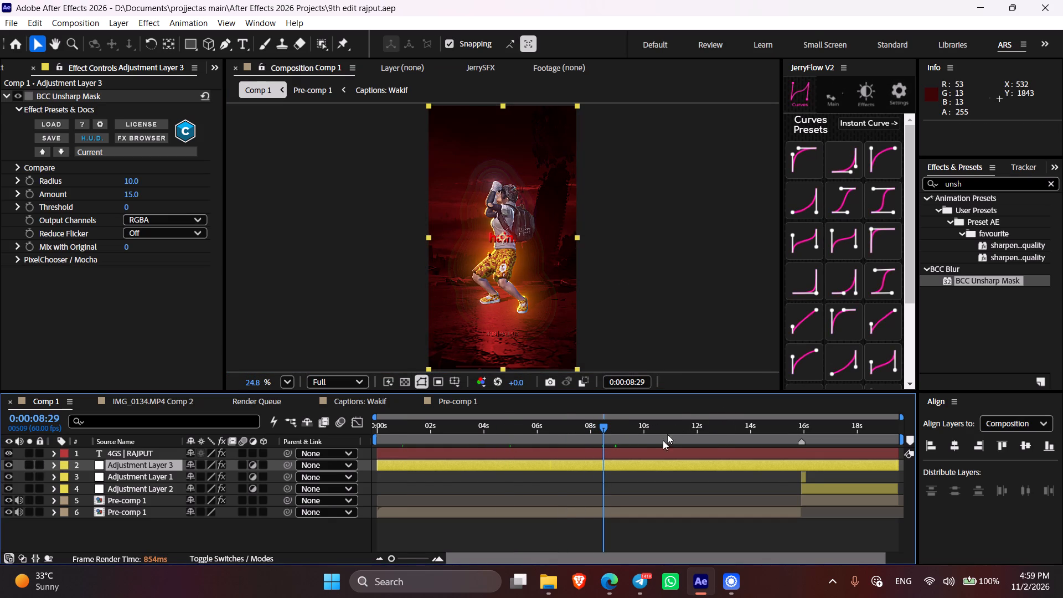
{"action": "left_click", "coordinate": [607, 493]}
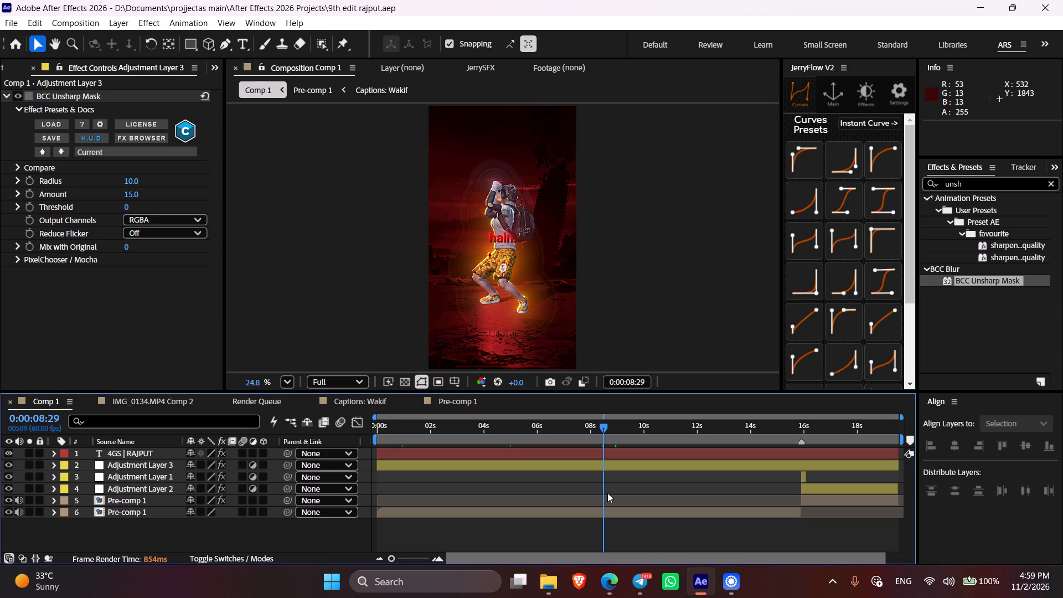
{"action": "key", "text": "ctrl+m"}
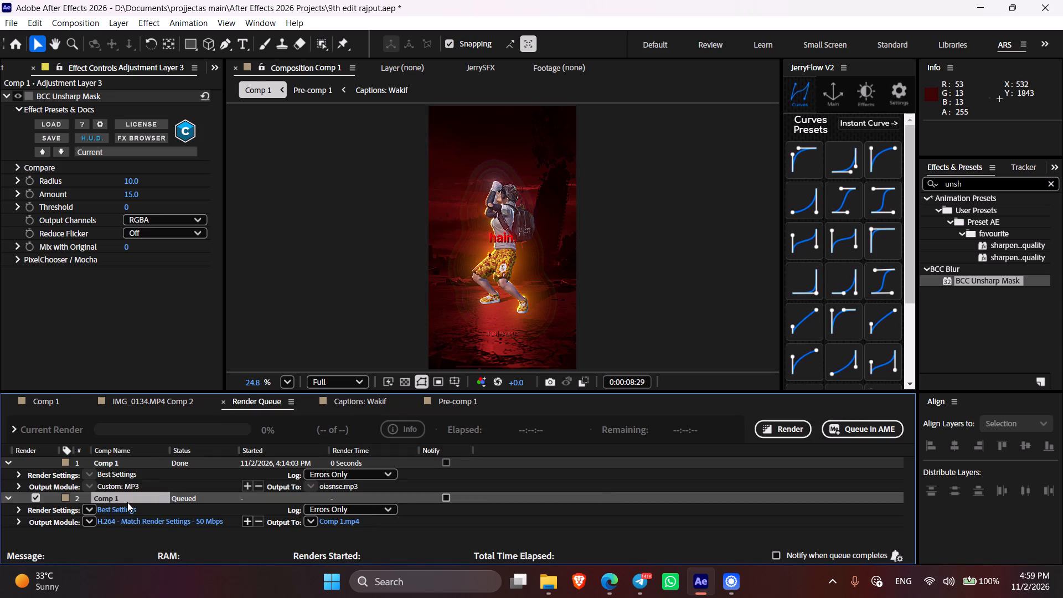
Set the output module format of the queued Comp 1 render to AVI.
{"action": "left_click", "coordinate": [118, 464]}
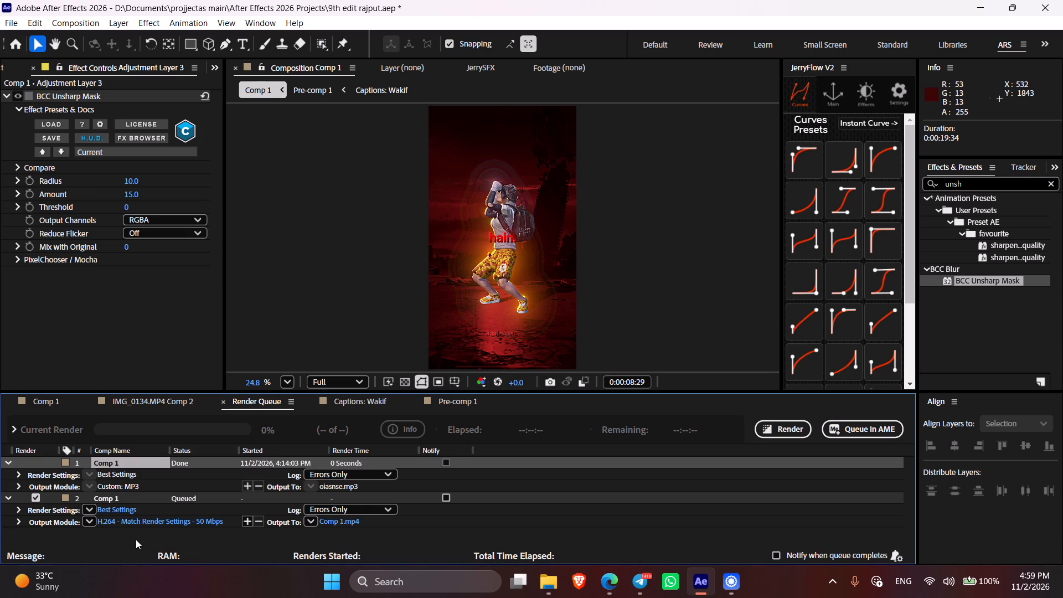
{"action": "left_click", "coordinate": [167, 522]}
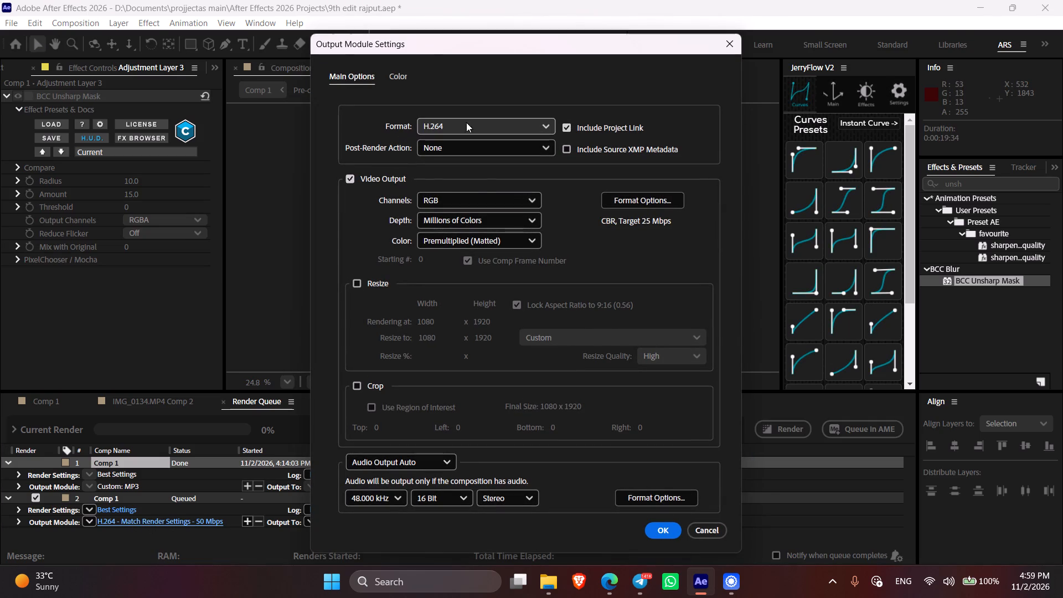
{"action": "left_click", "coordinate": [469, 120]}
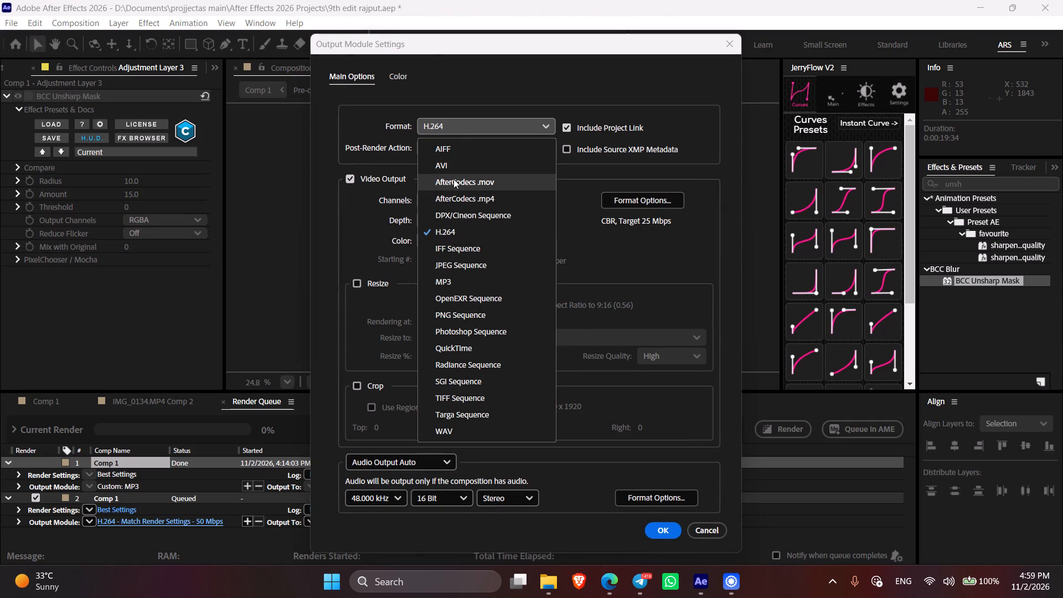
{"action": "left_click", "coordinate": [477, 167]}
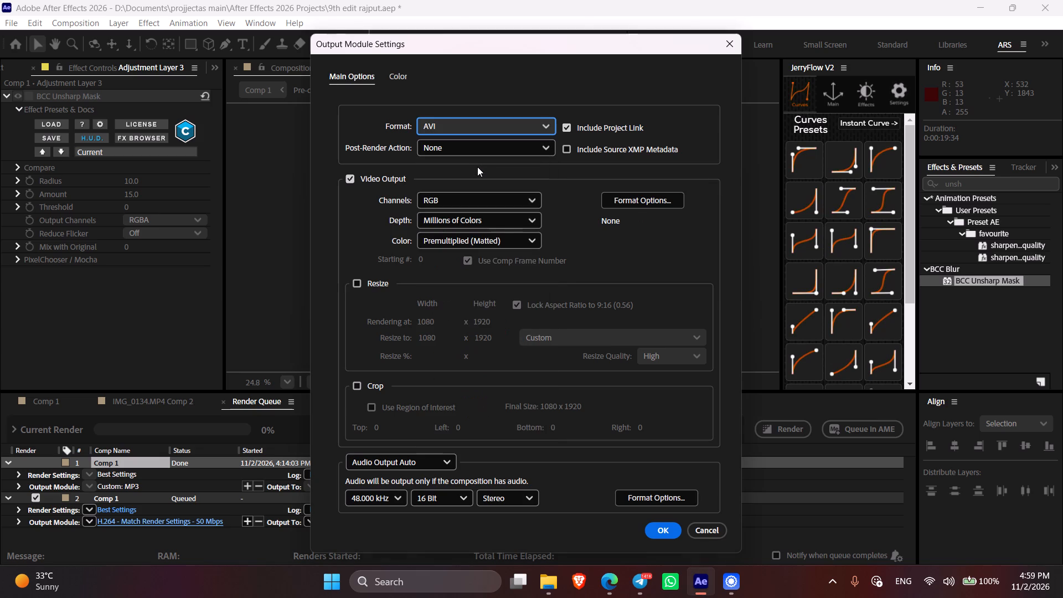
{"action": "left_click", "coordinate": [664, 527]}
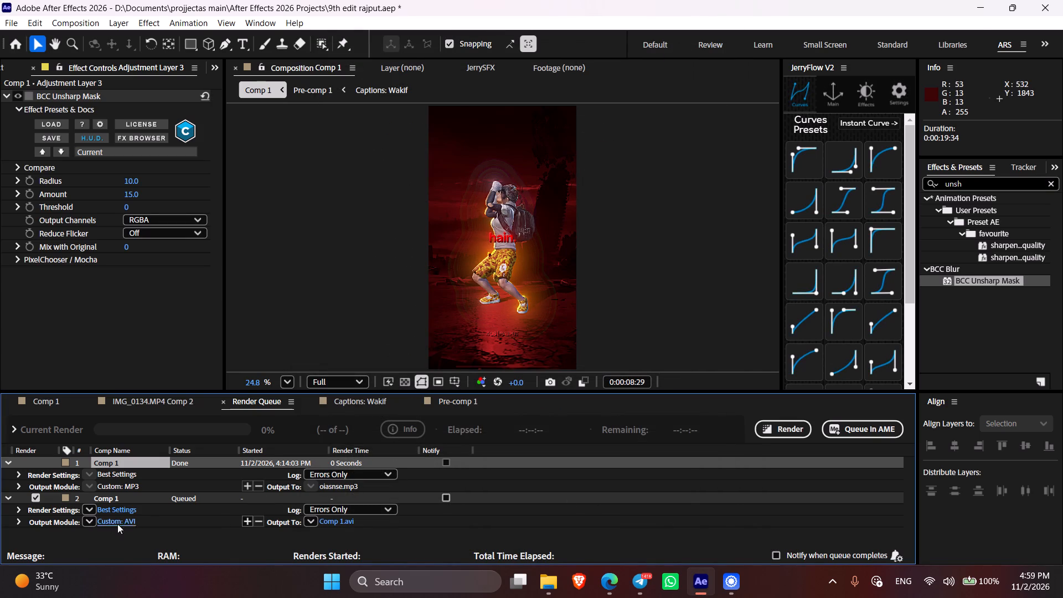
Apply the Lossless output module template to the queued Comp 1 render.
{"action": "left_click", "coordinate": [90, 522]}
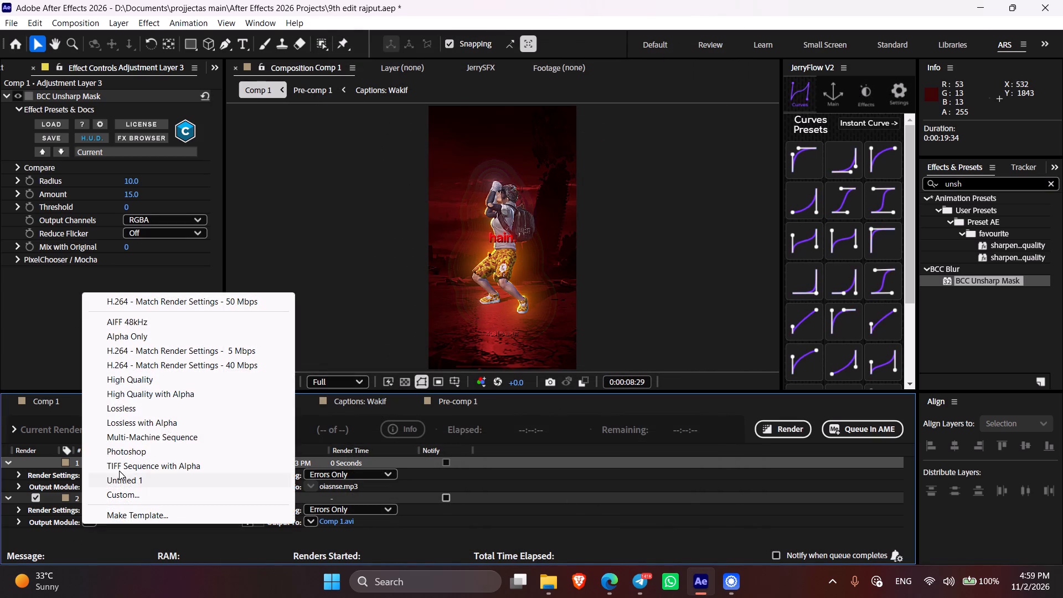
{"action": "left_click", "coordinate": [138, 410]}
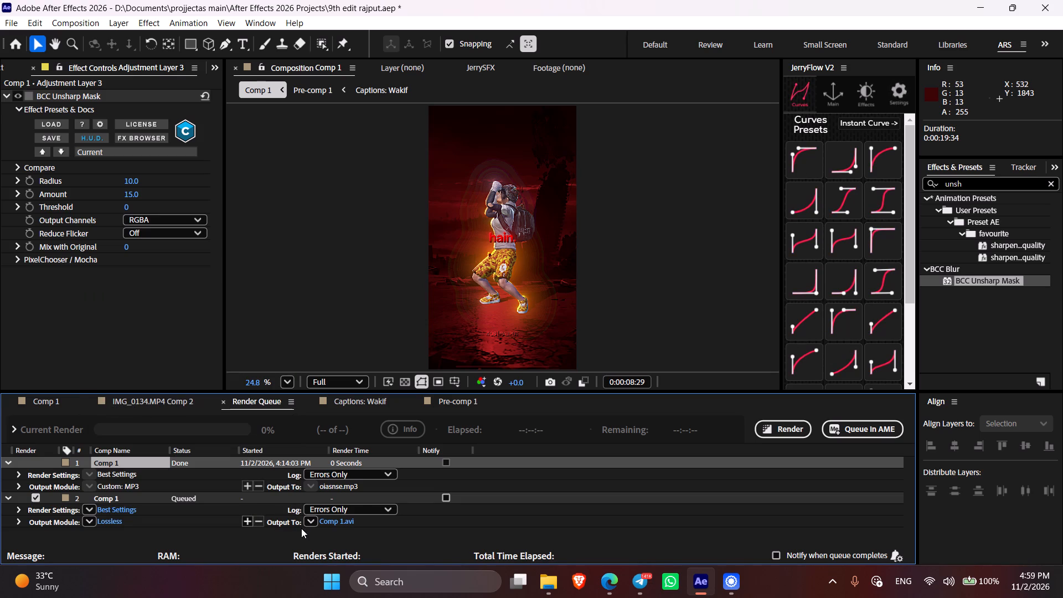
Set the queued render's output file to 7aiwhuiaev in the Editz folder on drive D.
{"action": "left_click", "coordinate": [337, 520]}
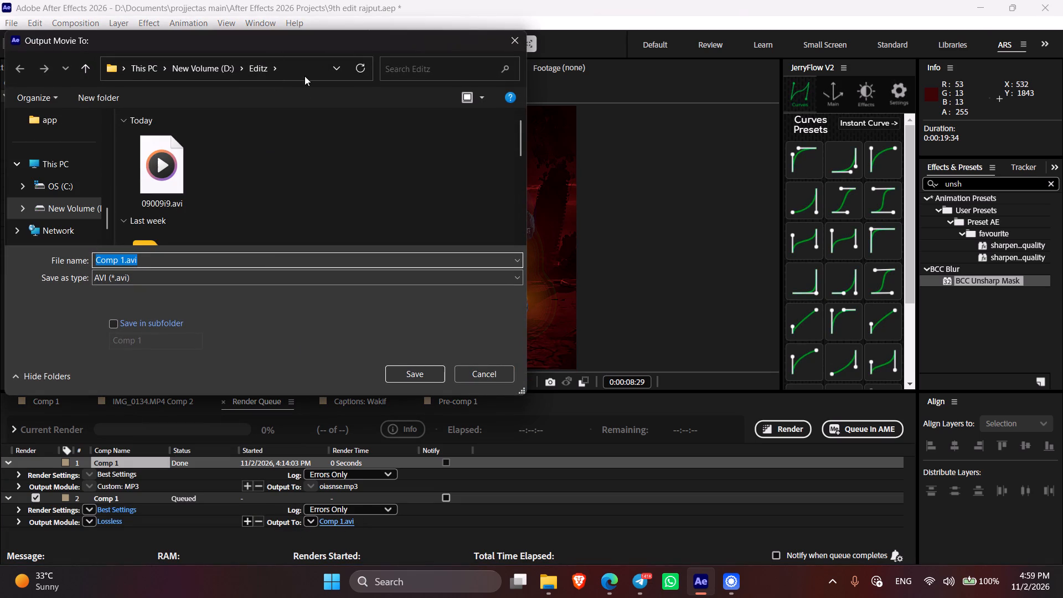
{"action": "type", "text": "7aiwhuiaev"}
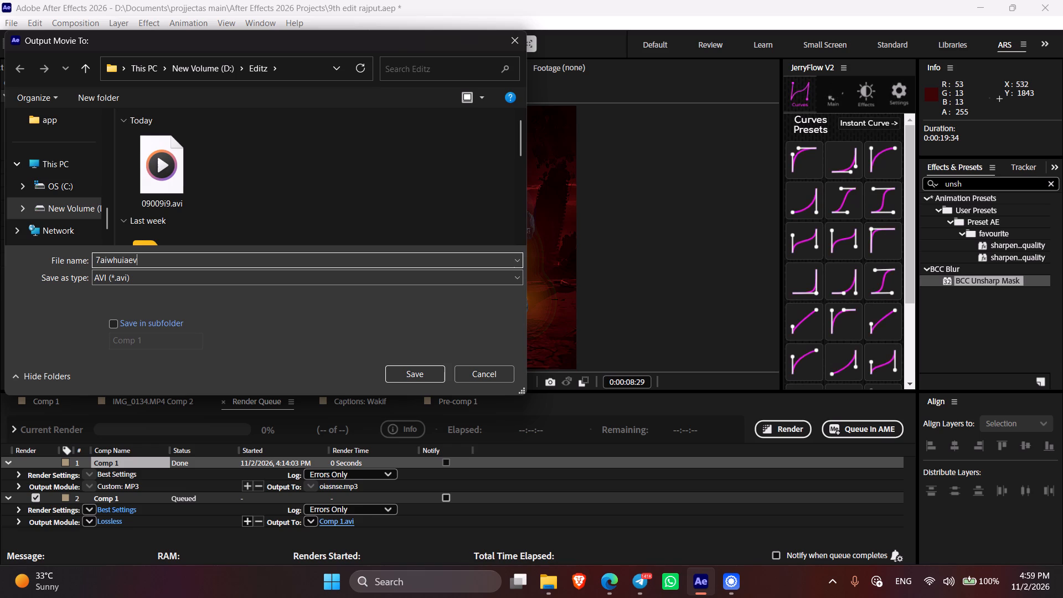
{"action": "key", "text": "Return"}
Purge all memory and disk cache, clearing the disk cache for all versions.
{"action": "left_click", "coordinate": [31, 23]}
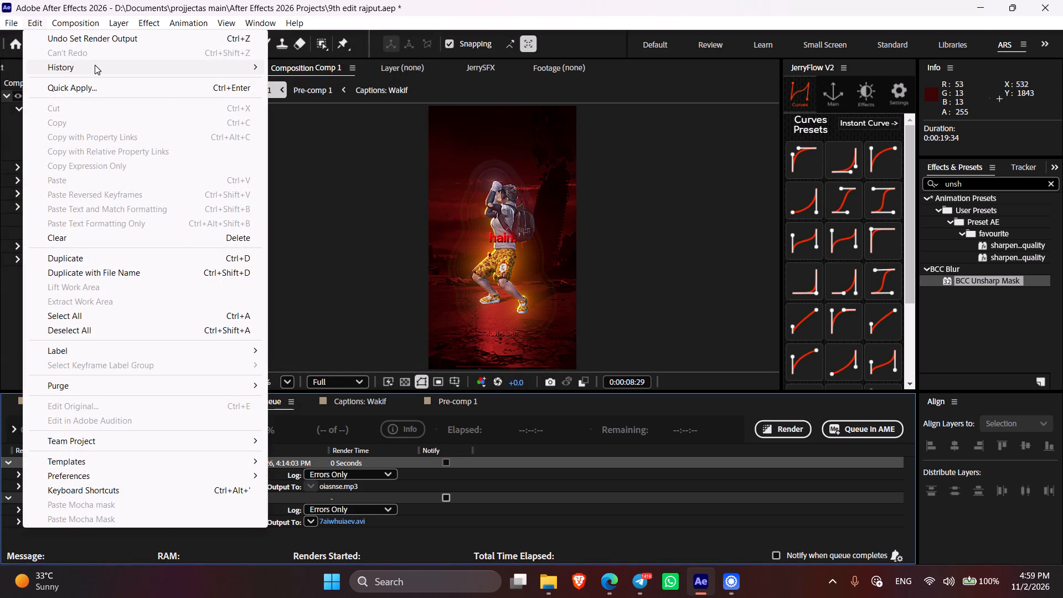
{"action": "left_click", "coordinate": [535, 517]}
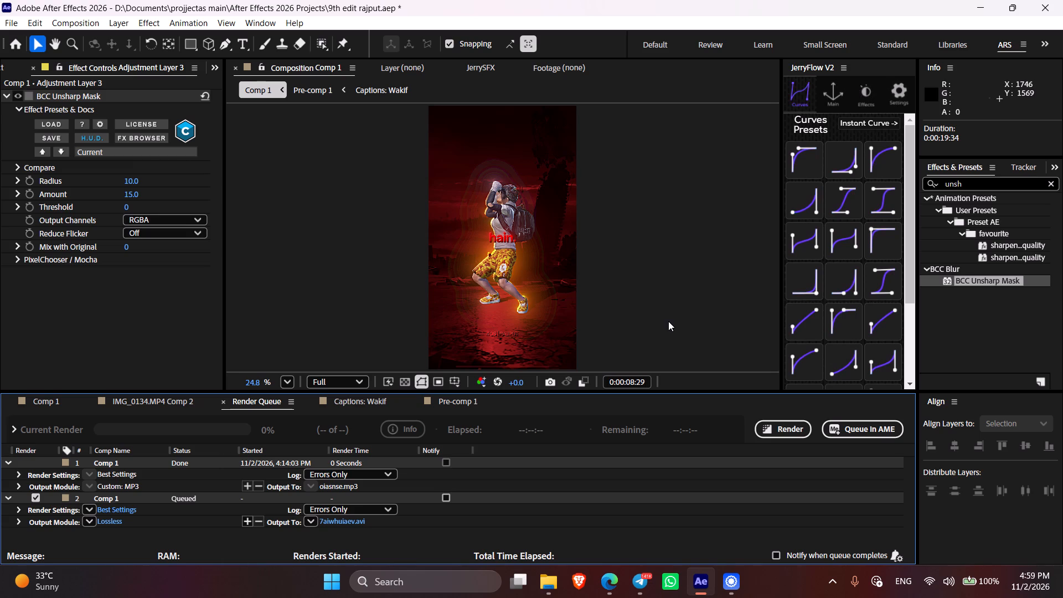
{"action": "left_click", "coordinate": [33, 28]}
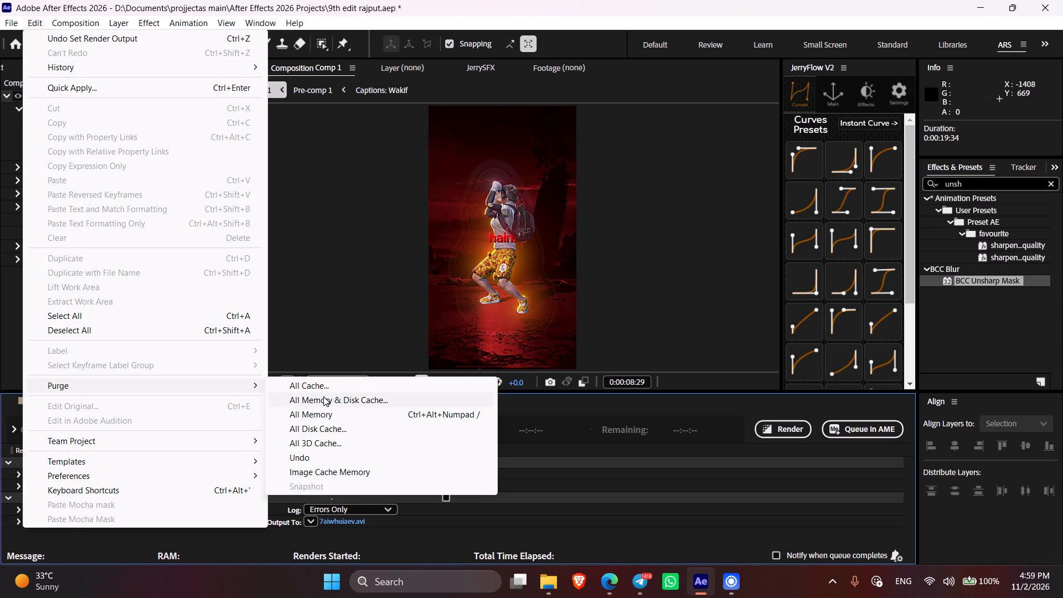
{"action": "left_click", "coordinate": [328, 397]}
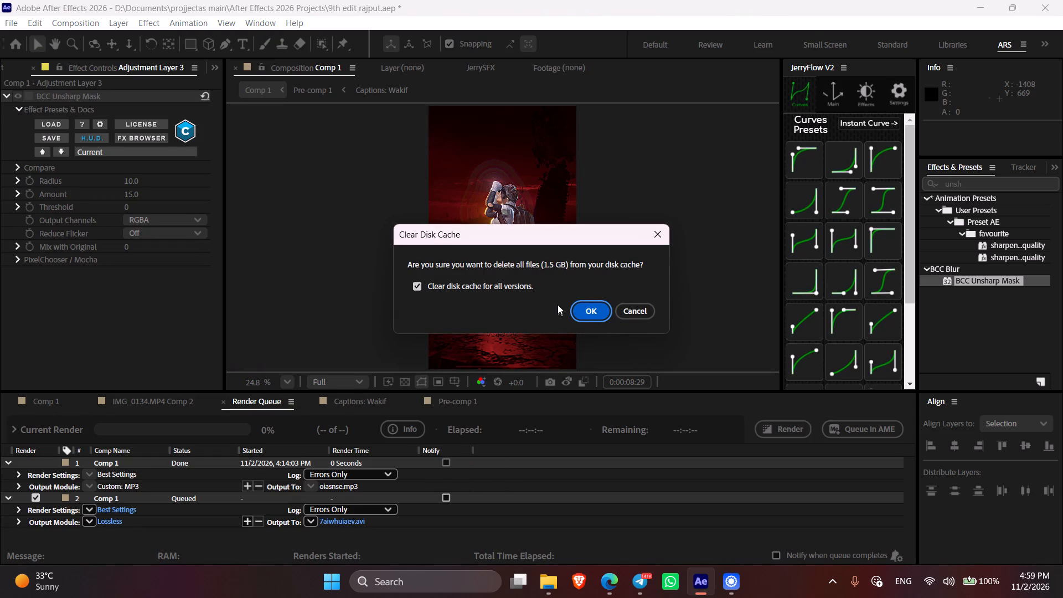
{"action": "left_click", "coordinate": [589, 310]}
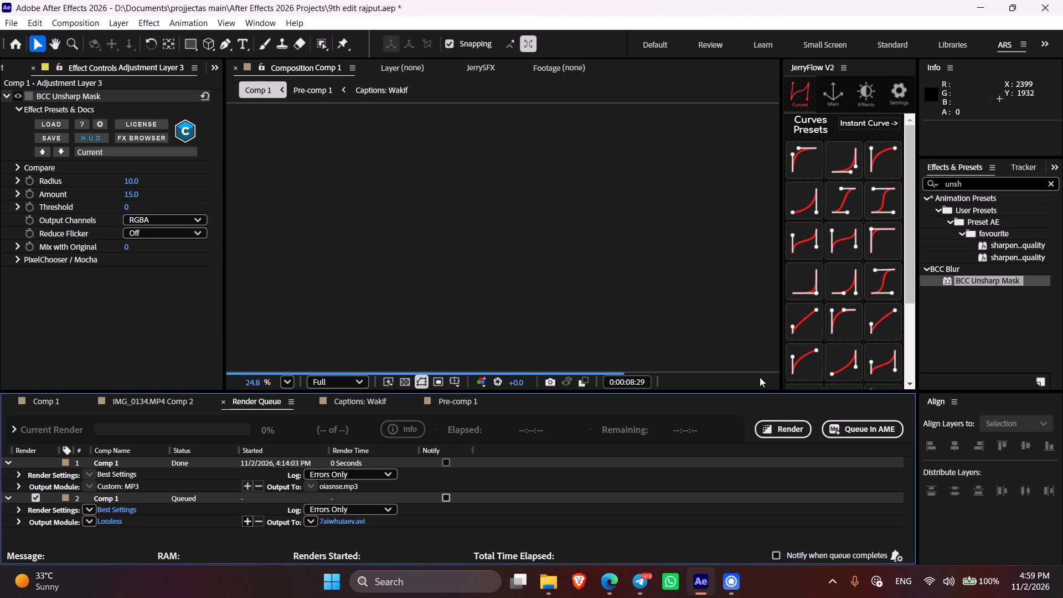
Start rendering the queued Comp 1.
{"action": "left_click", "coordinate": [784, 425]}
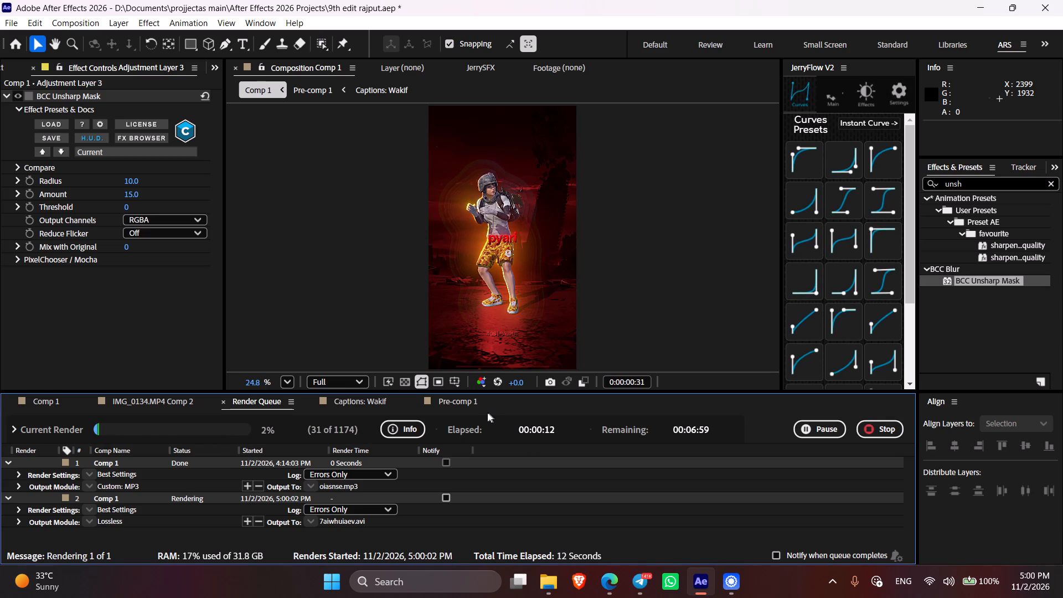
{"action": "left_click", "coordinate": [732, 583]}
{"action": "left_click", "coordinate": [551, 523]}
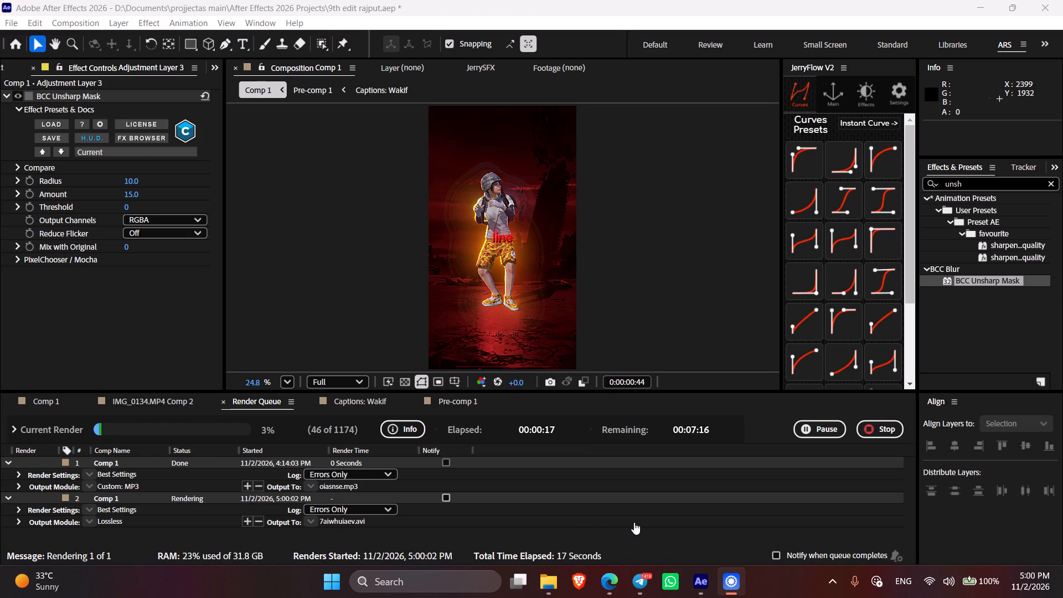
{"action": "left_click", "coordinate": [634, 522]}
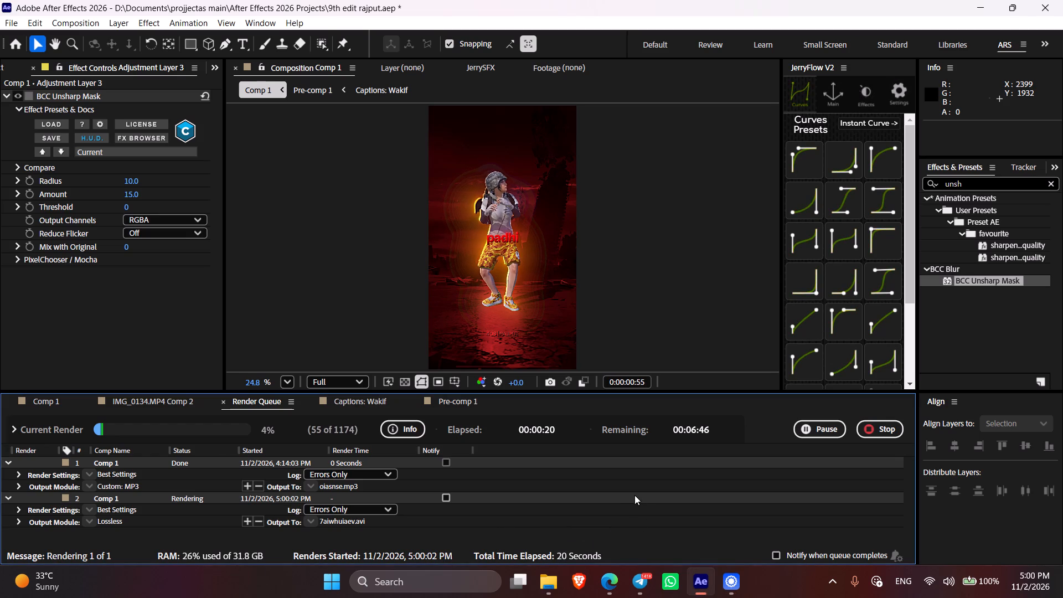
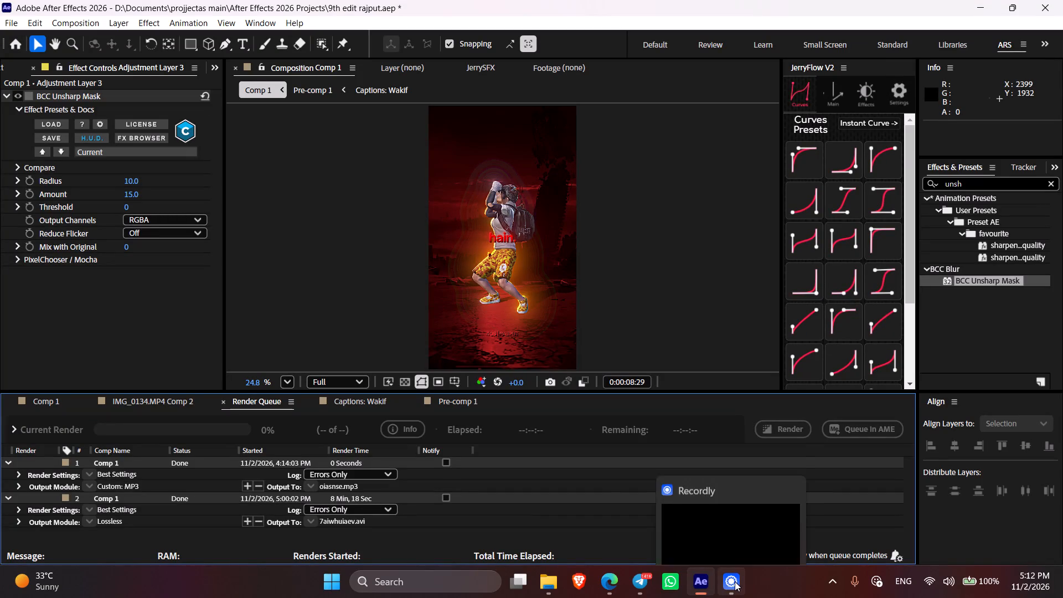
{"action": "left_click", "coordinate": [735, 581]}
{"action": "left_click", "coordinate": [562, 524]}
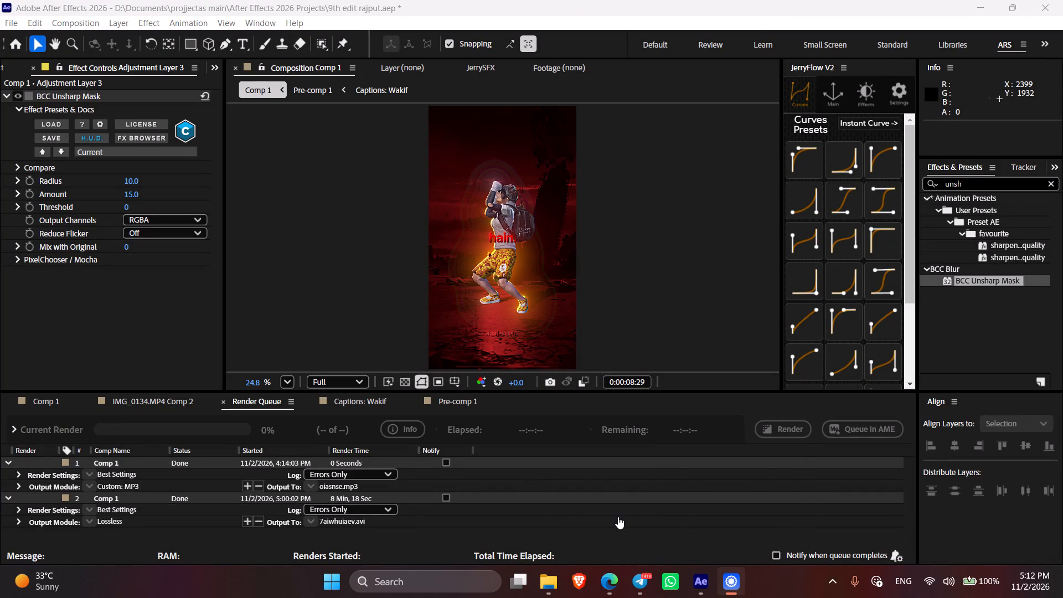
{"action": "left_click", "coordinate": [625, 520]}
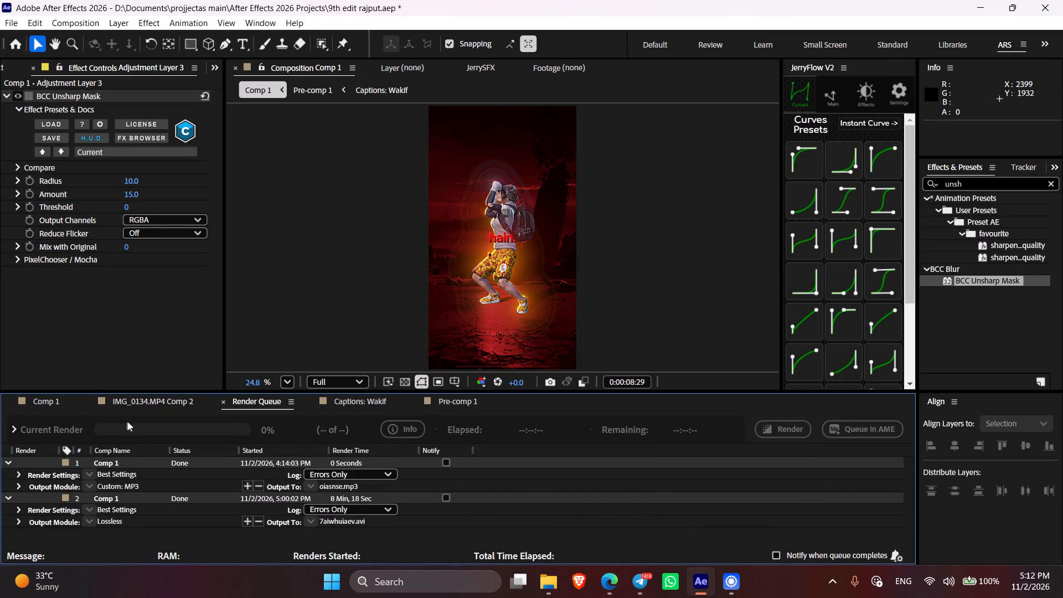
Switch to File Explorer and play a quick preview of the rendered 7aiwhuiaev.avi in the Editz folder.
{"action": "left_click", "coordinate": [556, 579]}
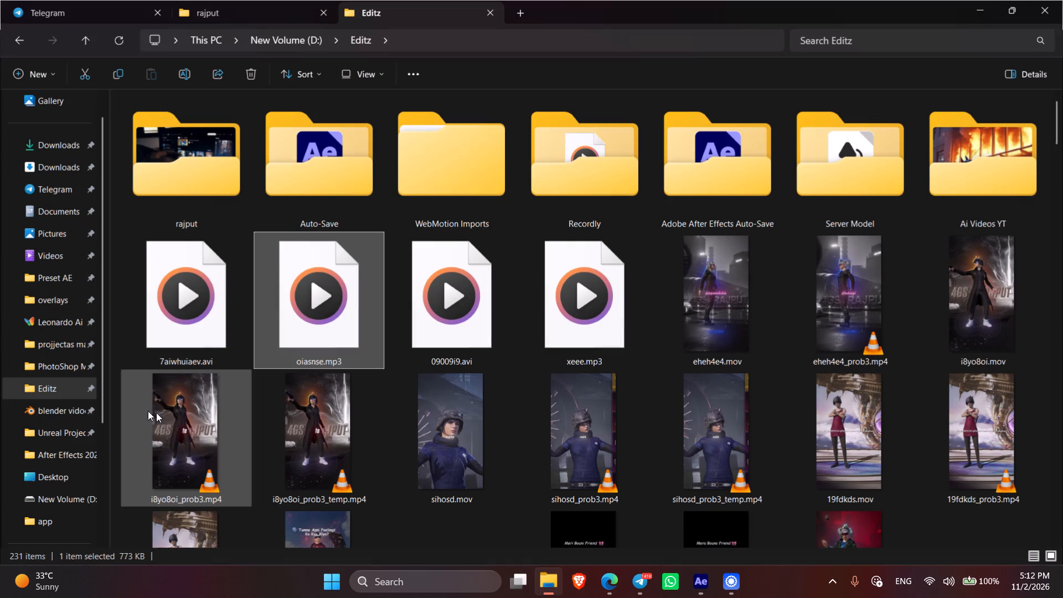
{"action": "left_click", "coordinate": [42, 393]}
{"action": "left_click", "coordinate": [210, 307]}
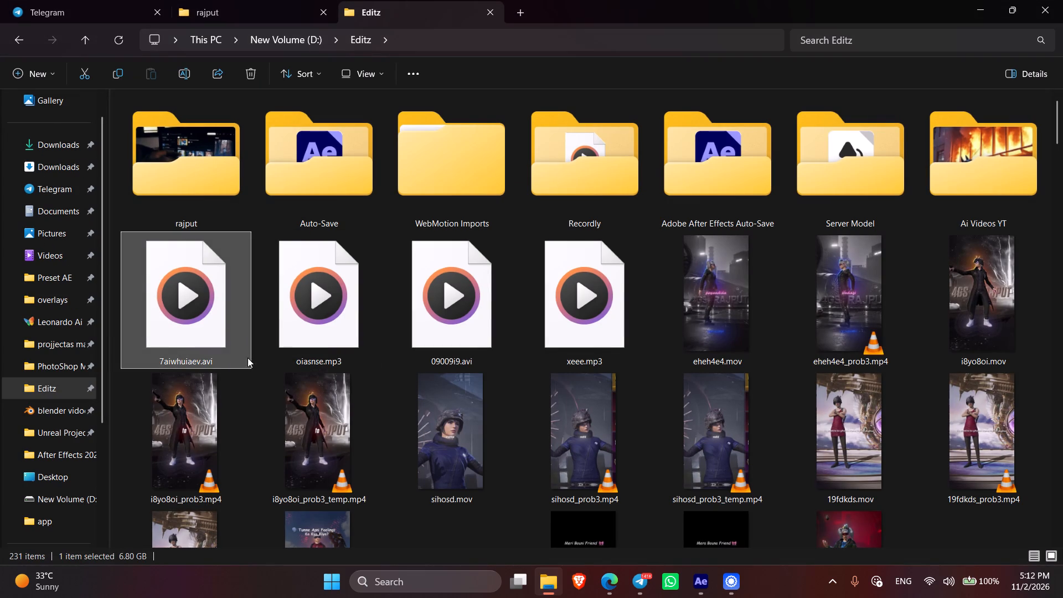
{"action": "key", "text": "space"}
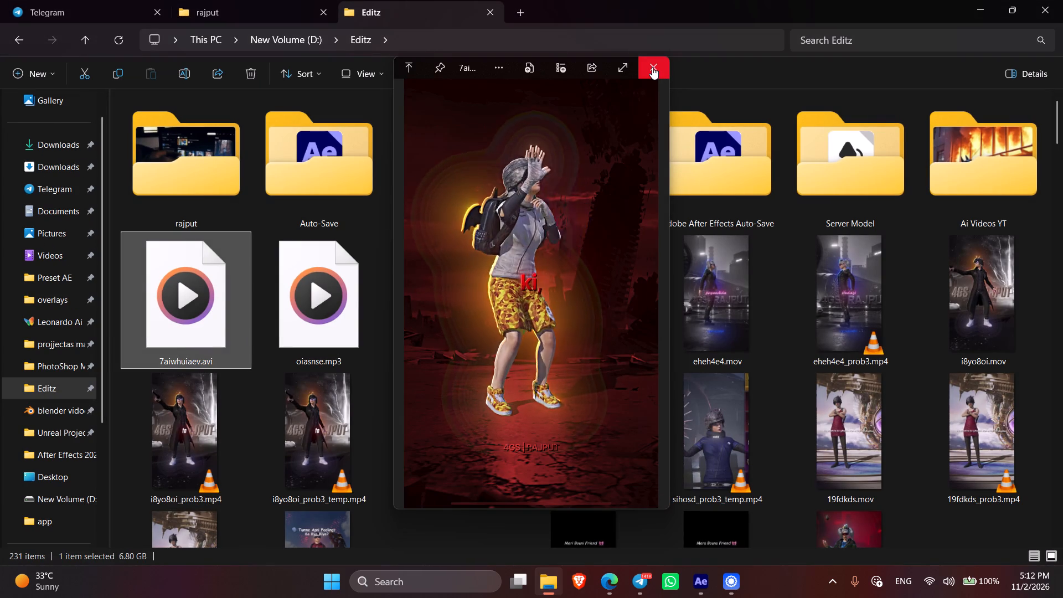
{"action": "left_click", "coordinate": [652, 67]}
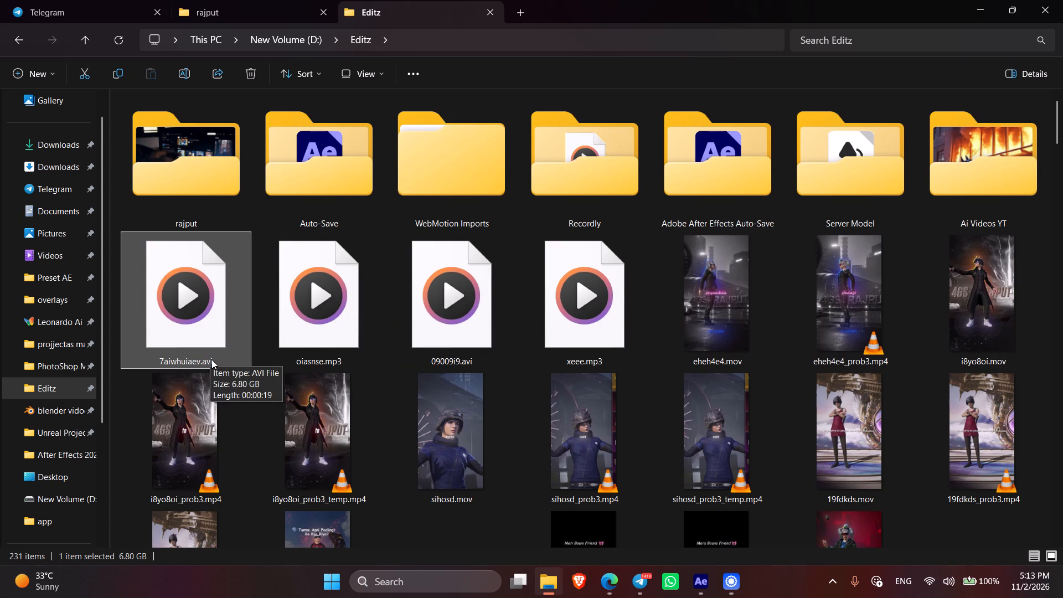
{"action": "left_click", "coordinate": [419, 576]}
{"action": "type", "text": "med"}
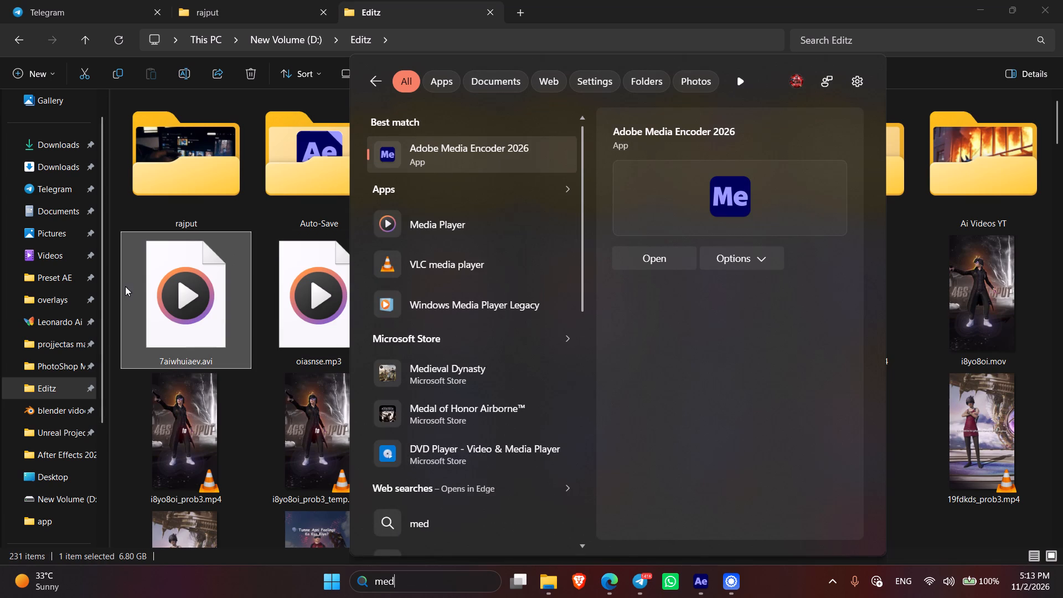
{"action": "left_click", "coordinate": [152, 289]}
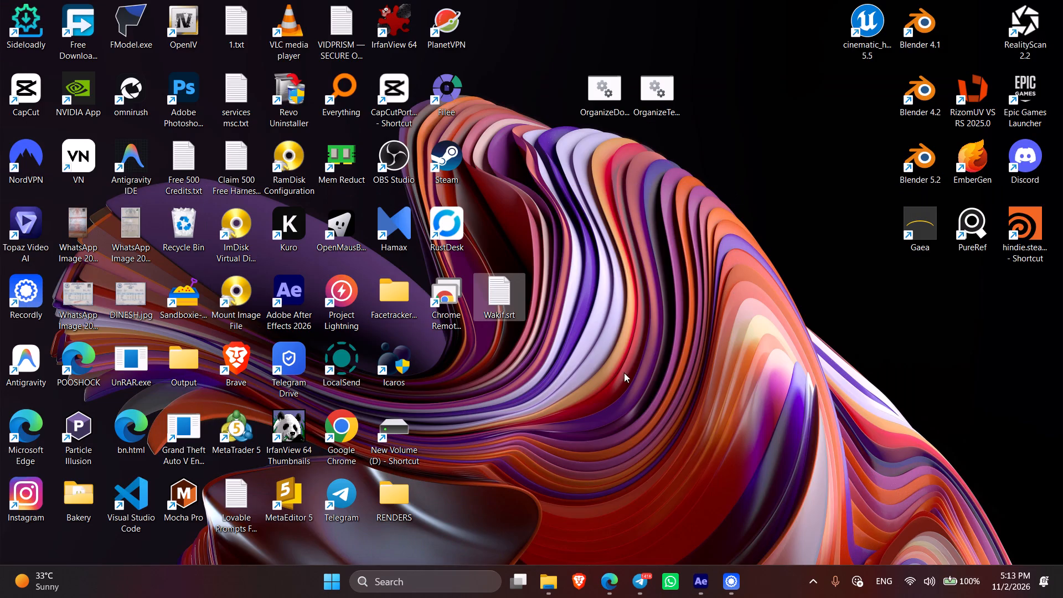
{"action": "left_click", "coordinate": [37, 239]}
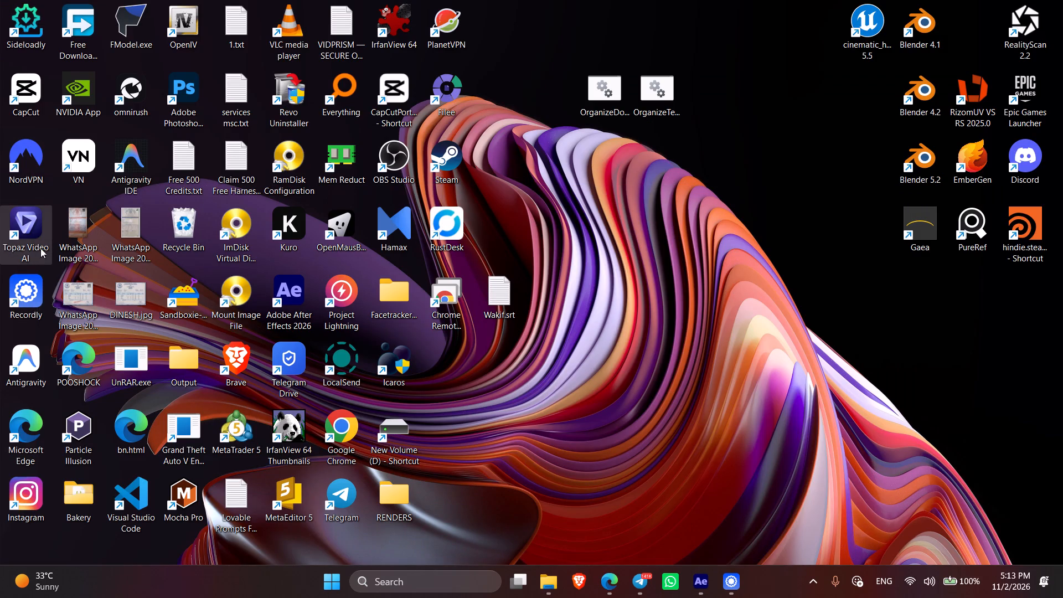
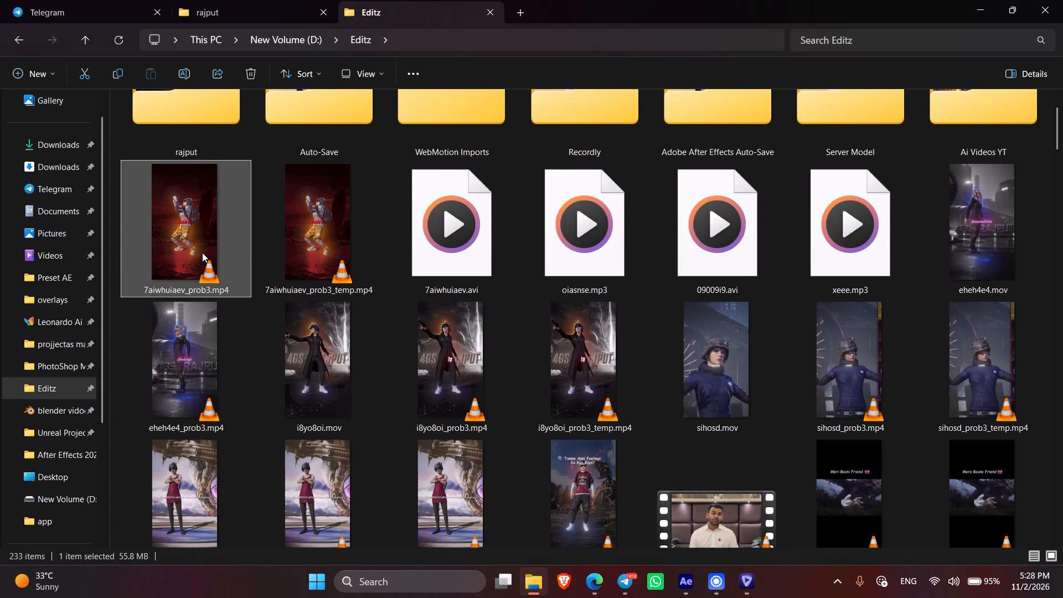
{"action": "left_click", "coordinate": [344, 243]}
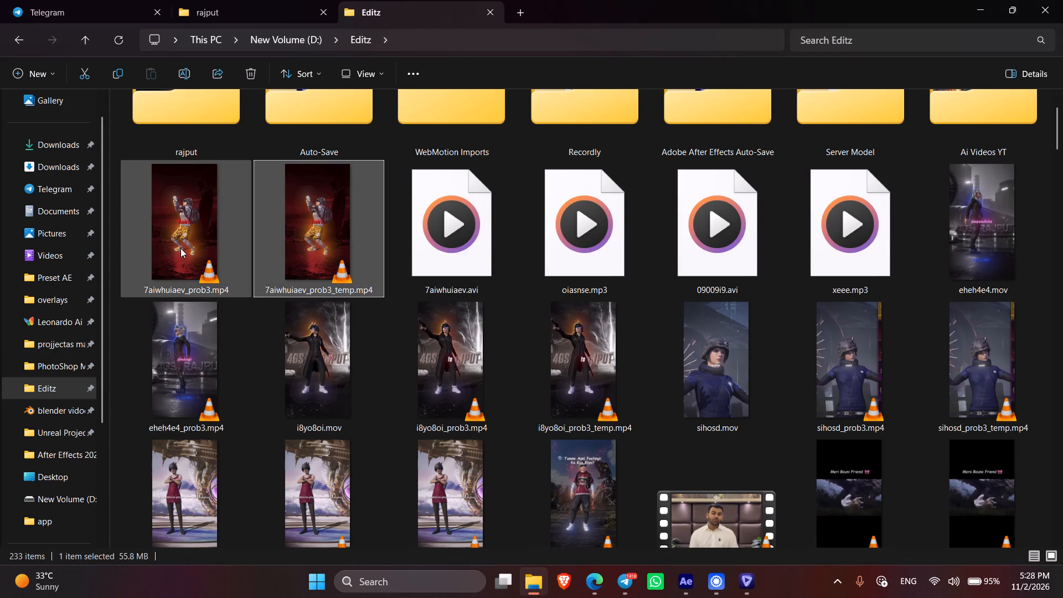
{"action": "left_click", "coordinate": [193, 246]}
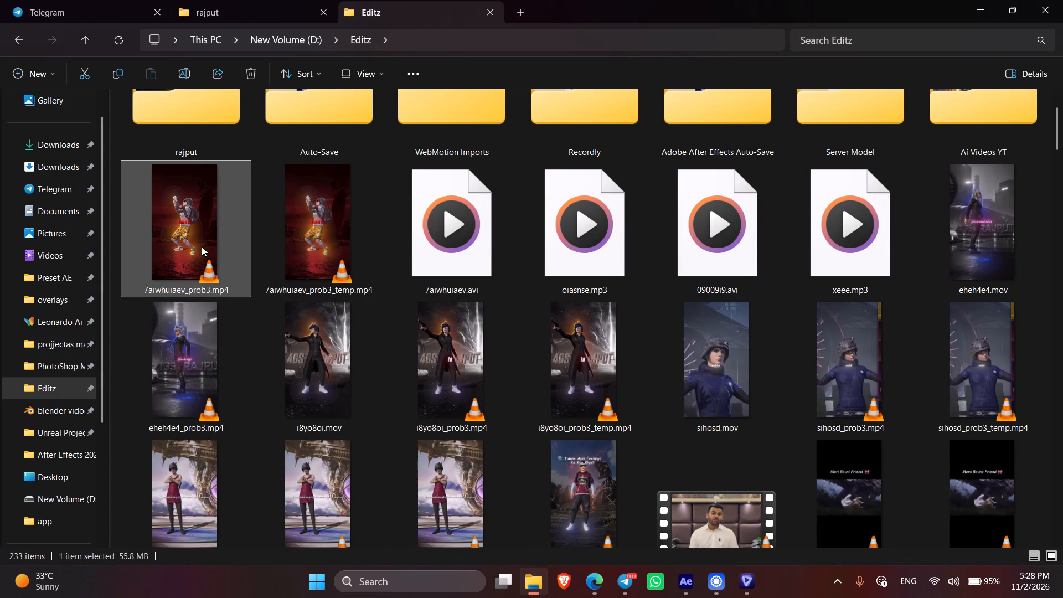
{"action": "key", "text": "space"}
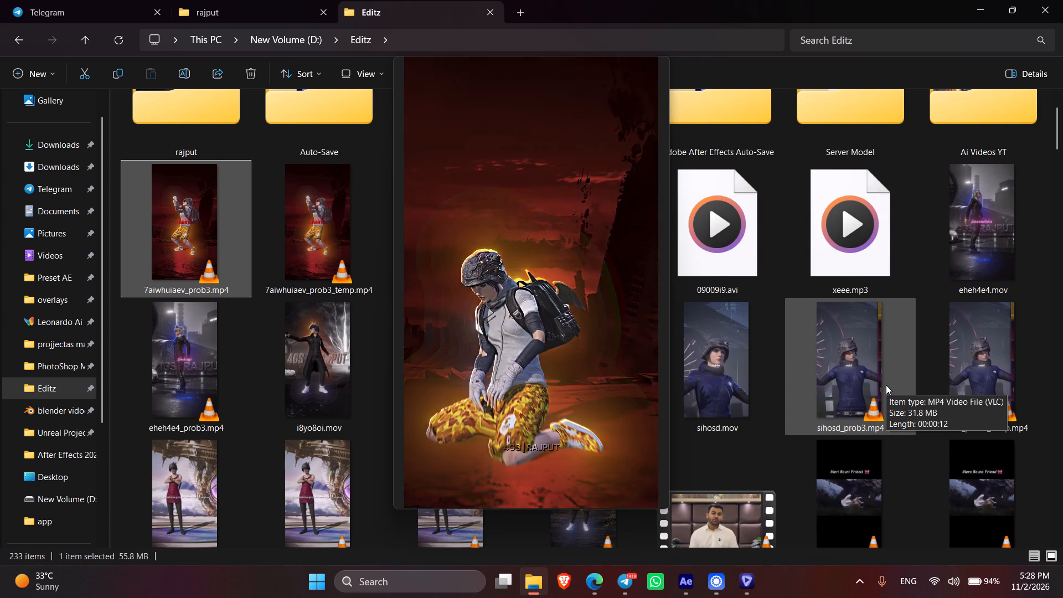
{"action": "left_click", "coordinate": [660, 68]}
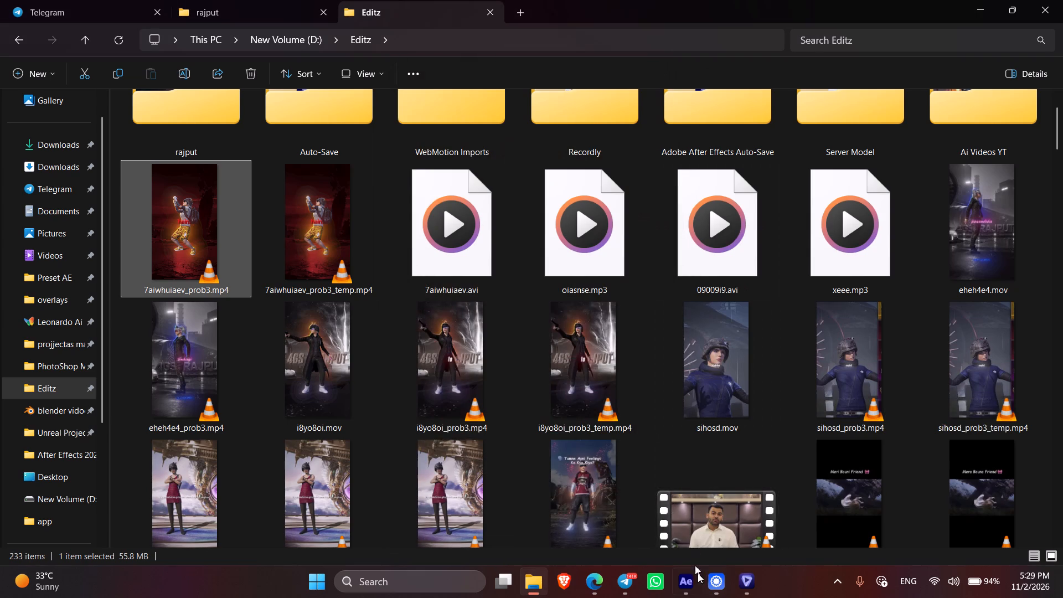
Switch to Recordly and end the screen recording so it opens in the Recordly editor.
{"action": "left_click", "coordinate": [719, 584]}
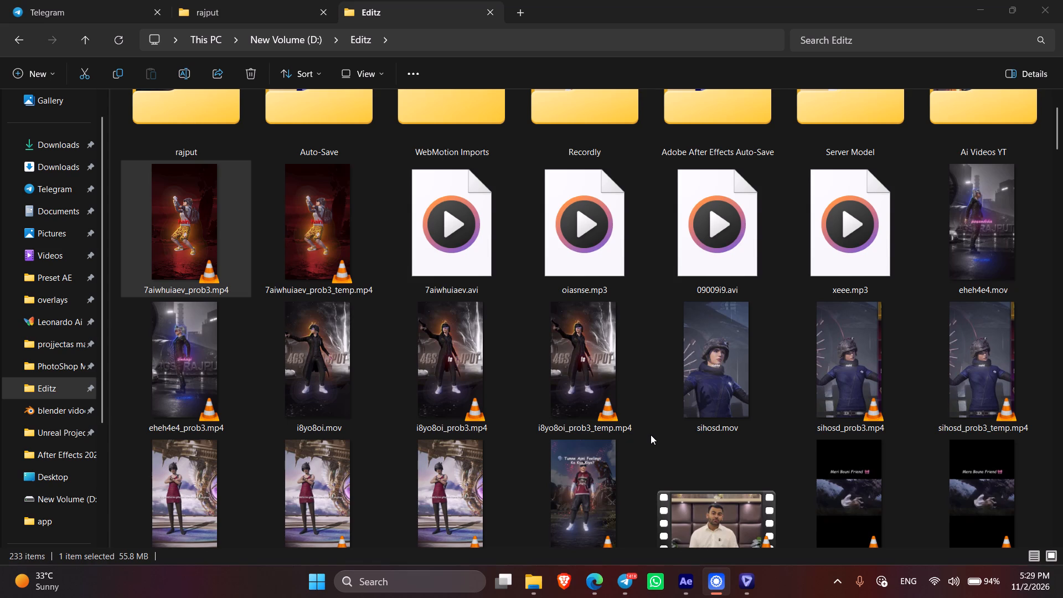
{"action": "left_click", "coordinate": [598, 524]}
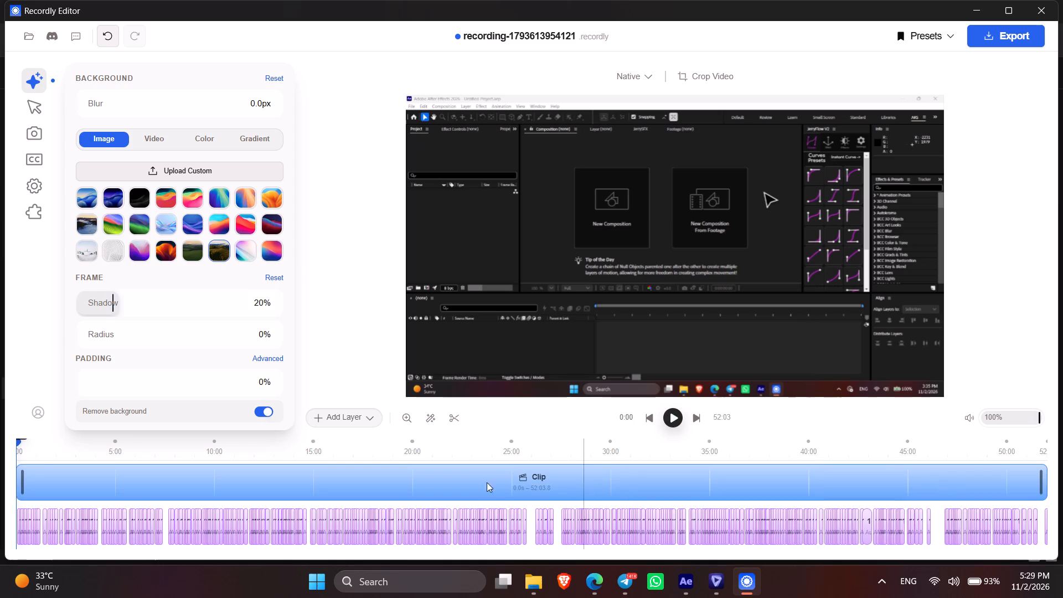
Play the opening seconds of the screen recording in short bursts to check picture and sound.
{"action": "left_click", "coordinate": [672, 421]}
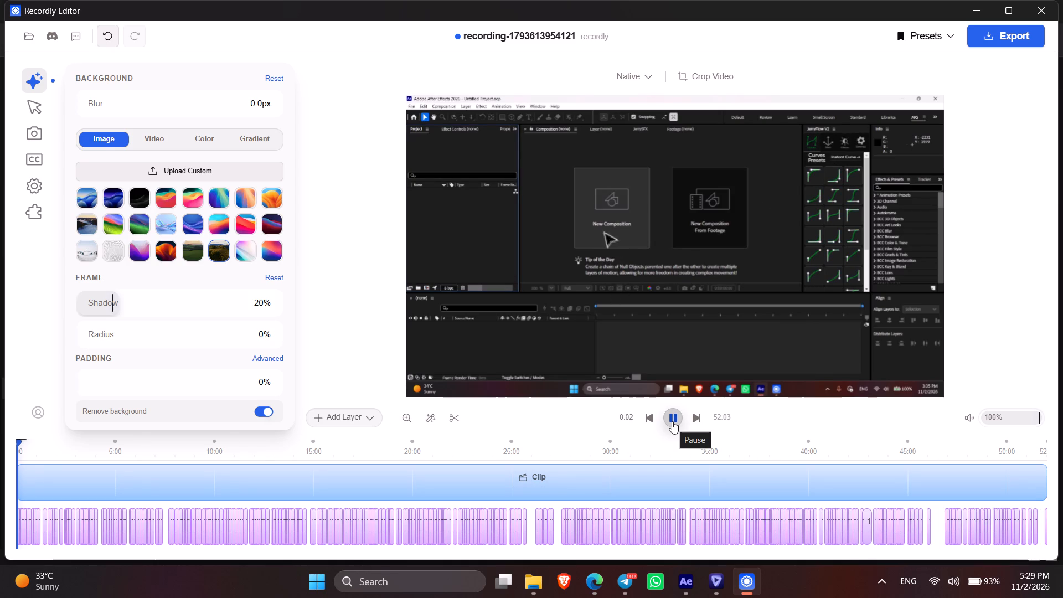
{"action": "left_click", "coordinate": [672, 421]}
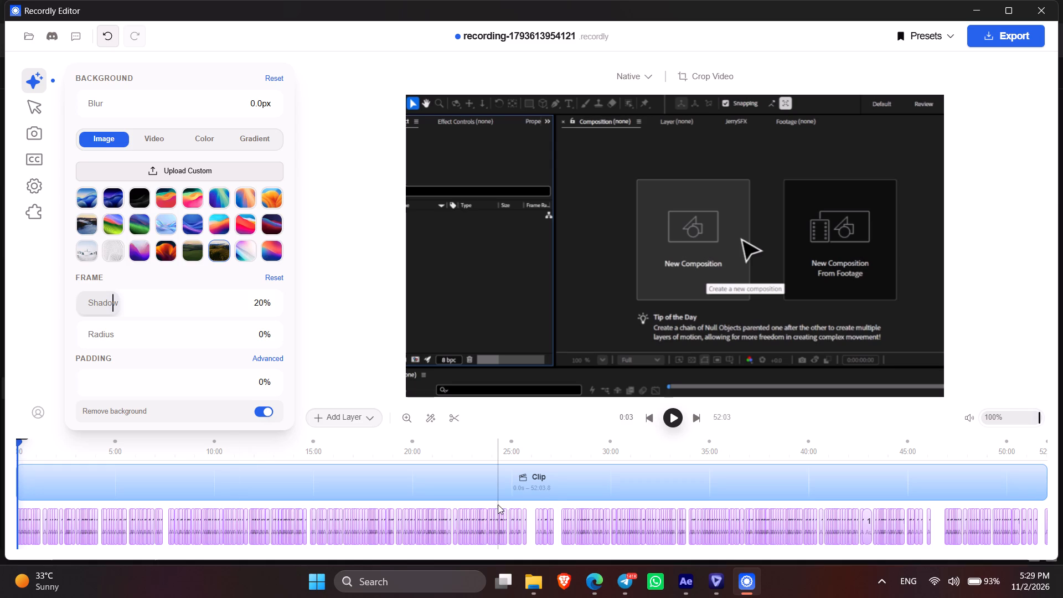
{"action": "key", "text": "space"}
{"action": "key", "text": "space"}
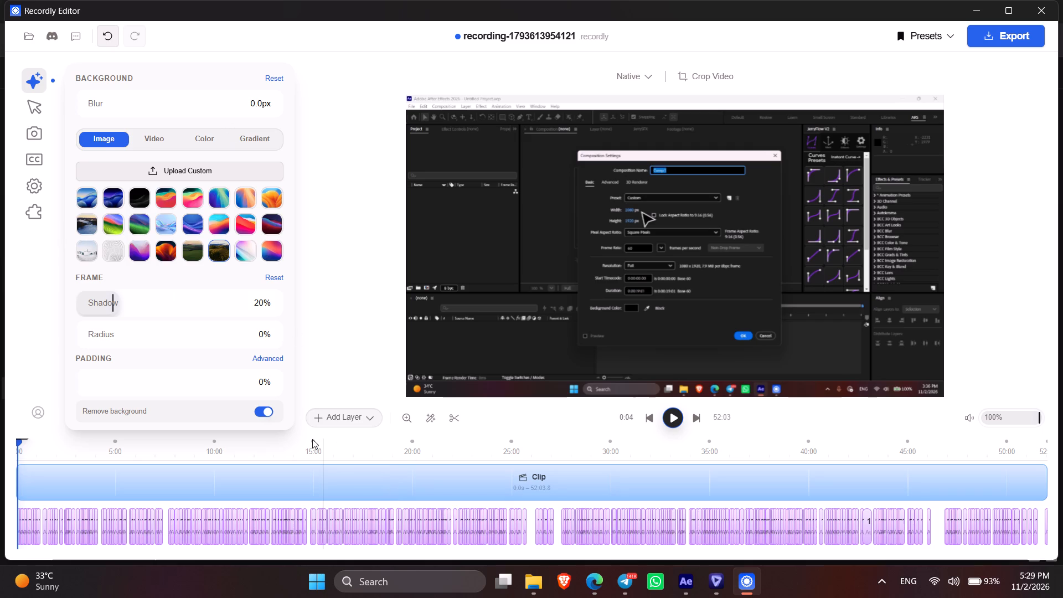
{"action": "left_click", "coordinate": [298, 461]}
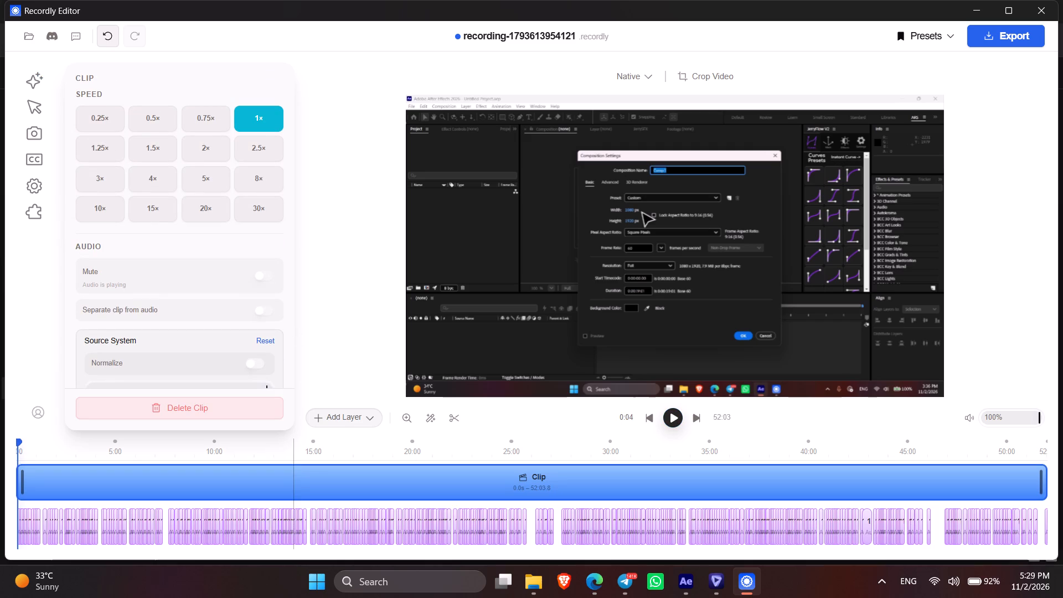
{"action": "key", "text": "space"}
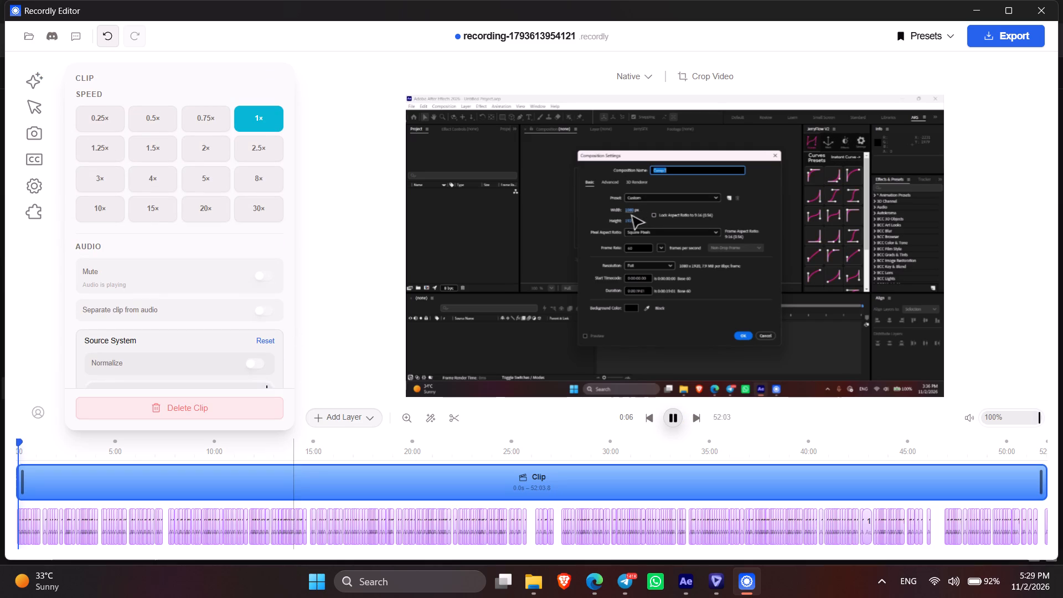
{"action": "key", "text": "space"}
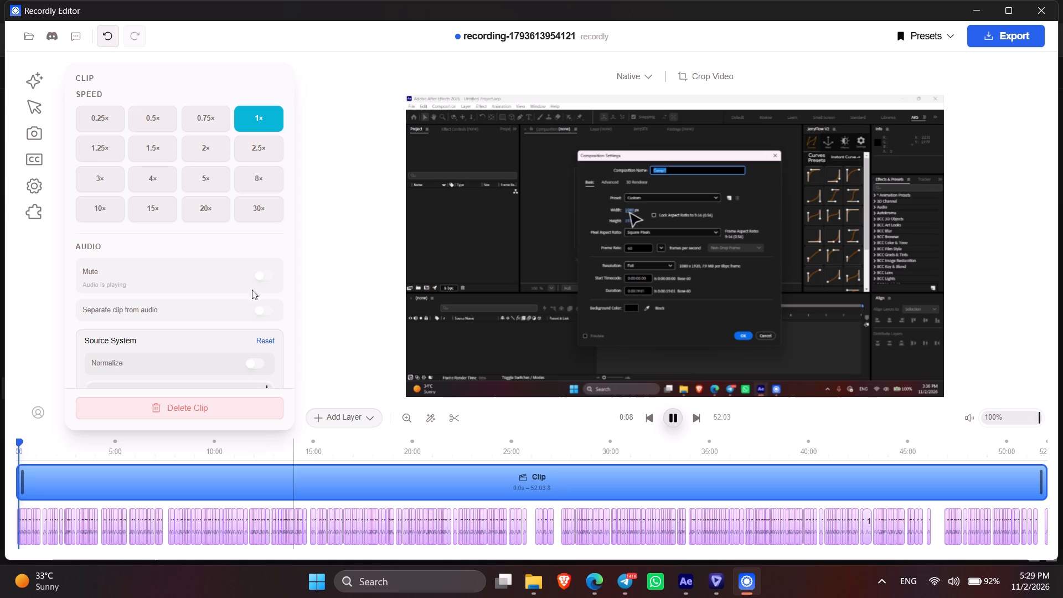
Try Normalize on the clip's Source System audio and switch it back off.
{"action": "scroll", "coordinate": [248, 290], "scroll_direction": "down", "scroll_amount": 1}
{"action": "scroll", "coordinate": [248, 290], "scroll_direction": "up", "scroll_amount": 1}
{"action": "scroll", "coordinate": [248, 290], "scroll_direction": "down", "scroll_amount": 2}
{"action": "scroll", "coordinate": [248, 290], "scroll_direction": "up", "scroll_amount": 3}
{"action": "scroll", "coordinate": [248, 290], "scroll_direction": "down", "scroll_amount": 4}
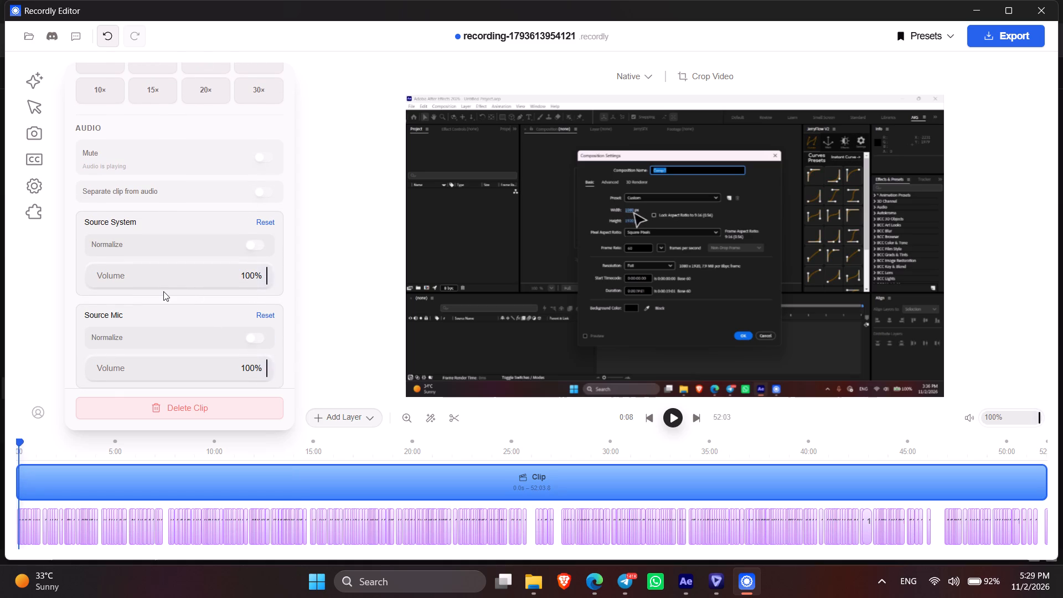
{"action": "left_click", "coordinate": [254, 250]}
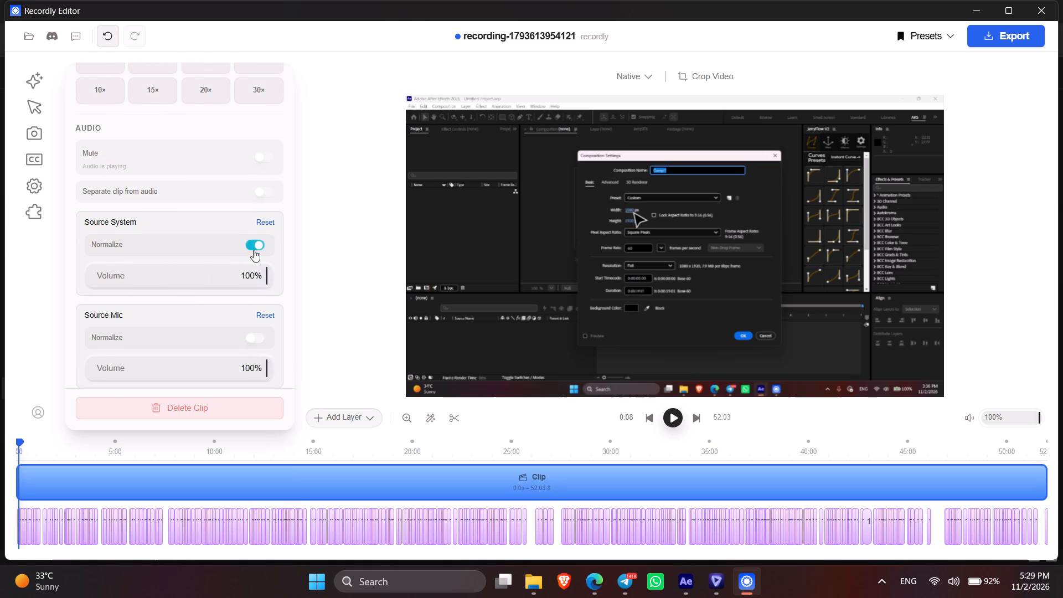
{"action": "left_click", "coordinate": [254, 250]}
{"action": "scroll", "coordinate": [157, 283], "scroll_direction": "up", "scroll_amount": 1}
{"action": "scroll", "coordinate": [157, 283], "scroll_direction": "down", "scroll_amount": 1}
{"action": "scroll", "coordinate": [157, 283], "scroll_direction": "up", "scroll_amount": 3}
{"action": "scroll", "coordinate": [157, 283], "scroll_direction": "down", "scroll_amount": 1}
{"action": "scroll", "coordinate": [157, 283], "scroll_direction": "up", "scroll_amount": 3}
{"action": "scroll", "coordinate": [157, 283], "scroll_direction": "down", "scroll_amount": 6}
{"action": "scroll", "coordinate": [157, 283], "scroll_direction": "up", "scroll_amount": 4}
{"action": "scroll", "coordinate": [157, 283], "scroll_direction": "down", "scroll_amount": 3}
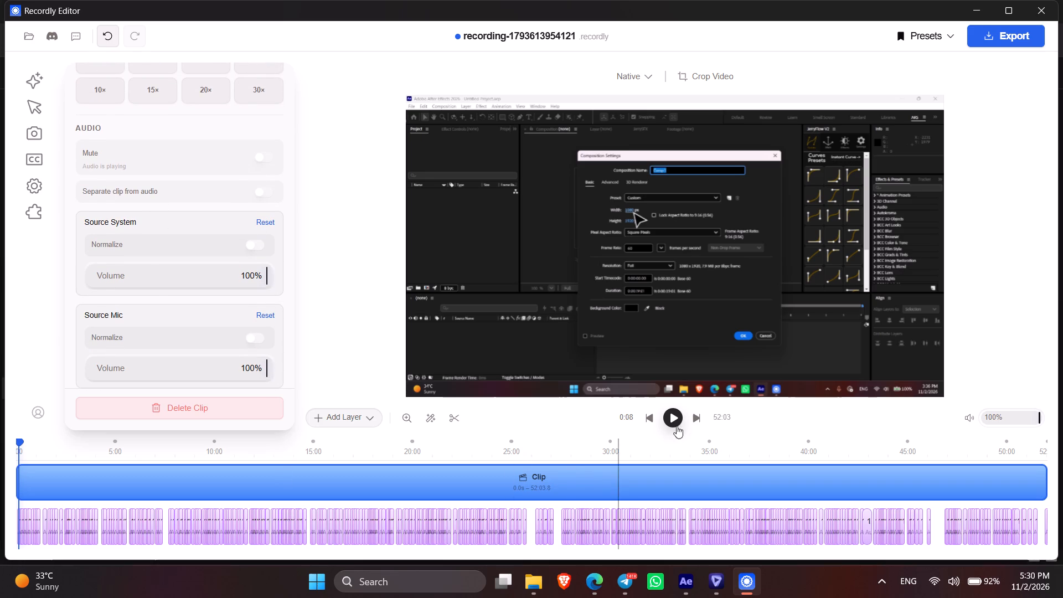
Spot-check playback of the recording from about 18:56 on the timeline.
{"action": "key", "text": "space"}
{"action": "key", "text": "space"}
{"action": "left_click", "coordinate": [391, 447]}
{"action": "key", "text": "space"}
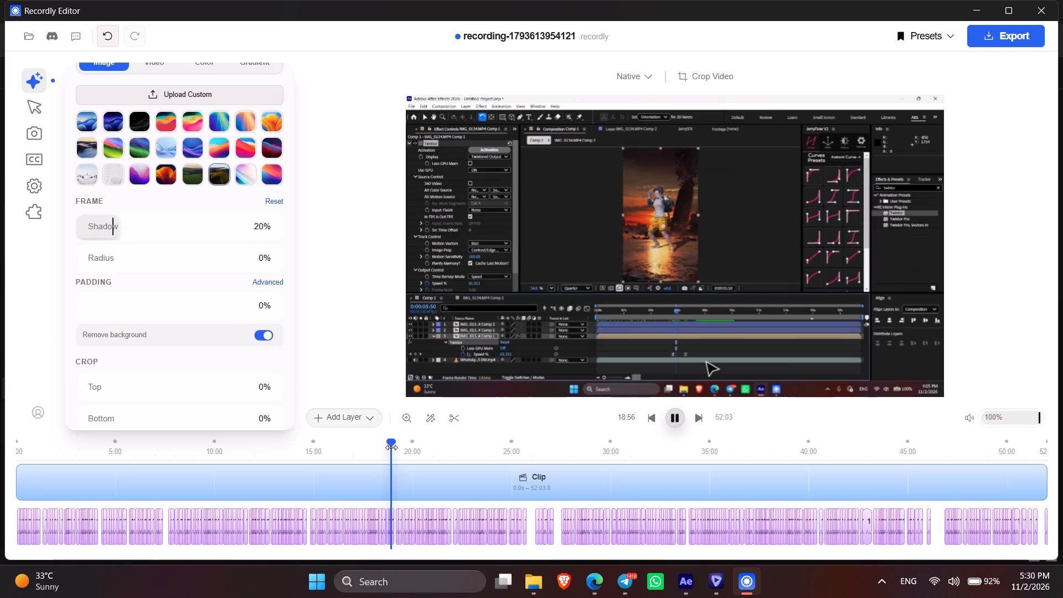
{"action": "key", "text": "space"}
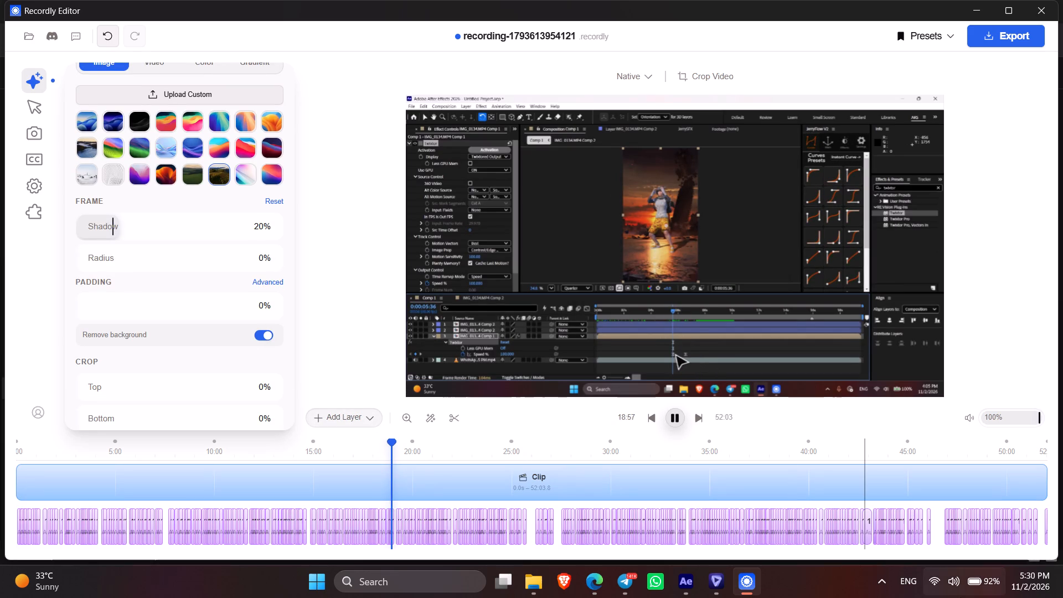
Raise the Windows system volume to maximum.
{"action": "left_click", "coordinate": [961, 597]}
{"action": "left_click_drag", "start_coordinate": [978, 504], "coordinate": [1062, 504]}
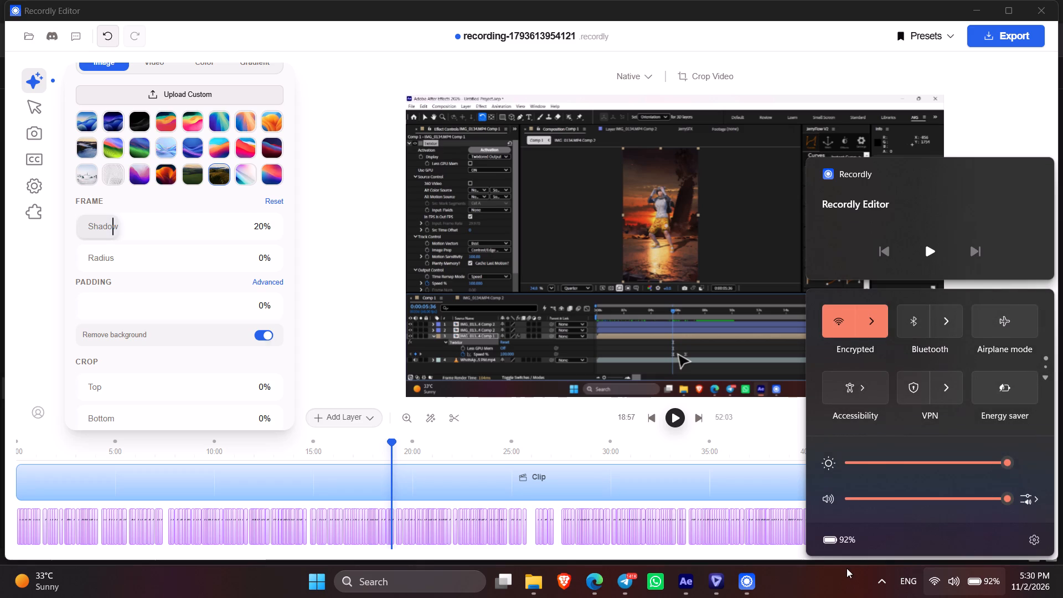
{"action": "left_click", "coordinate": [847, 568]}
Spot-check playback of the recording from about 25:46 and again from about 30:11.
{"action": "key", "text": "space"}
{"action": "left_click", "coordinate": [527, 458]}
{"action": "key", "text": "space"}
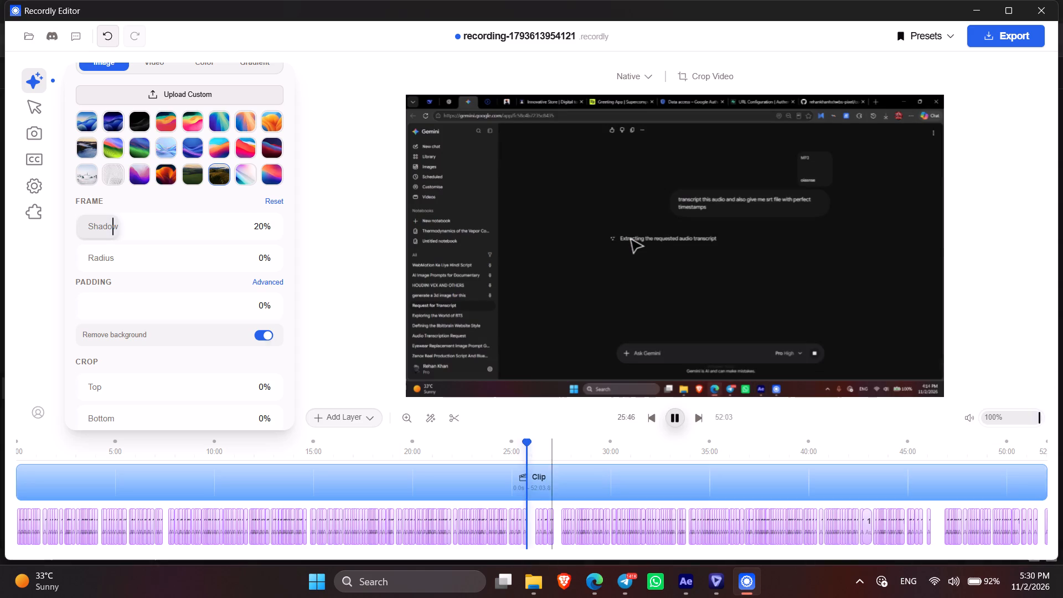
{"action": "key", "text": "space"}
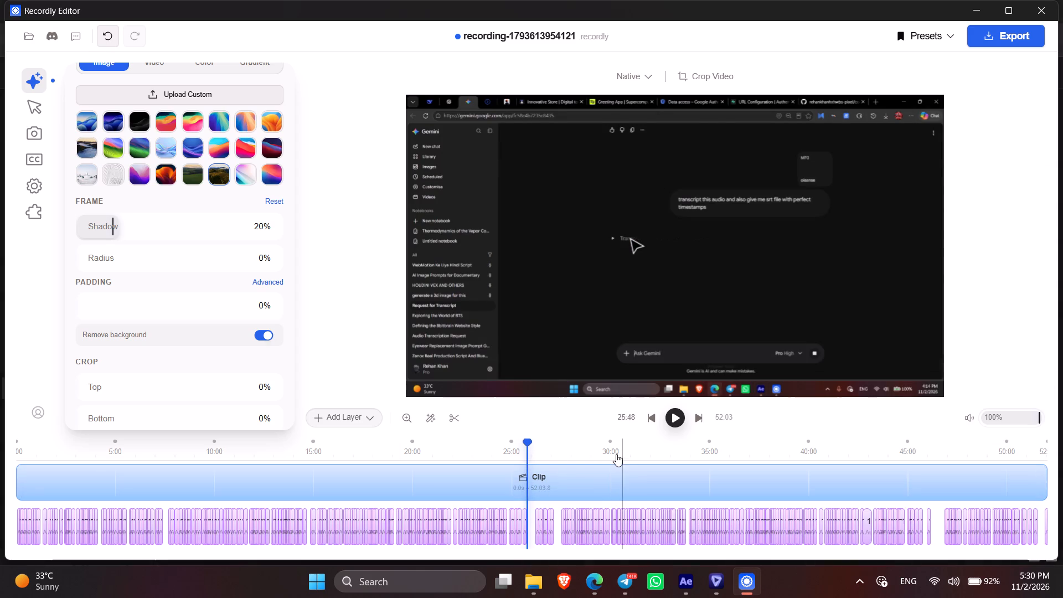
{"action": "left_click", "coordinate": [614, 453]}
{"action": "key", "text": "space"}
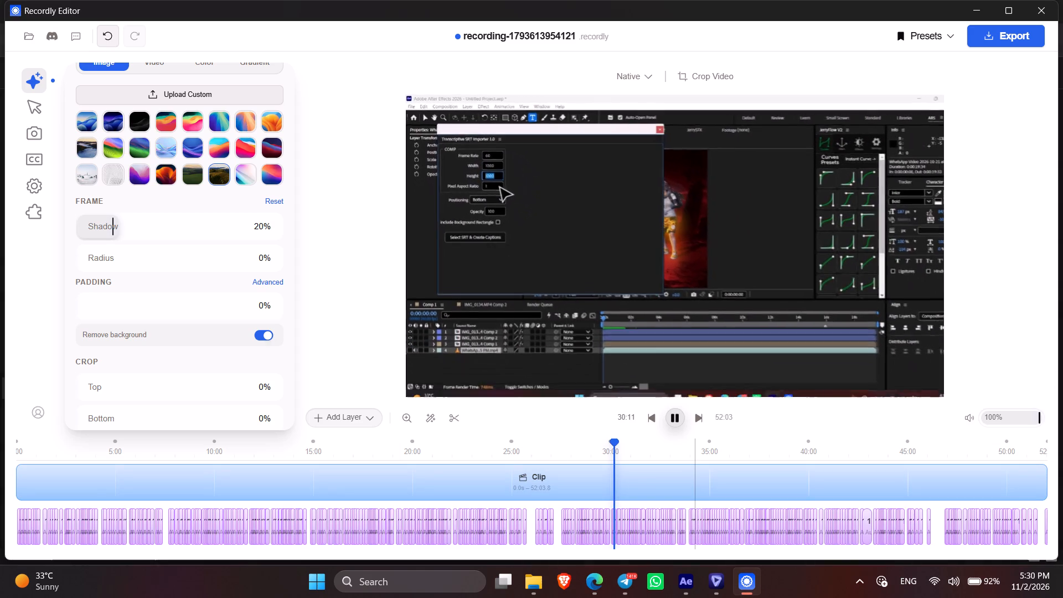
{"action": "key", "text": "space"}
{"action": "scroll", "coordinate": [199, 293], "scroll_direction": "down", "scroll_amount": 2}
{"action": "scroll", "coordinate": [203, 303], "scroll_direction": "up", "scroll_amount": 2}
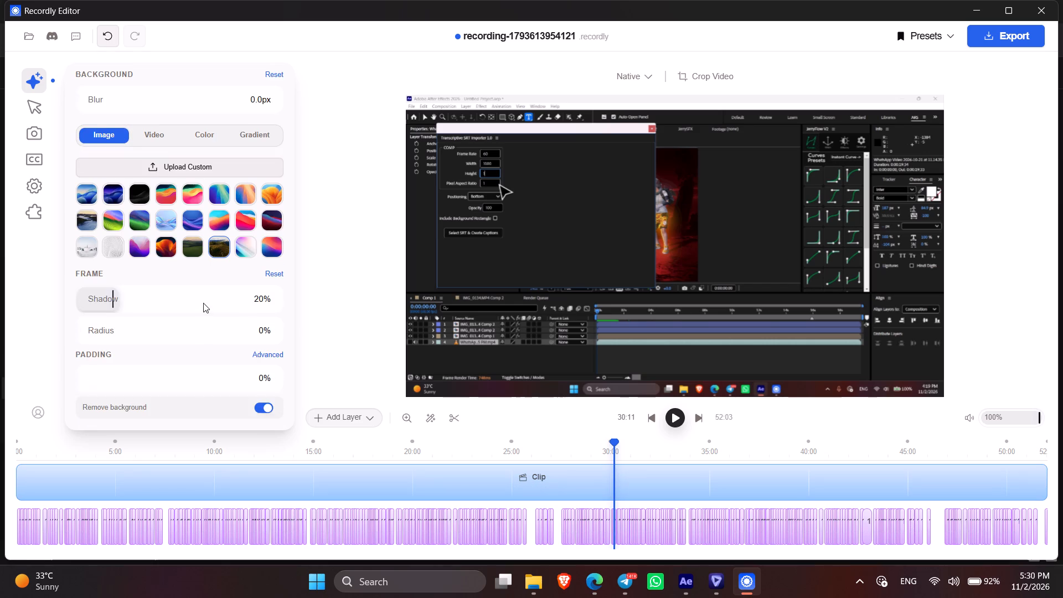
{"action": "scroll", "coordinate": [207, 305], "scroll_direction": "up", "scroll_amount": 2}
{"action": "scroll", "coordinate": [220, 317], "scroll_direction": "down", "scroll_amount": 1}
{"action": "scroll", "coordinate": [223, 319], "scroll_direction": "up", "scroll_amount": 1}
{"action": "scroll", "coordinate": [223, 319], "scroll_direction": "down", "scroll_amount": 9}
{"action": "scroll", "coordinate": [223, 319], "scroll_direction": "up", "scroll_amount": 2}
Configure the MP4 export settings to High 1728 x 972 resolution with Balanced encoding, without starting the export.
{"action": "left_click", "coordinate": [982, 40]}
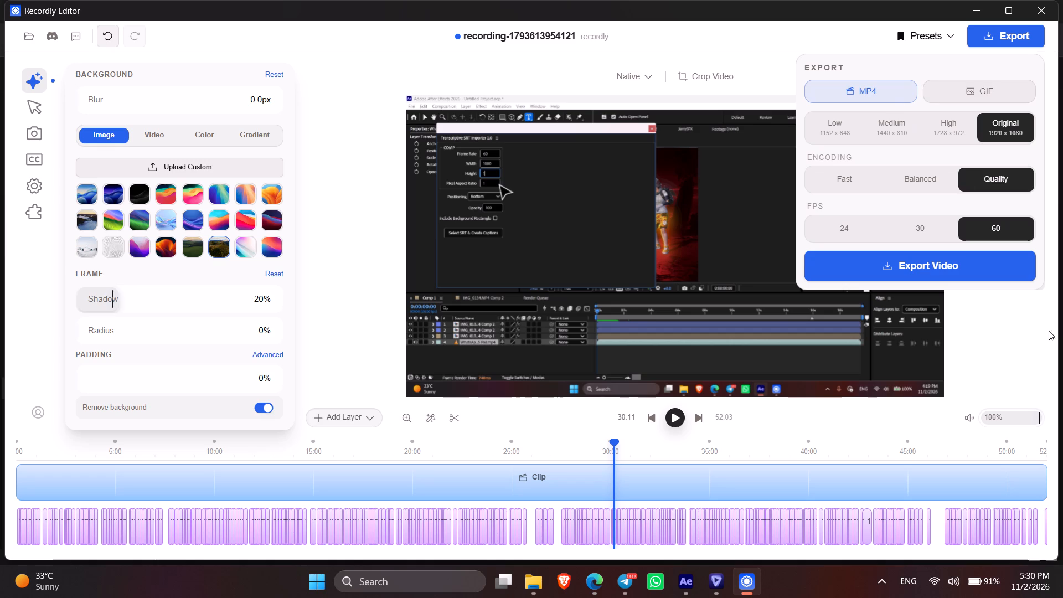
{"action": "left_click", "coordinate": [825, 178]}
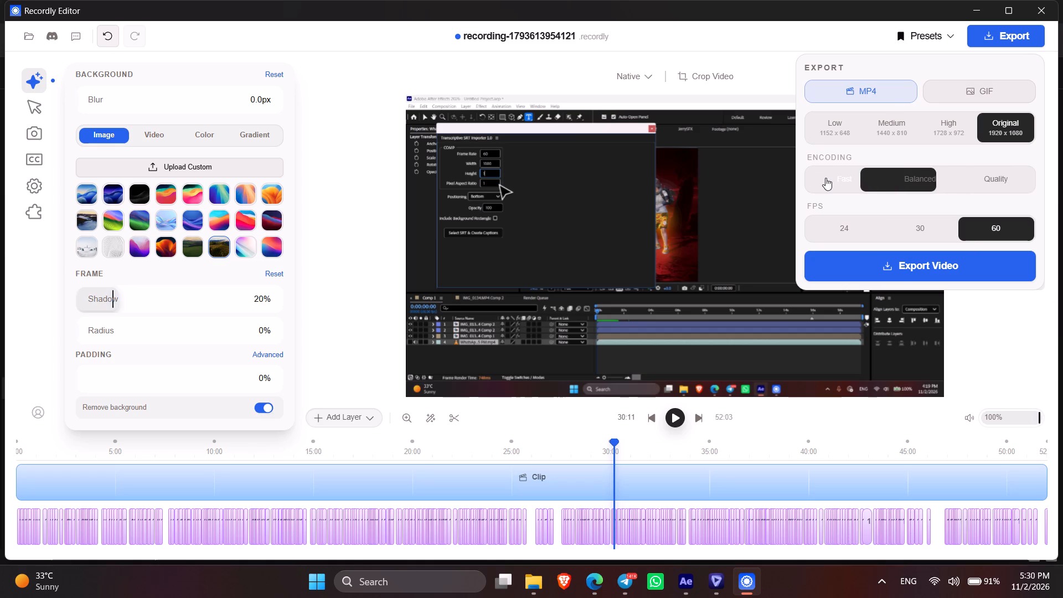
{"action": "left_click", "coordinate": [936, 131]}
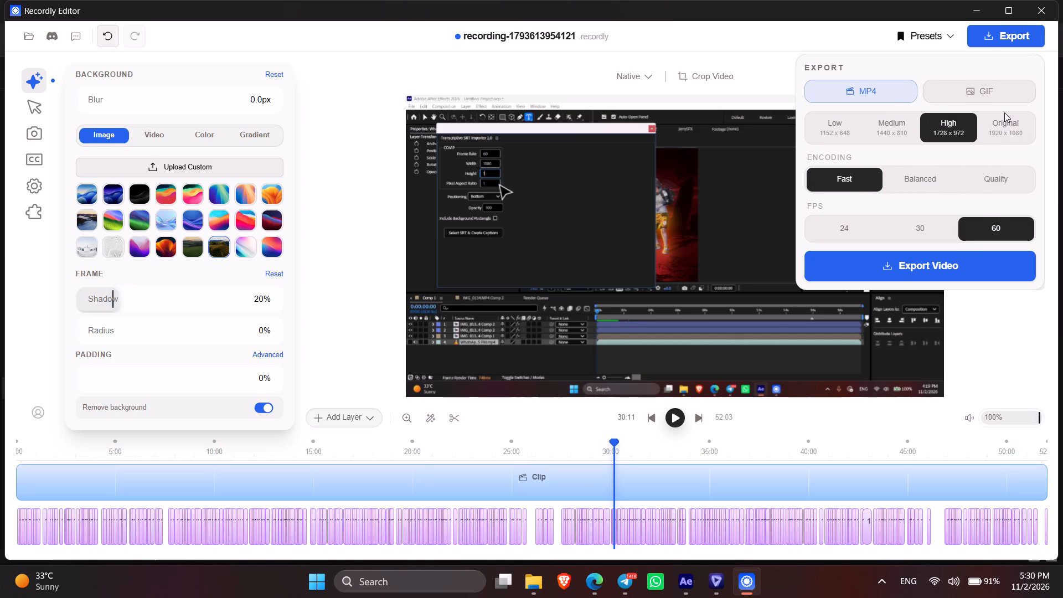
{"action": "left_click", "coordinate": [1002, 123]}
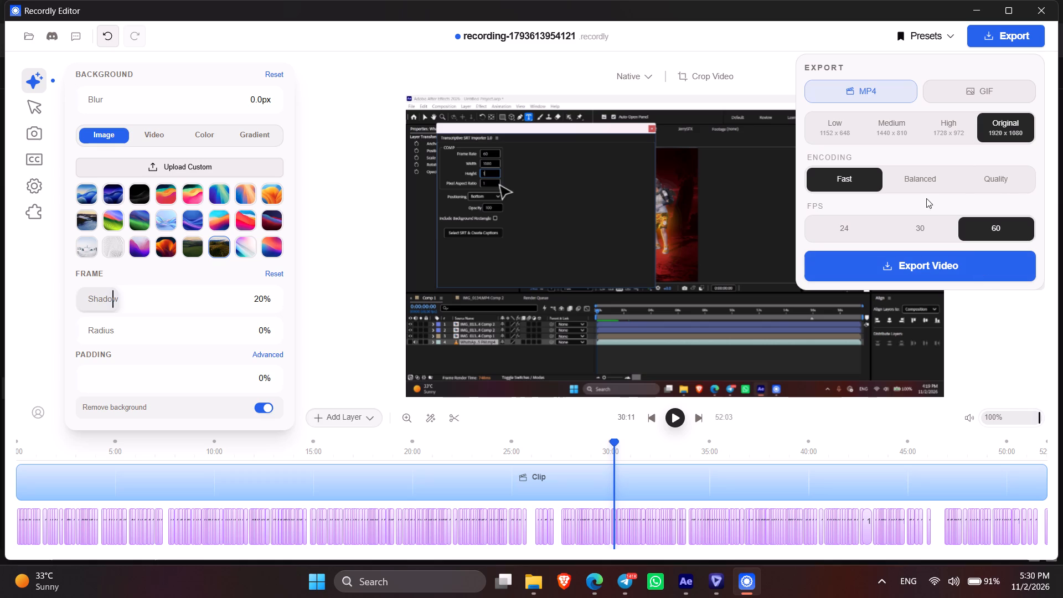
{"action": "left_click", "coordinate": [915, 183]}
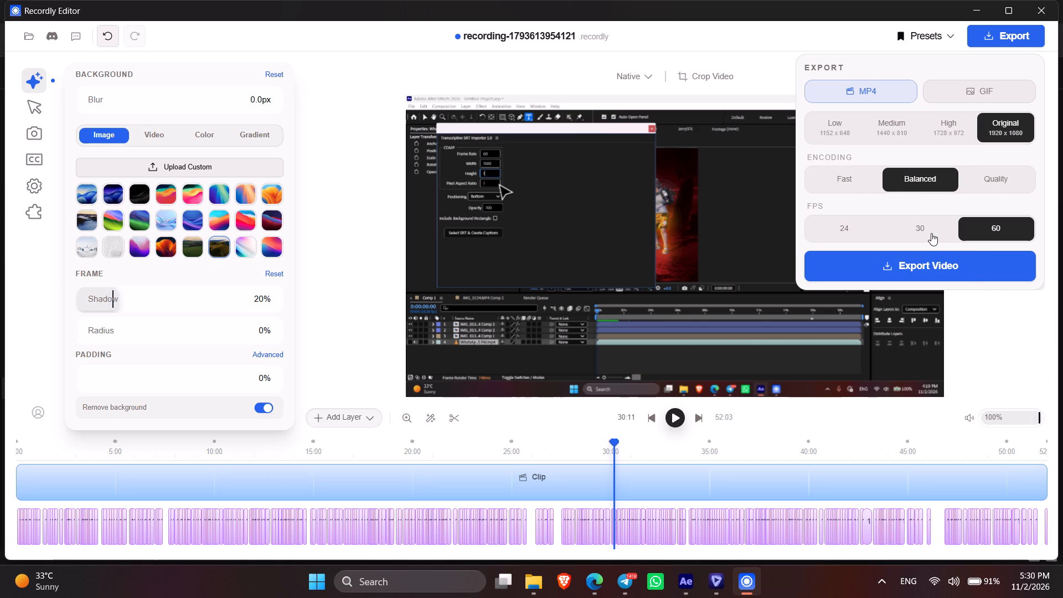
{"action": "left_click", "coordinate": [956, 136]}
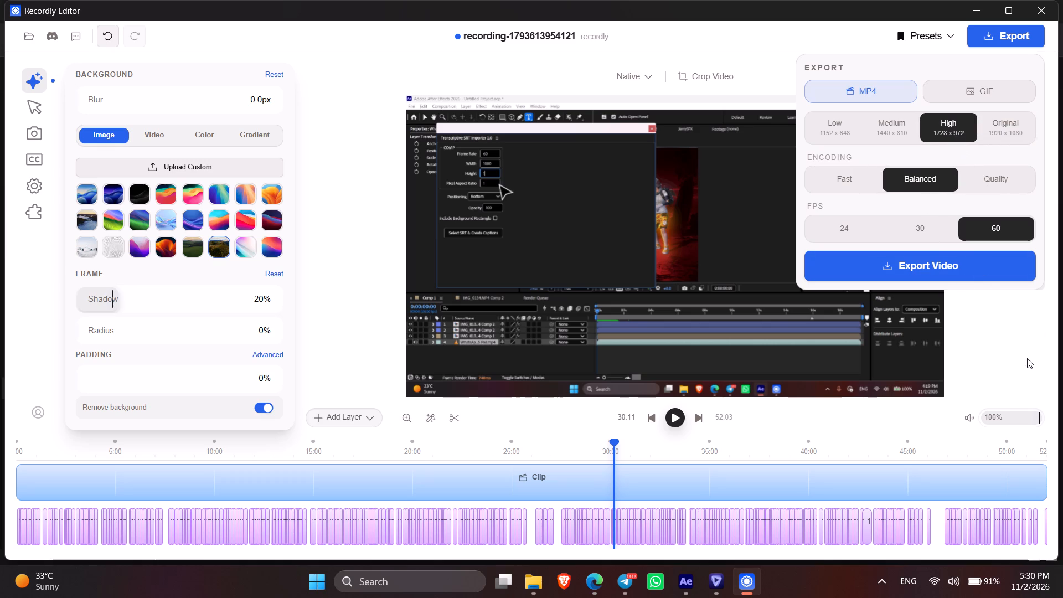
{"action": "left_click", "coordinate": [1013, 334]}
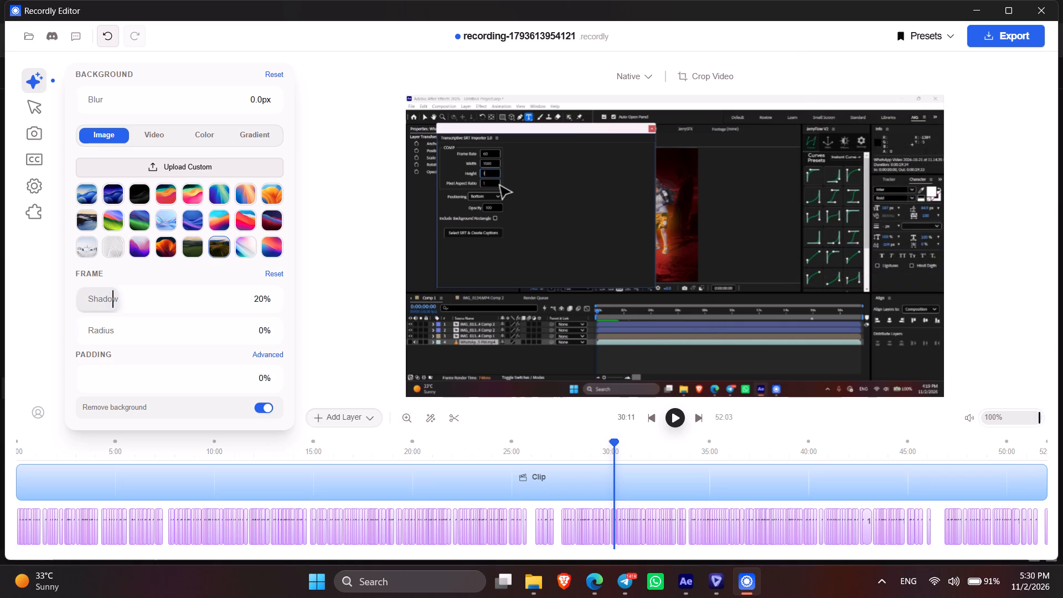
Spot-check playback of the recording from about 30:11 and again from about 35:39.
{"action": "key", "text": "space"}
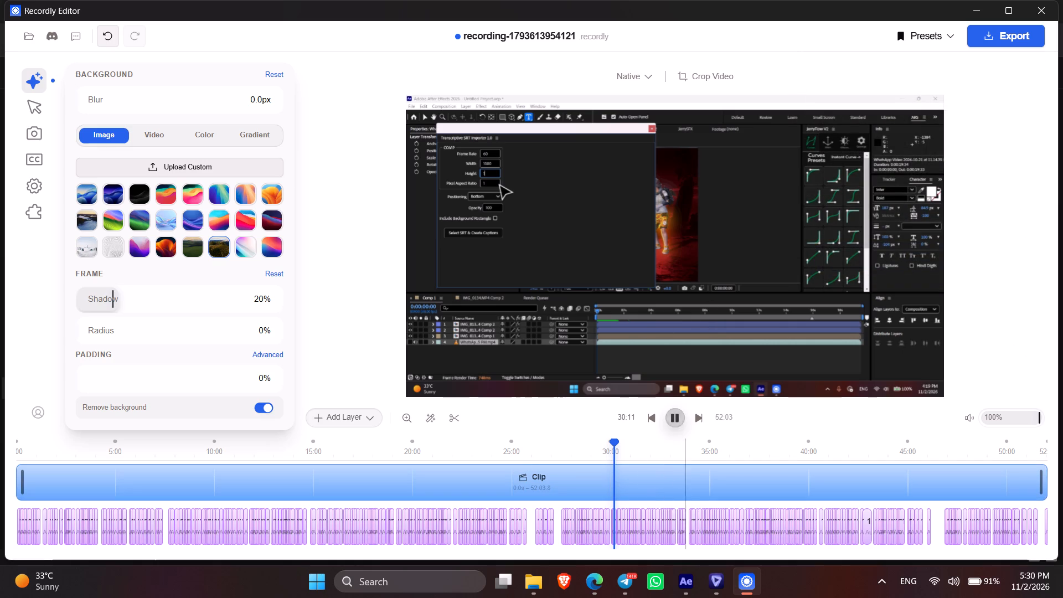
{"action": "key", "text": "space"}
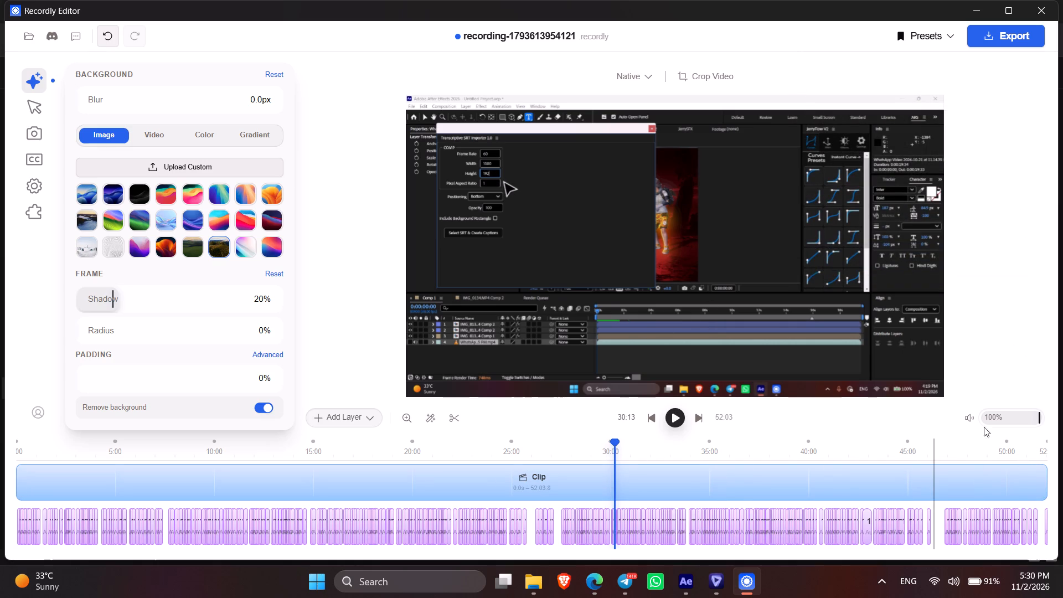
{"action": "left_click", "coordinate": [972, 420]}
{"action": "left_click", "coordinate": [972, 420]}
{"action": "left_click", "coordinate": [723, 451]}
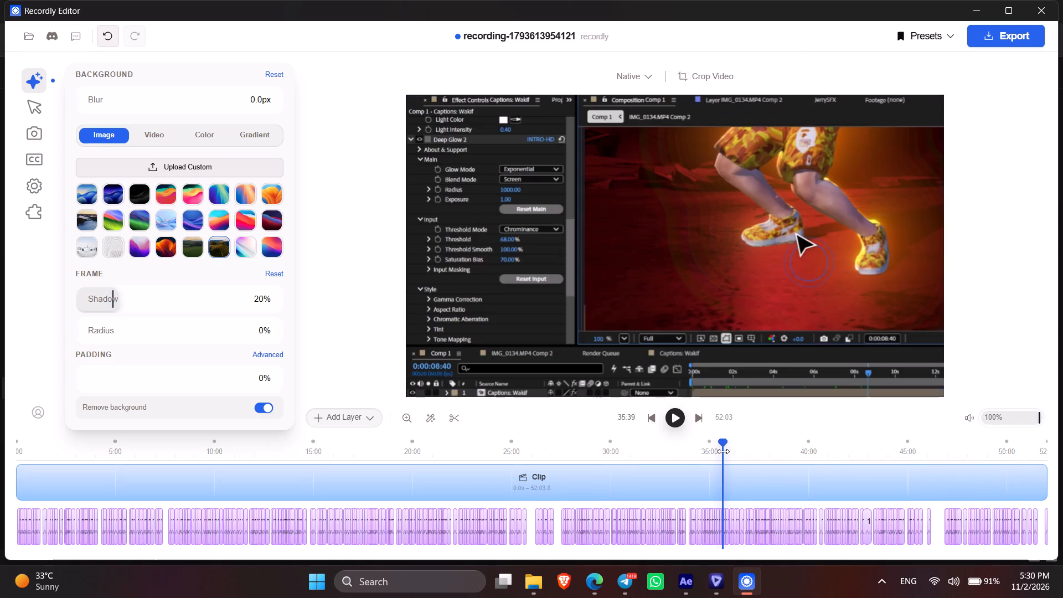
{"action": "key", "text": "space"}
{"action": "key", "text": "space"}
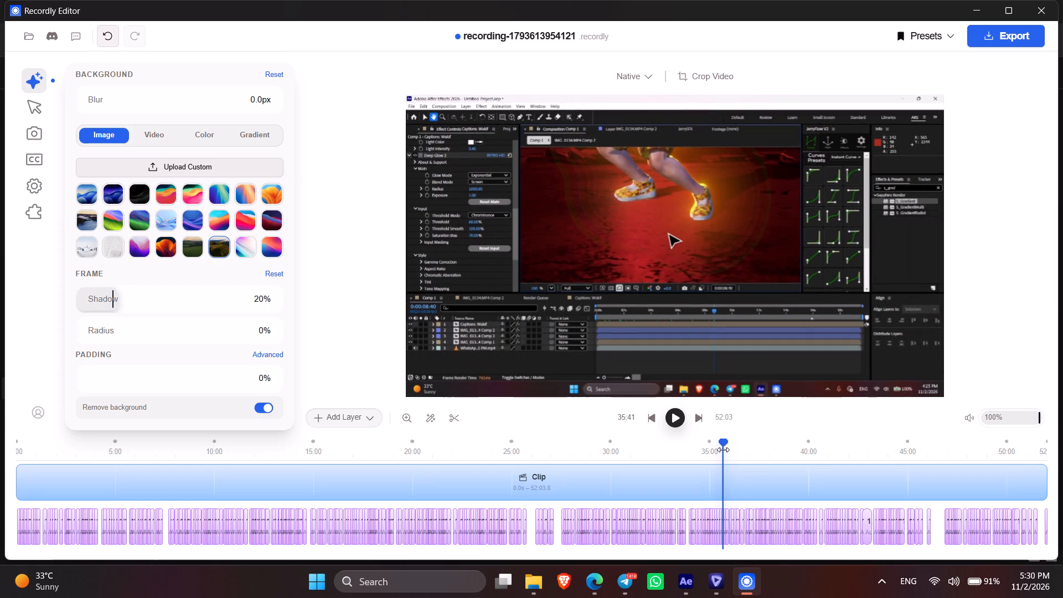
Start the MP4 video export at High 1728 x 972 resolution with Balanced encoding and 60 FPS.
{"action": "left_click", "coordinate": [978, 42]}
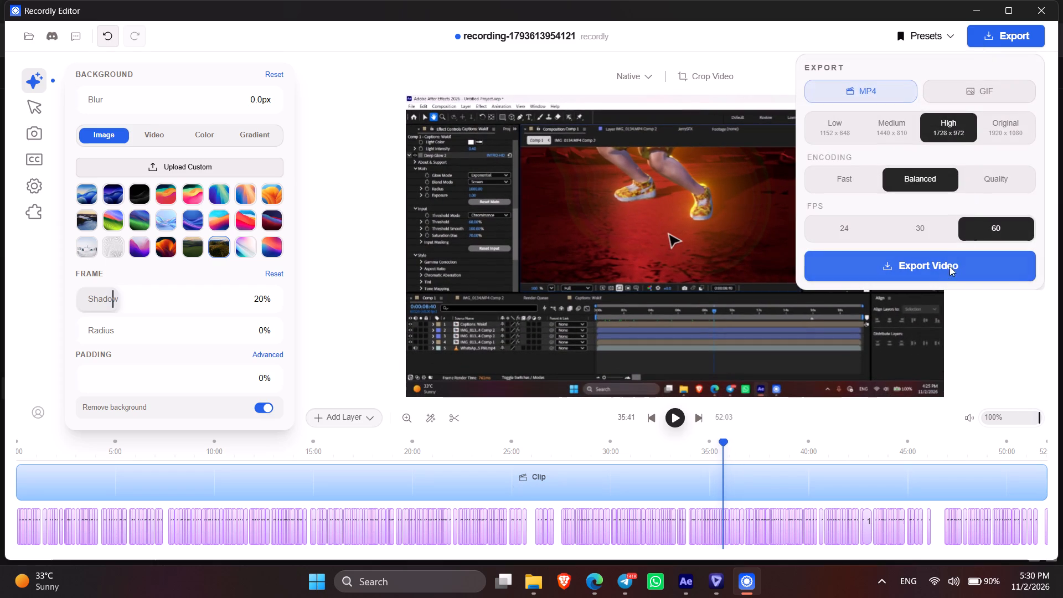
{"action": "left_click", "coordinate": [950, 266]}
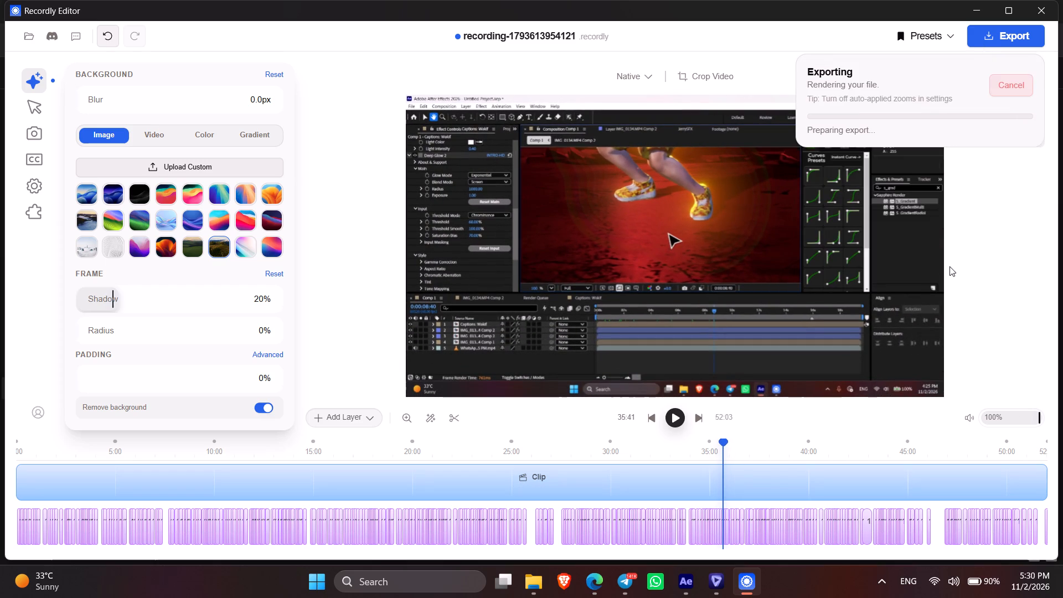